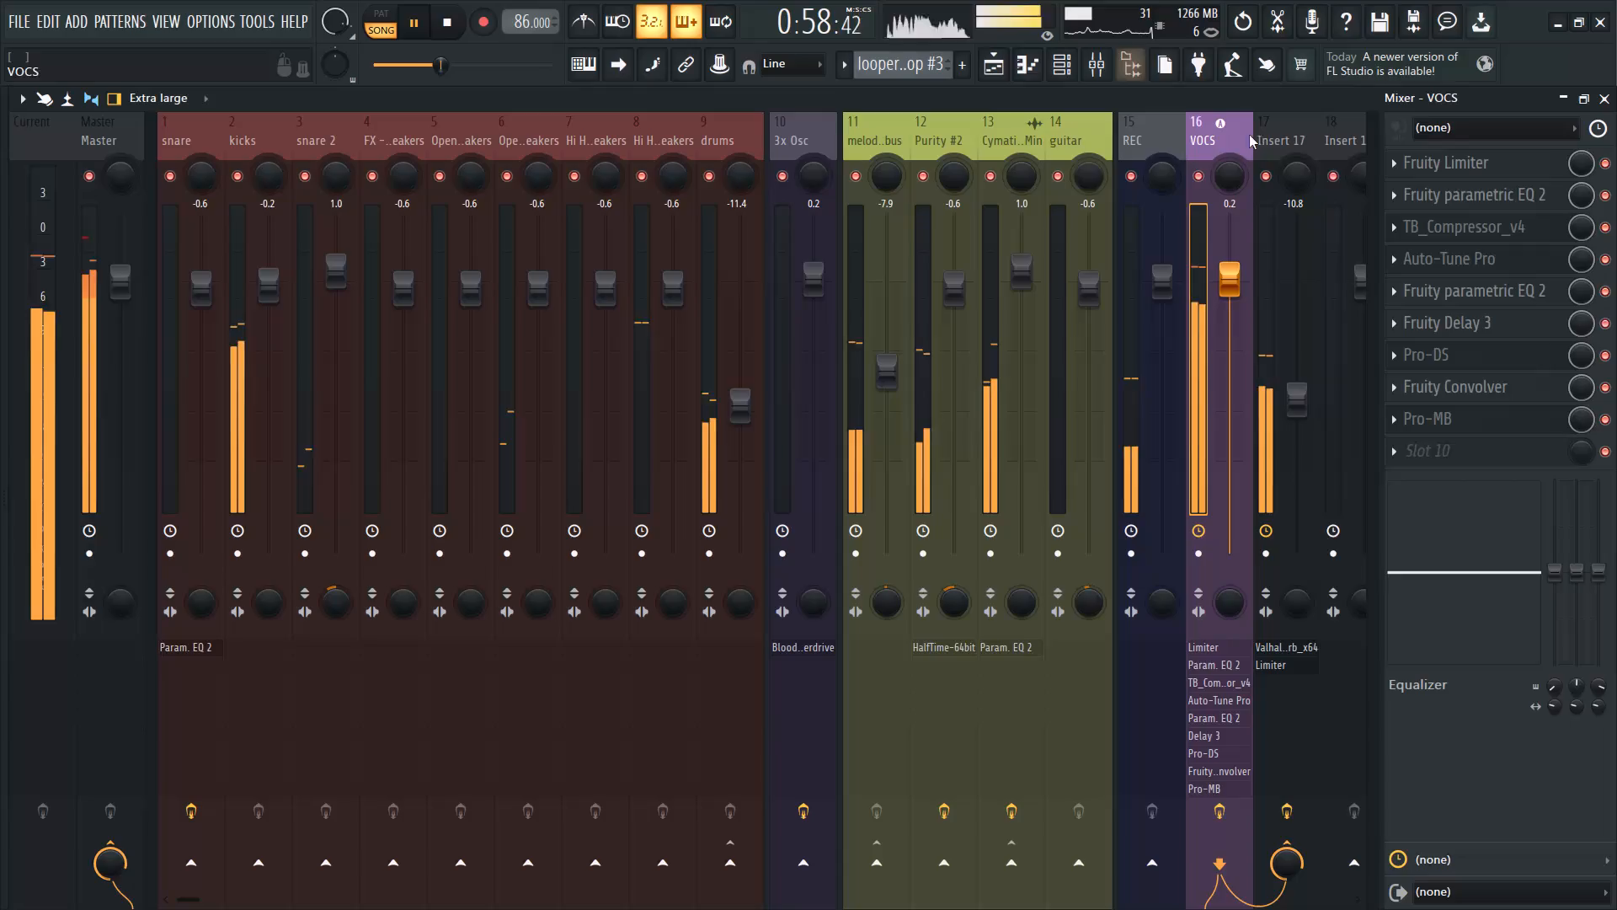
Select the REC track, insert 15, in the mixer to show its input and effect slots.
click(1157, 132)
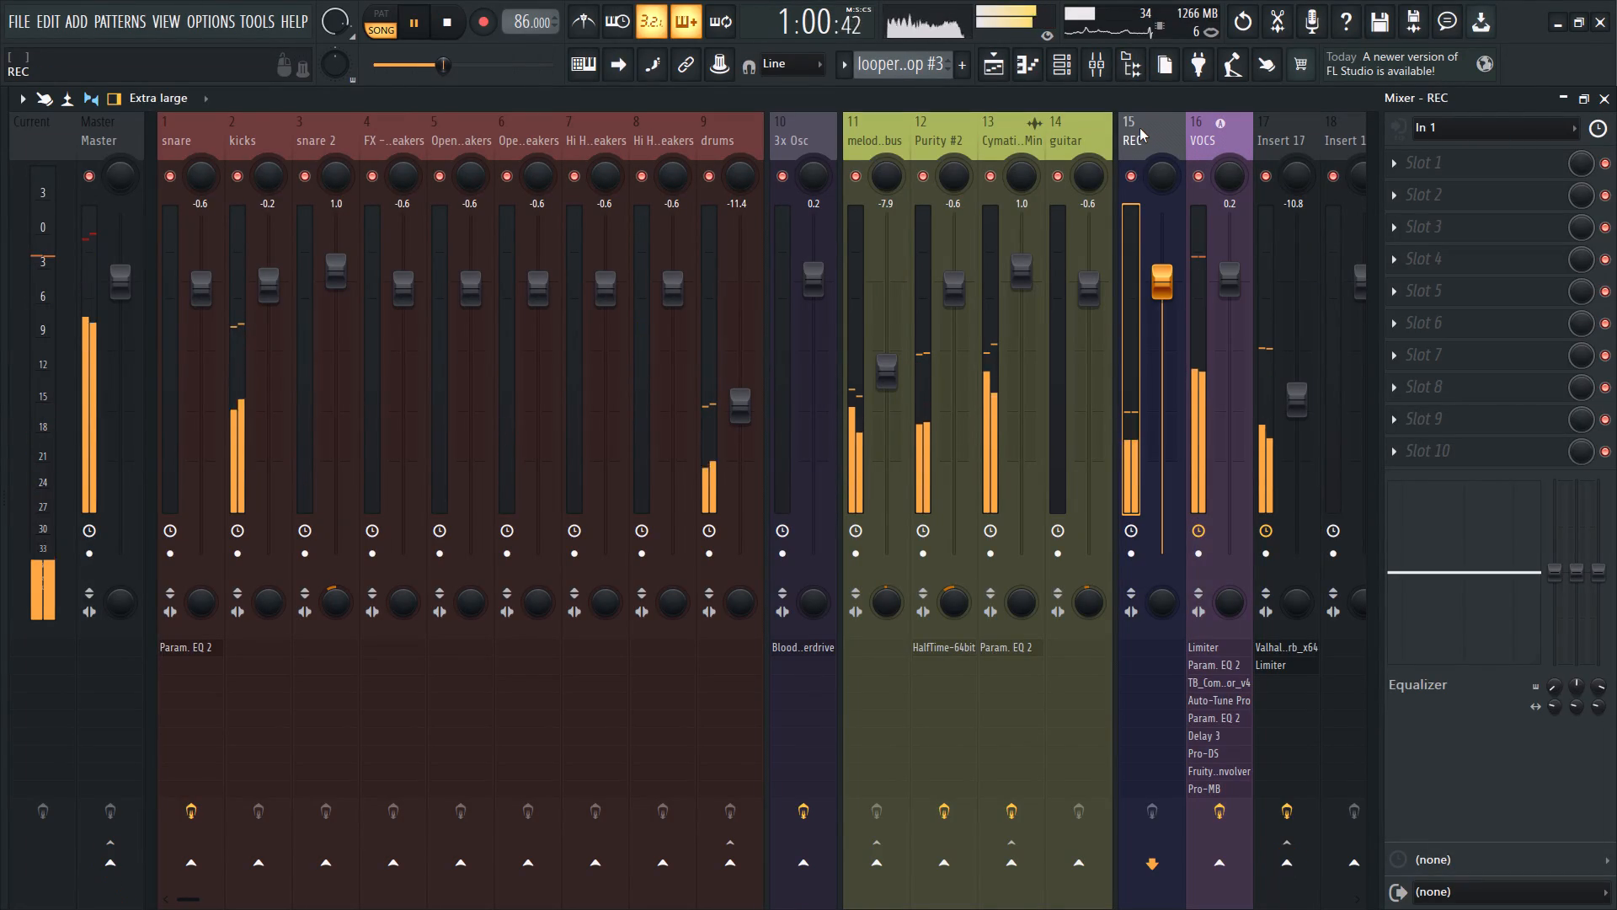
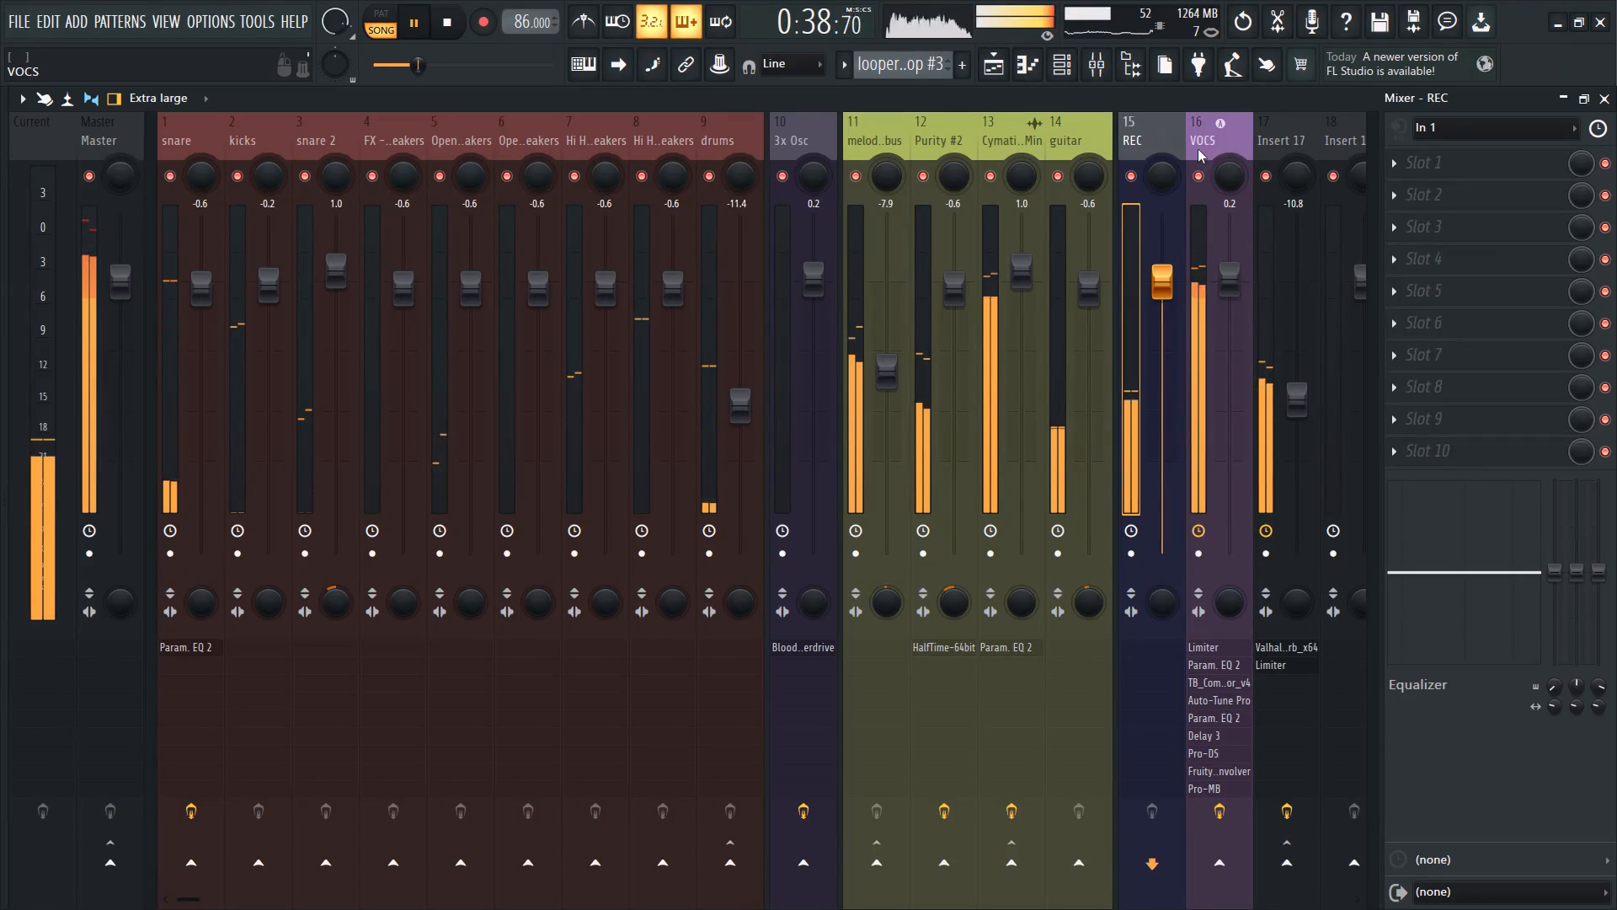
In the first Fruity parametric EQ 2 on the VOCS track, move band 1's high-pass cutoff to about 85 Hz.
click(1203, 131)
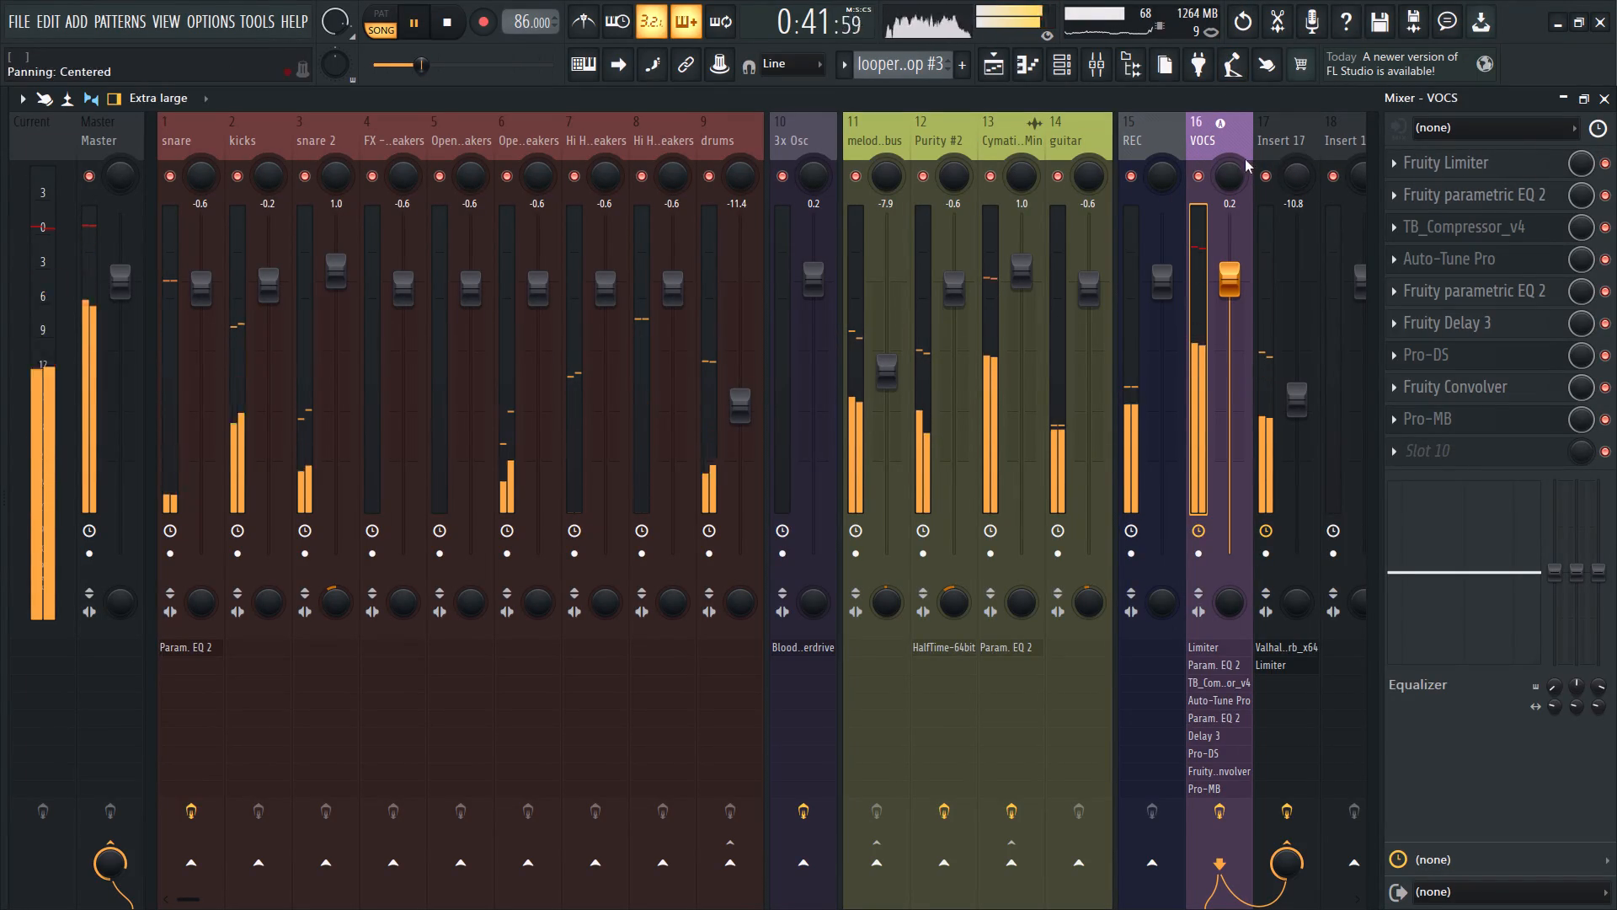
click(1474, 194)
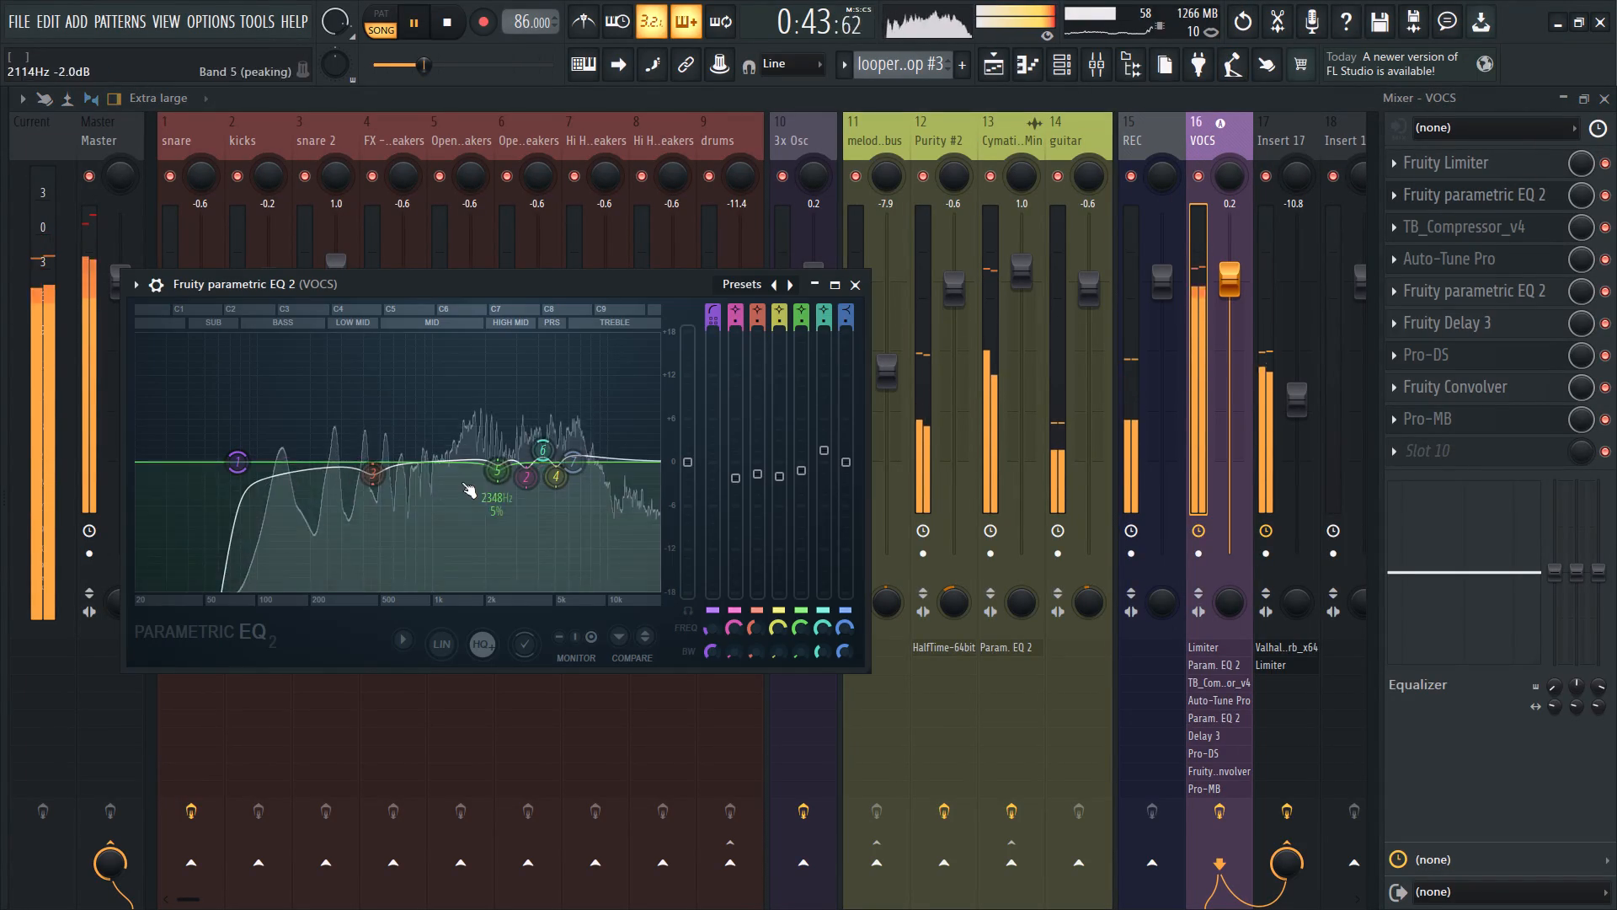
drag(235, 465, 257, 468)
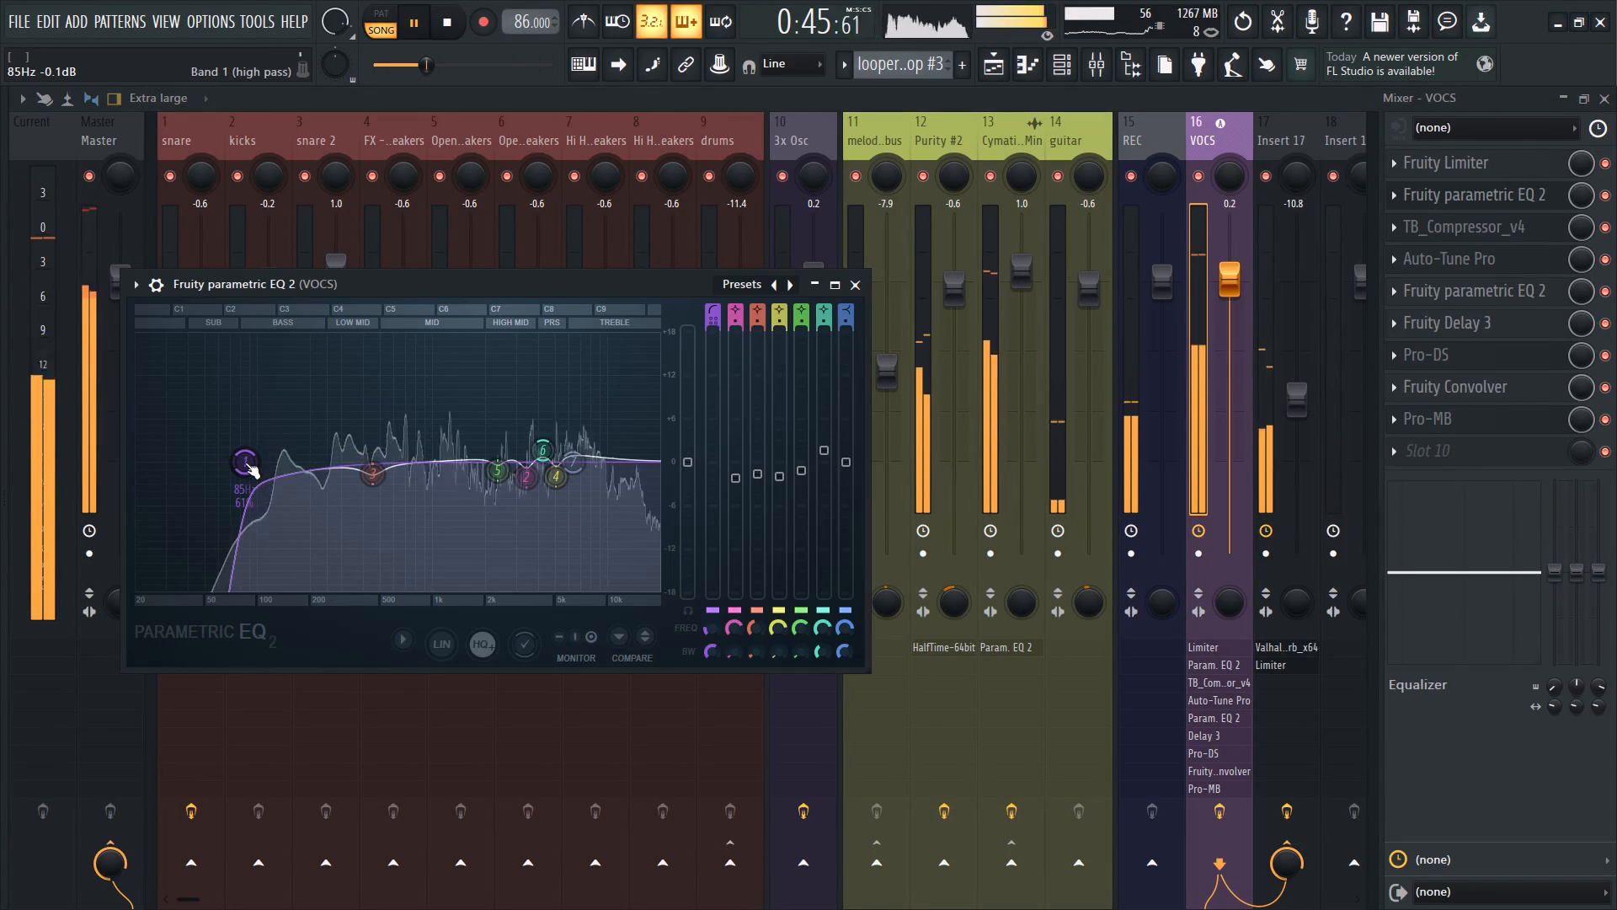
click(245, 463)
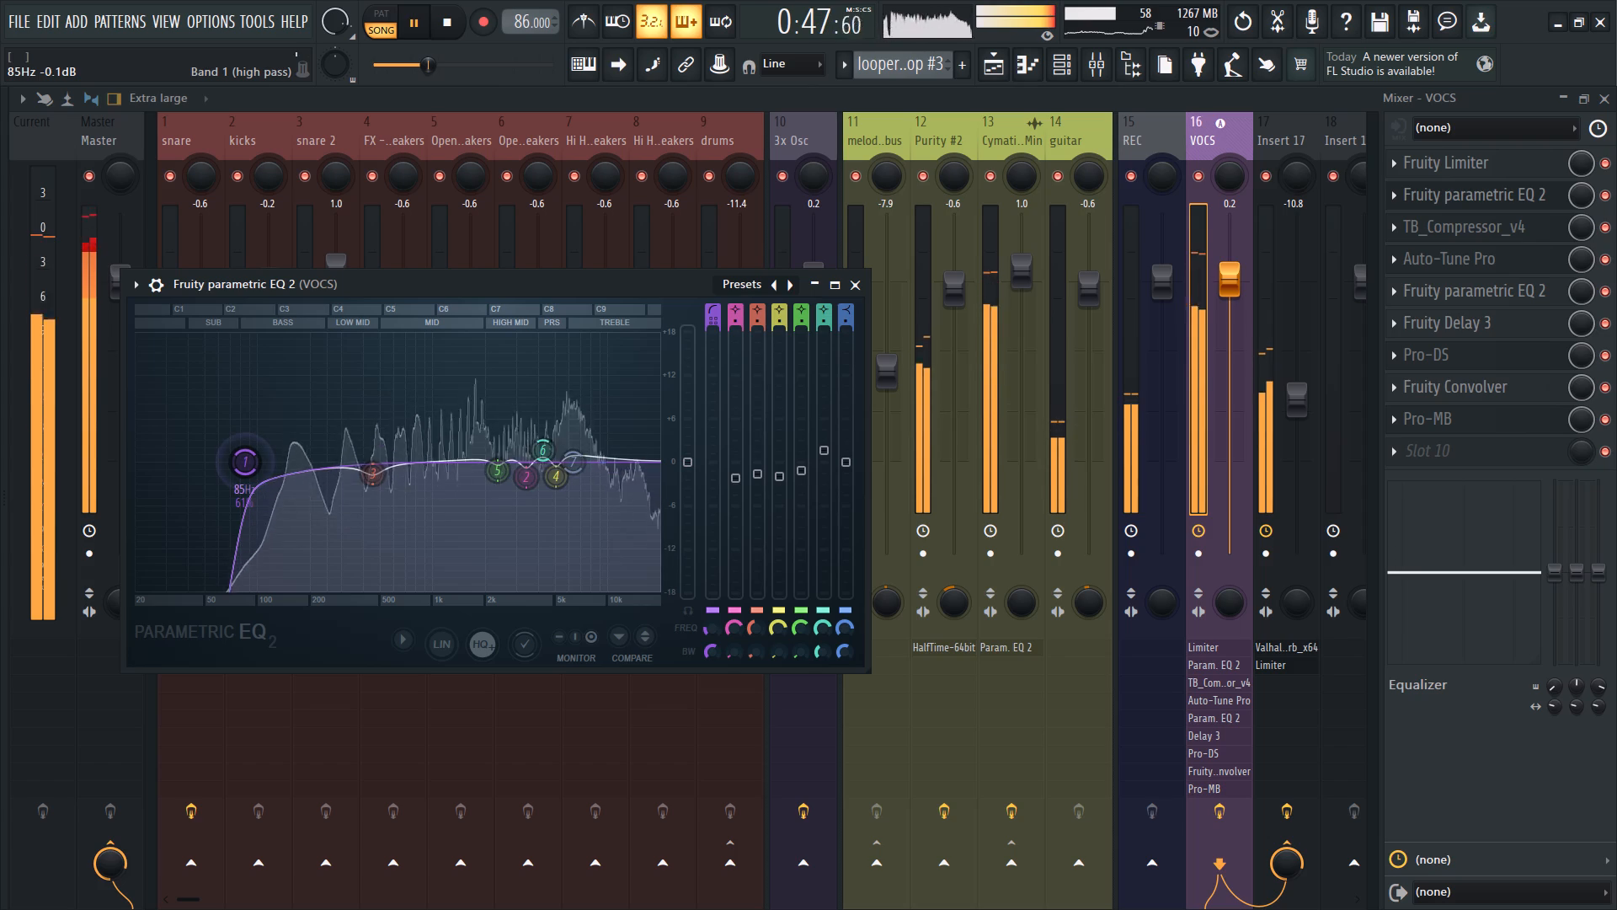
click(860, 288)
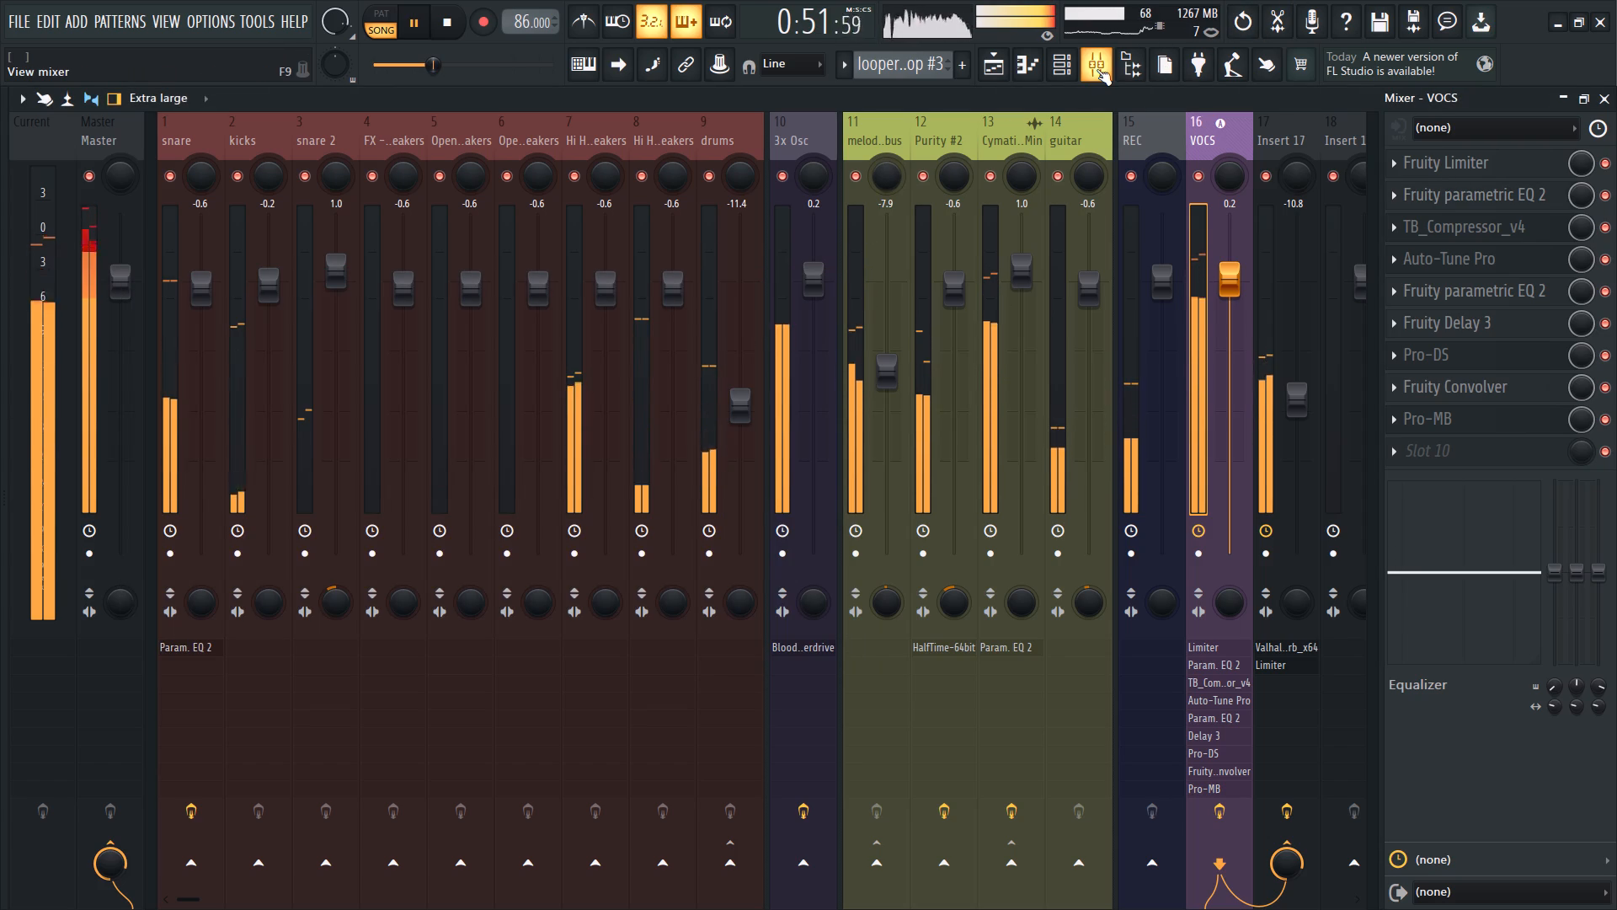
Collapse the mixer and examine the REC vocal clips at the start of the verse in the playlist.
click(1557, 100)
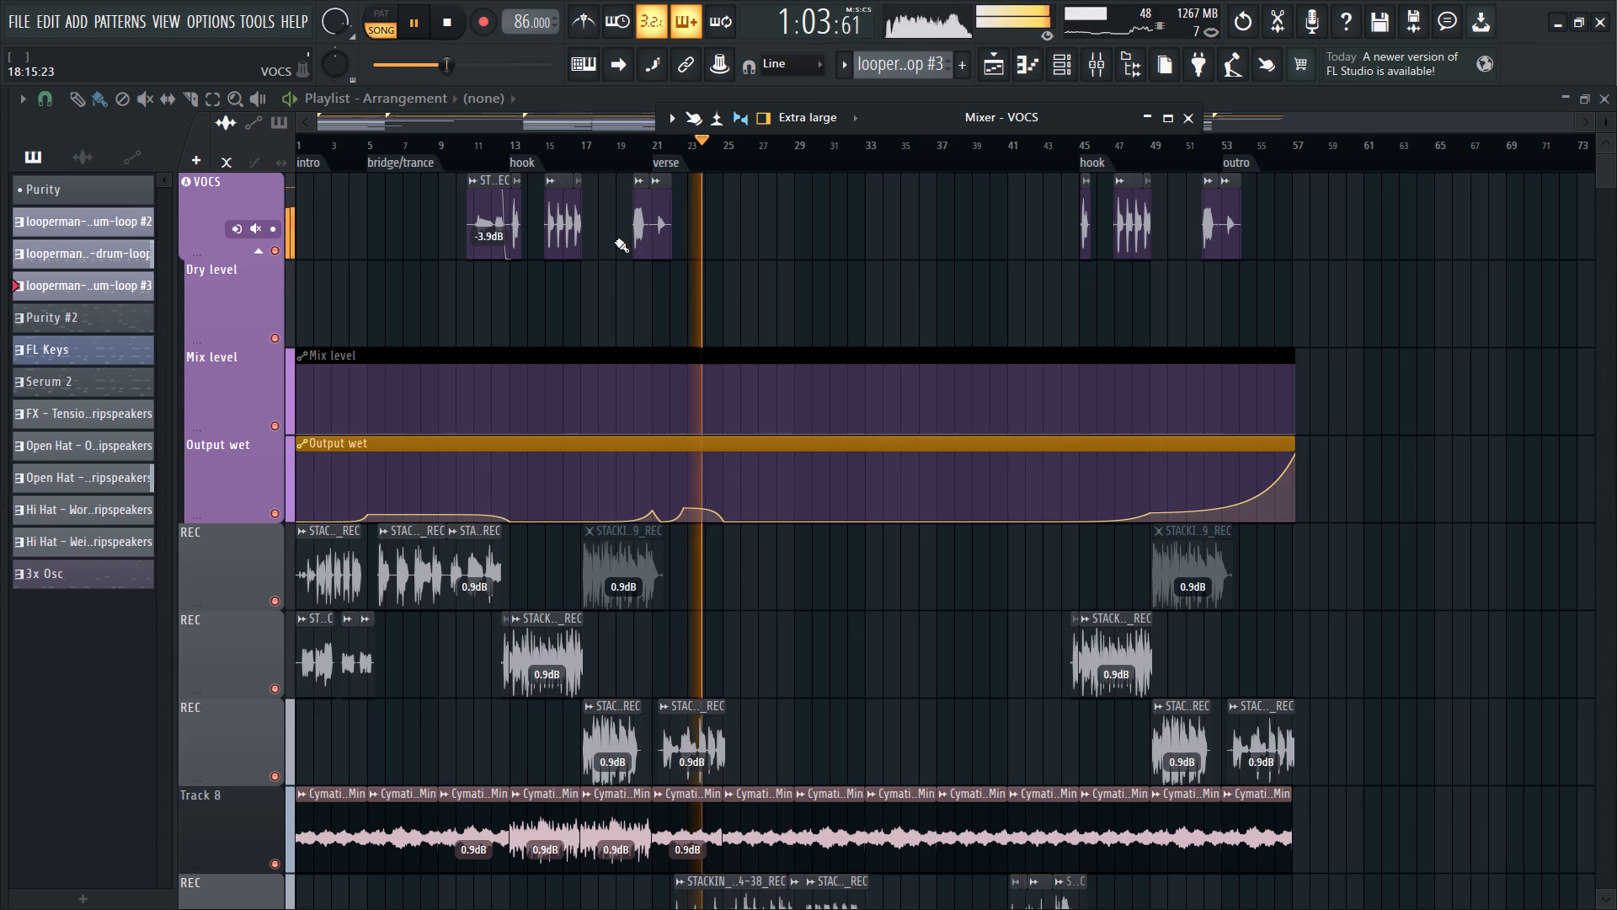
scroll(800, 567, down, 3)
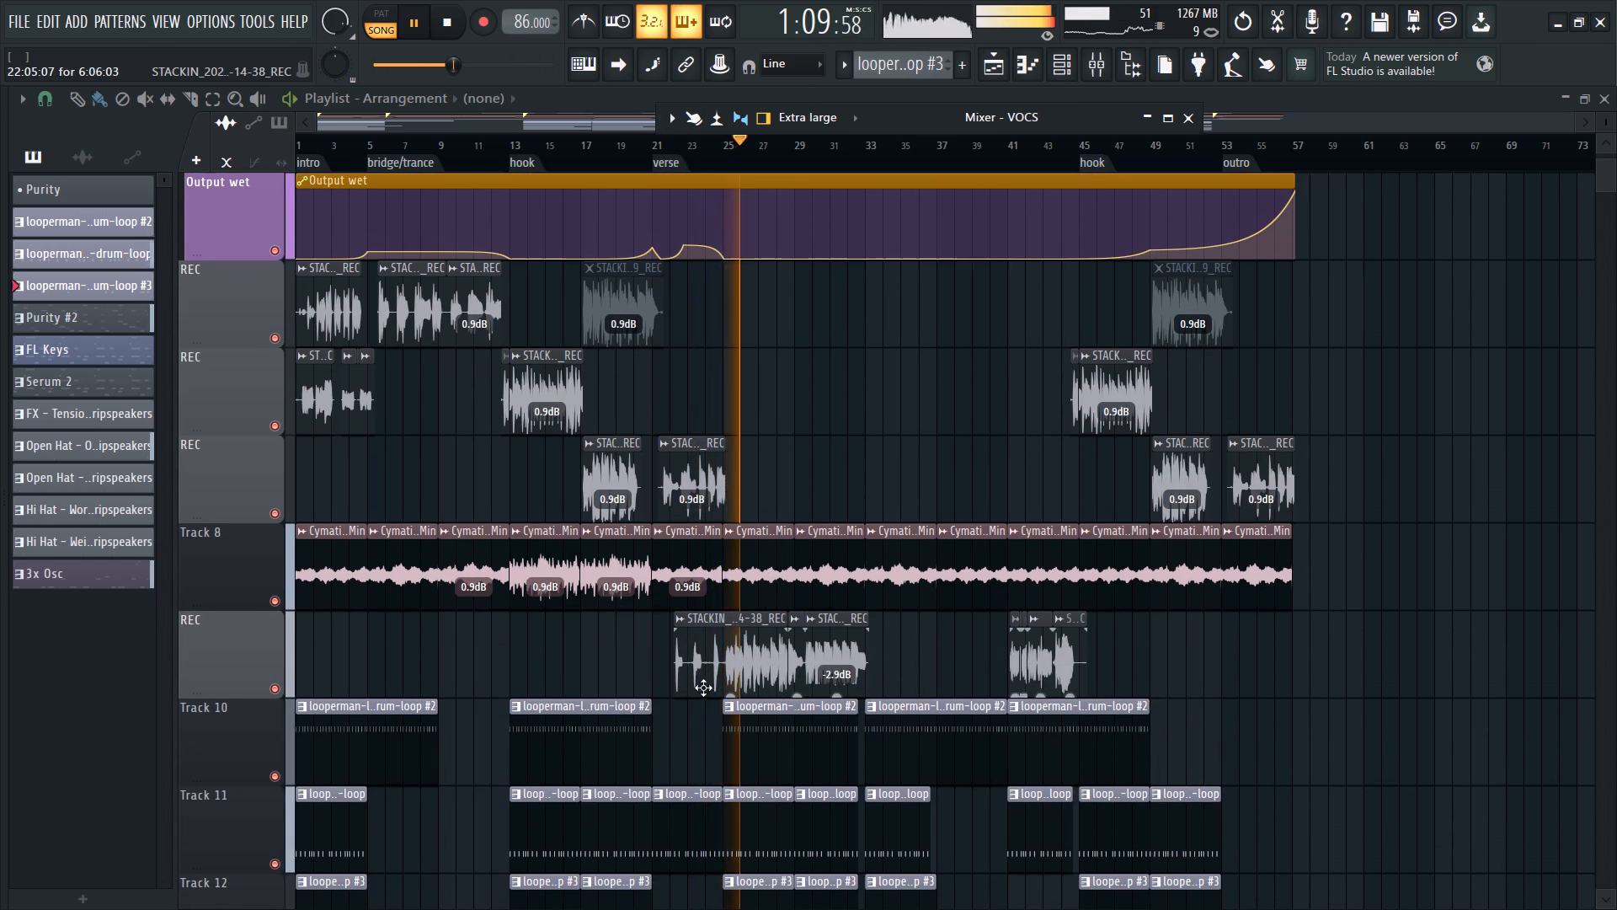
ctrl+scroll(702, 688, up, 13)
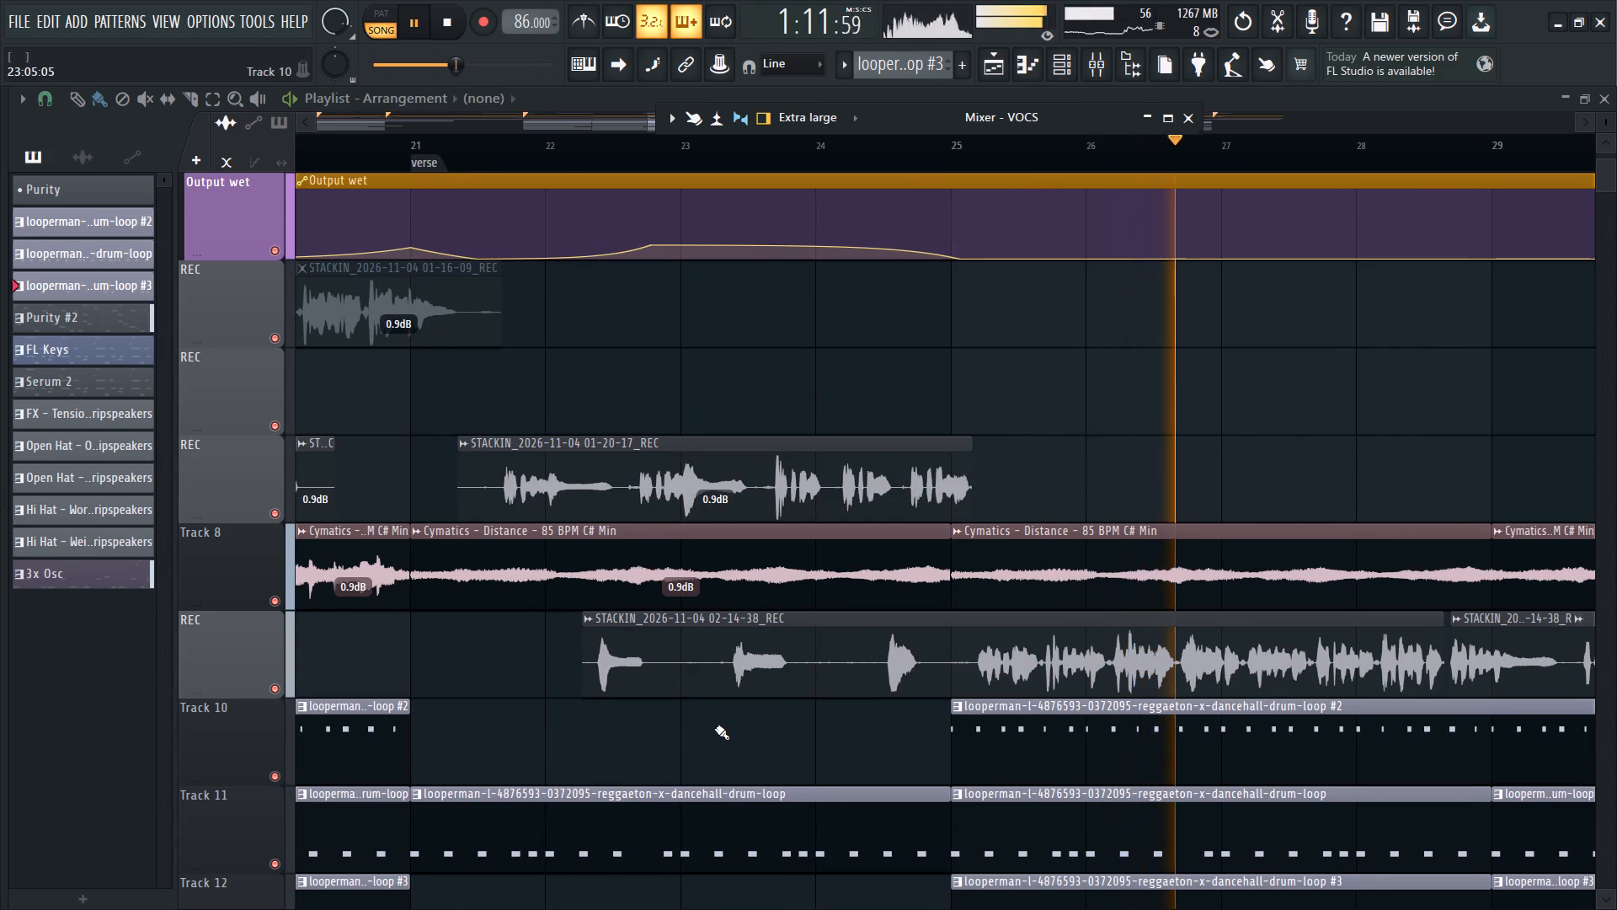
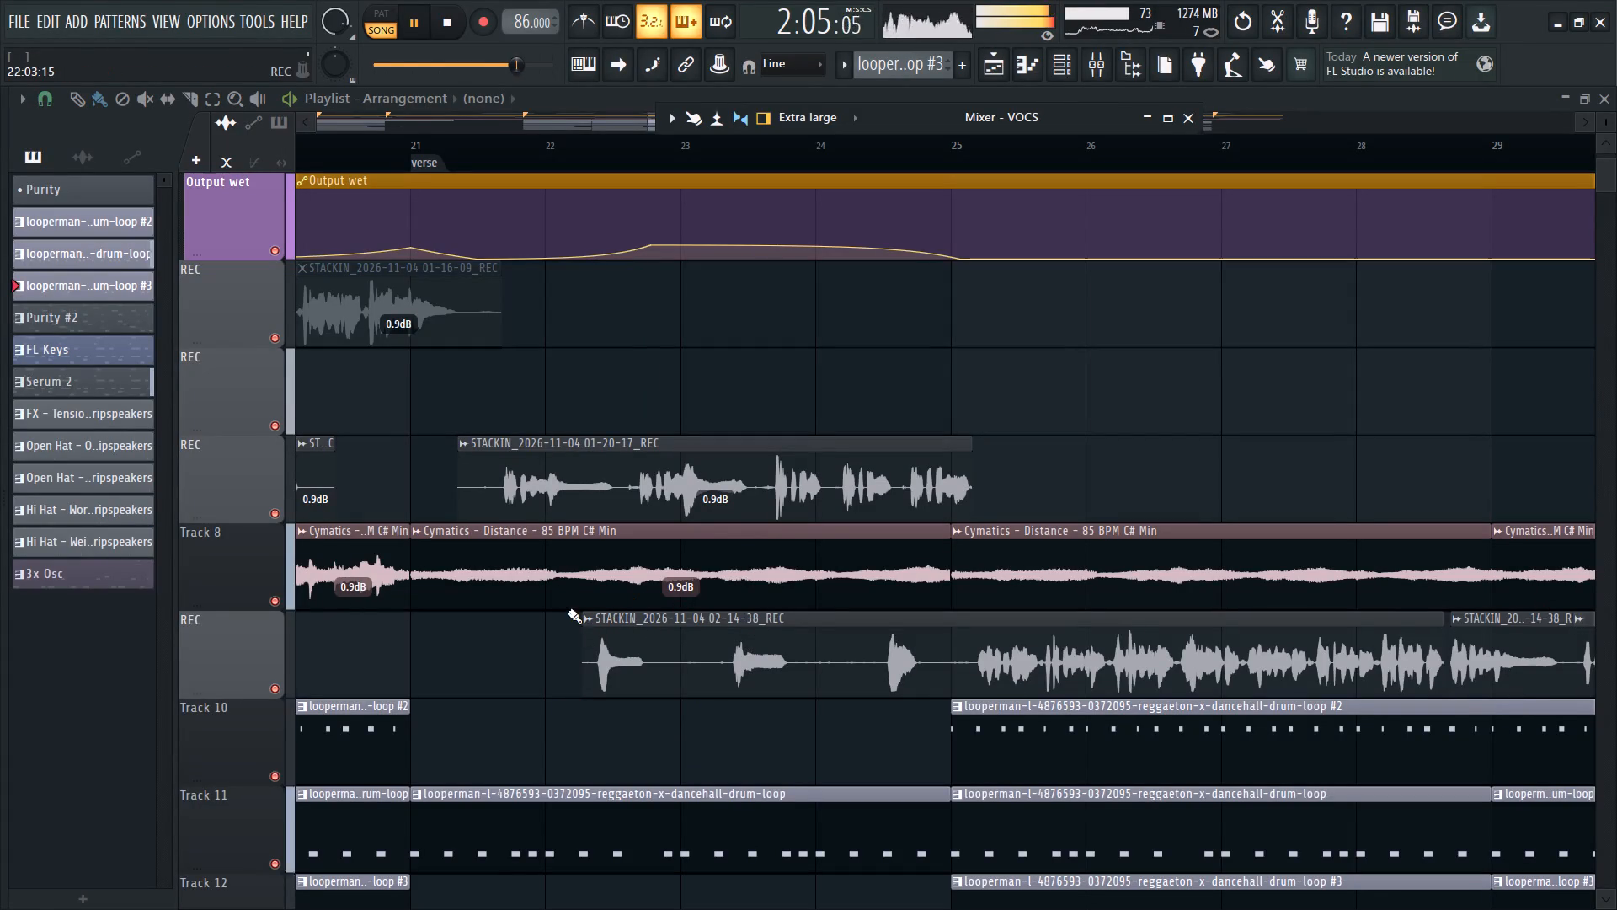
Show the mixer at full size and select the REC track.
ctrl+scroll(616, 517, down, 3)
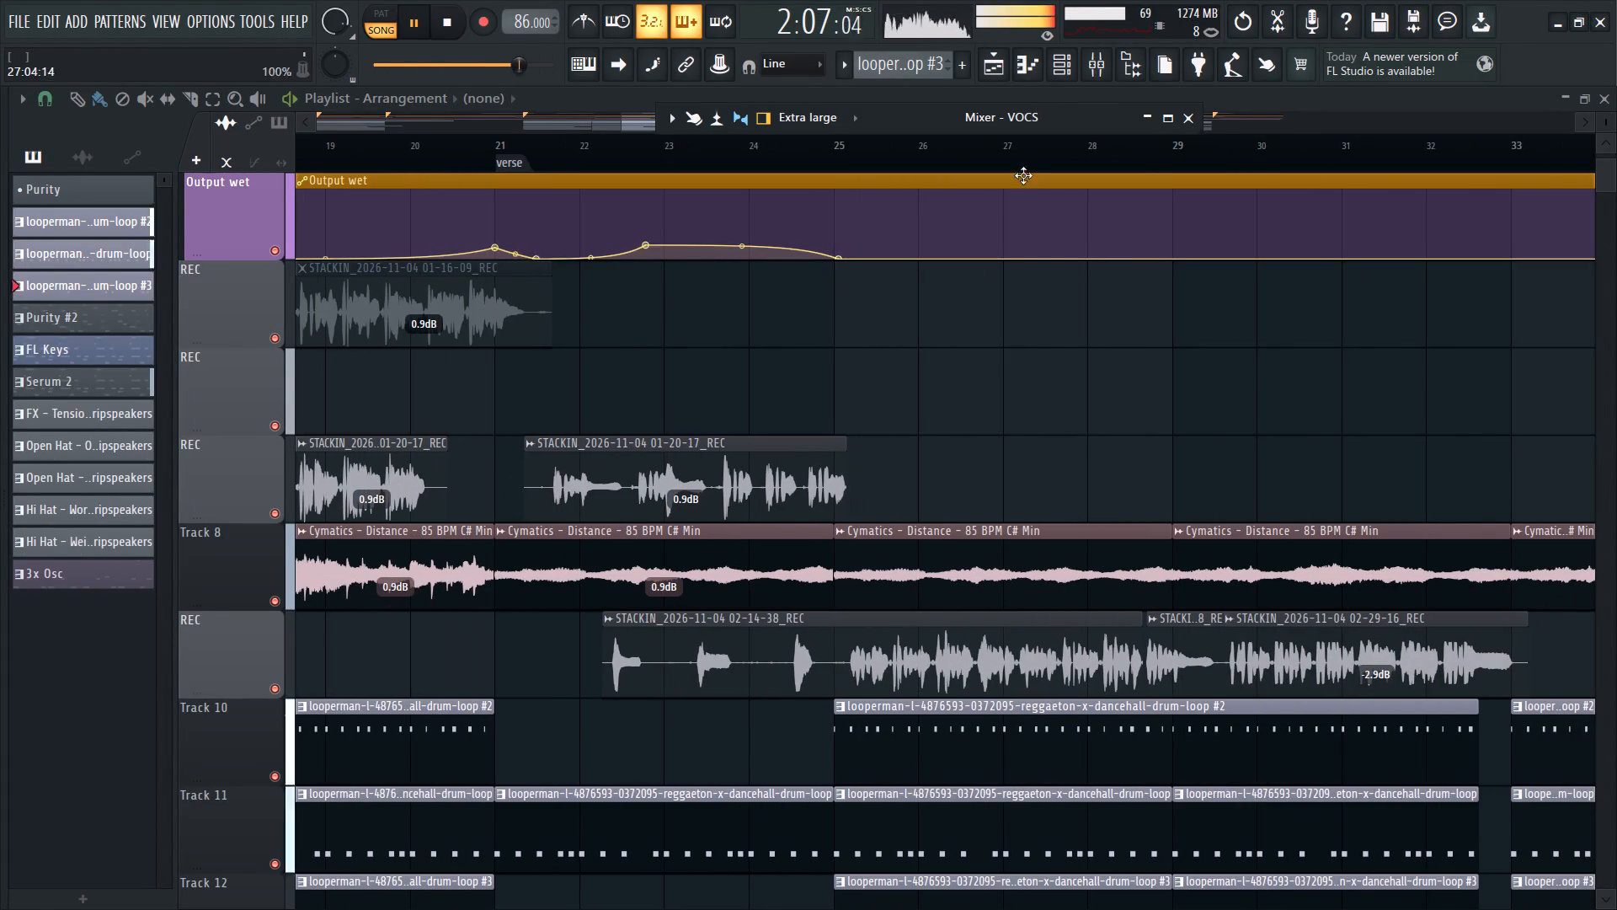
click(1104, 62)
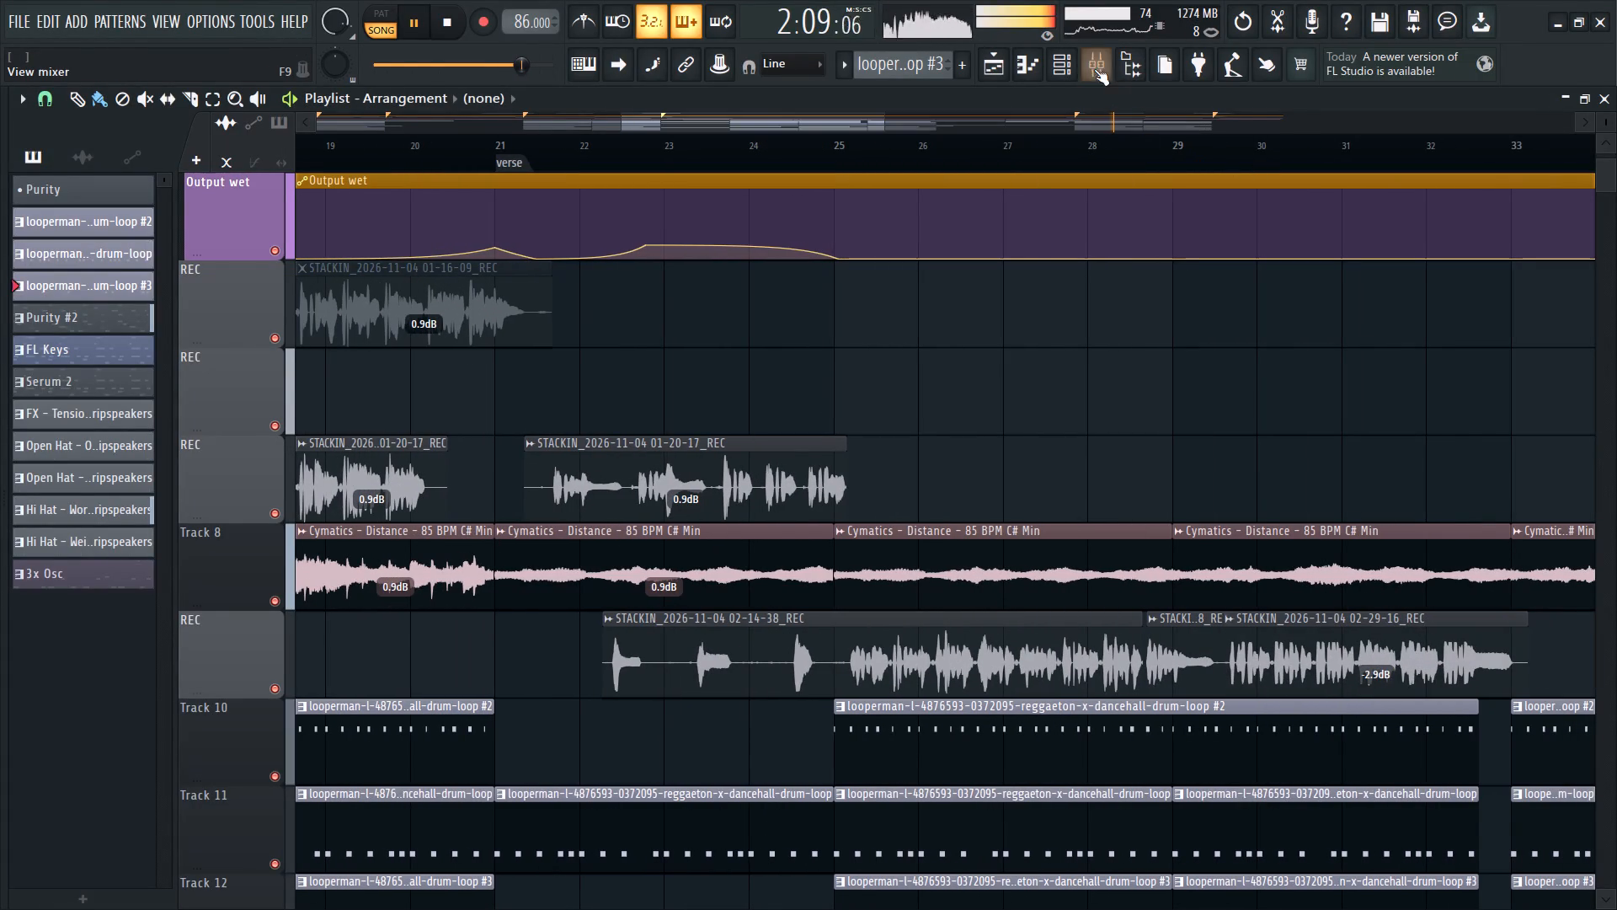
click(1096, 65)
click(1166, 119)
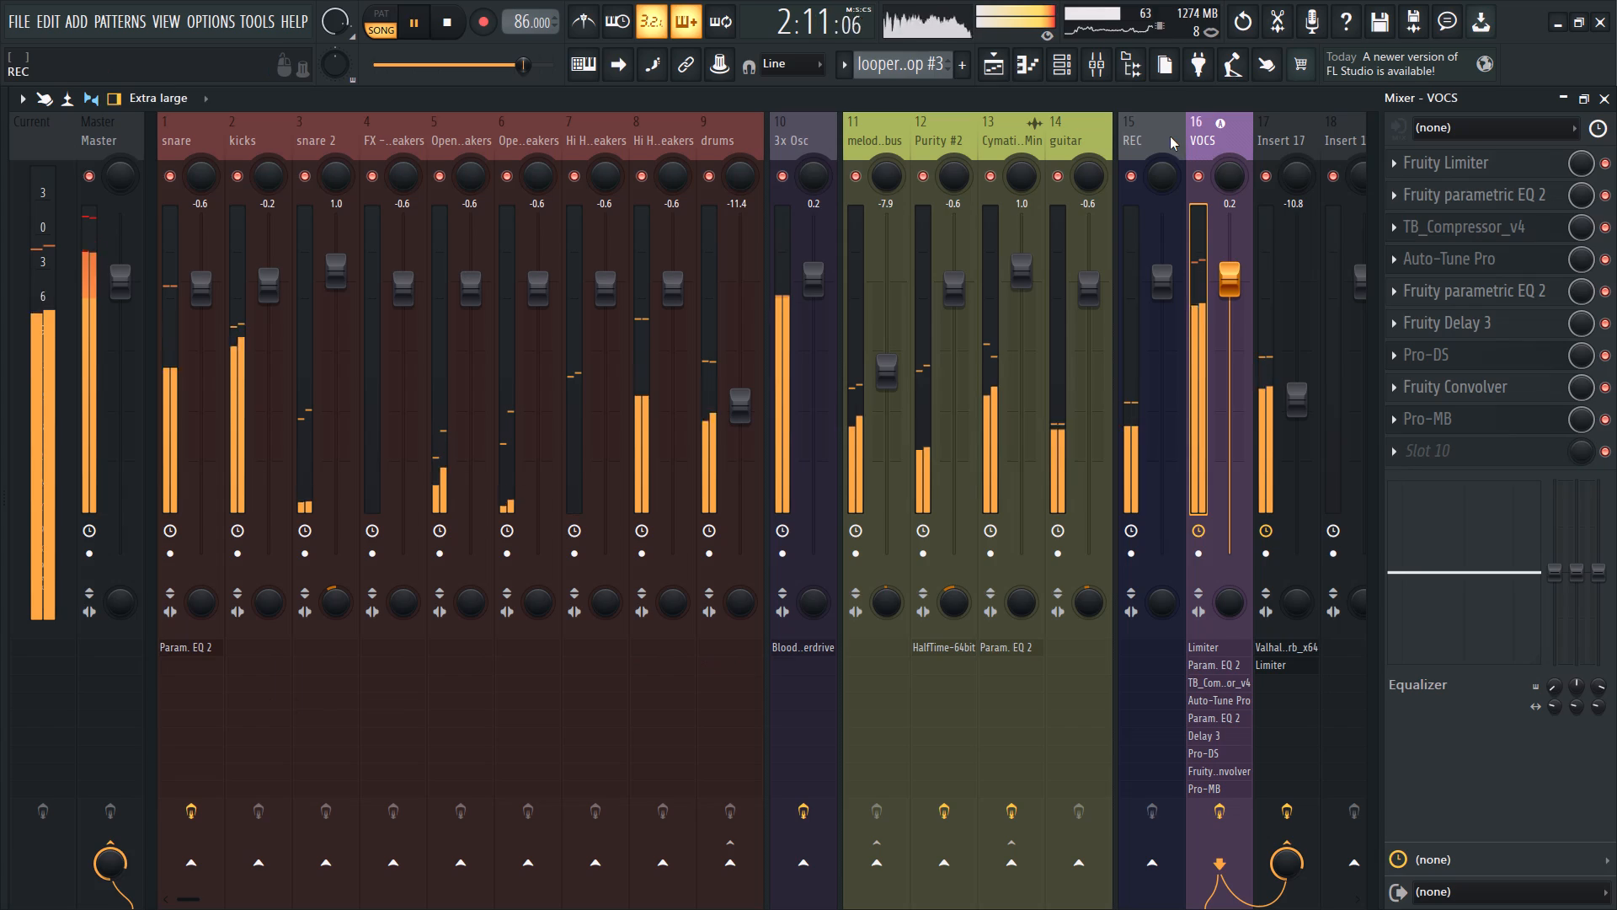
click(1136, 136)
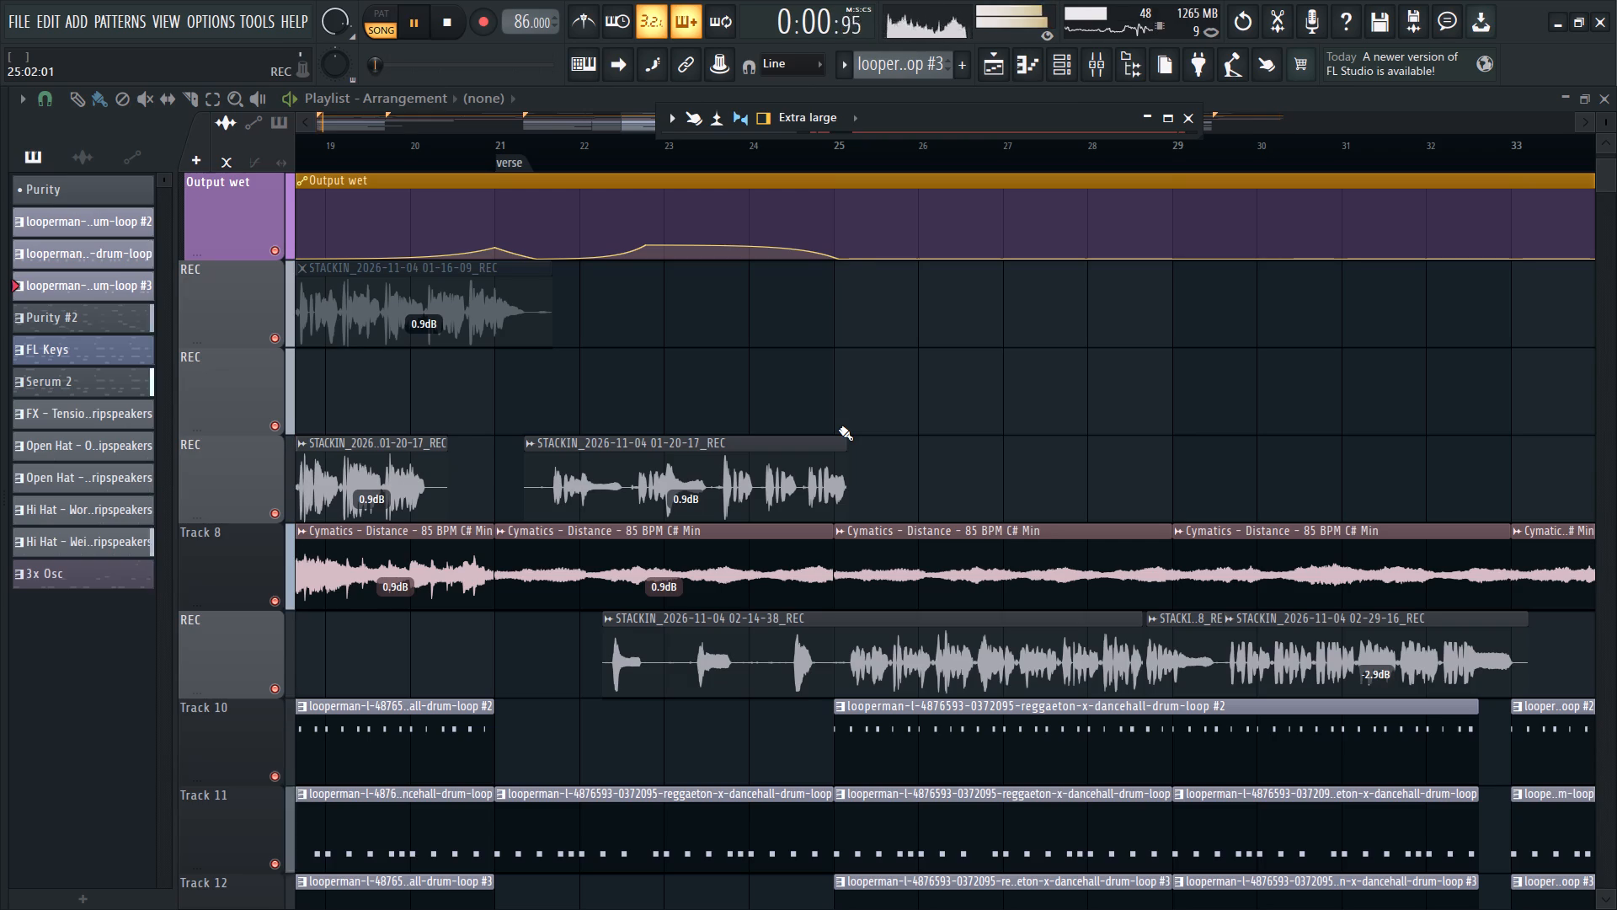
Stop the song and set the playback position to bar 25 in the verse.
ctrl+scroll(887, 396, down, 4)
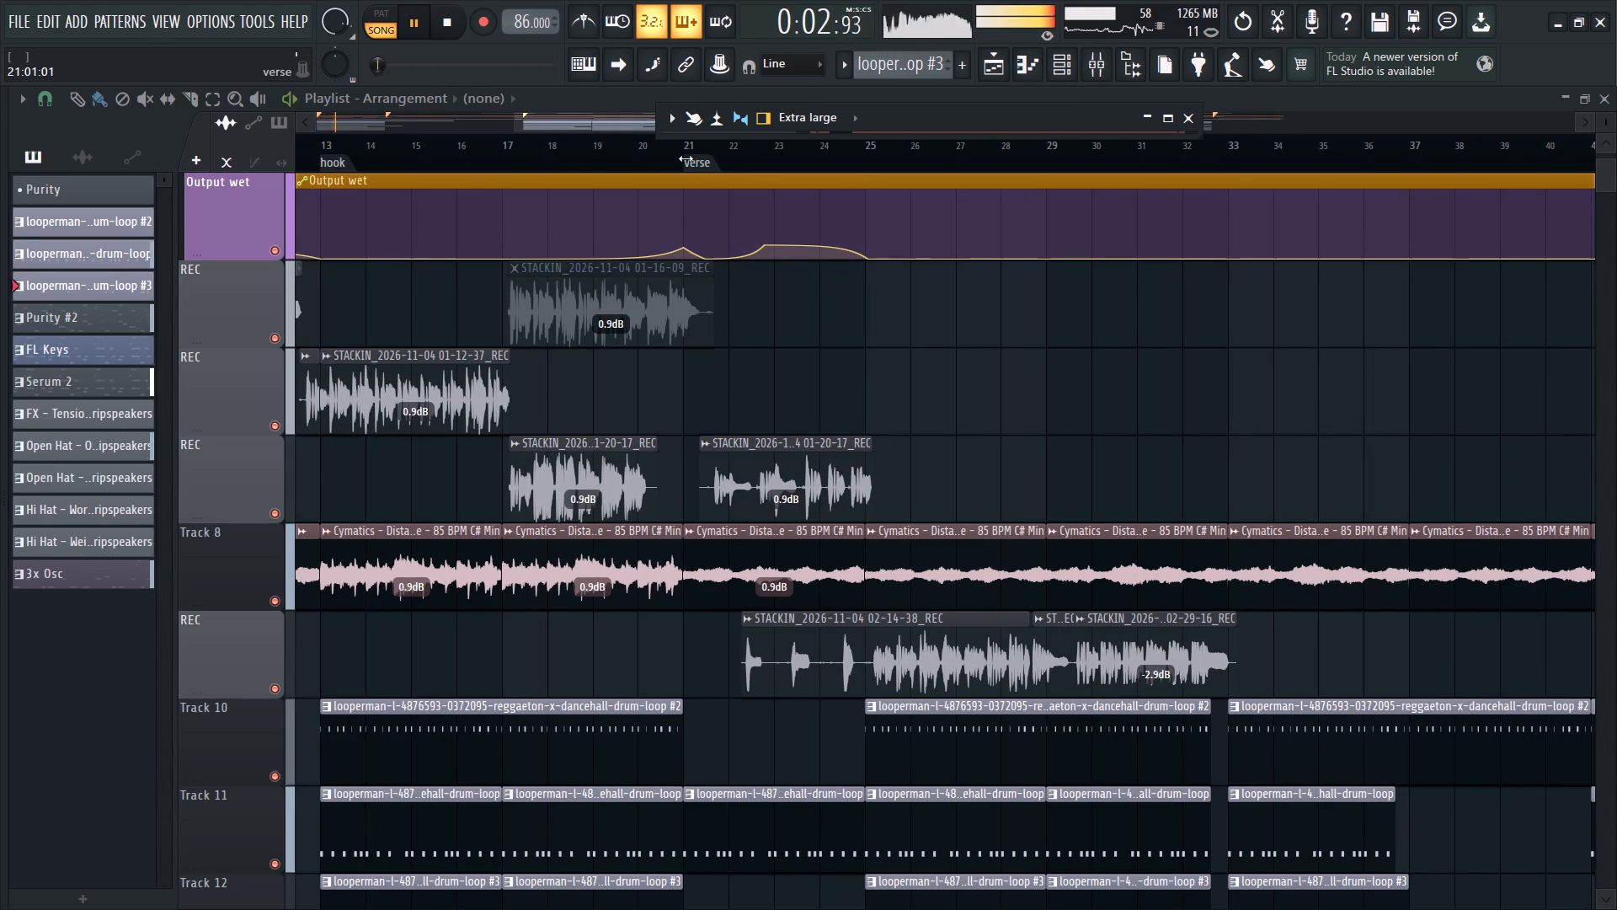
click(686, 147)
key(space)
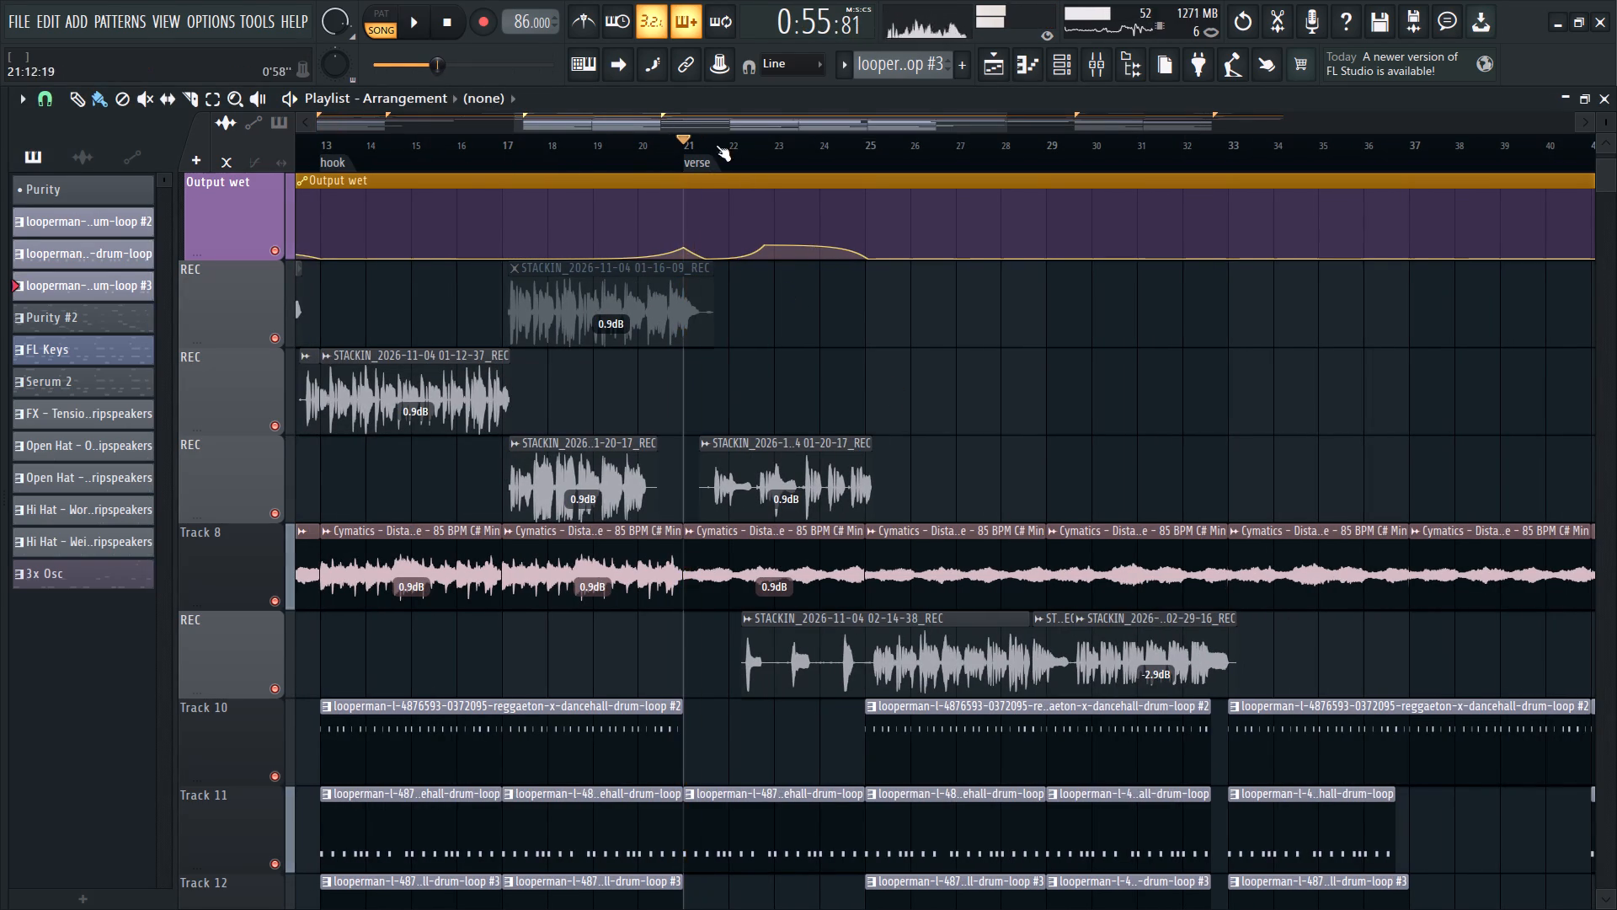
scroll(909, 459, down, 8)
ctrl+scroll(876, 592, down, 4)
scroll(983, 567, up, 9)
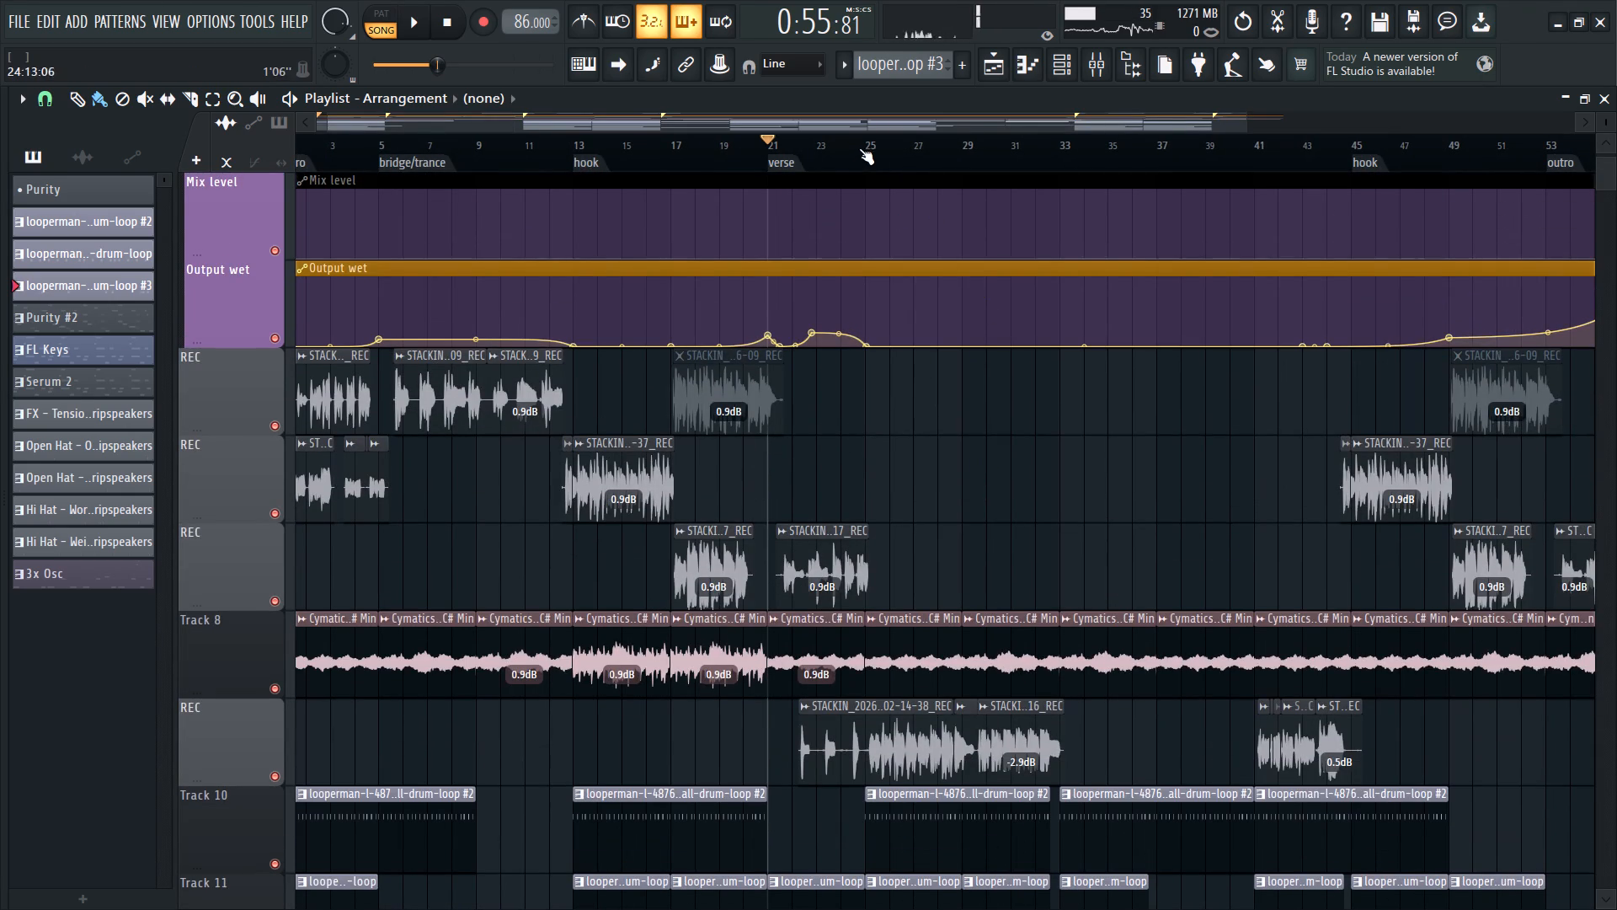
click(859, 153)
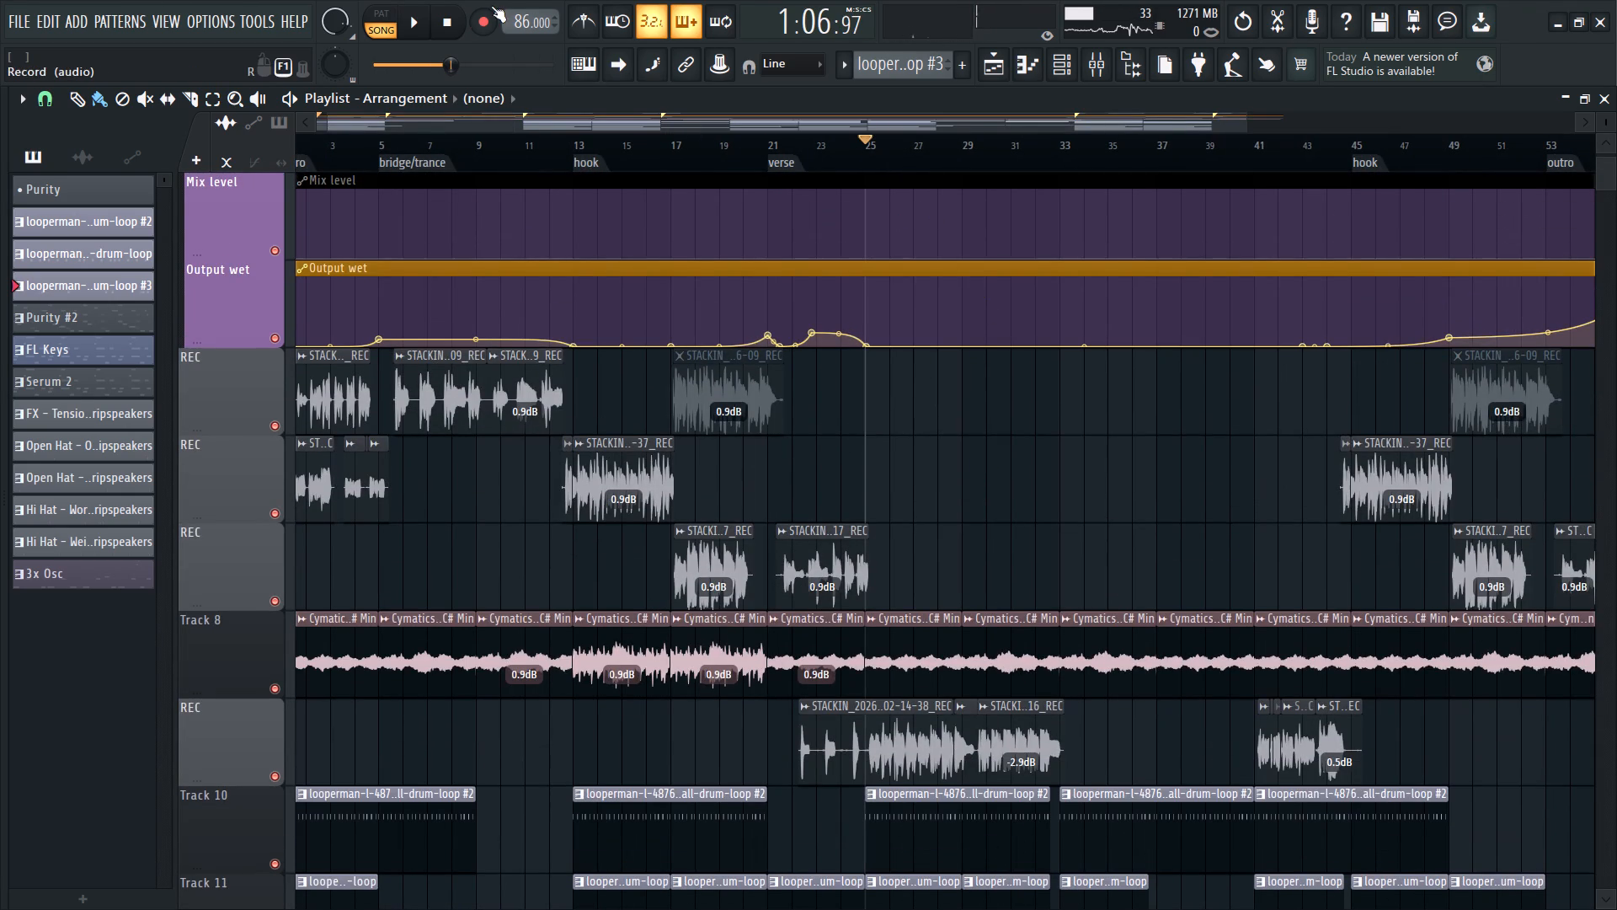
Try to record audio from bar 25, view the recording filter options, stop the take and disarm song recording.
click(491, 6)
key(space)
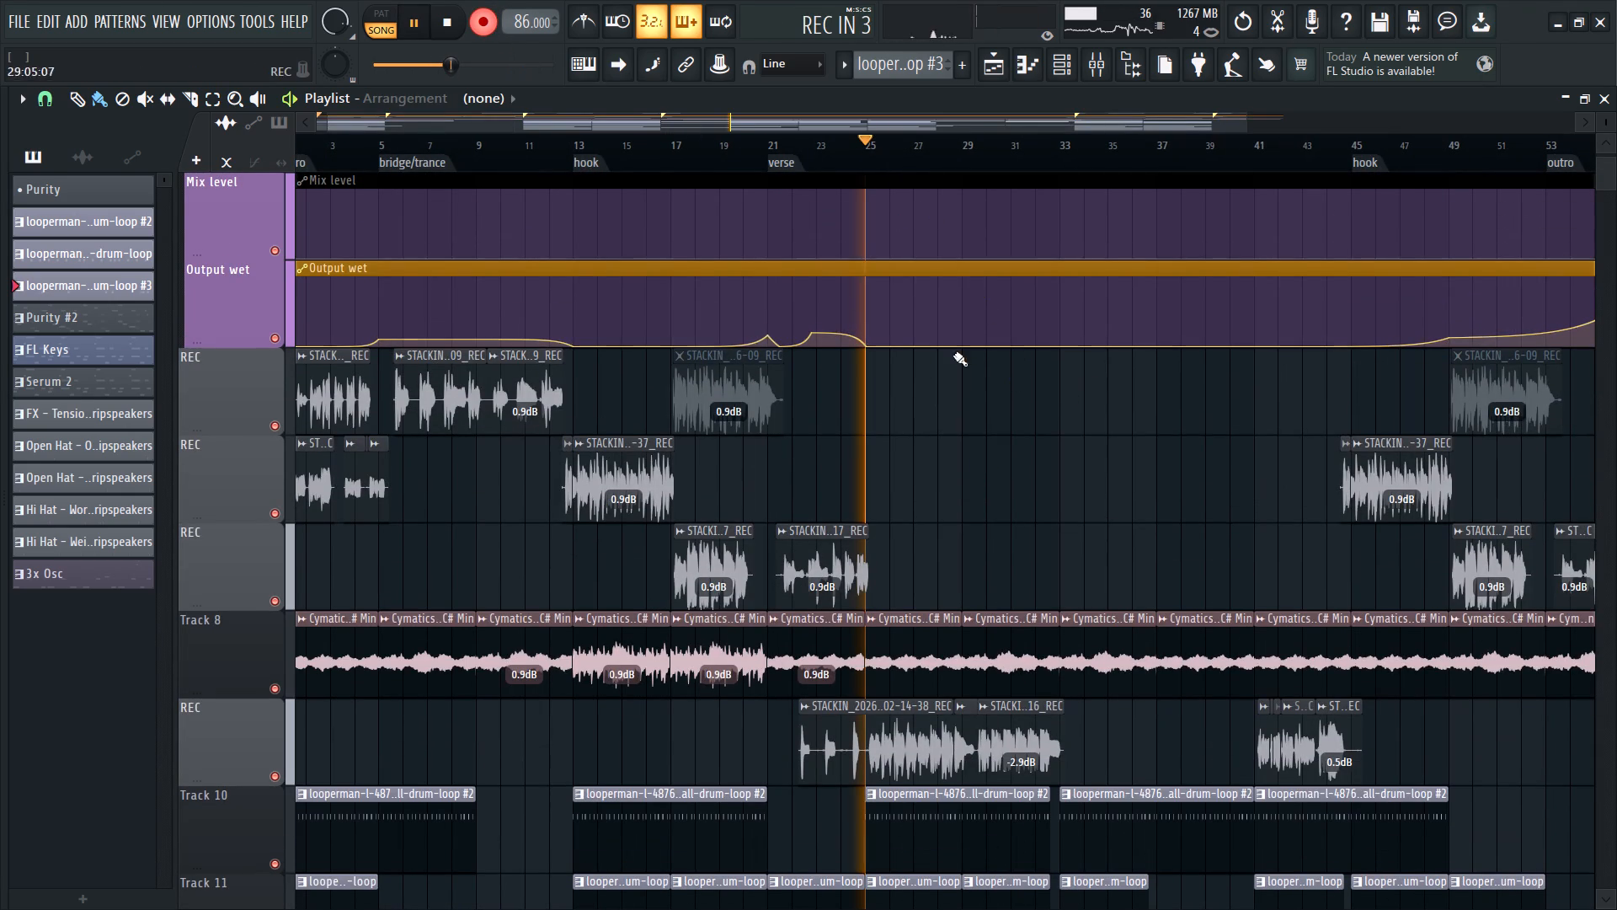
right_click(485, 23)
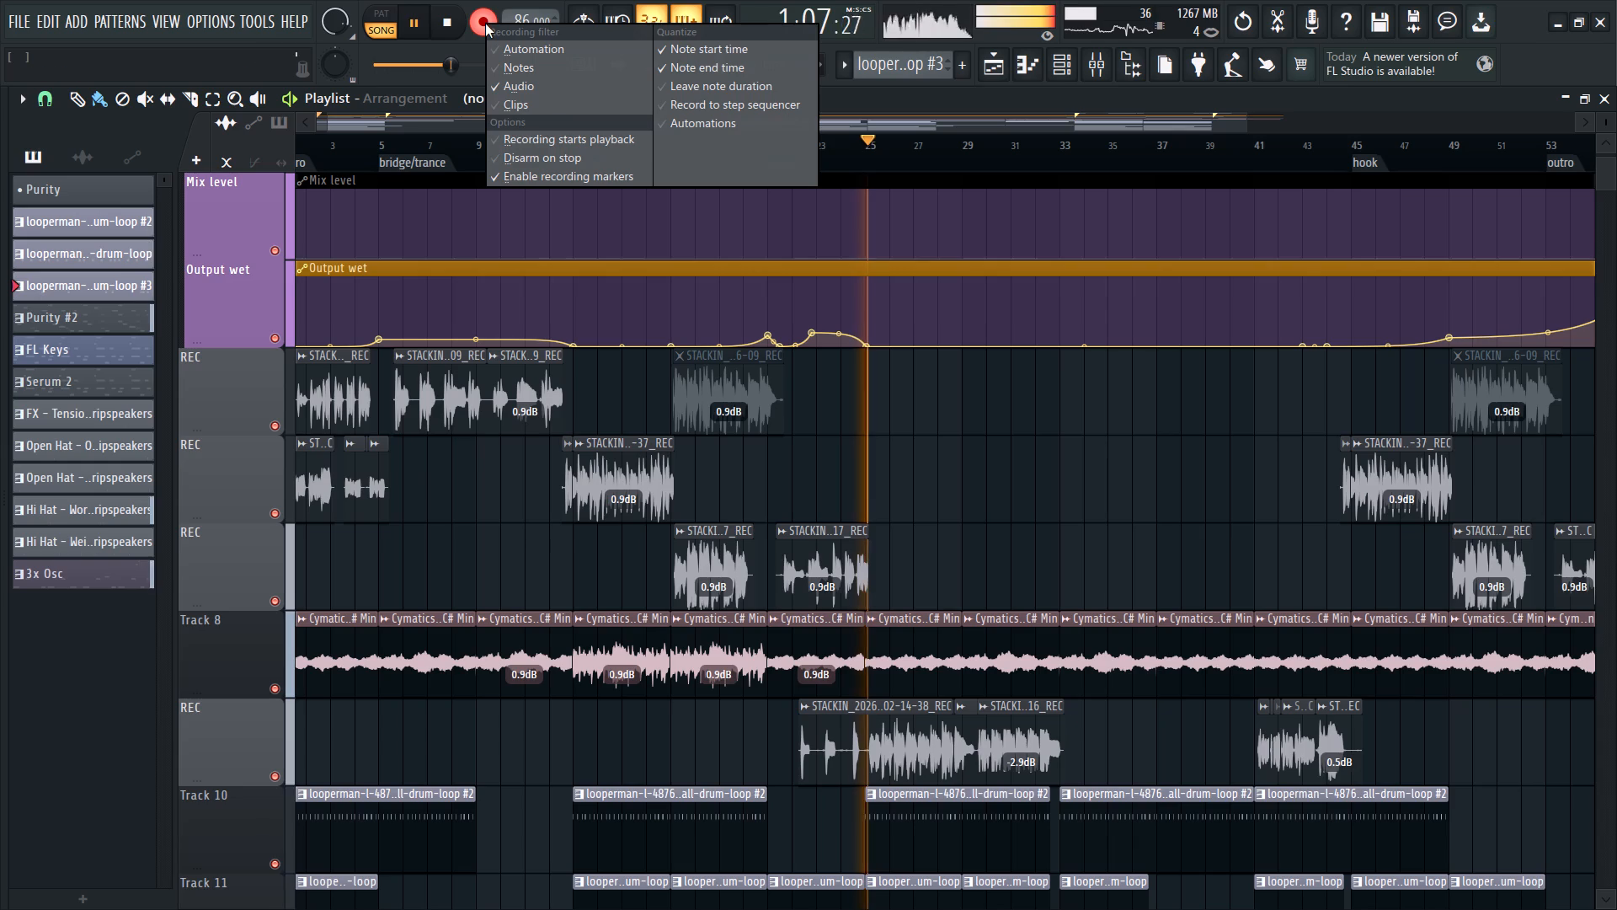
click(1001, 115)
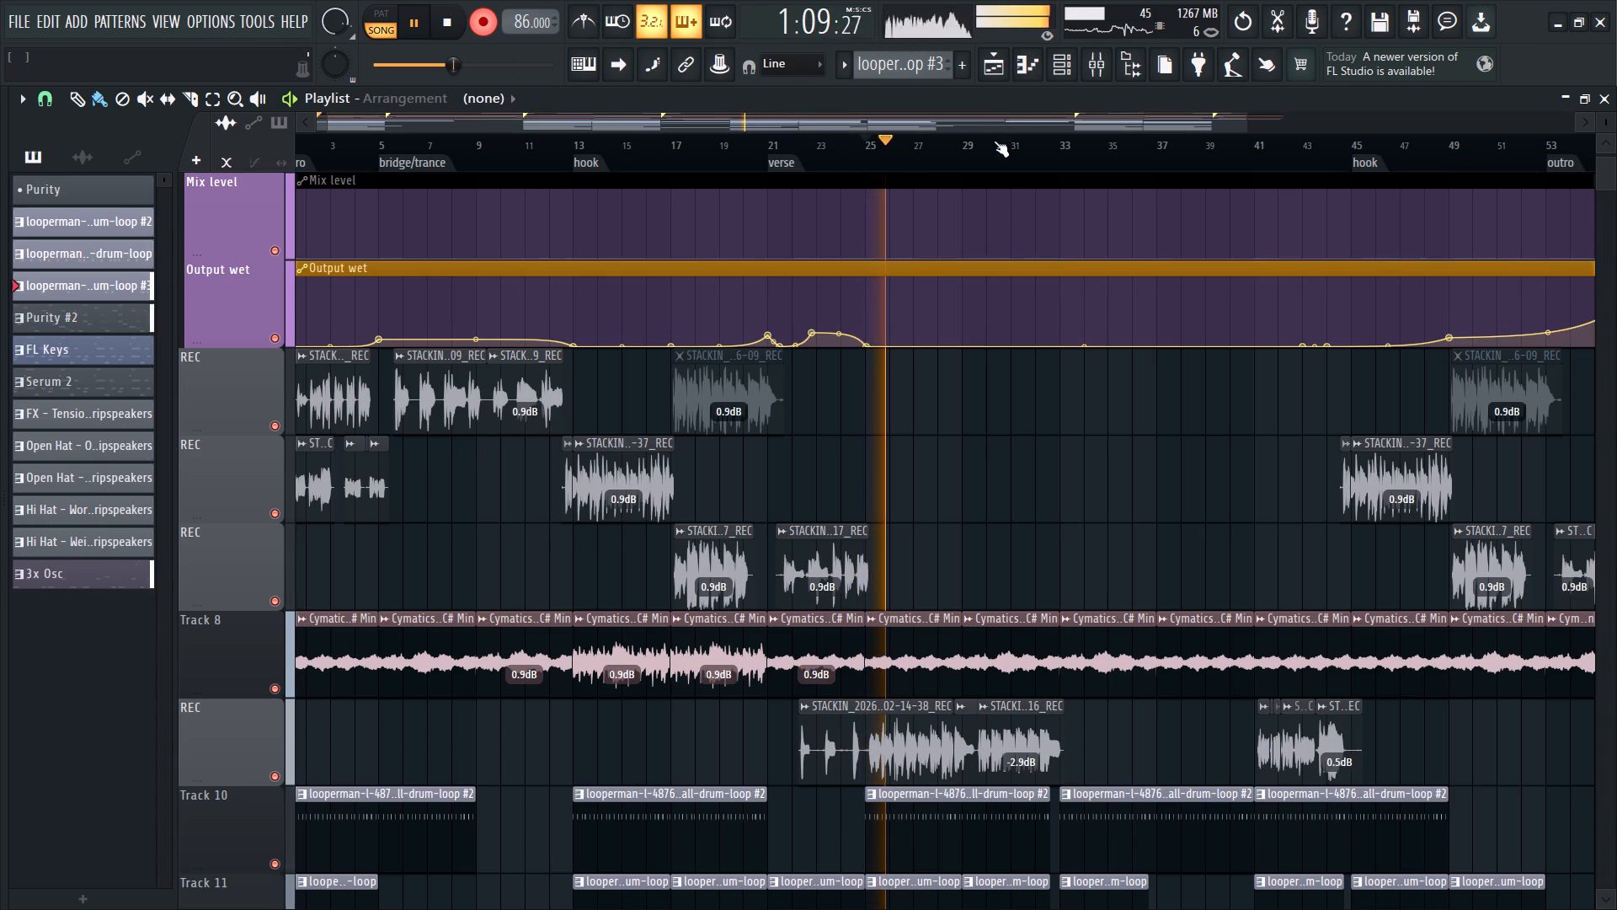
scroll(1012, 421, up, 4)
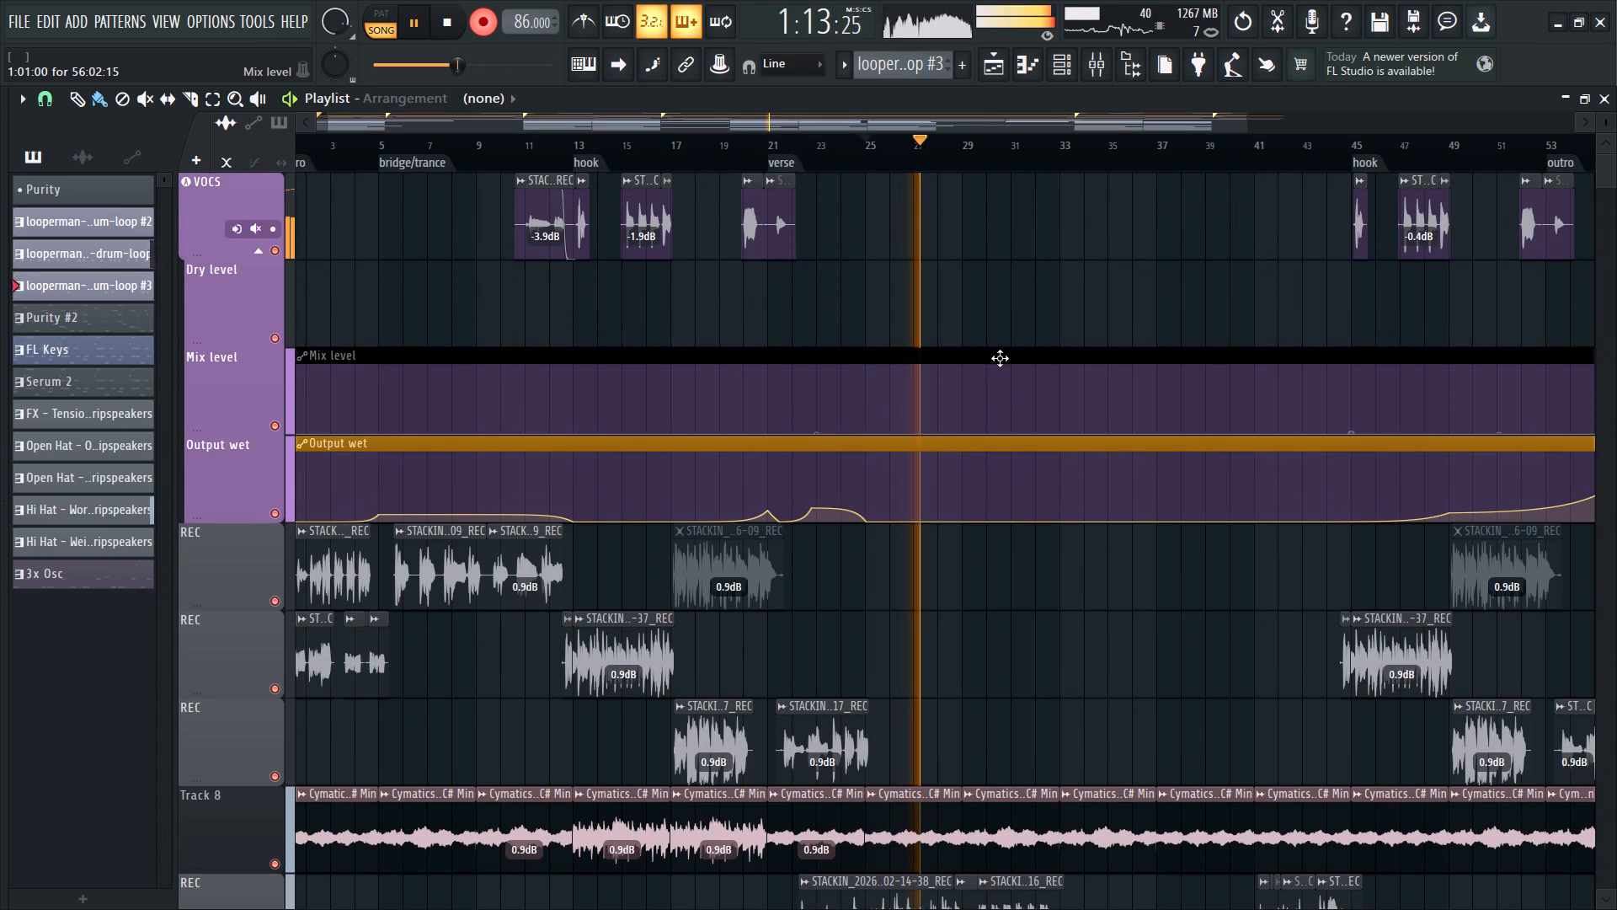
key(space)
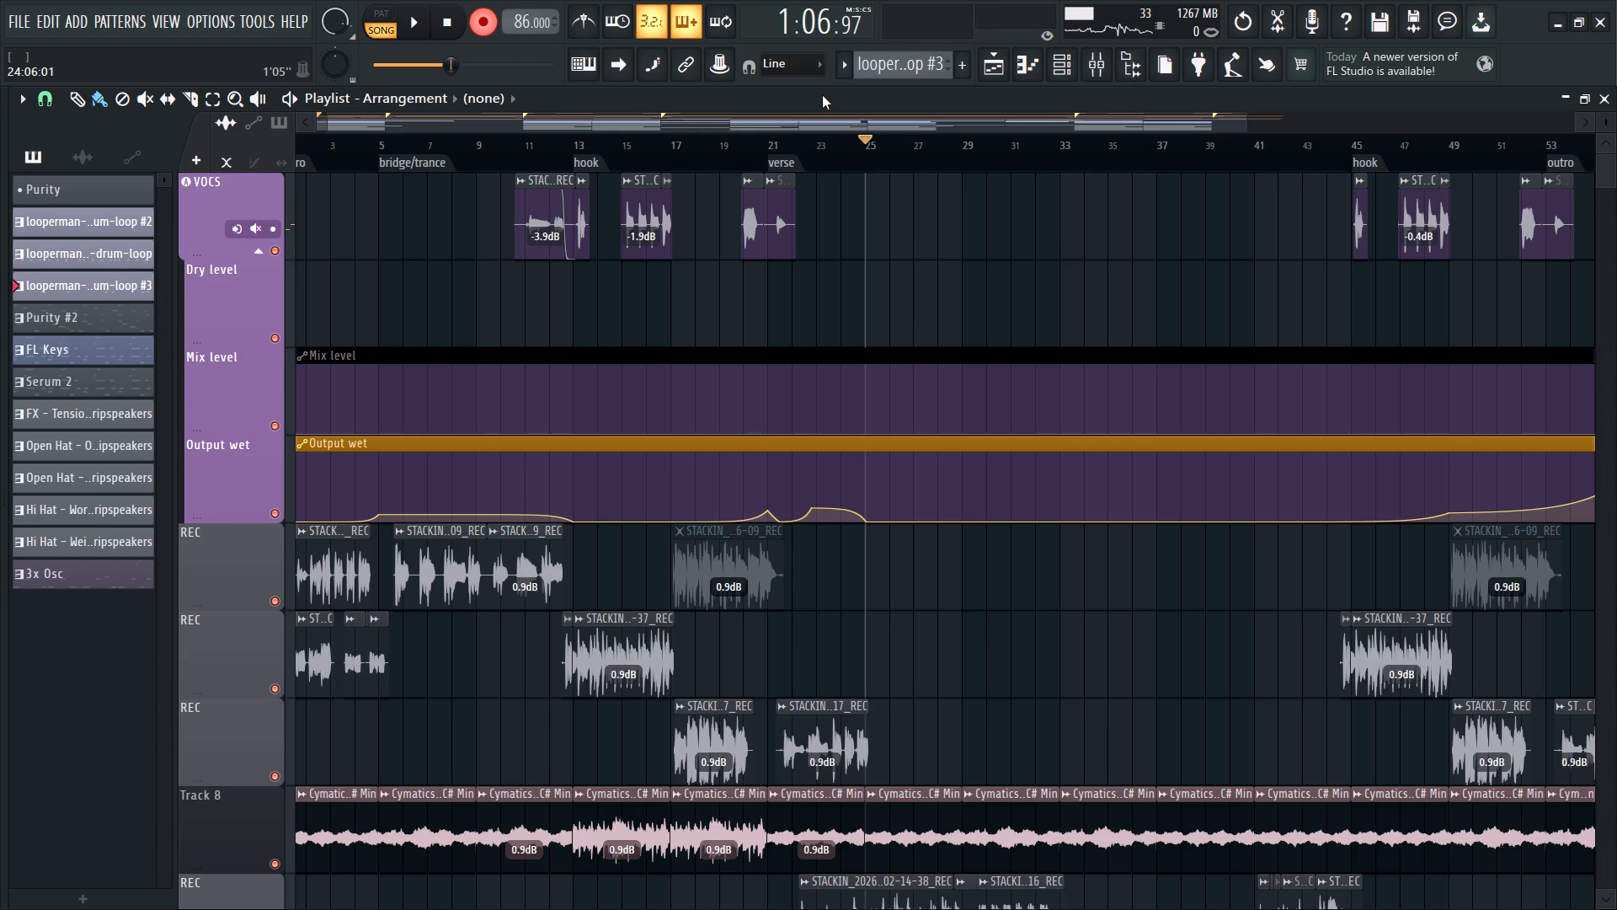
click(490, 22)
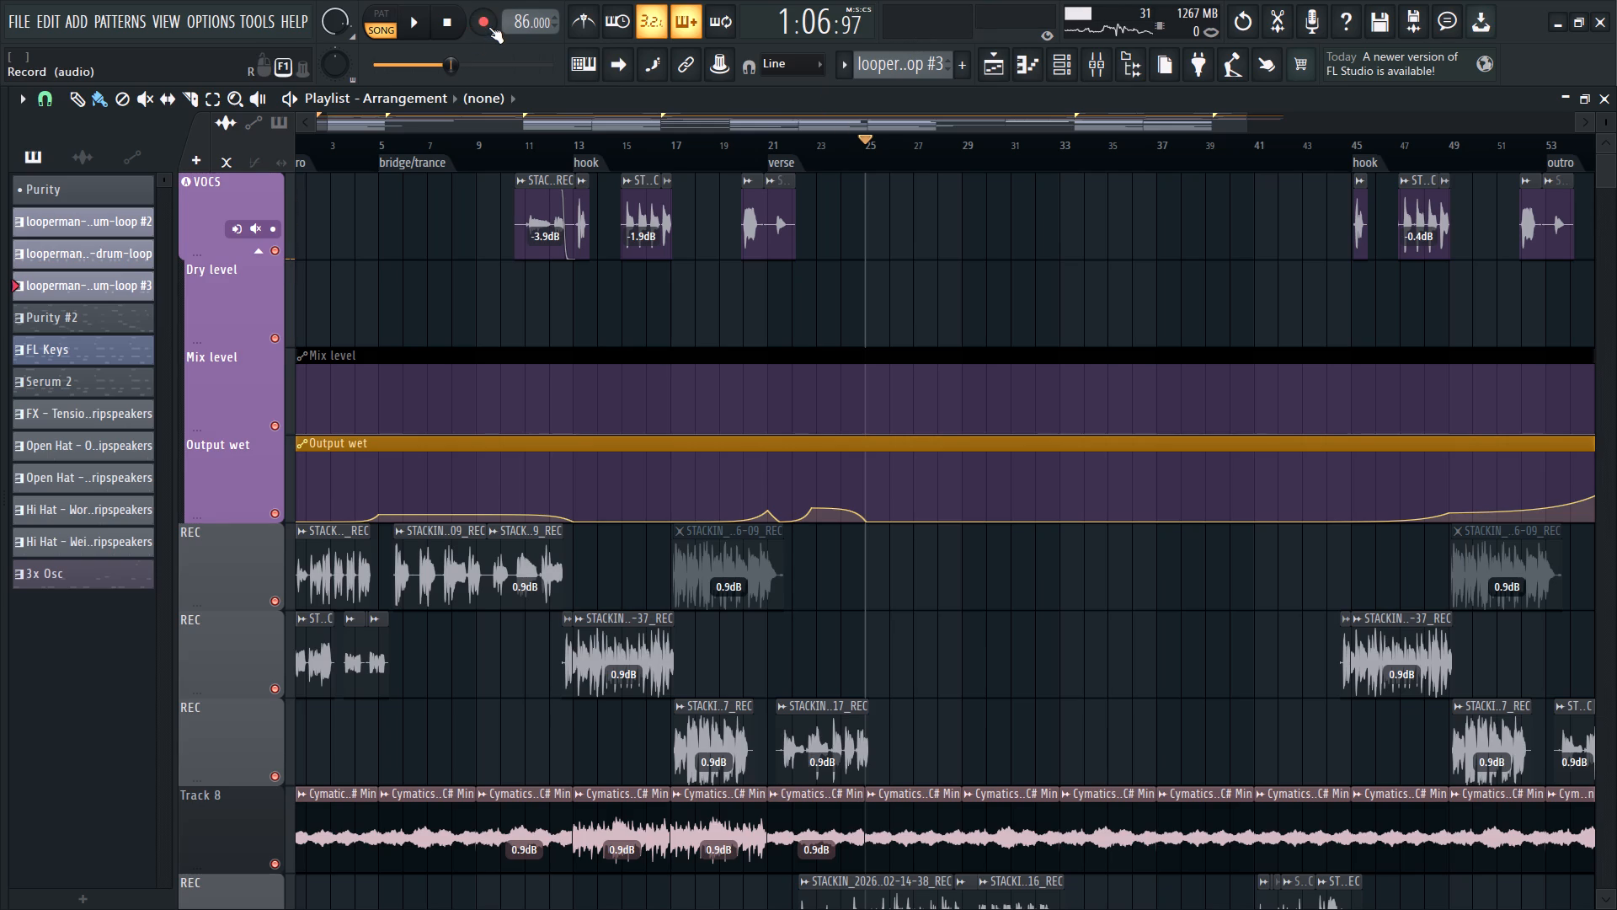
Play the verse from bar 25 to about bar 35 without recording, and stop.
key(space)
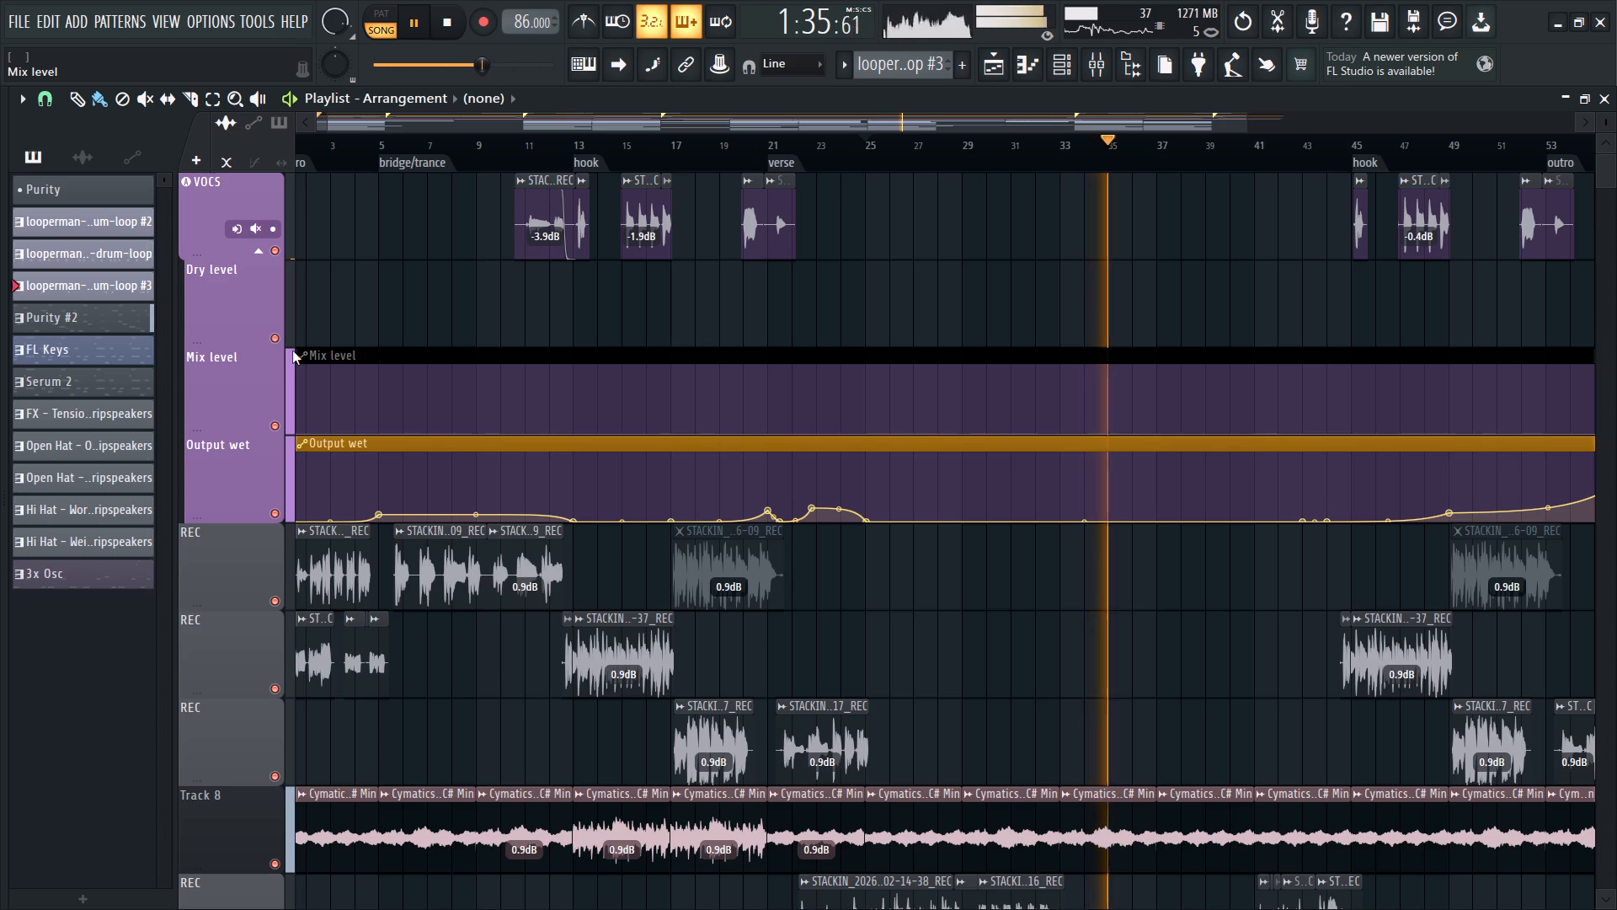
key(space)
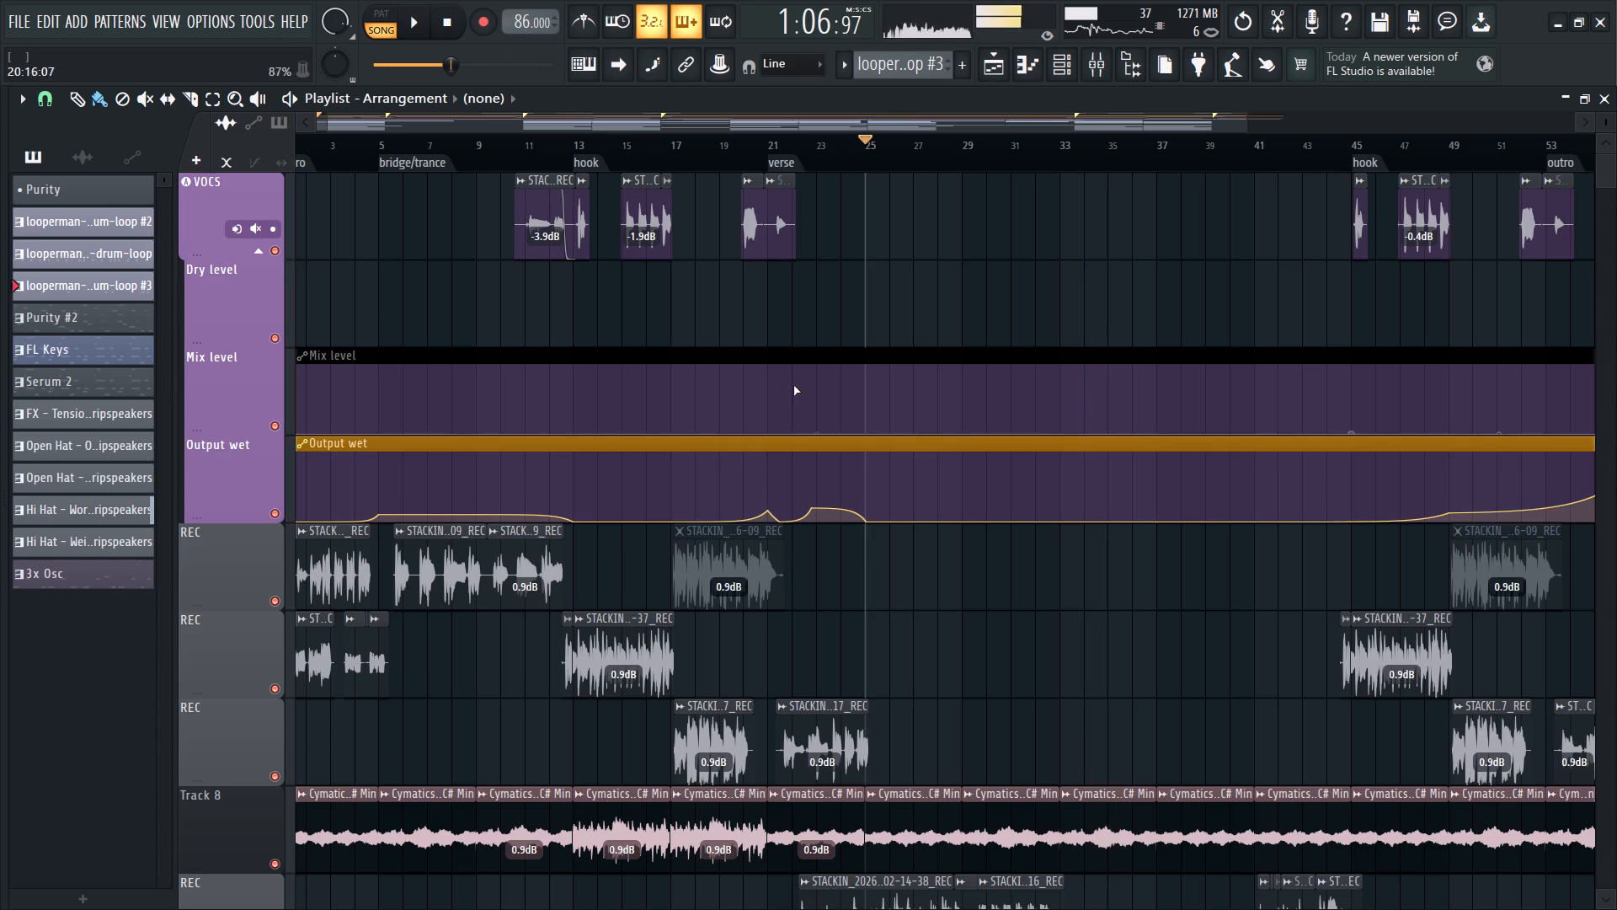
Examine the playlist tracks around bar 25, from the vocal automation clips down to the empty tracks below Track 21.
scroll(873, 634, up, 8)
scroll(878, 574, down, 4)
scroll(885, 559, up, 2)
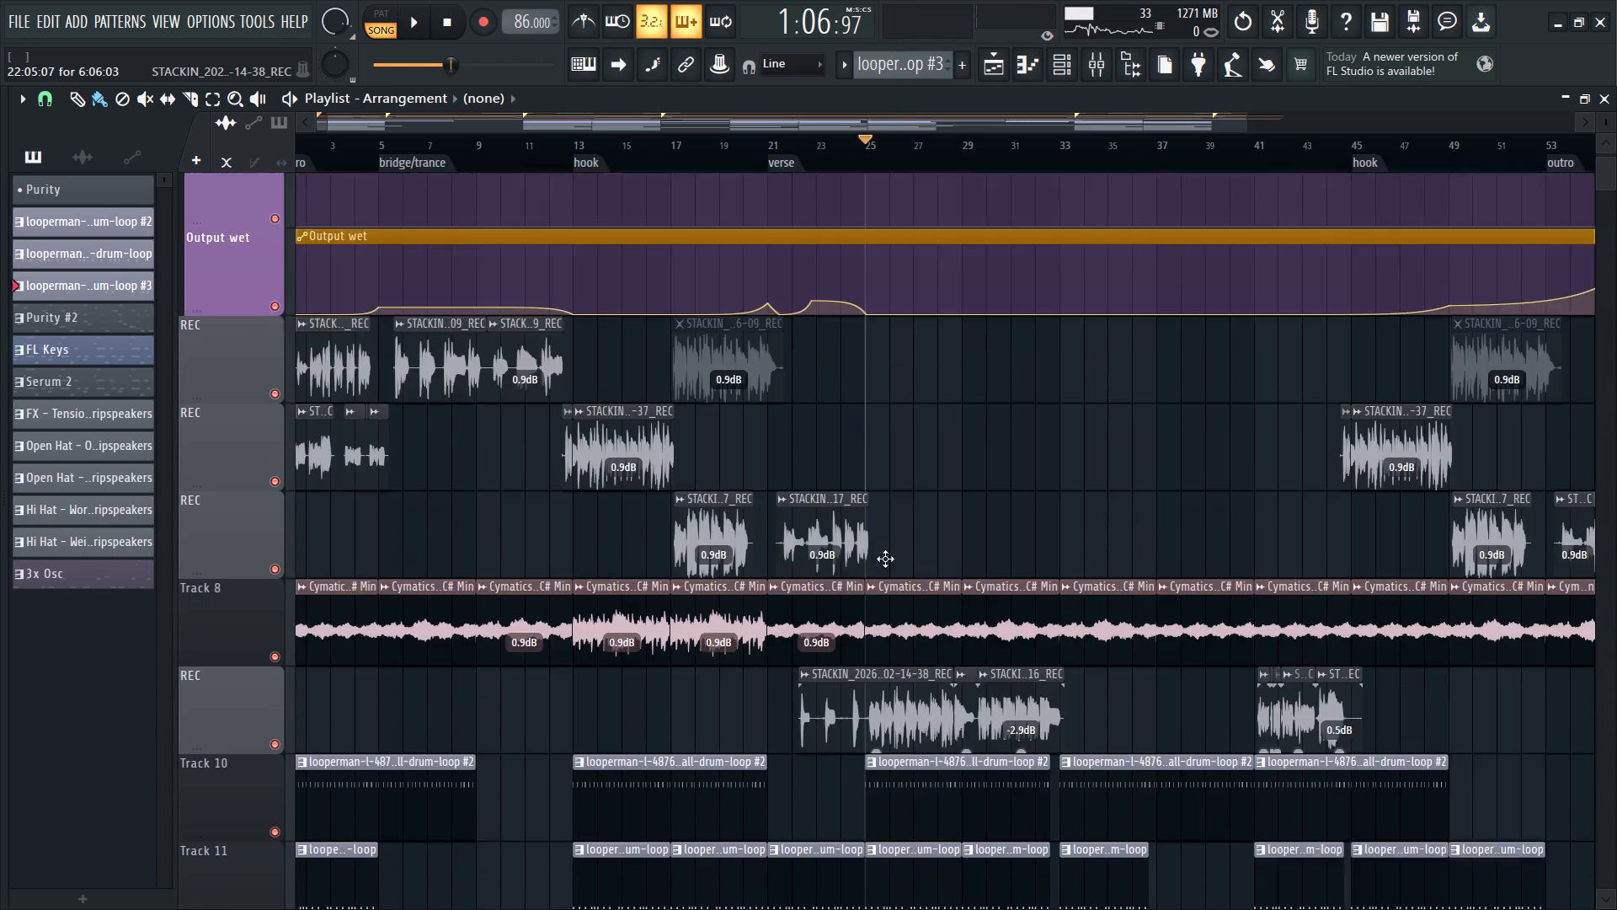
scroll(885, 559, down, 12)
scroll(947, 655, up, 7)
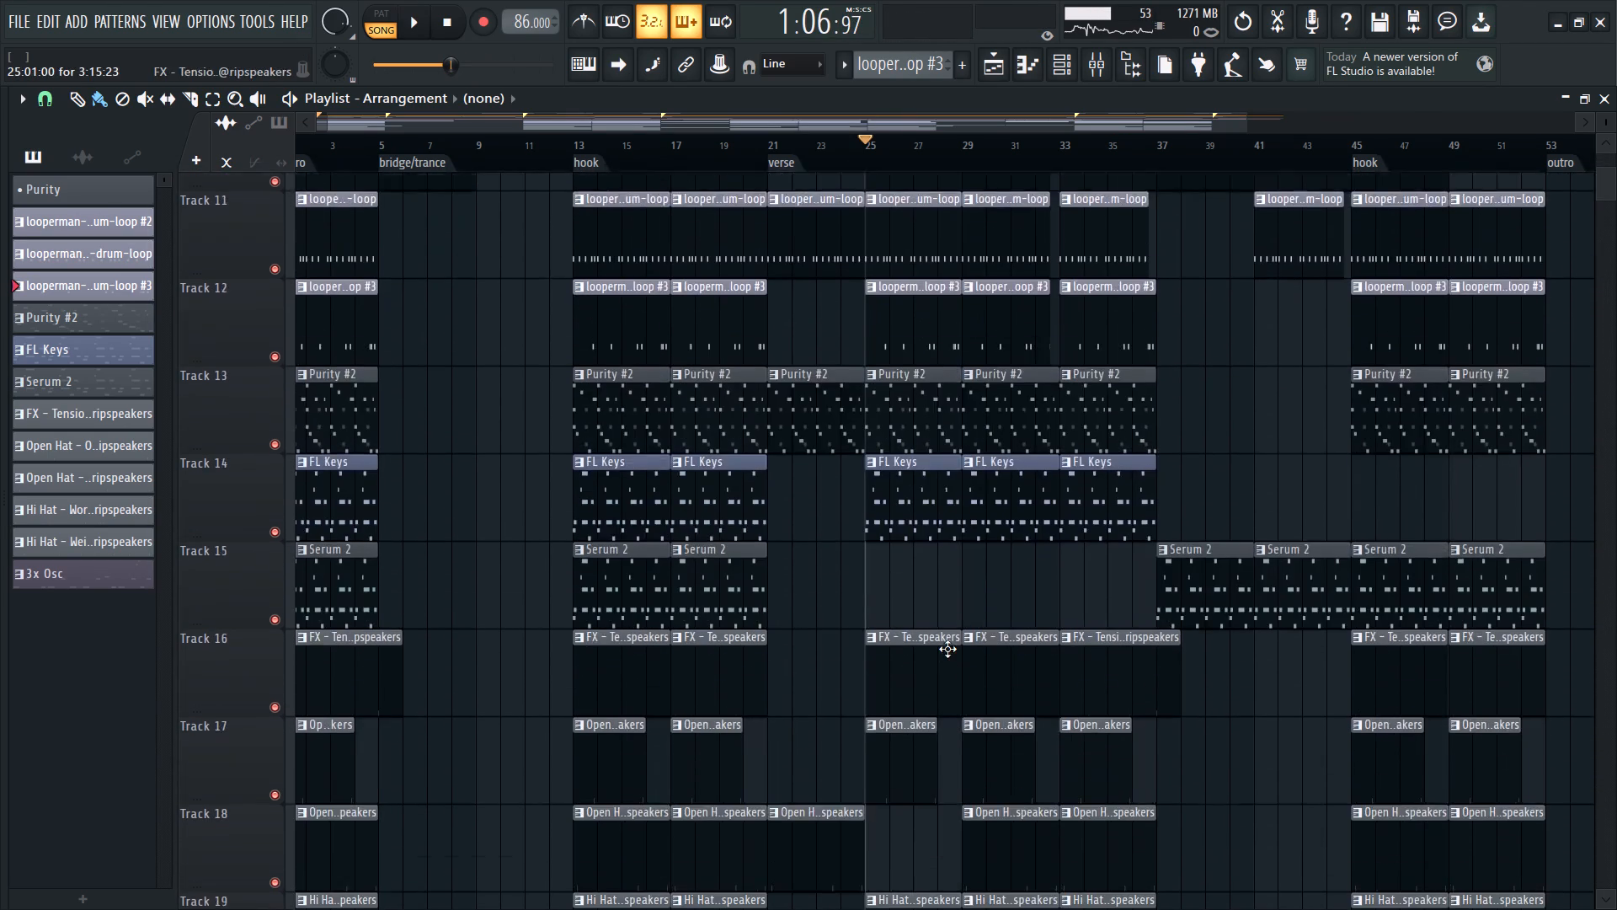
scroll(947, 649, up, 12)
scroll(926, 512, down, 10)
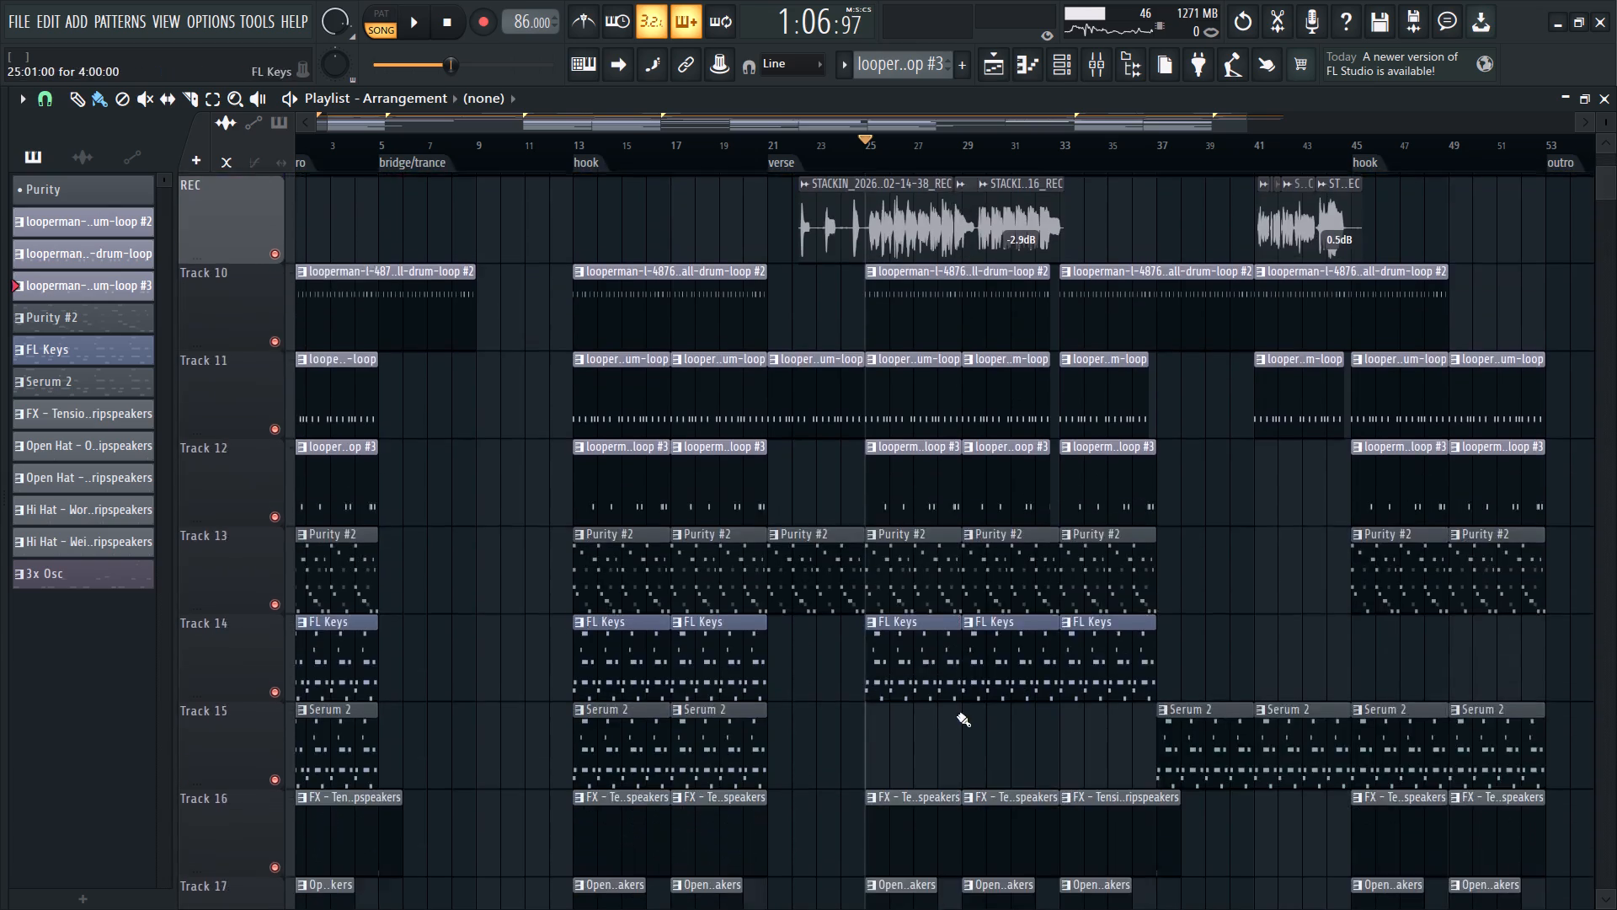
scroll(957, 715, down, 10)
scroll(763, 290, up, 4)
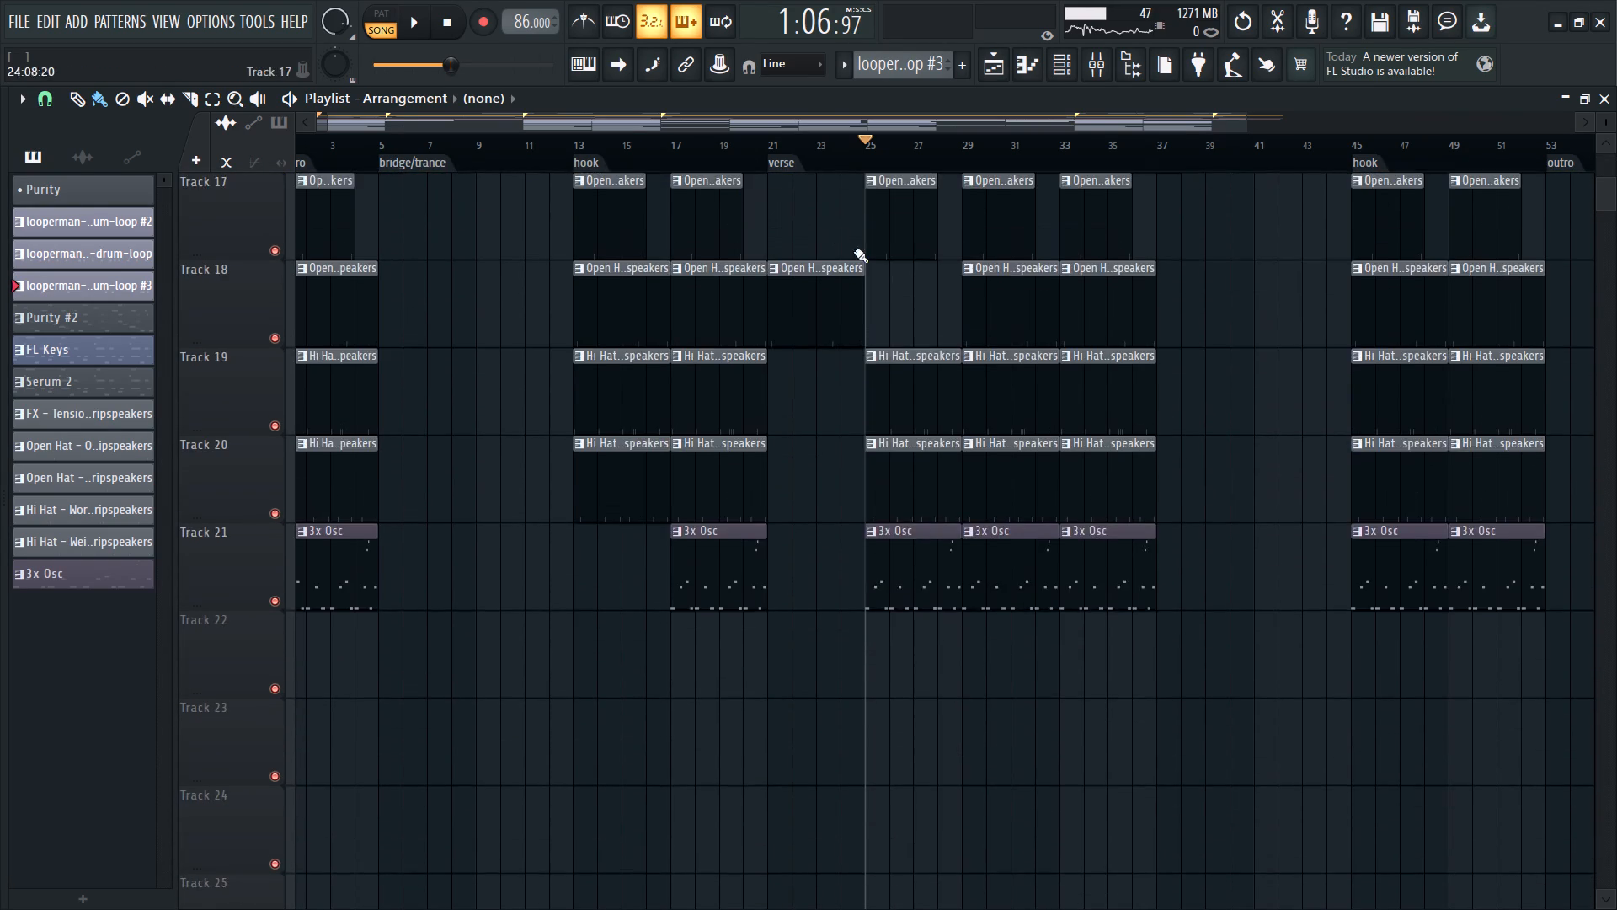
scroll(868, 268, up, 13)
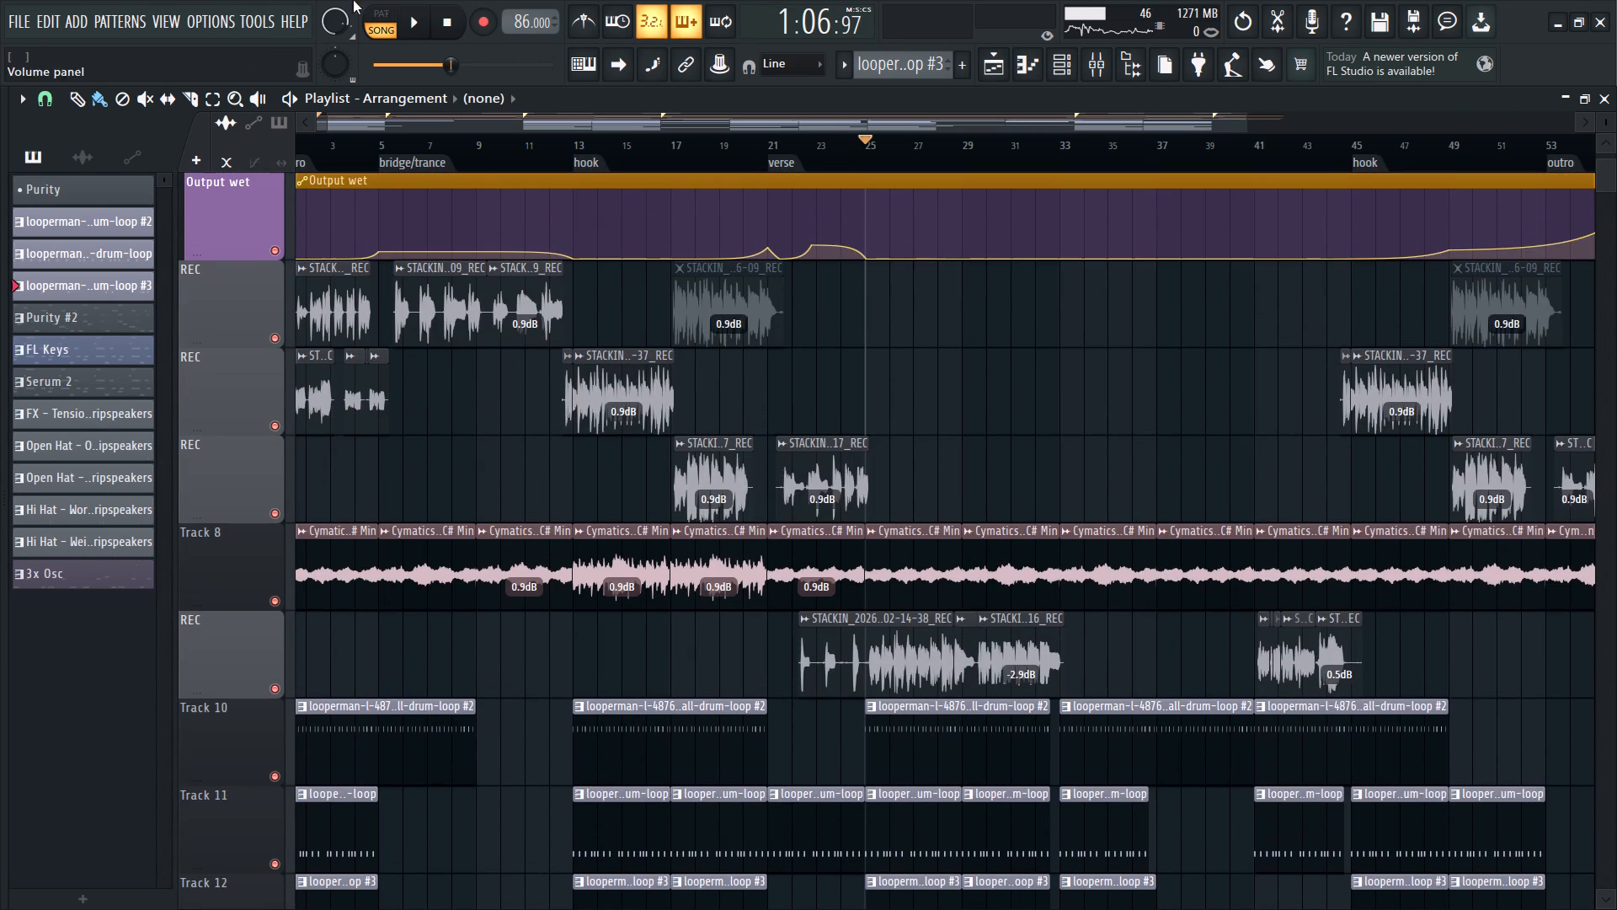
Arm the REC mixer track for recording and collapse the mixer.
click(1110, 72)
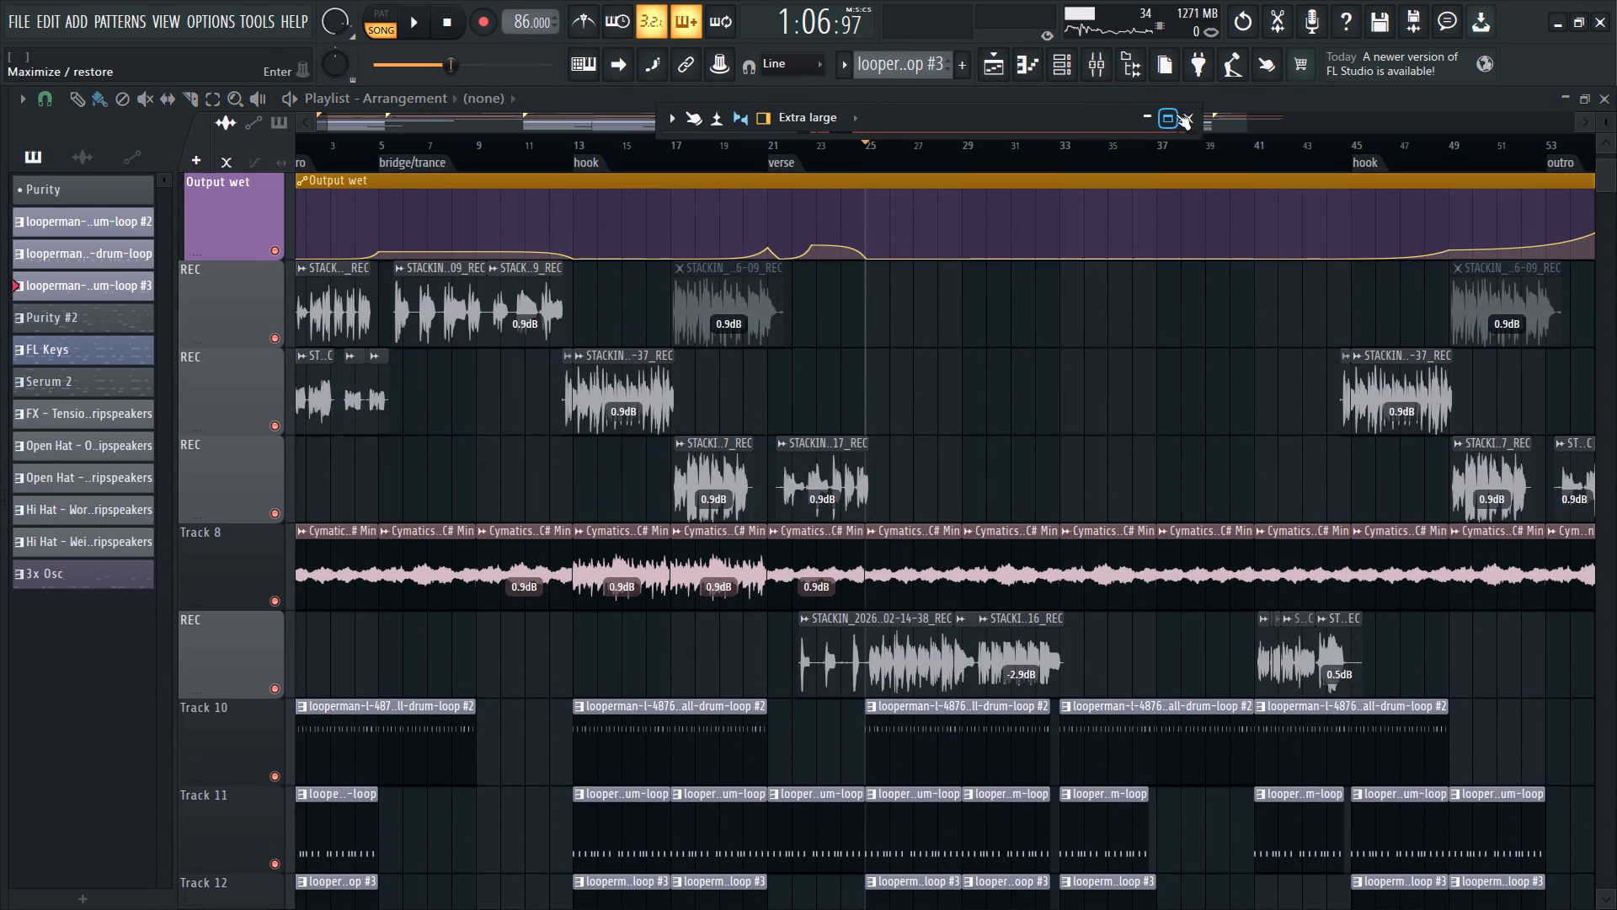
click(1176, 114)
click(1157, 137)
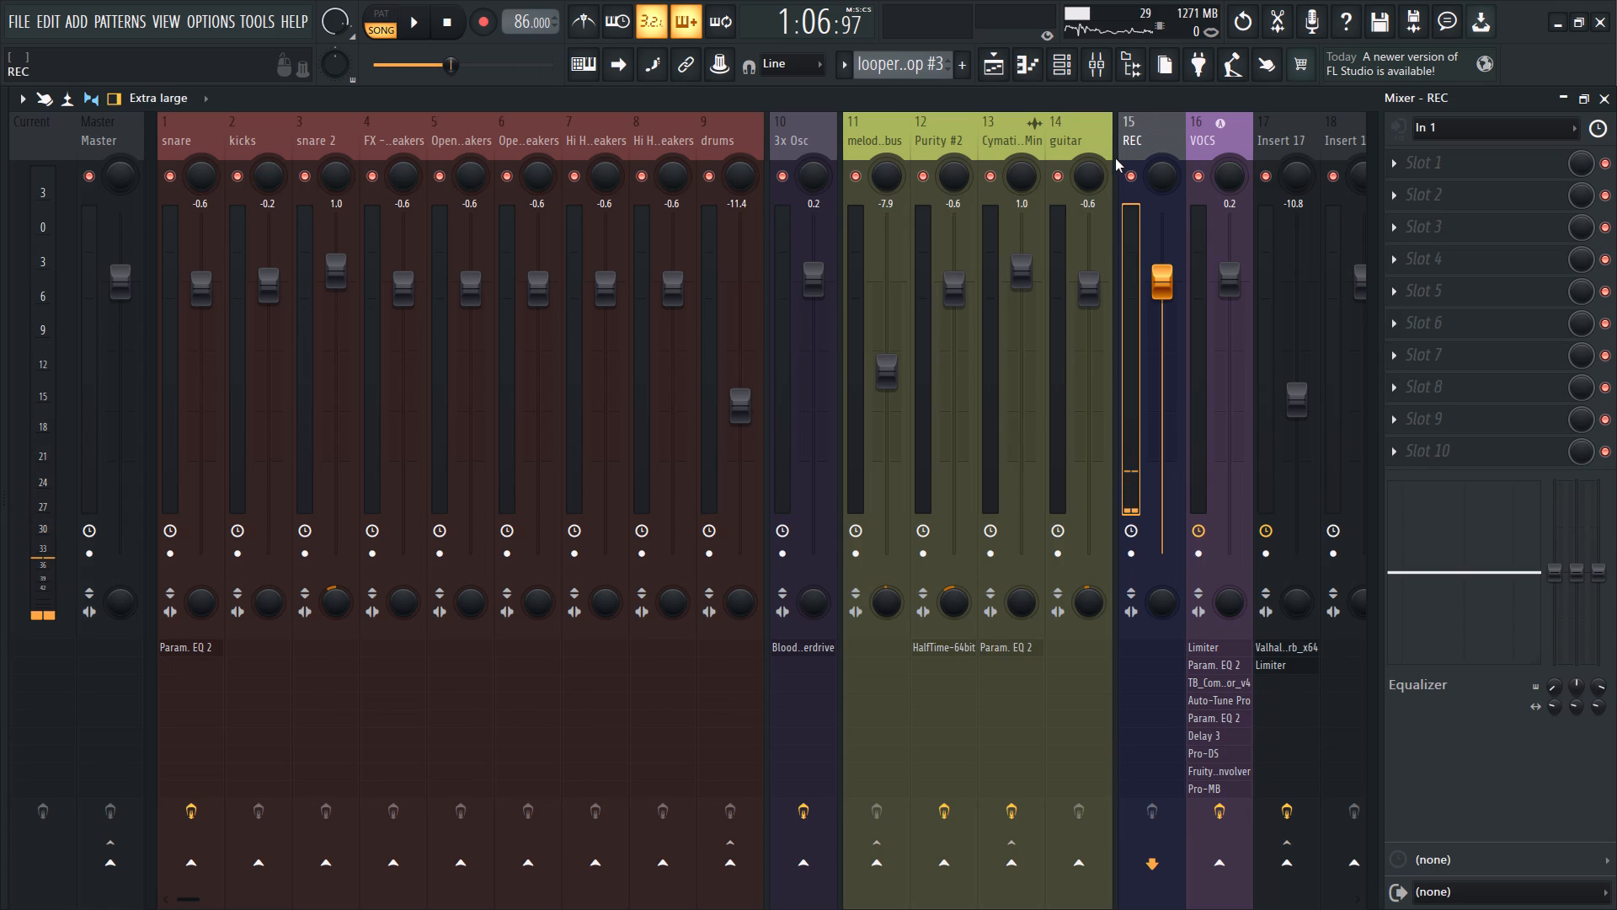
click(1139, 556)
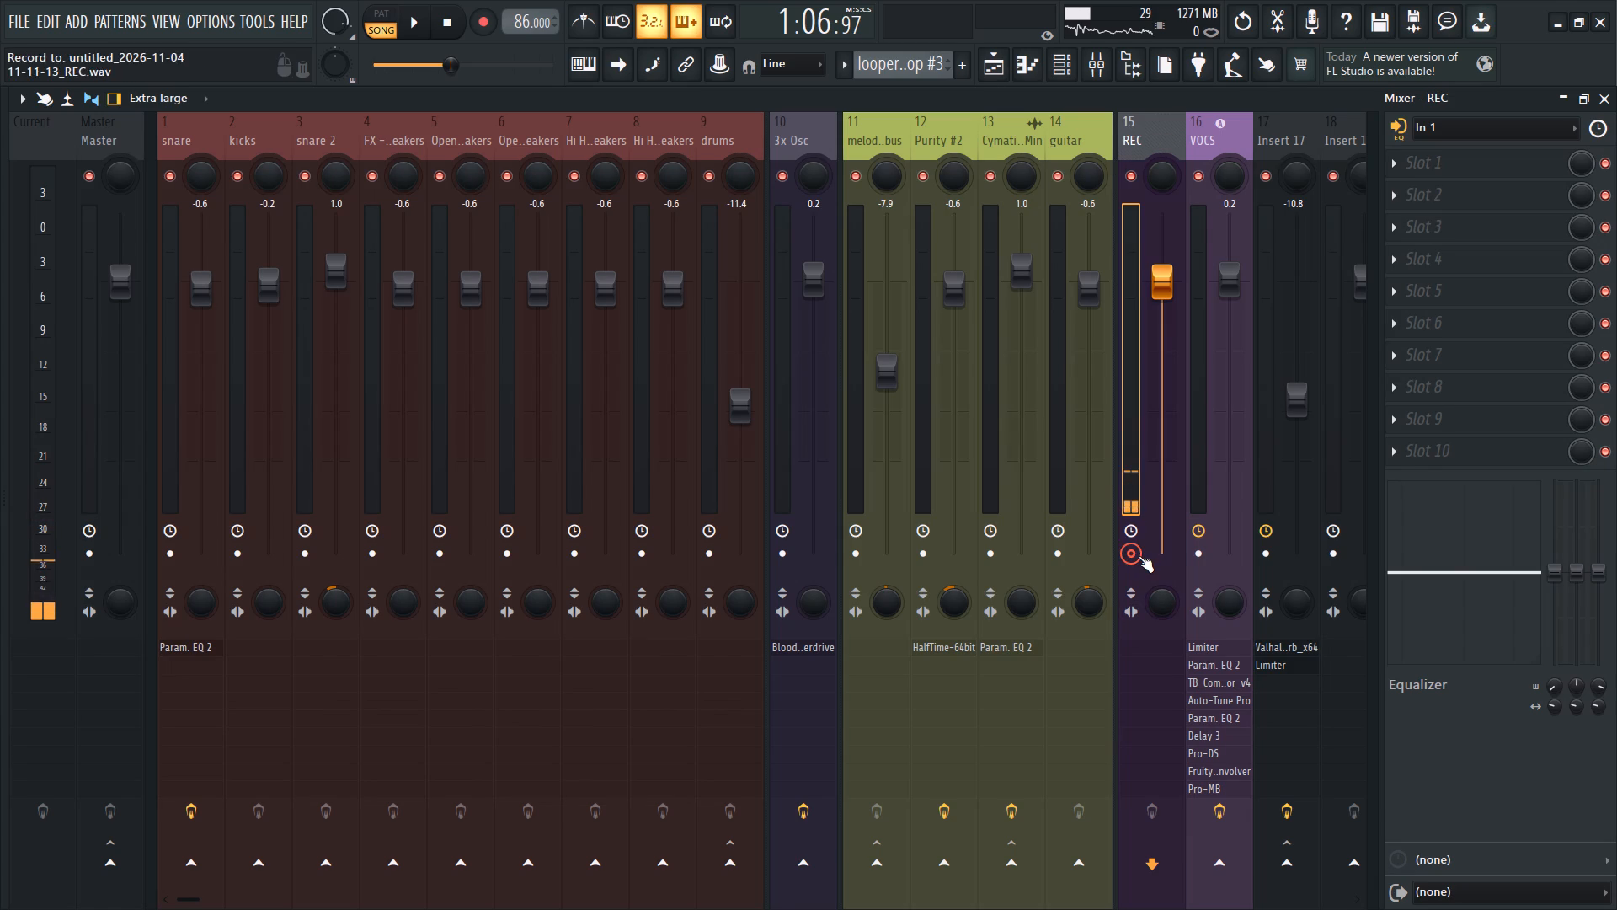
click(1136, 139)
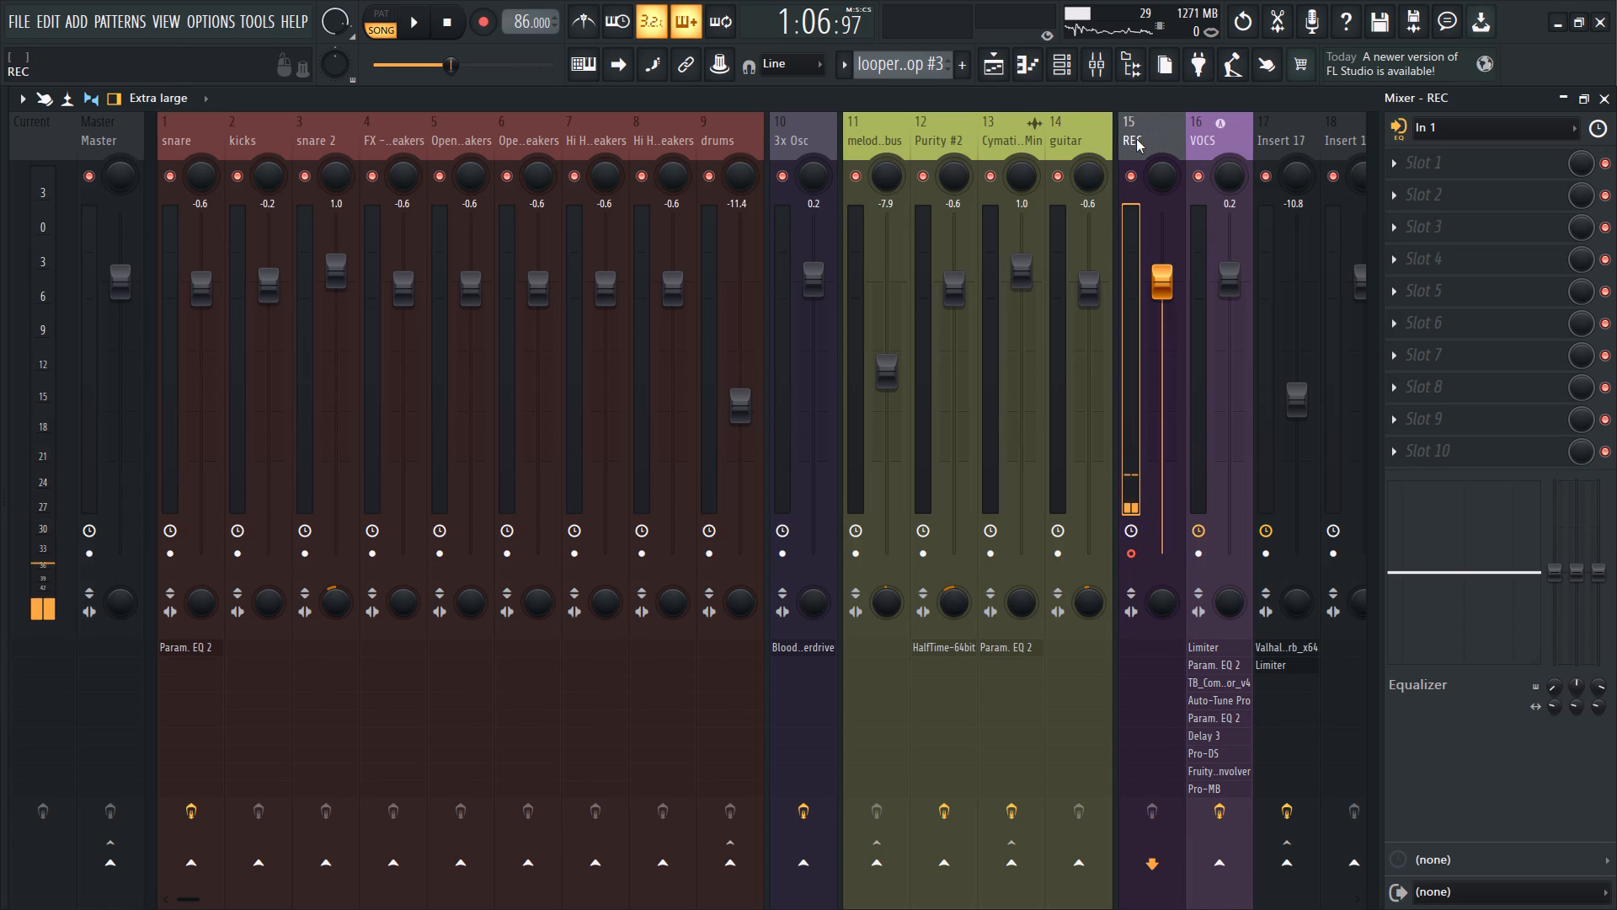
click(1570, 99)
Close all plugin windows.
click(162, 18)
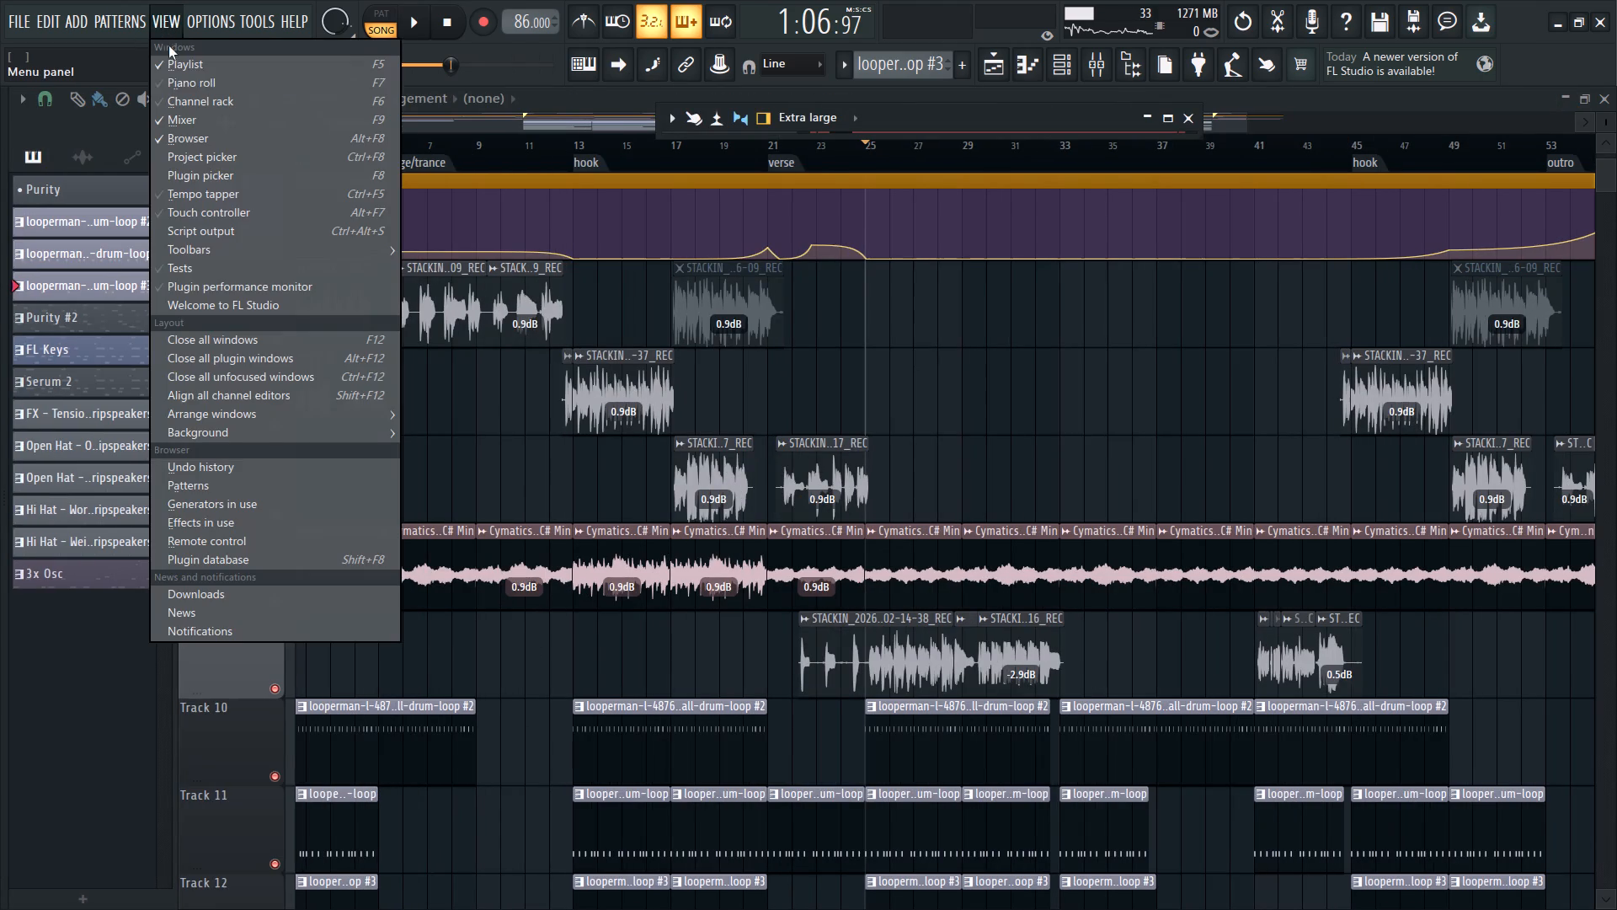
click(270, 362)
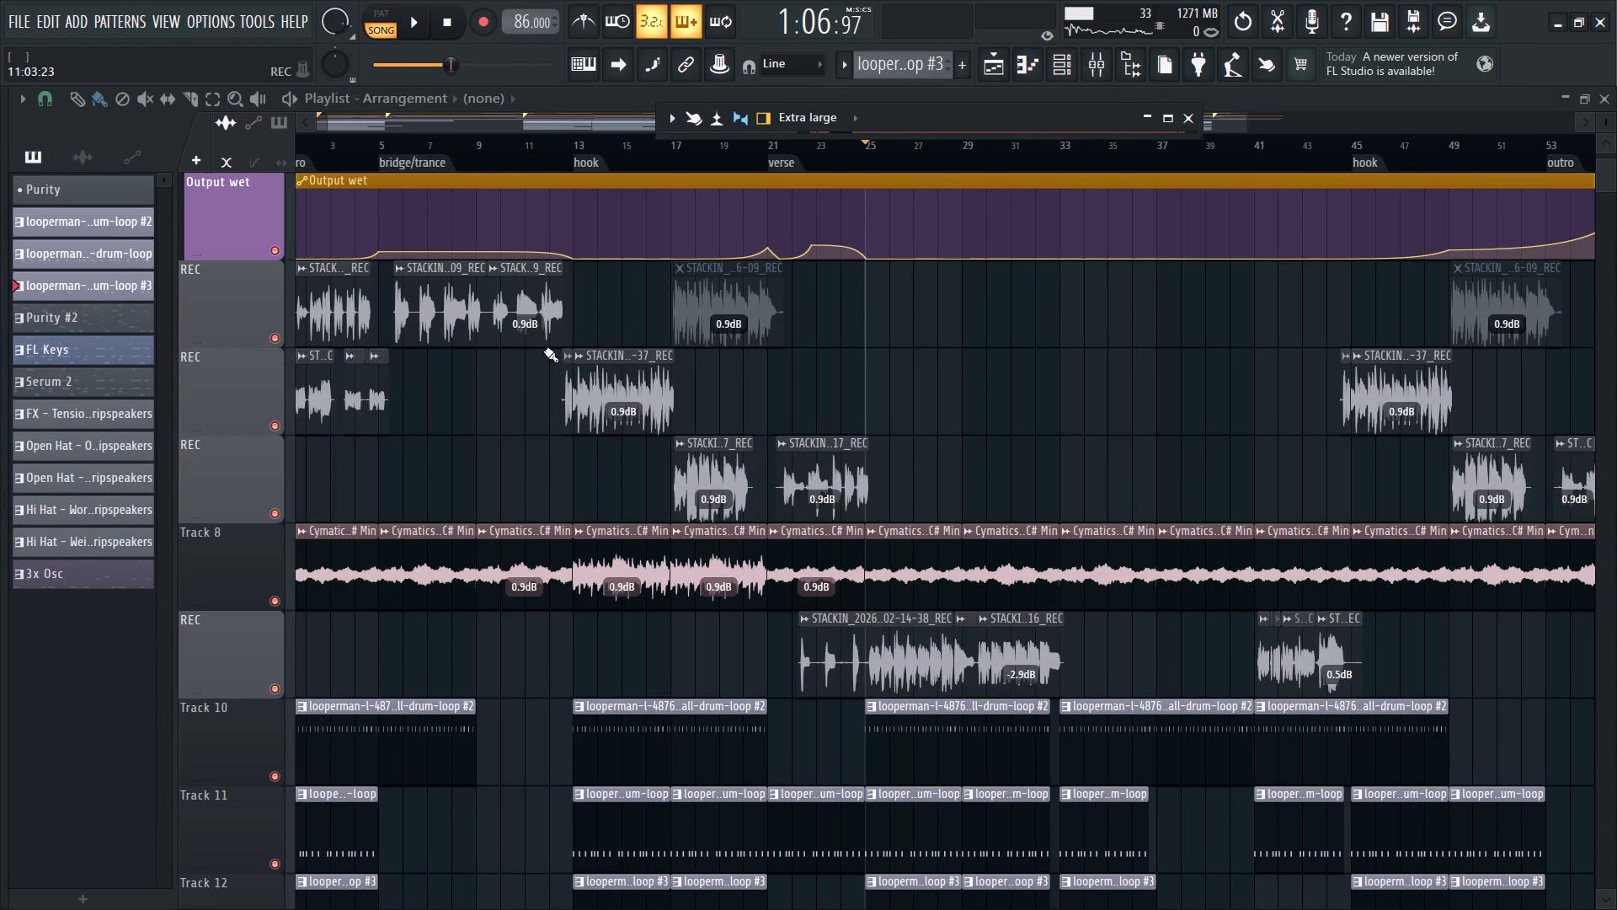
Record an audio take through the REC track from bar 25 to about bar 35 and stop.
click(489, 14)
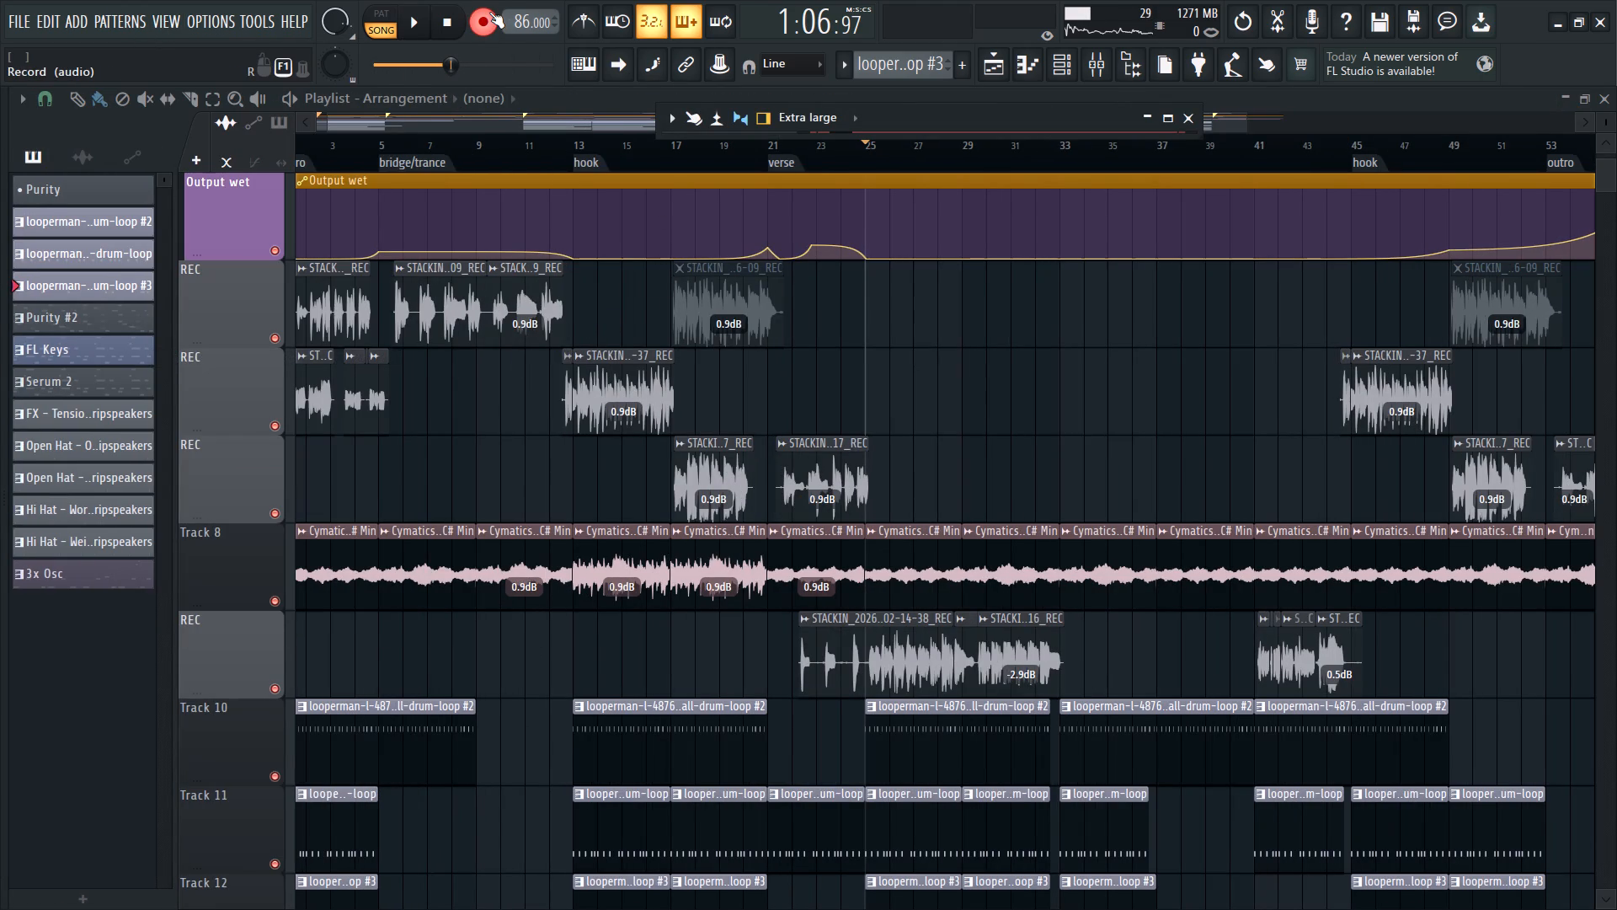
key(space)
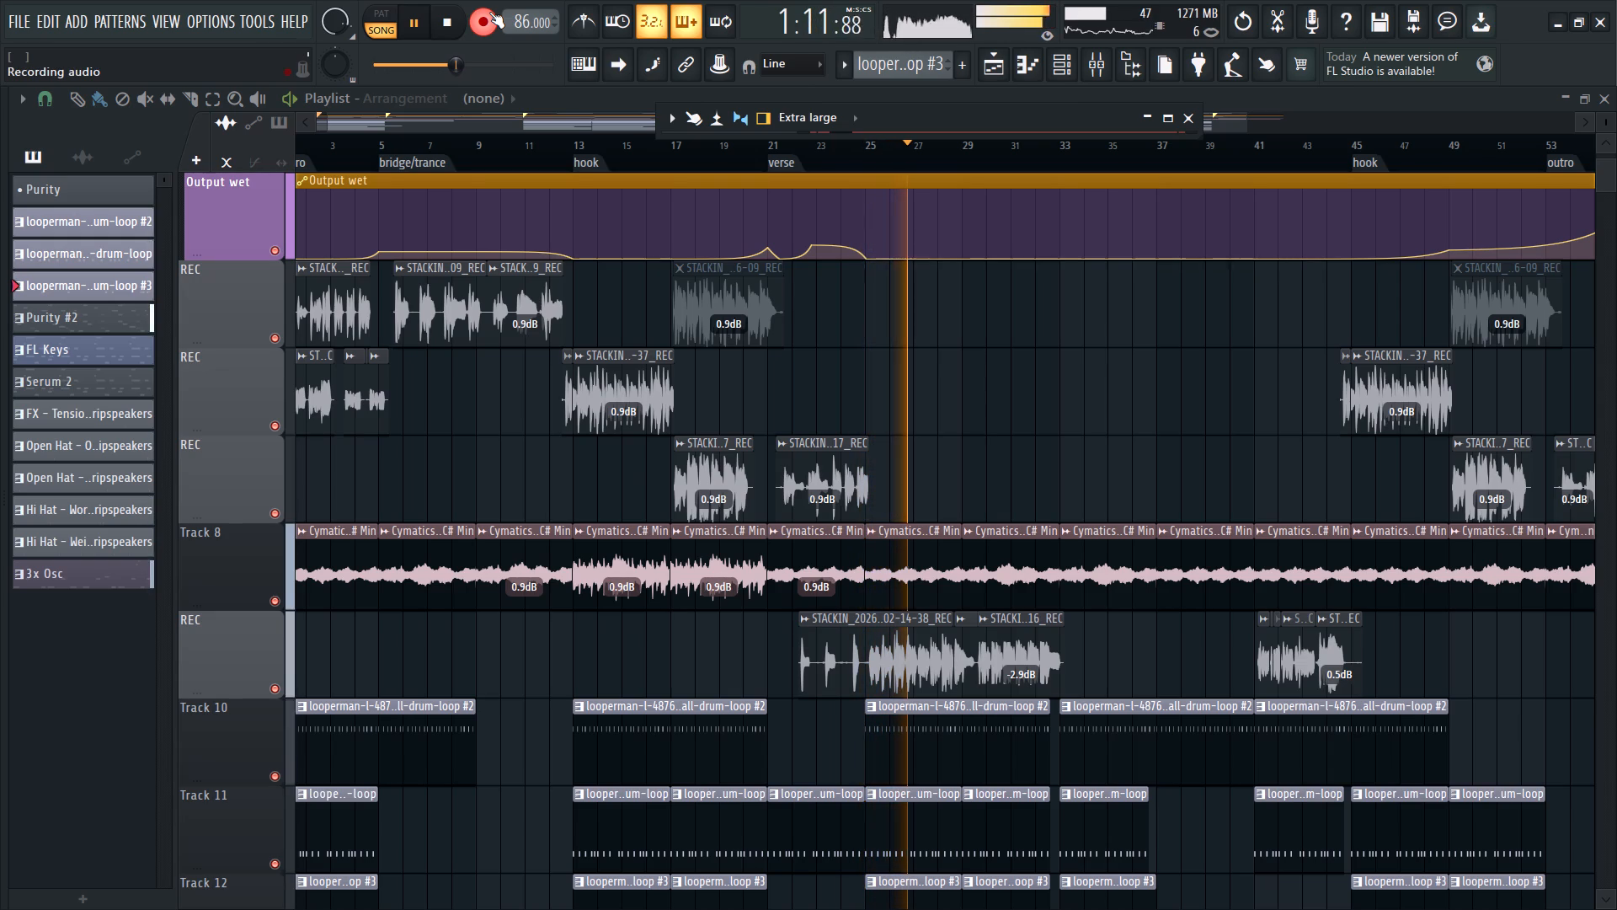
scroll(839, 340, up, 8)
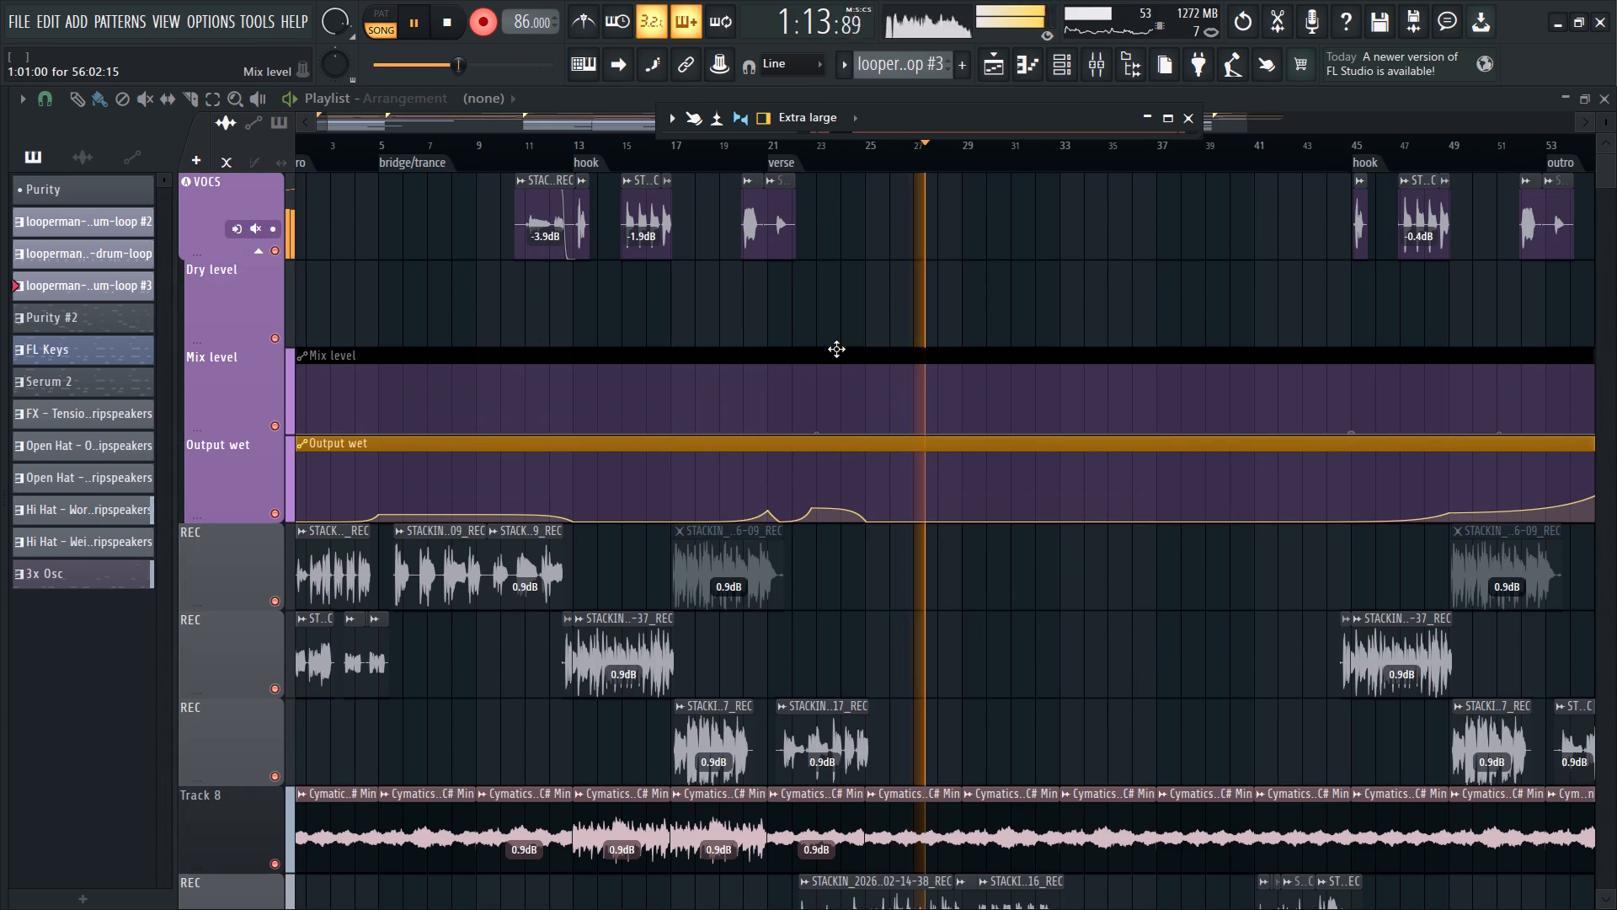
scroll(830, 367, down, 15)
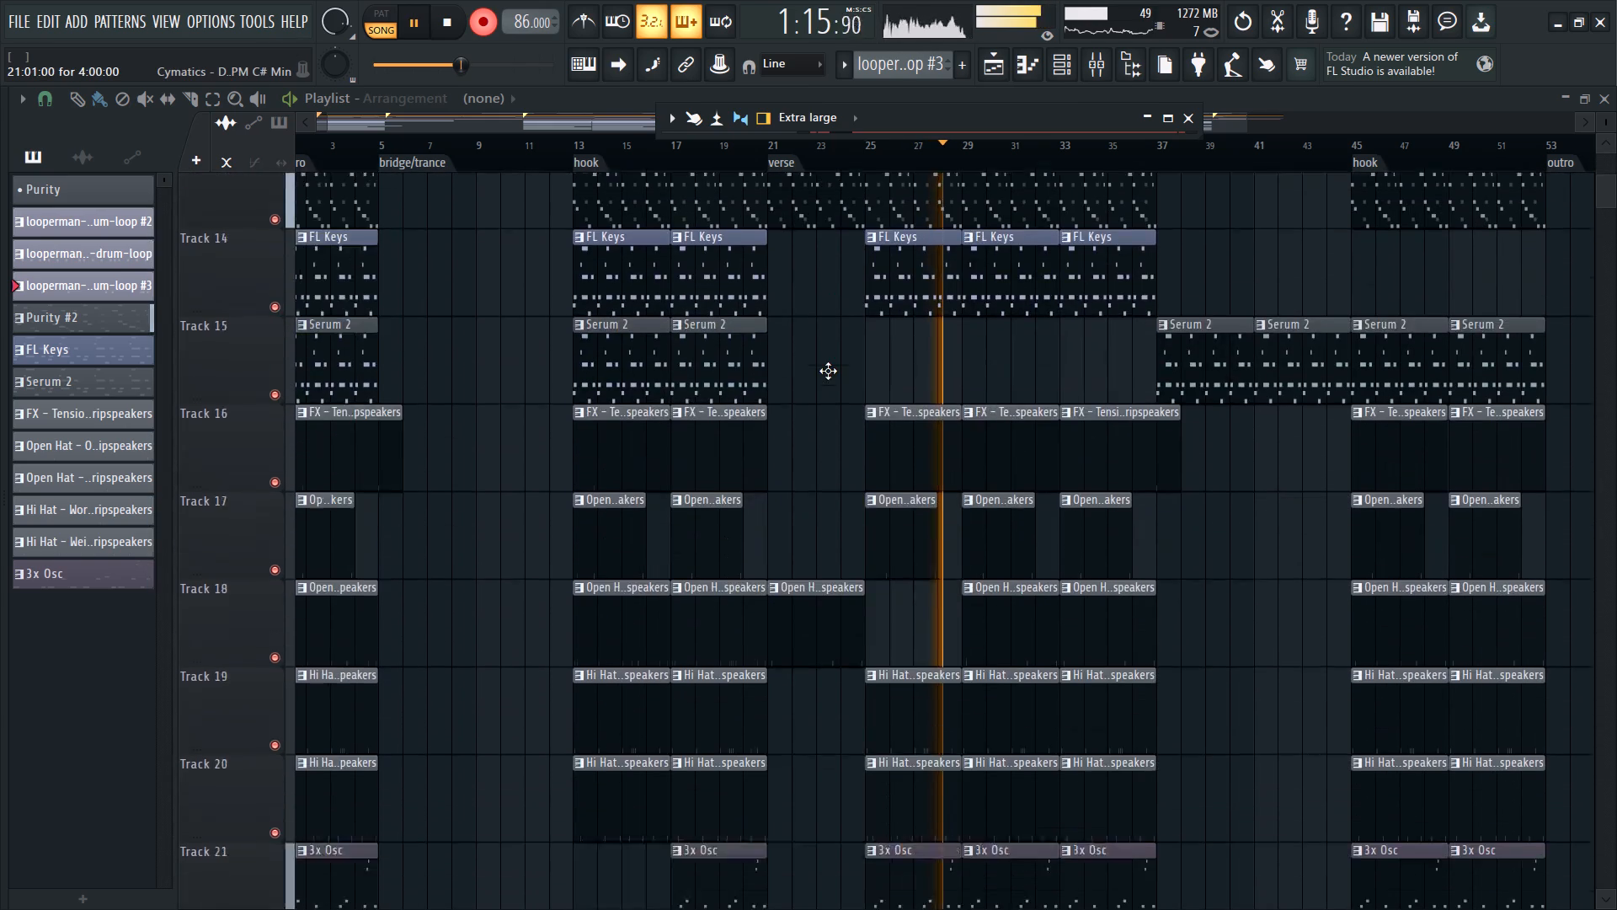
scroll(828, 371, down, 4)
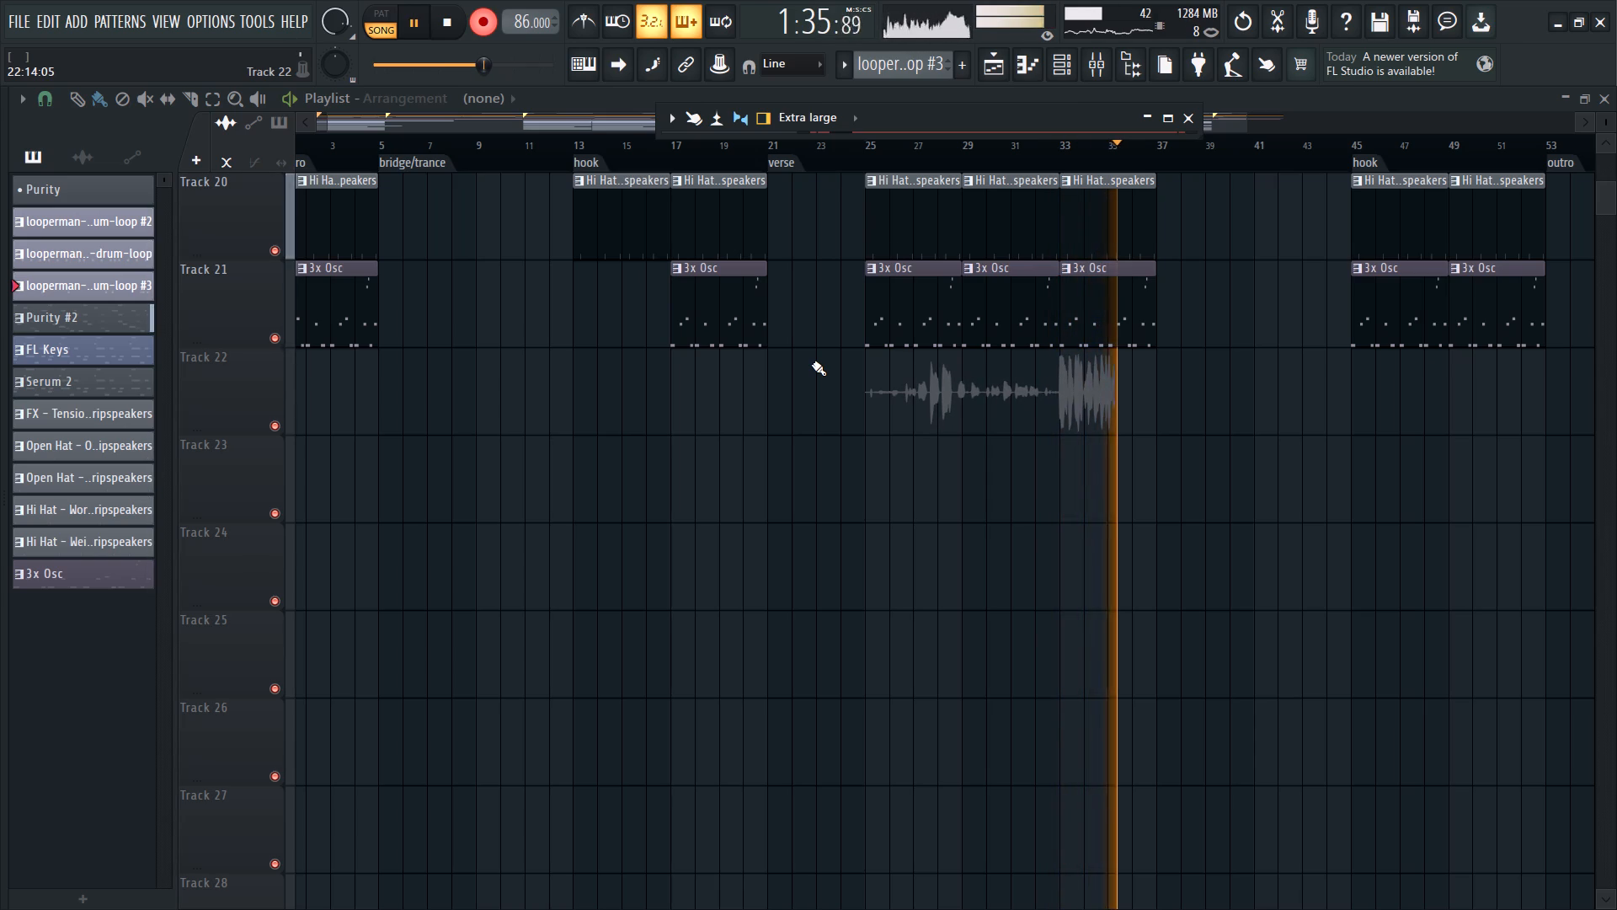
key(space)
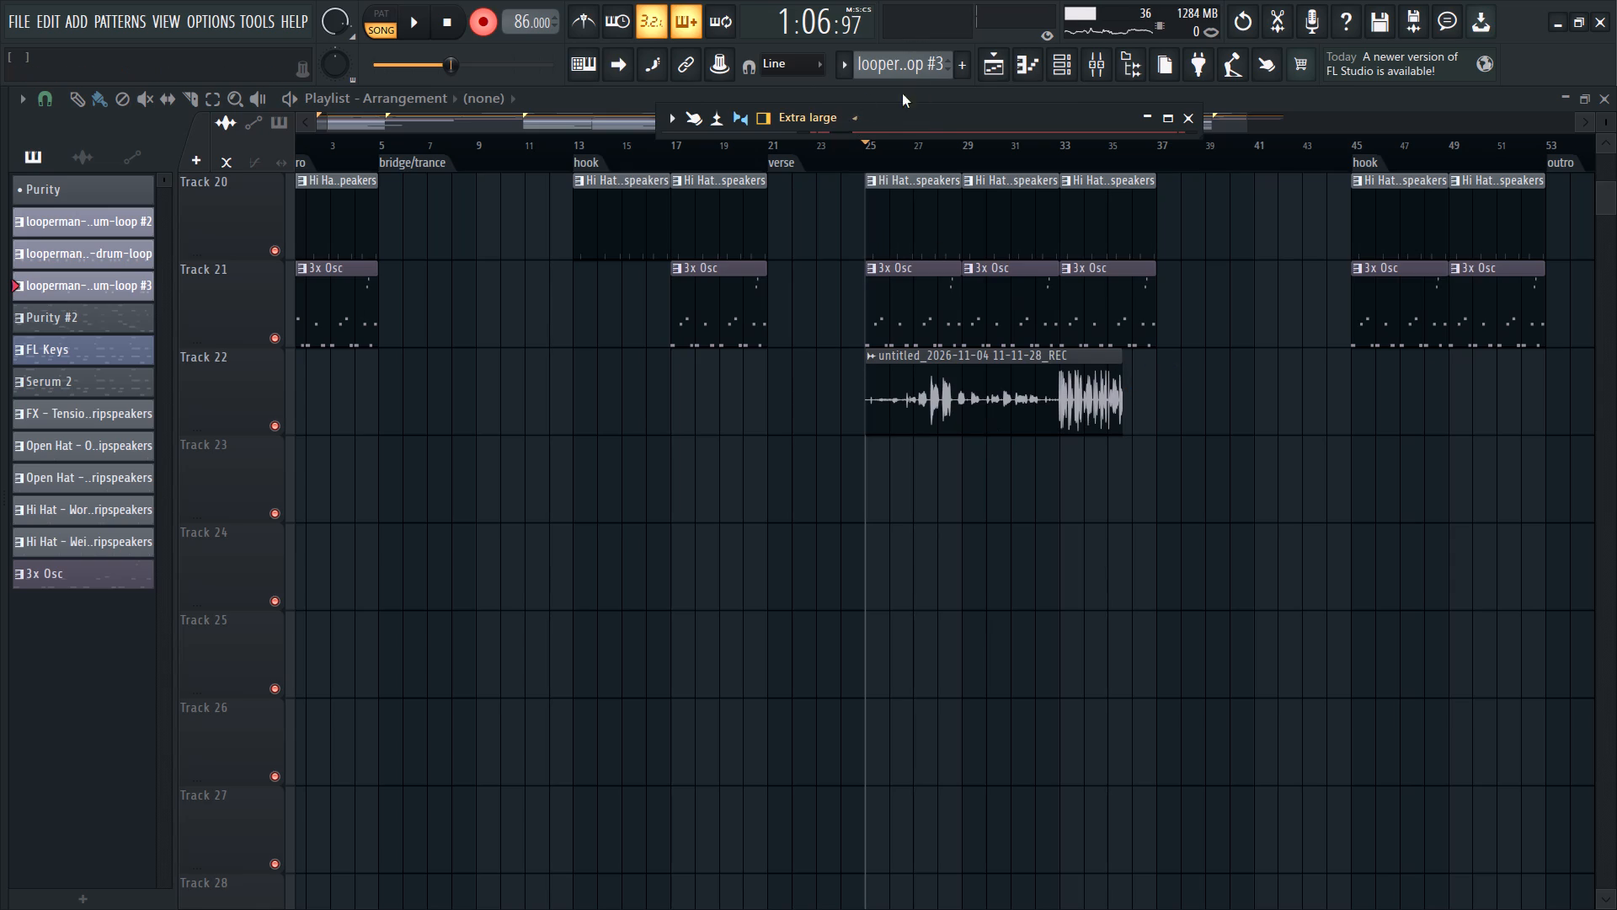
Set the playback position to bar 29 and delete the previous recorded vocal take on Track 22 from the project.
click(966, 147)
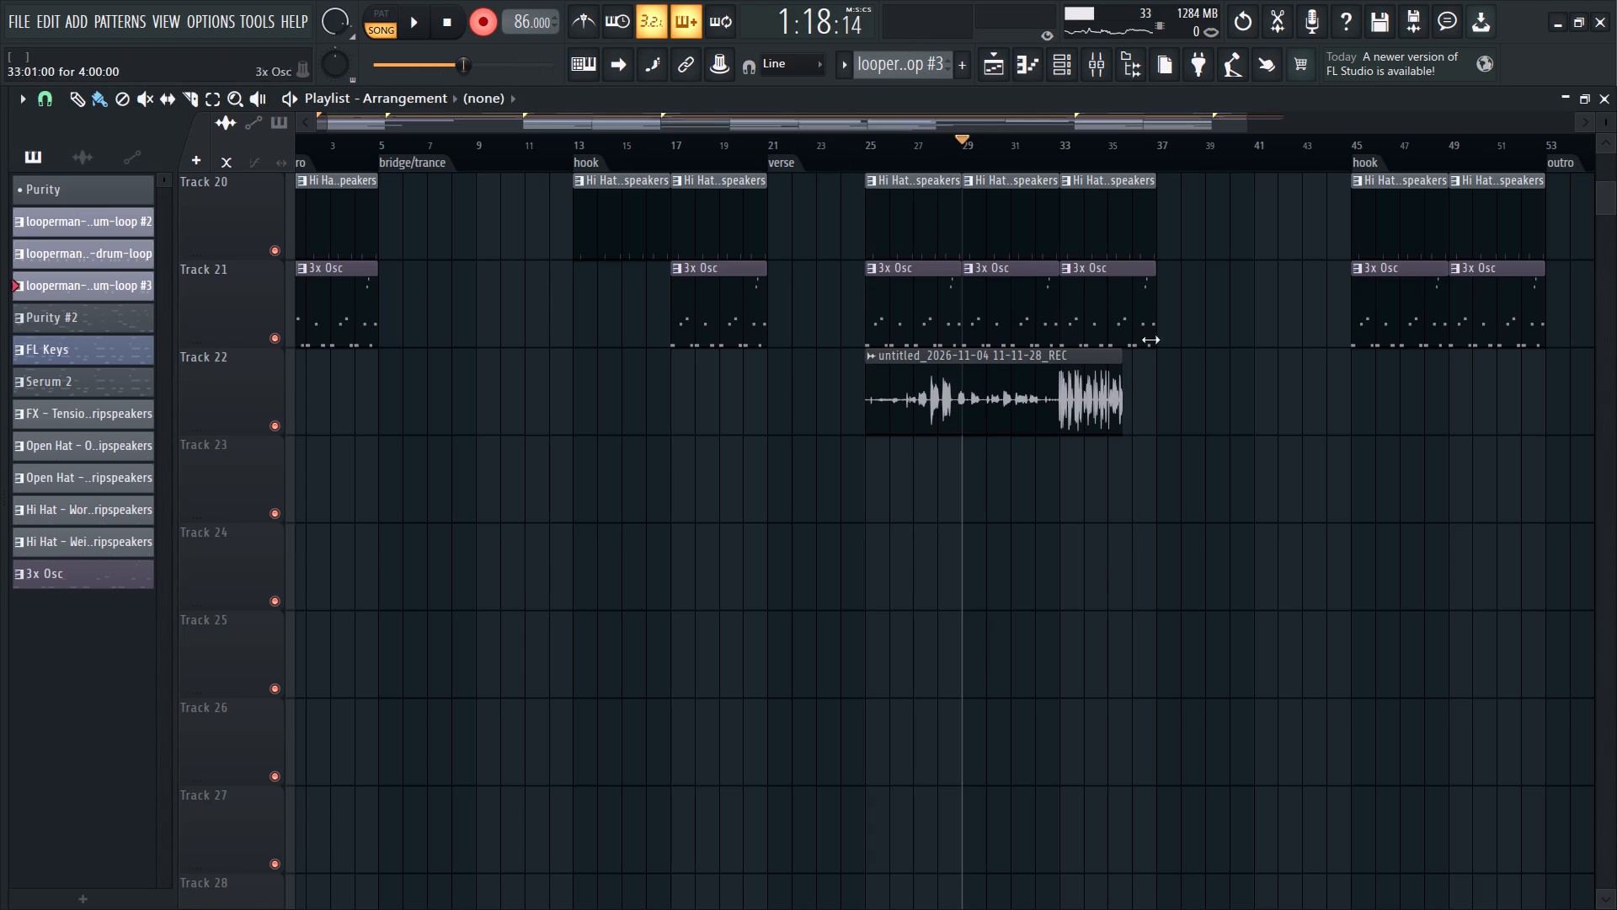
click(1052, 387)
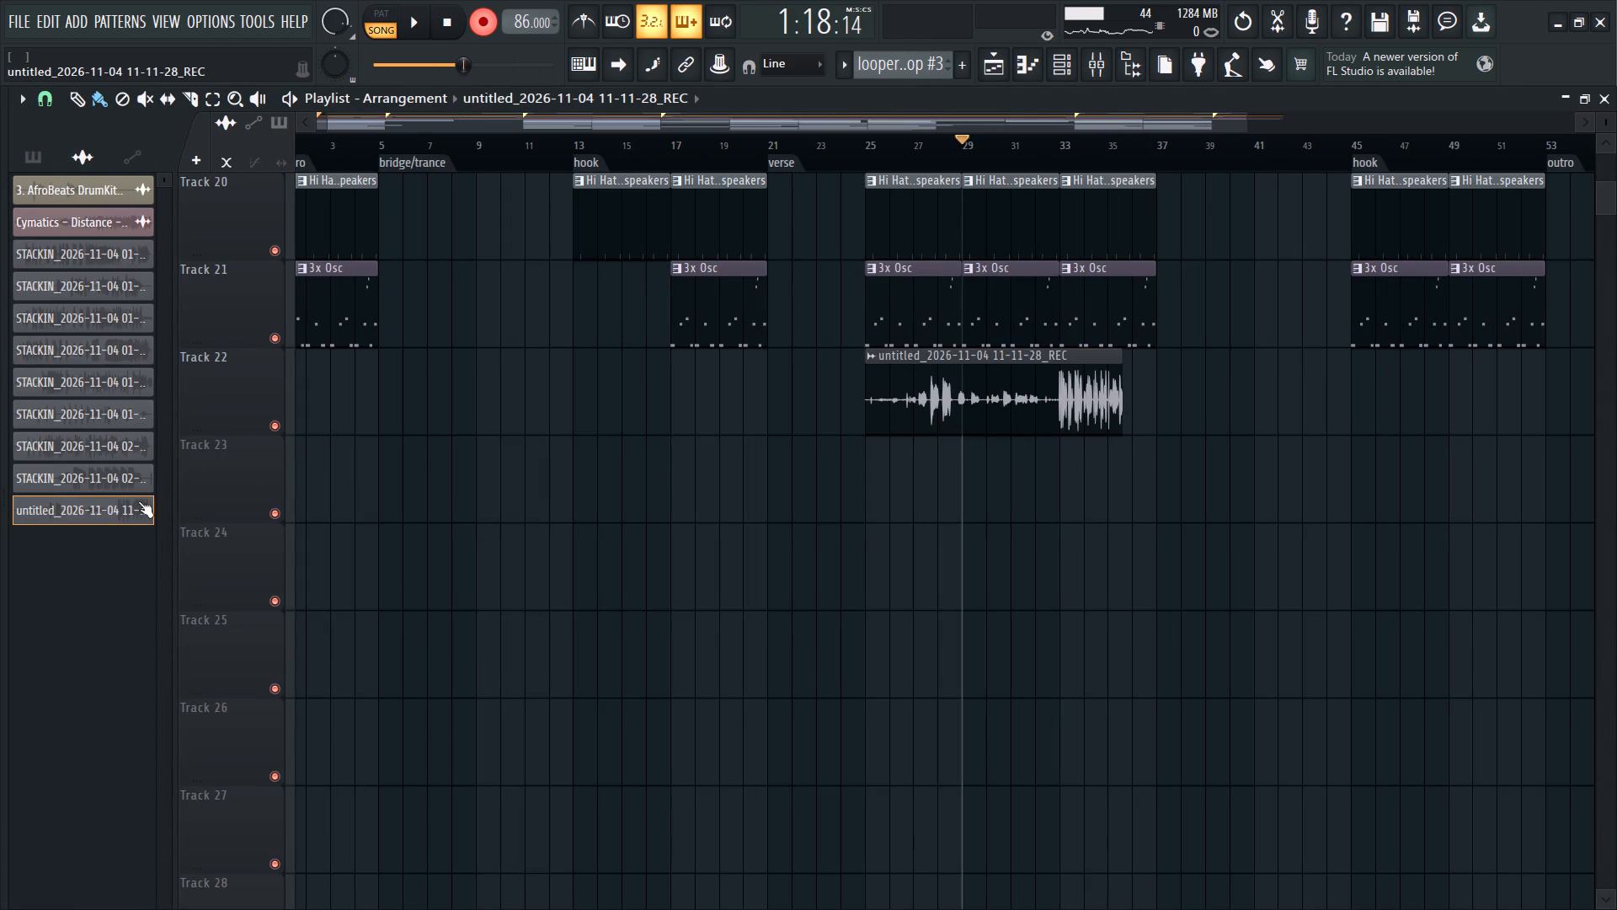
right_click(139, 508)
click(207, 745)
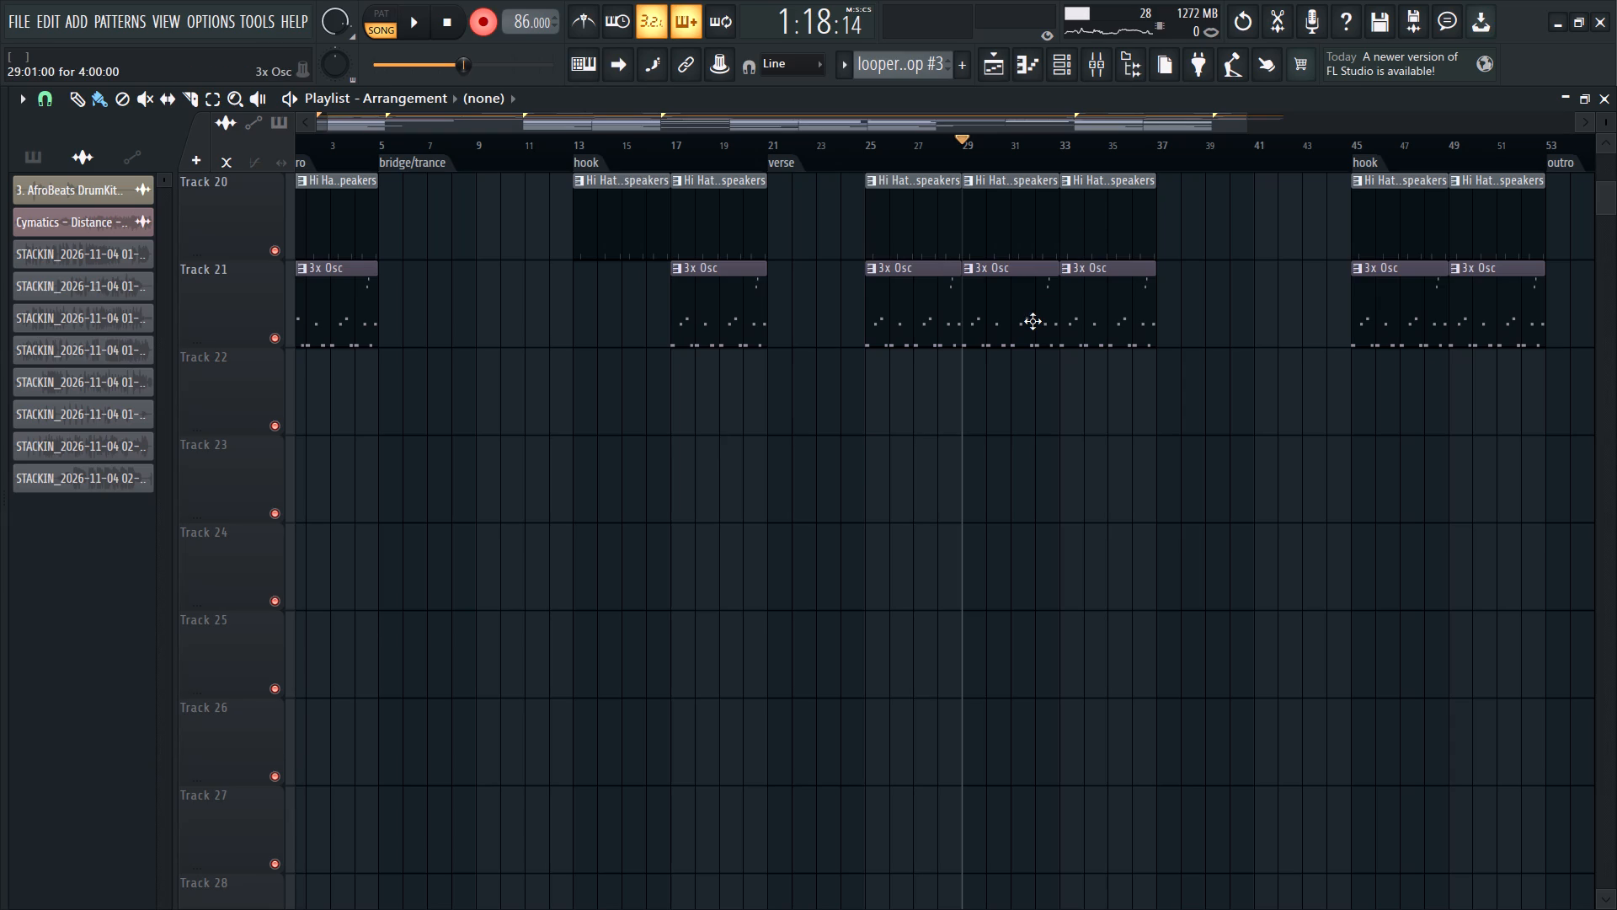
Record a new vocal take from bar 29 to about bar 42, stop, and turn off record mode.
scroll(1121, 340, up, 4)
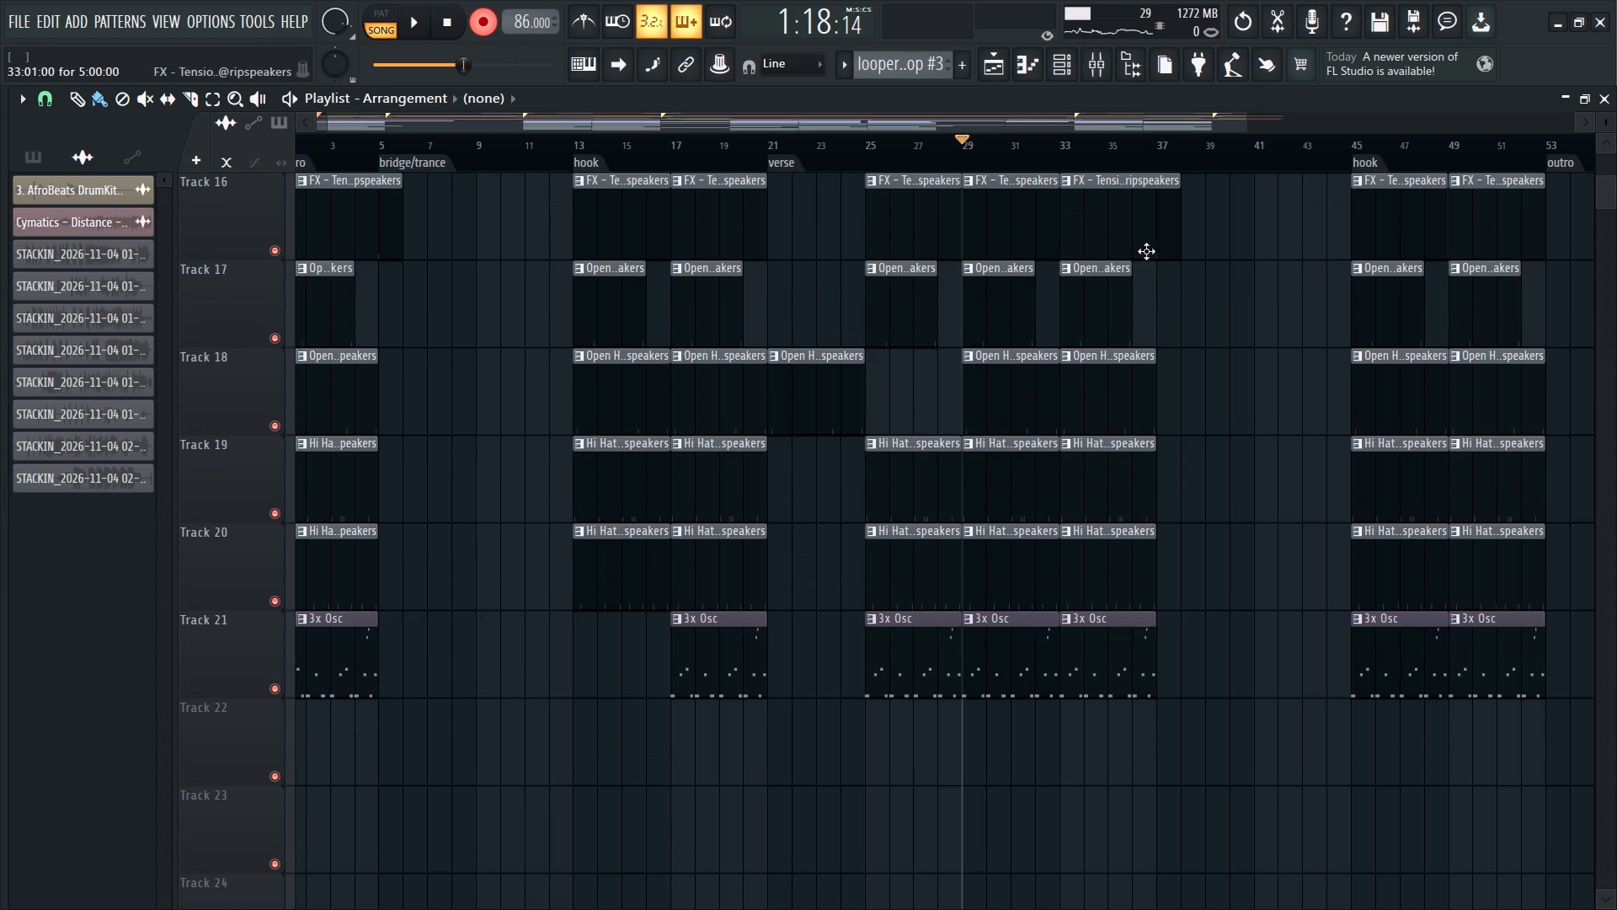
scroll(1066, 302, up, 13)
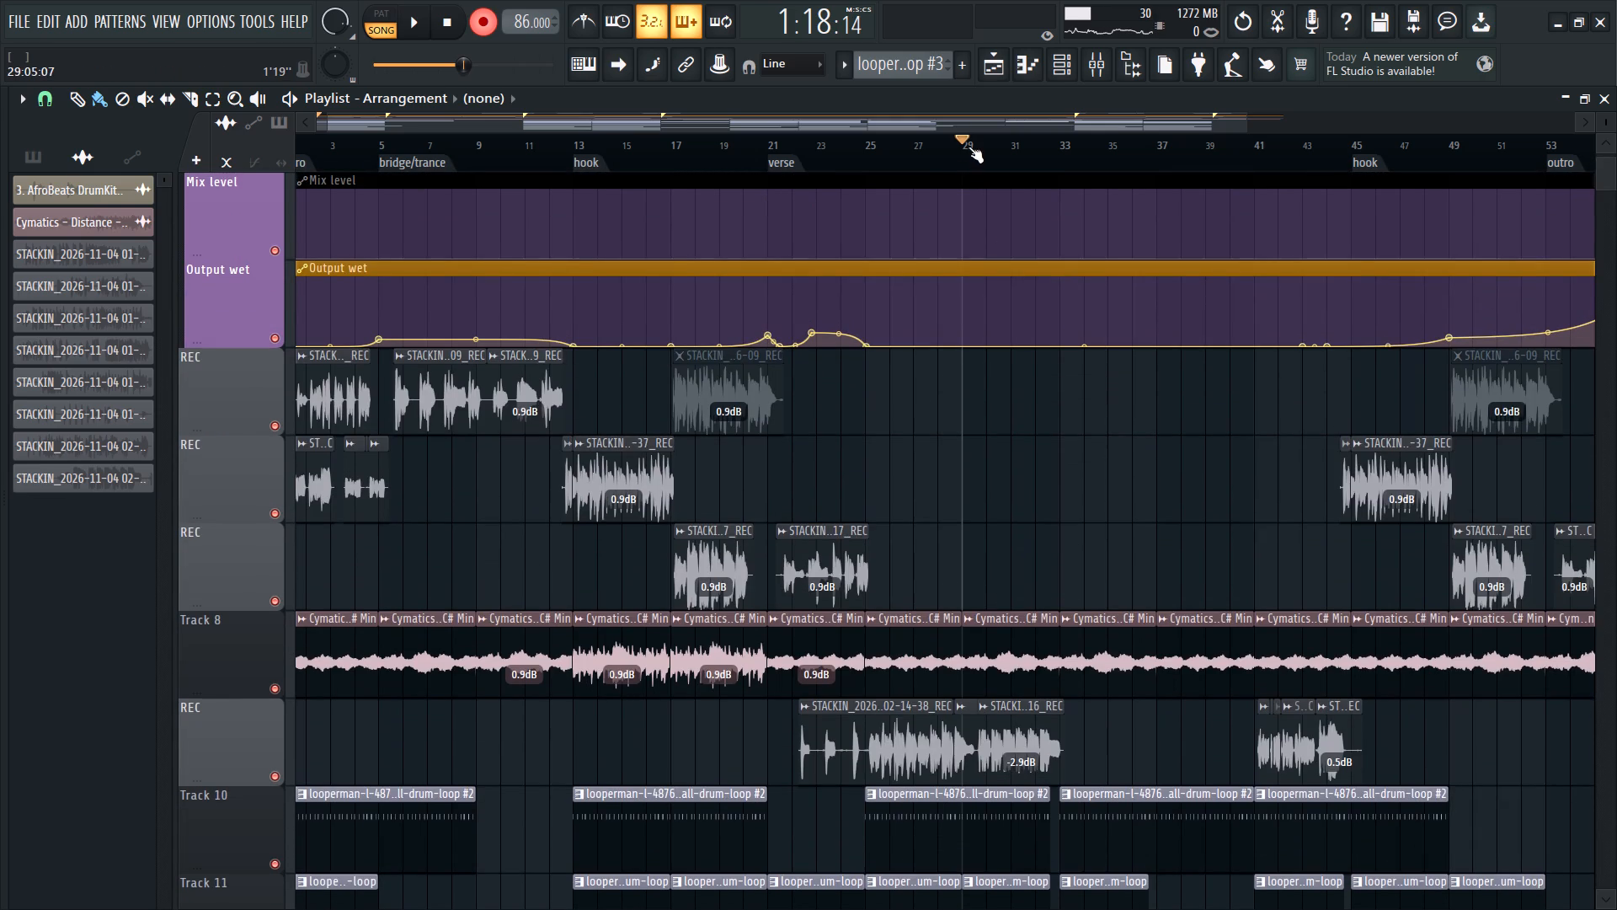
click(952, 136)
click(409, 13)
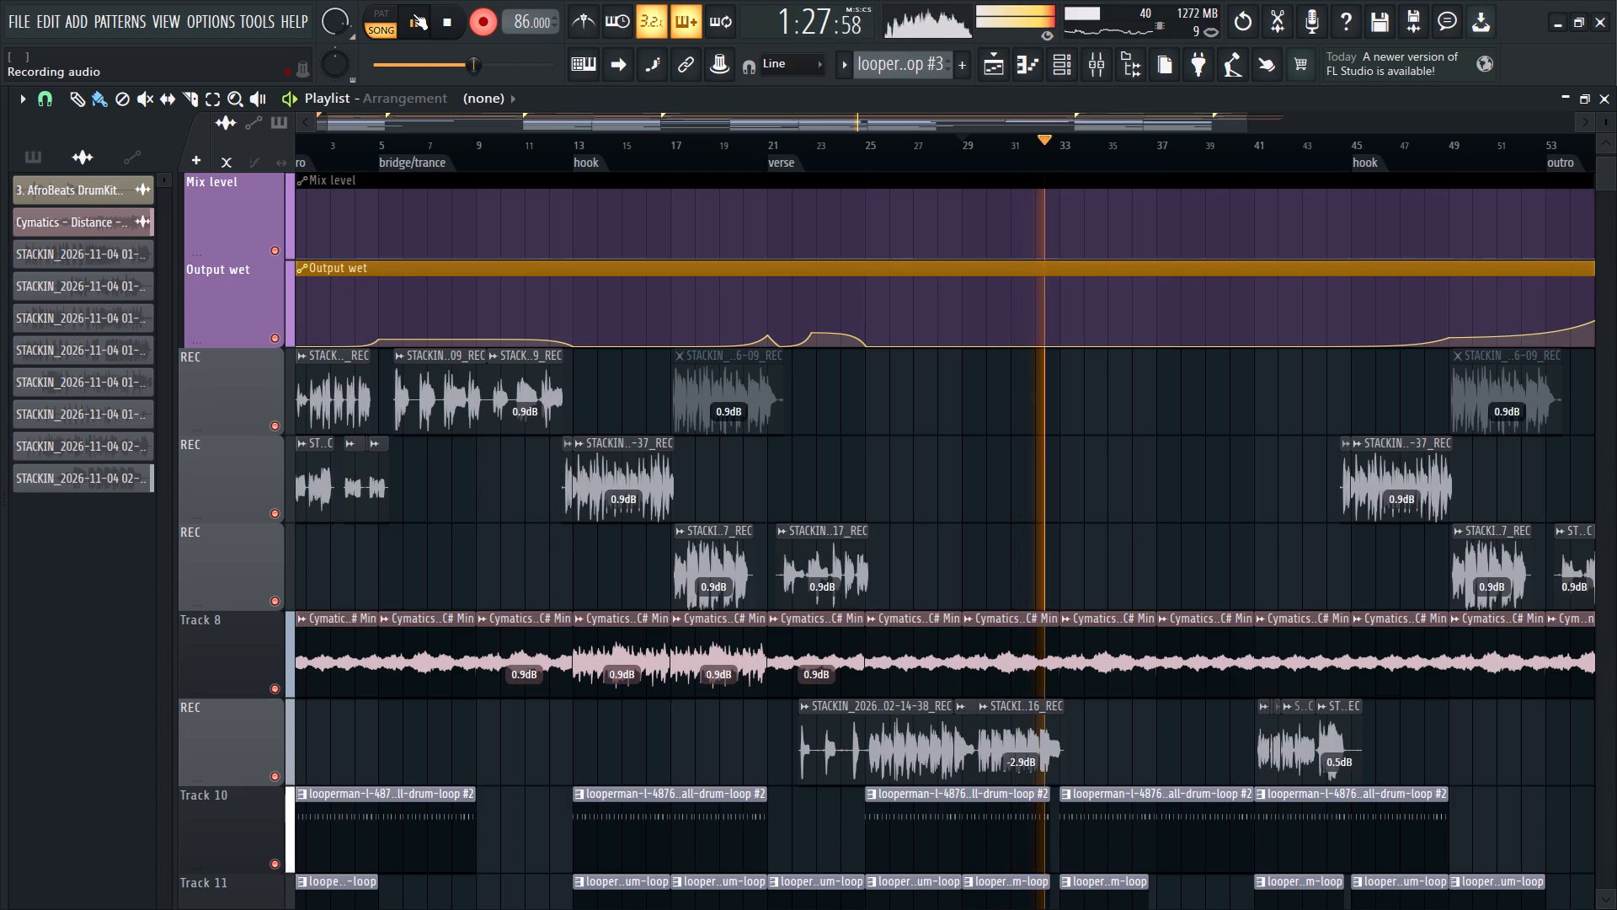
scroll(753, 409, down, 3)
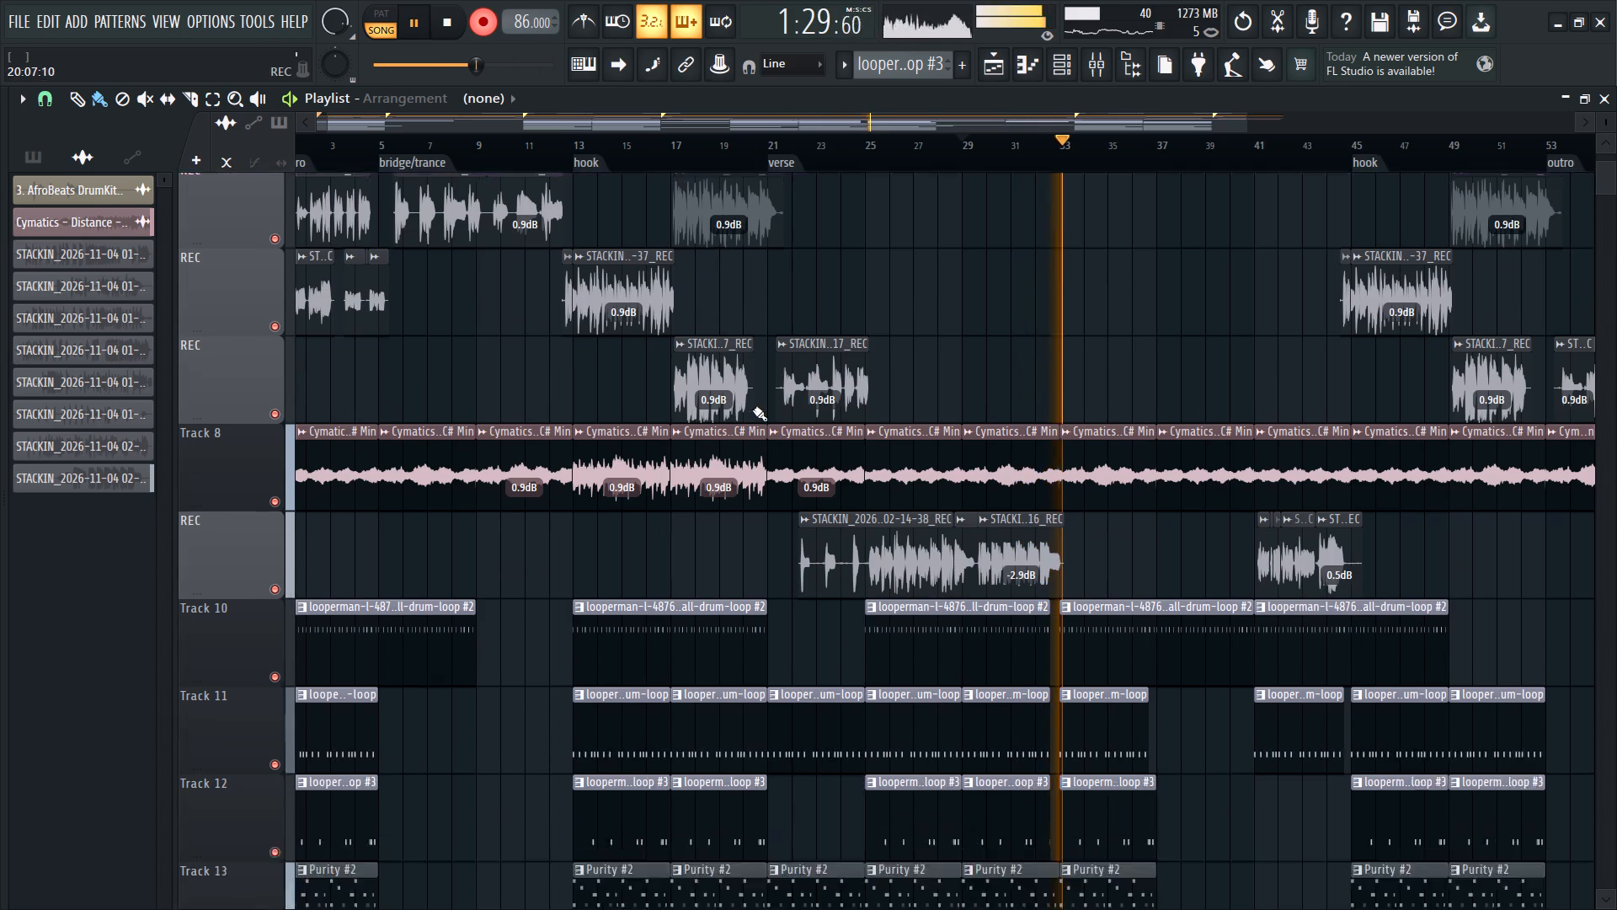
scroll(755, 413, down, 10)
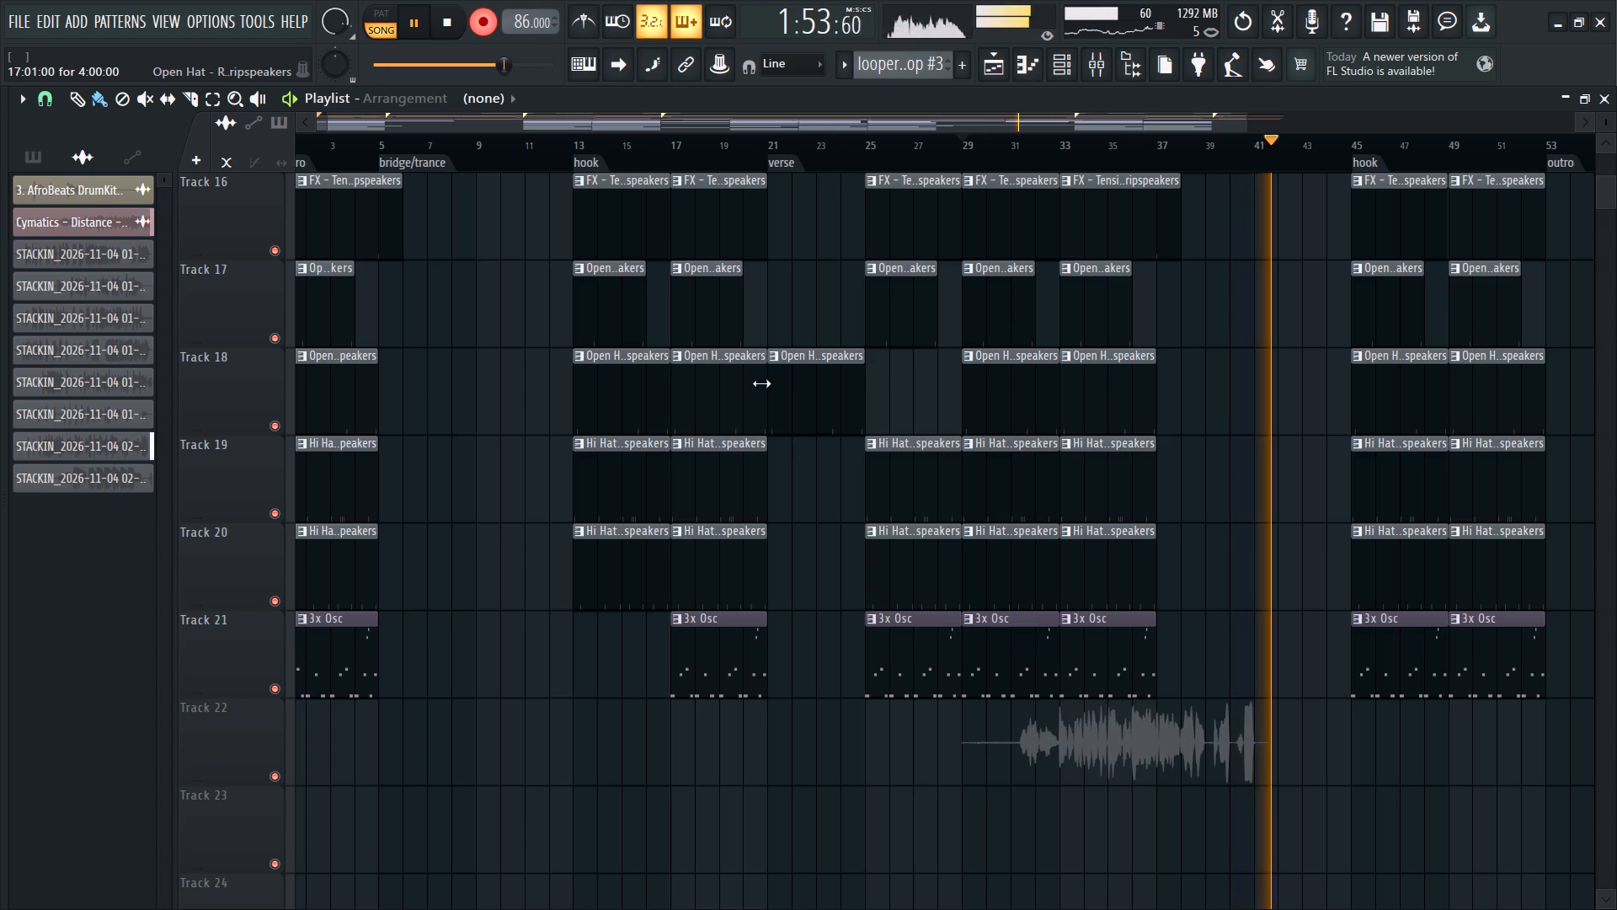
key(space)
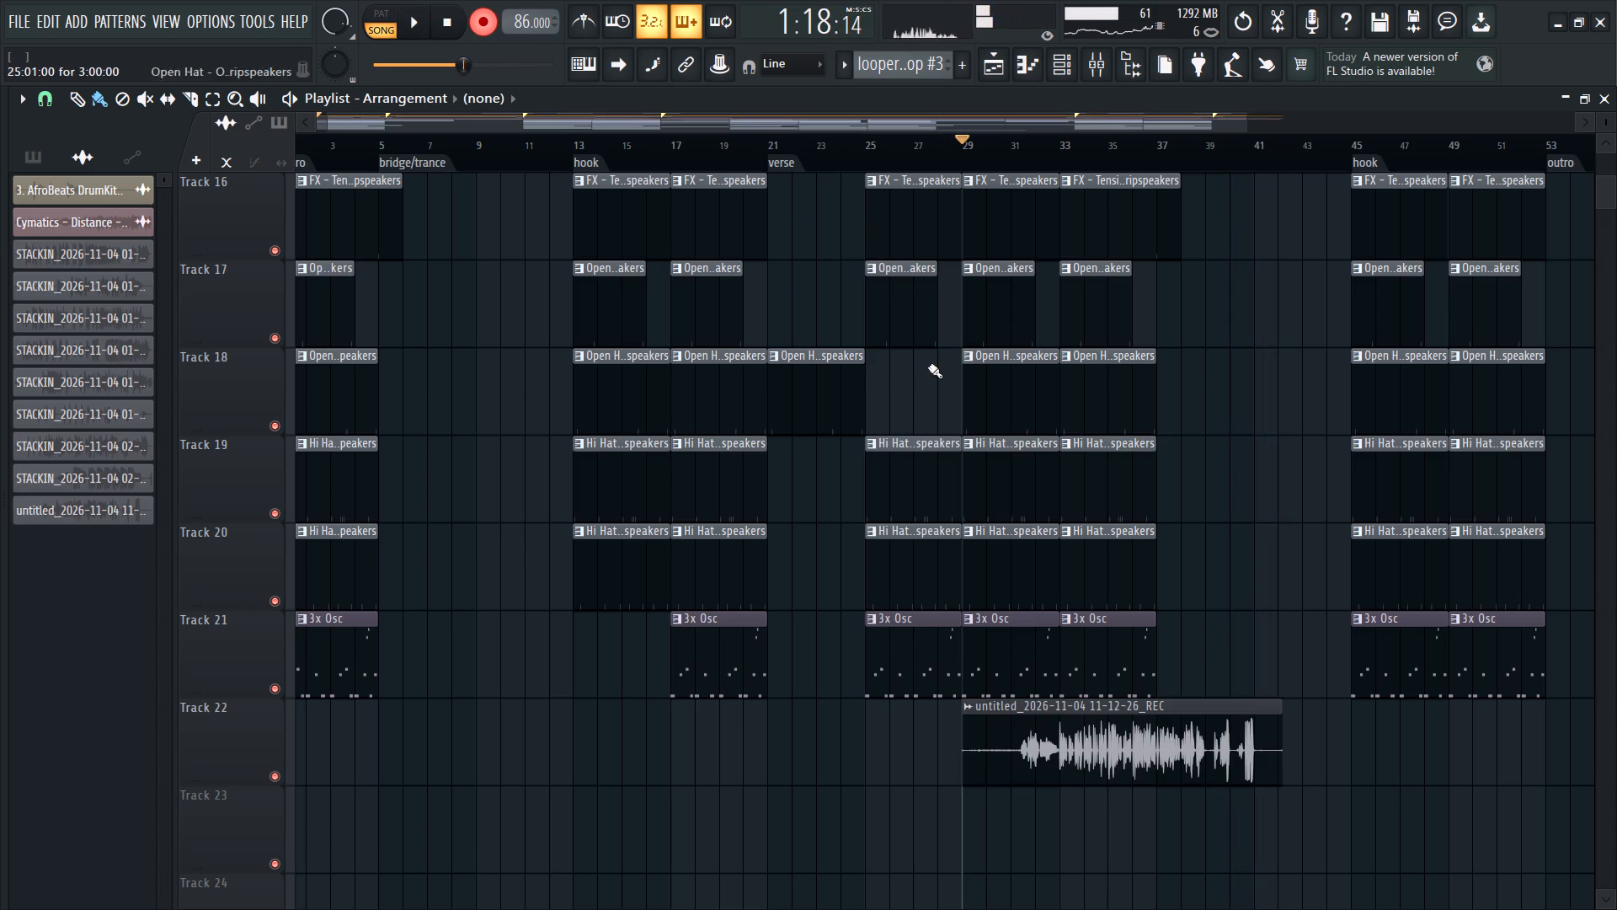
click(488, 23)
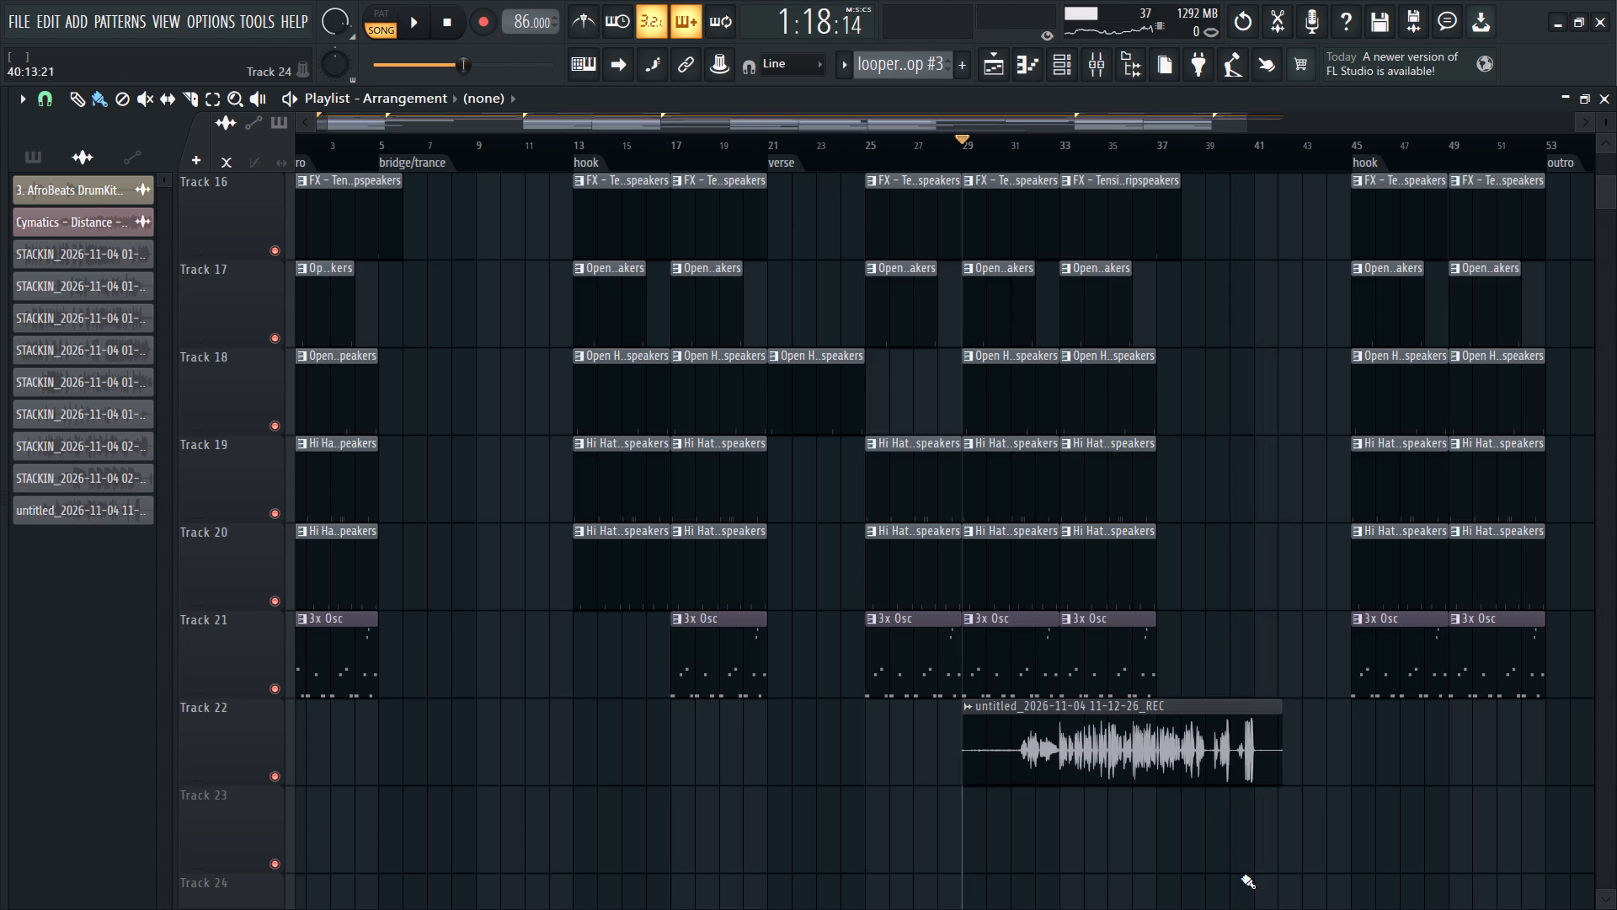
Play back the new take and move its clip from Track 22 up to the Dry level track, keeping its start at bar 29.
ctrl+scroll(1177, 791, up, 3)
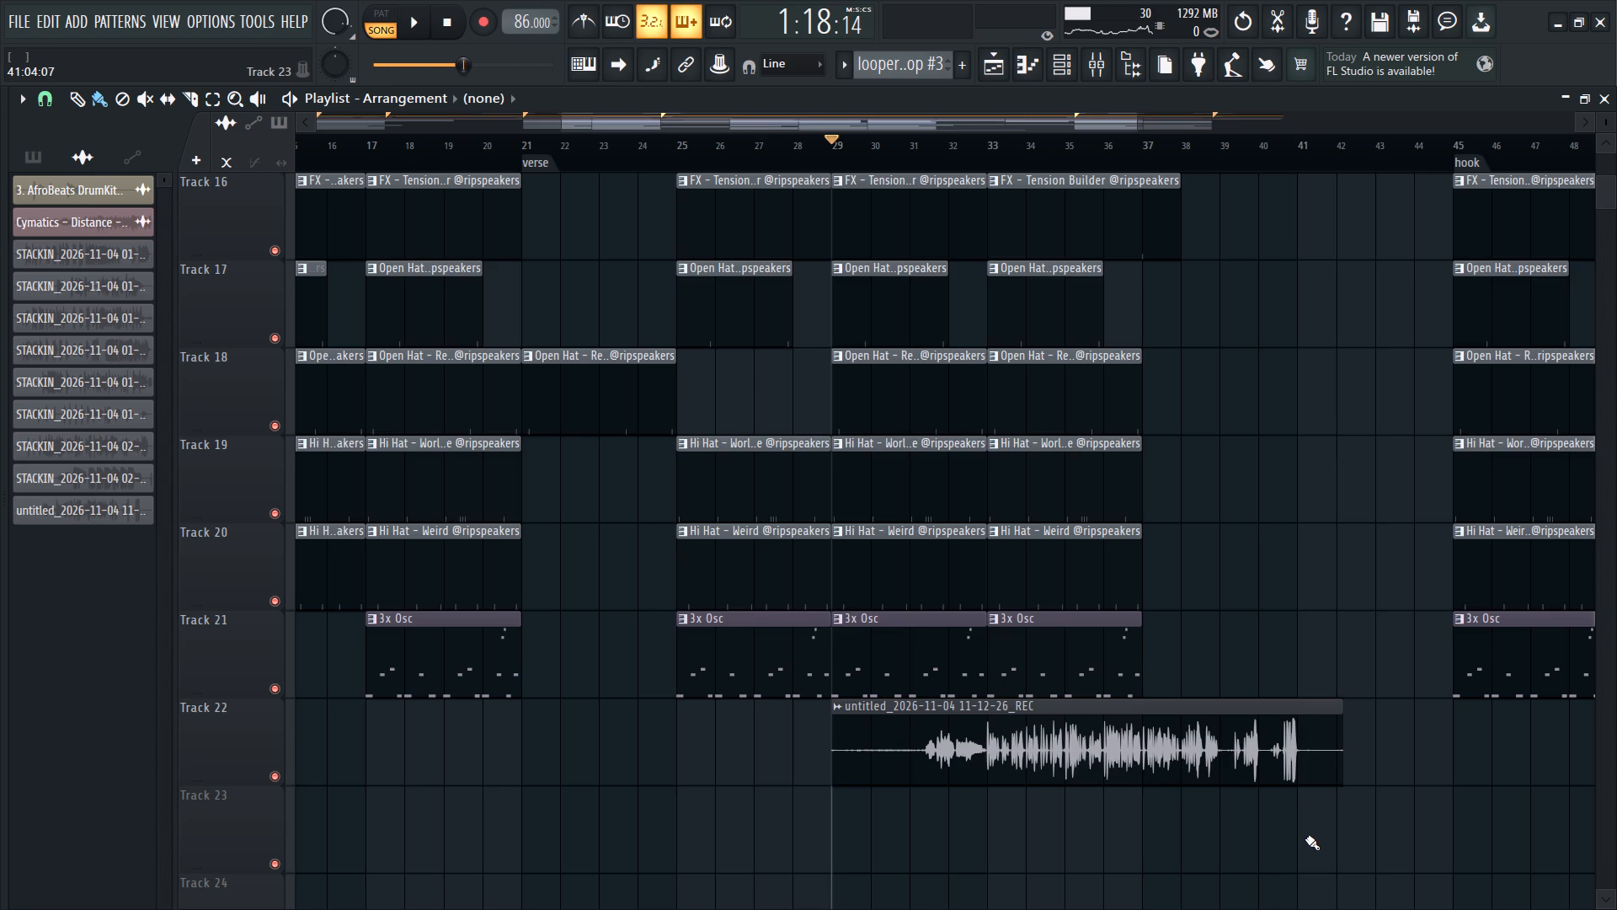
key(space)
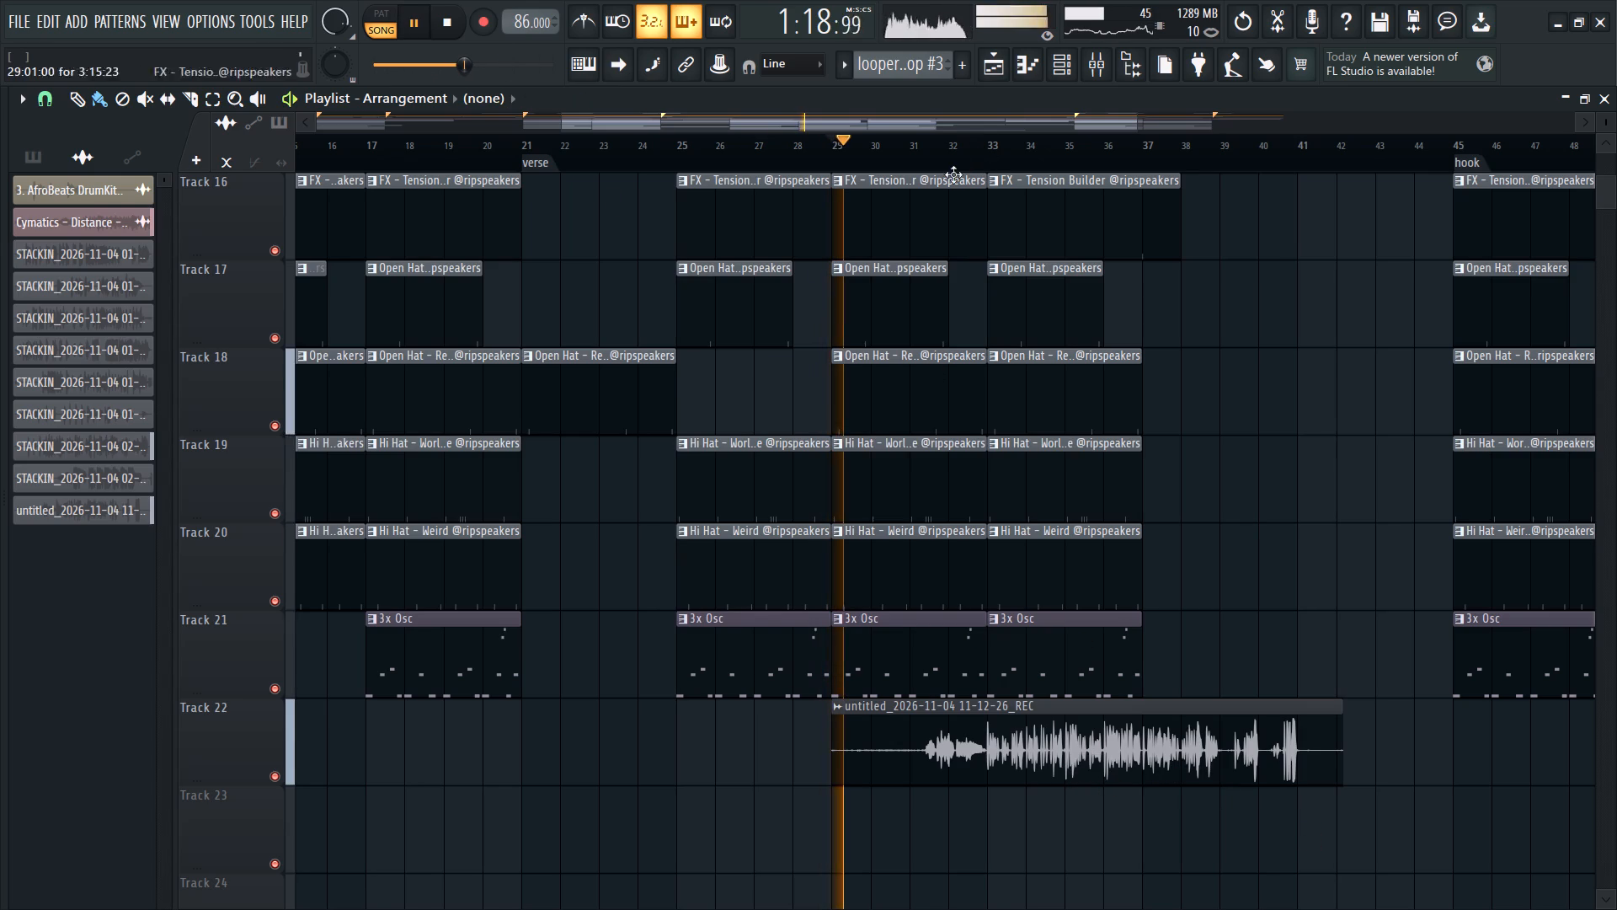
ctrl+click(1118, 761)
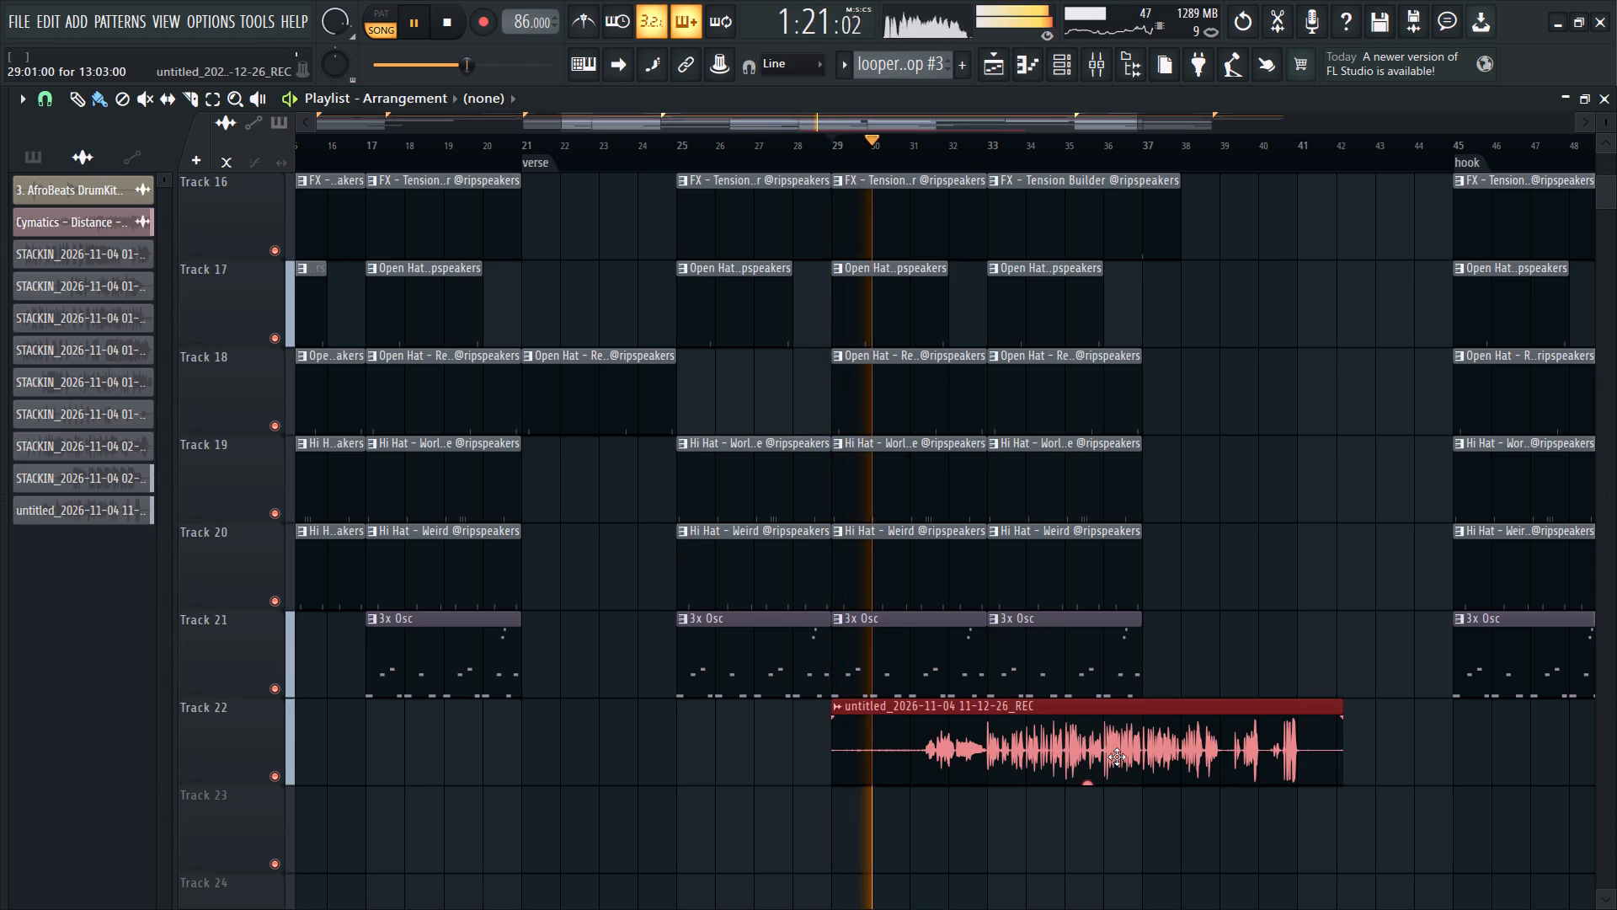
key(shift+Up)
key(shift+Up)
key(shift+Up)
key(shift+Up)
key(shift+Up)
key(shift+Up)
key(shift+Up)
key(shift+Up)
key(shift+Up)
key(shift+Up)
key(shift+Up)
key(shift+Up)
key(shift+Up)
key(shift+Up)
key(shift+Up)
key(shift+Up)
key(shift+Up)
key(shift+Up)
key(shift+Up)
key(shift+Up)
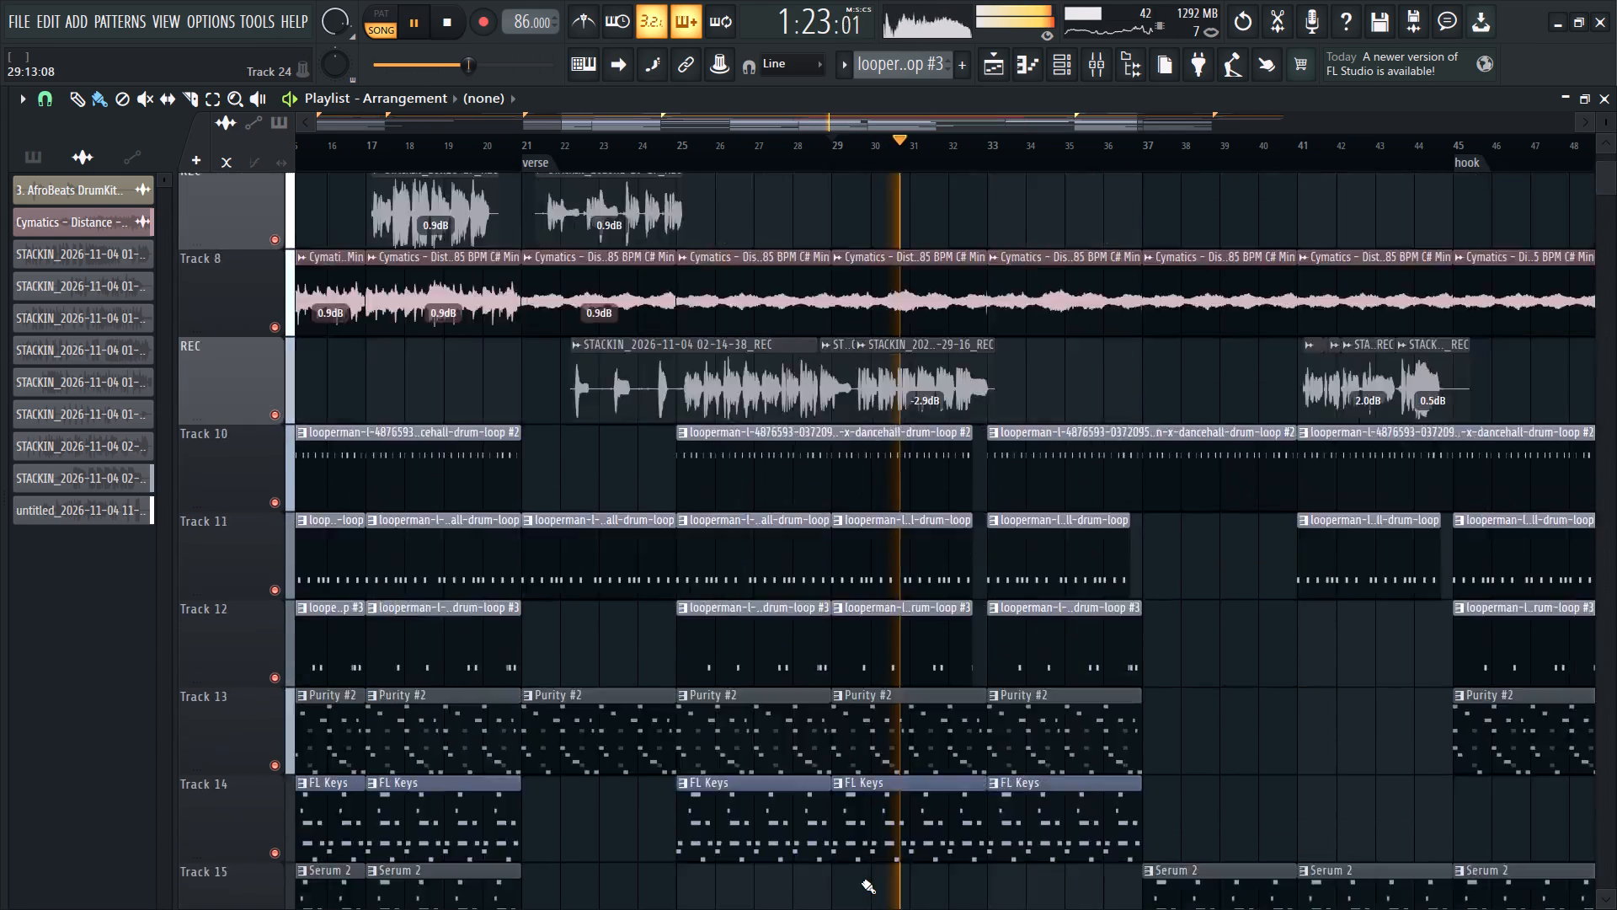
key(shift+Down)
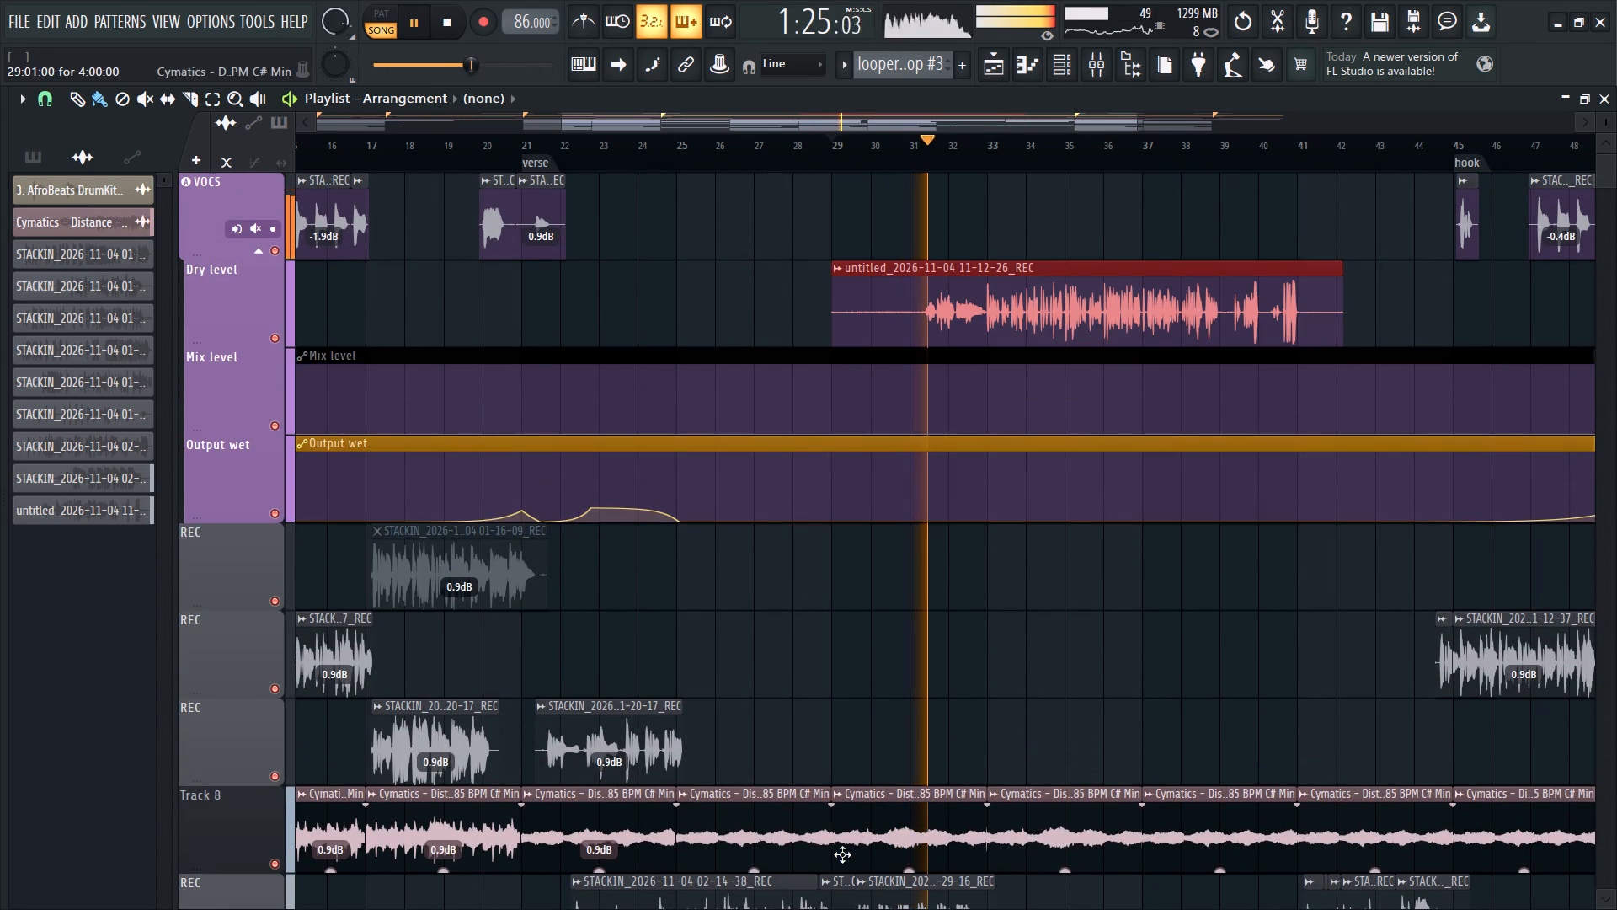
Raise the gain of the vocal clip on the Dry level track to 1.0 dB.
ctrl+scroll(1027, 312, up, 5)
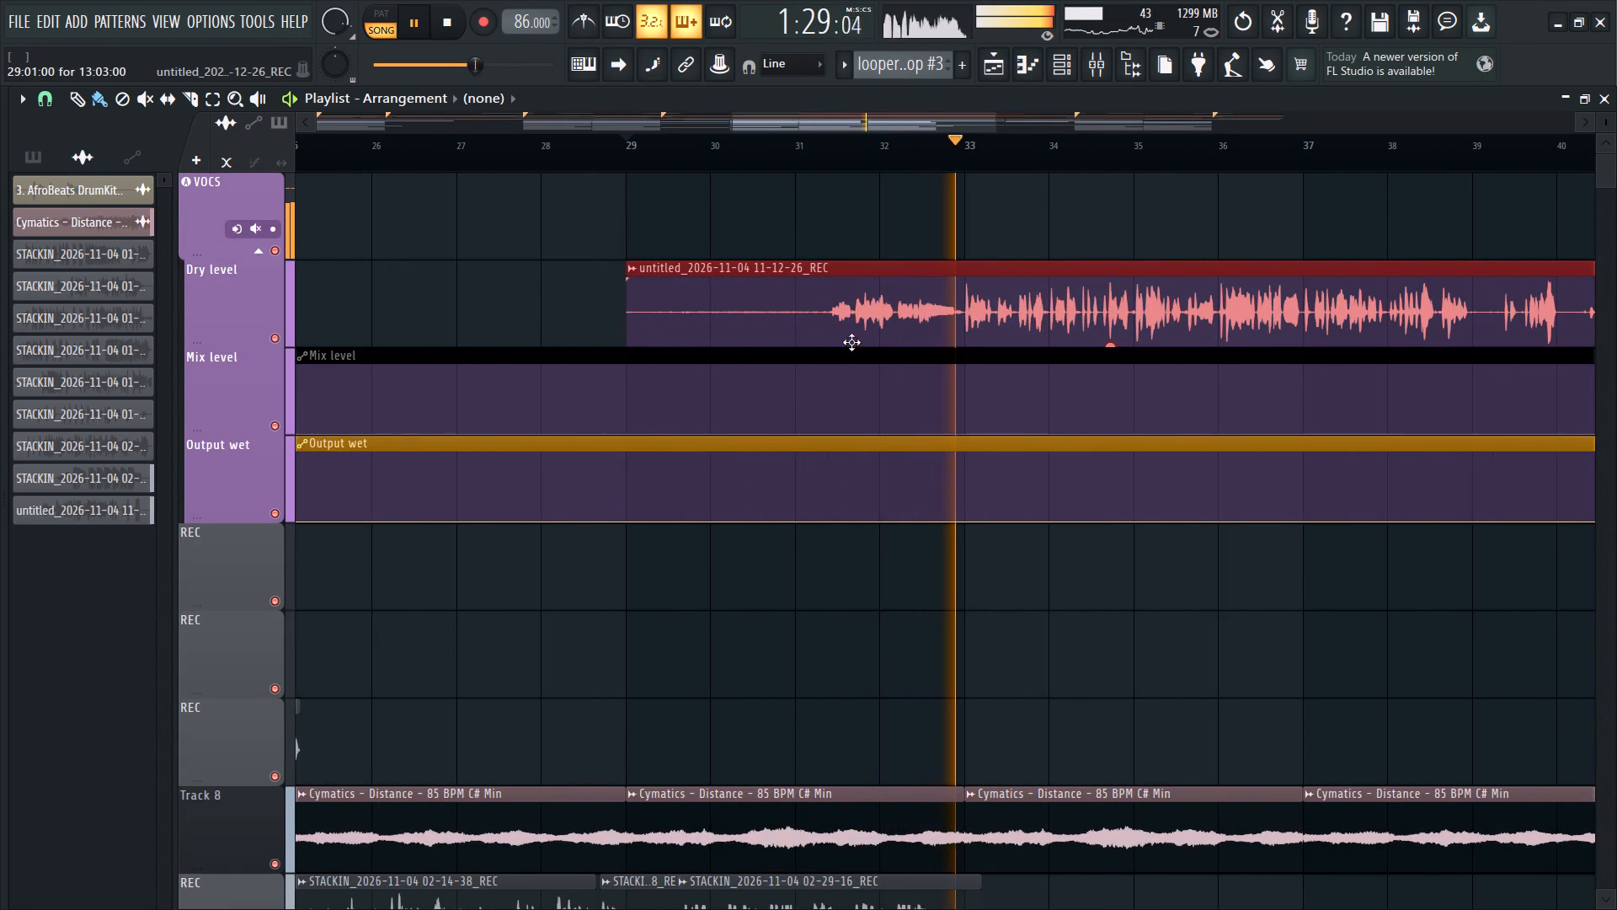
ctrl+scroll(1048, 335, up, 3)
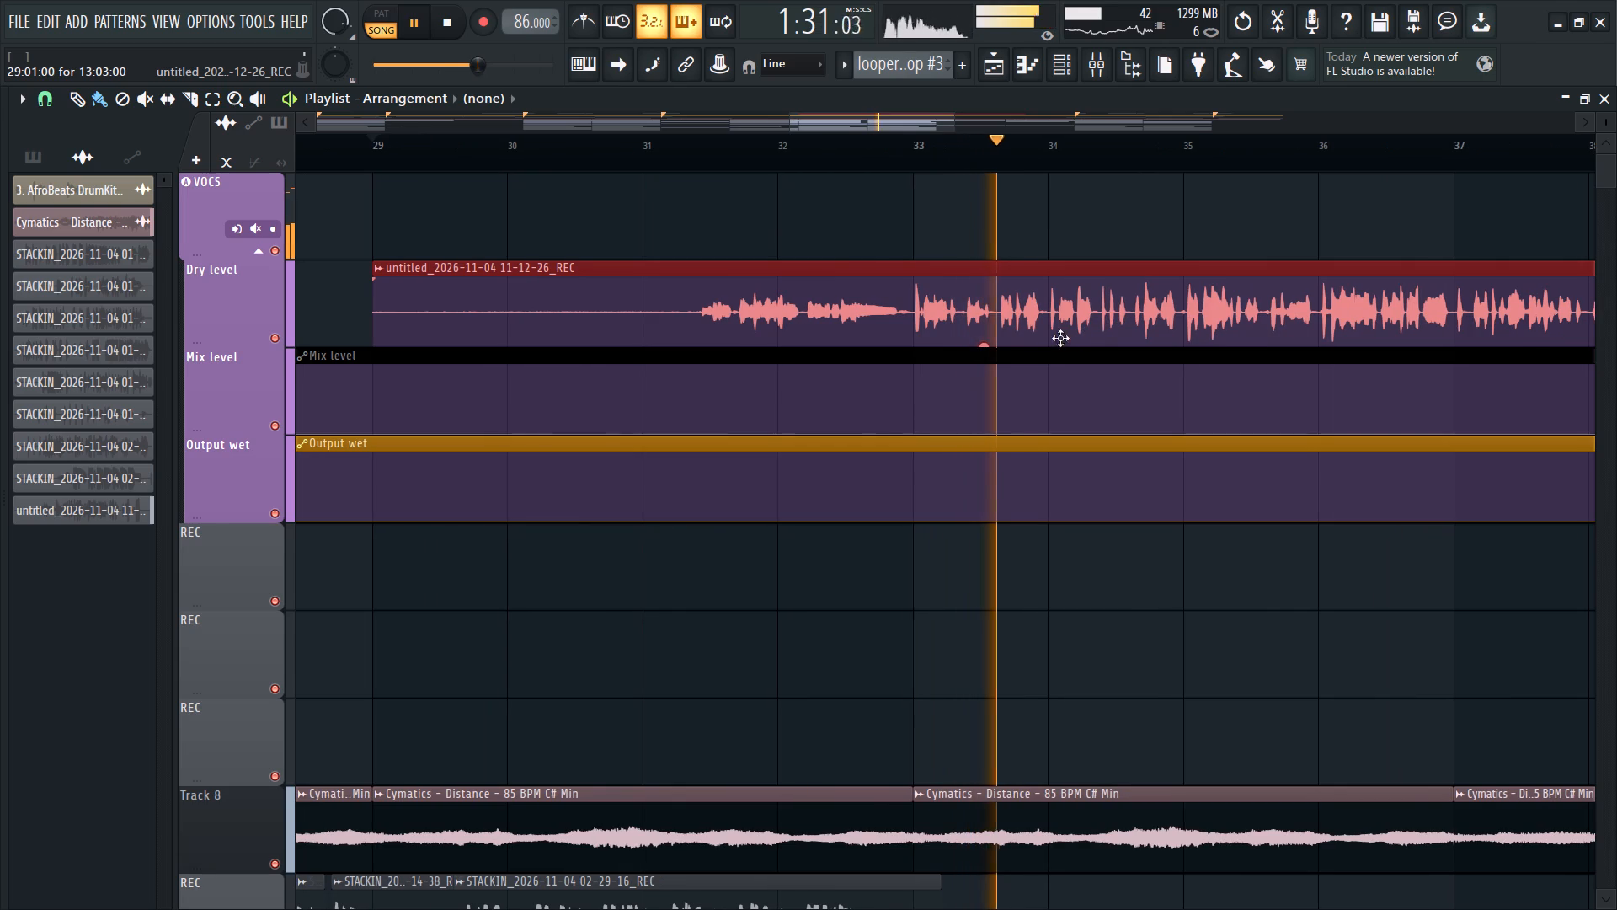
drag(990, 346, 990, 341)
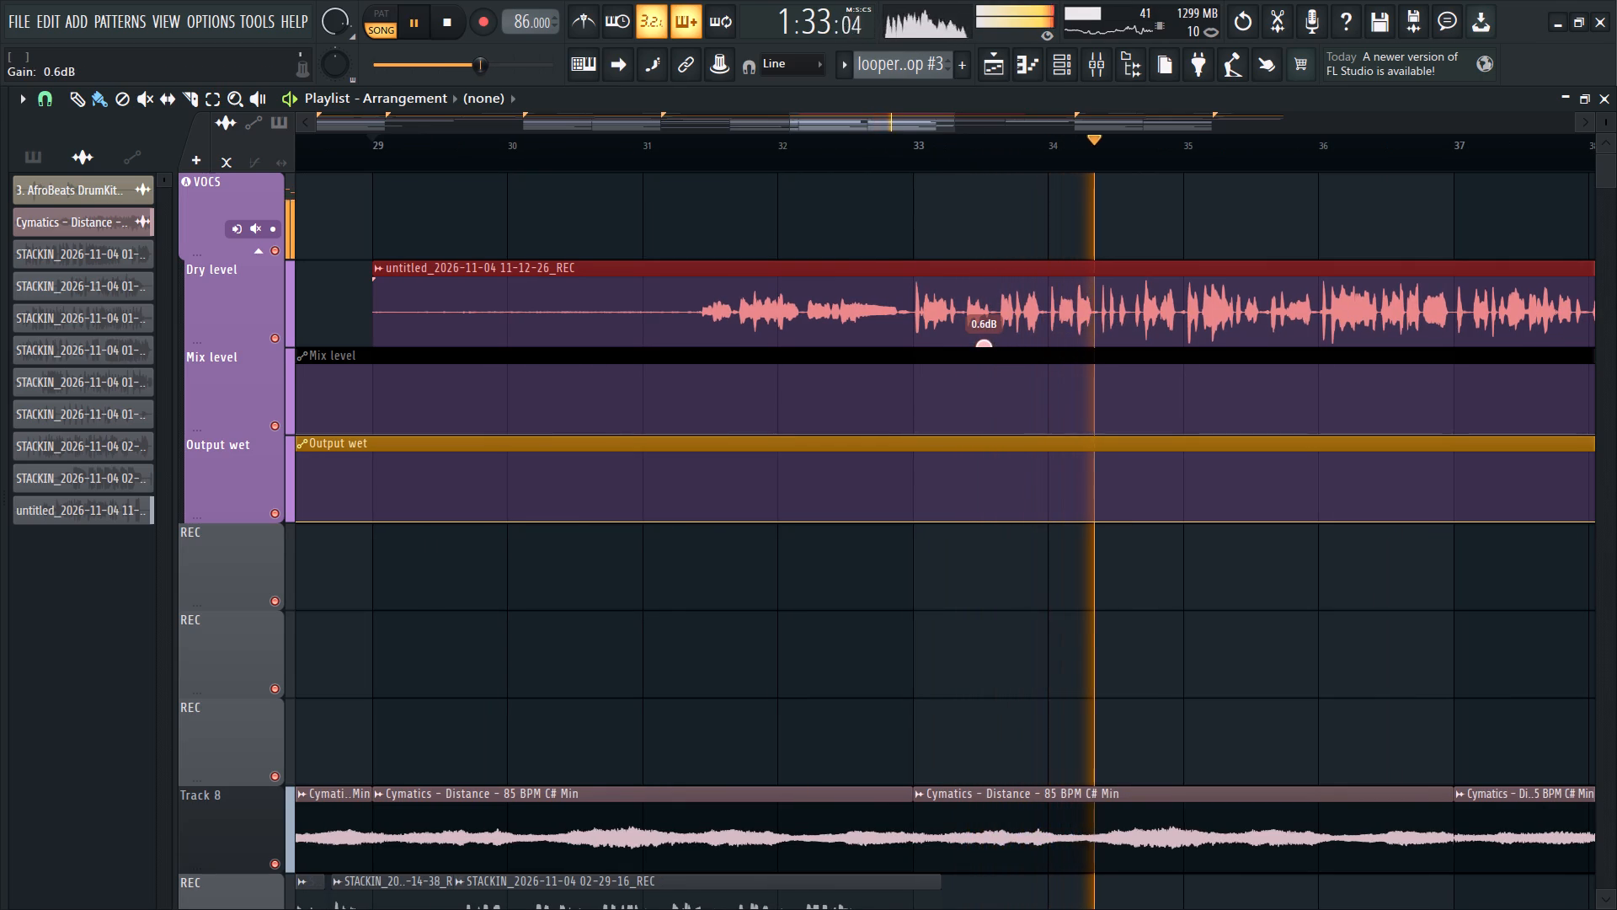
drag(990, 341, 990, 338)
ctrl+scroll(919, 347, up, 13)
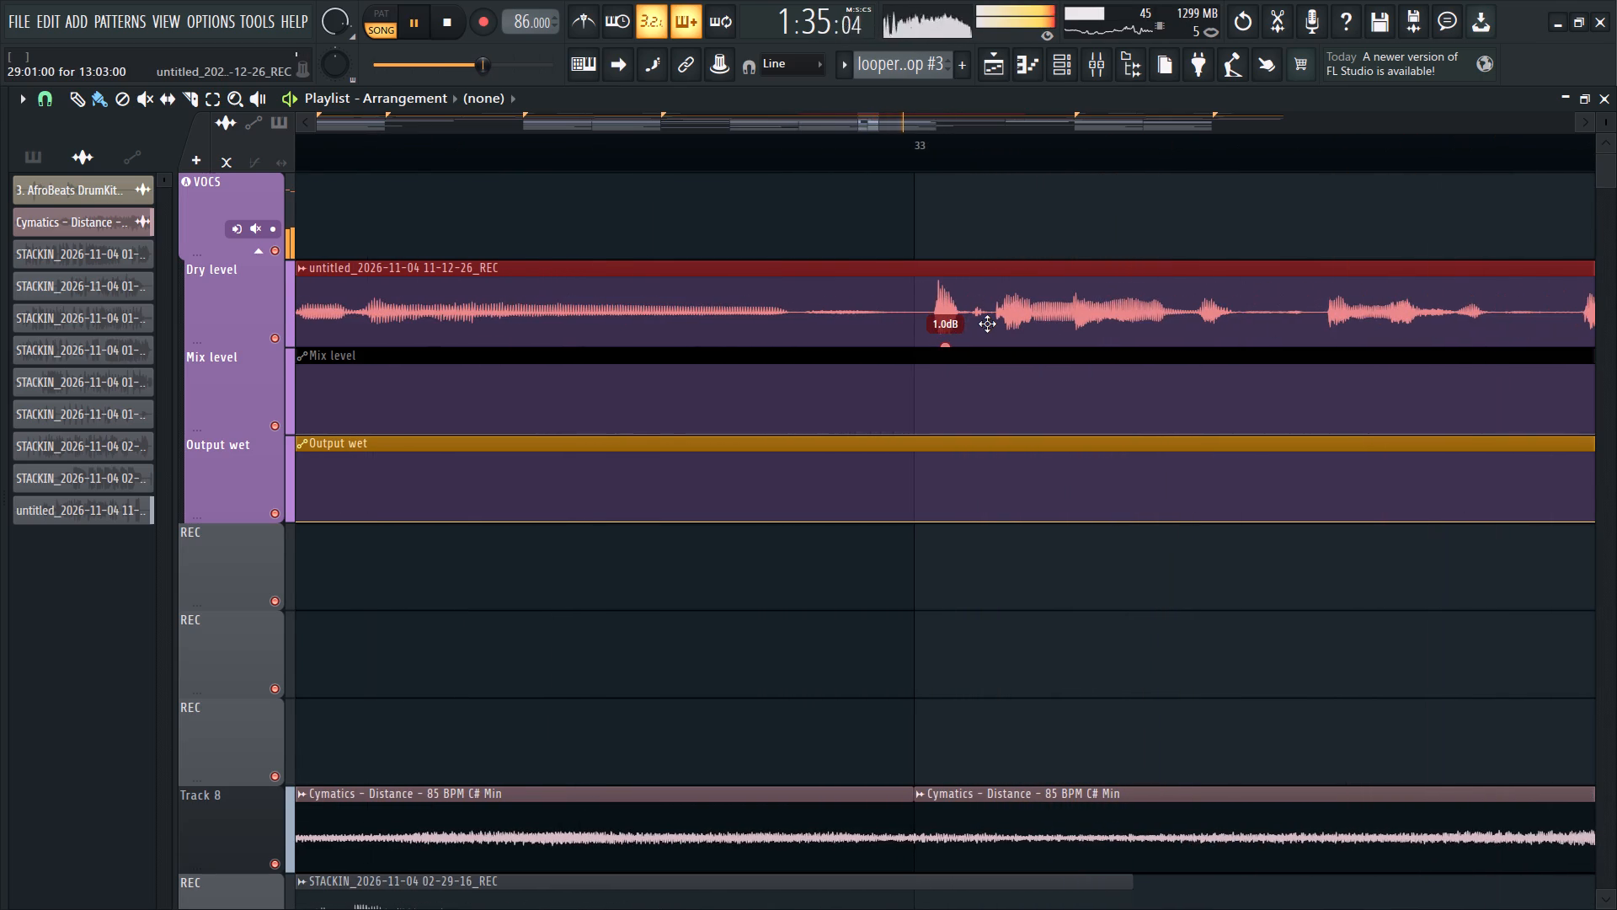
alt+click(987, 324)
Slice the vocal clip on the Dry level track at bar 37 and replay the take from bar 29.
ctrl+scroll(837, 335, down, 12)
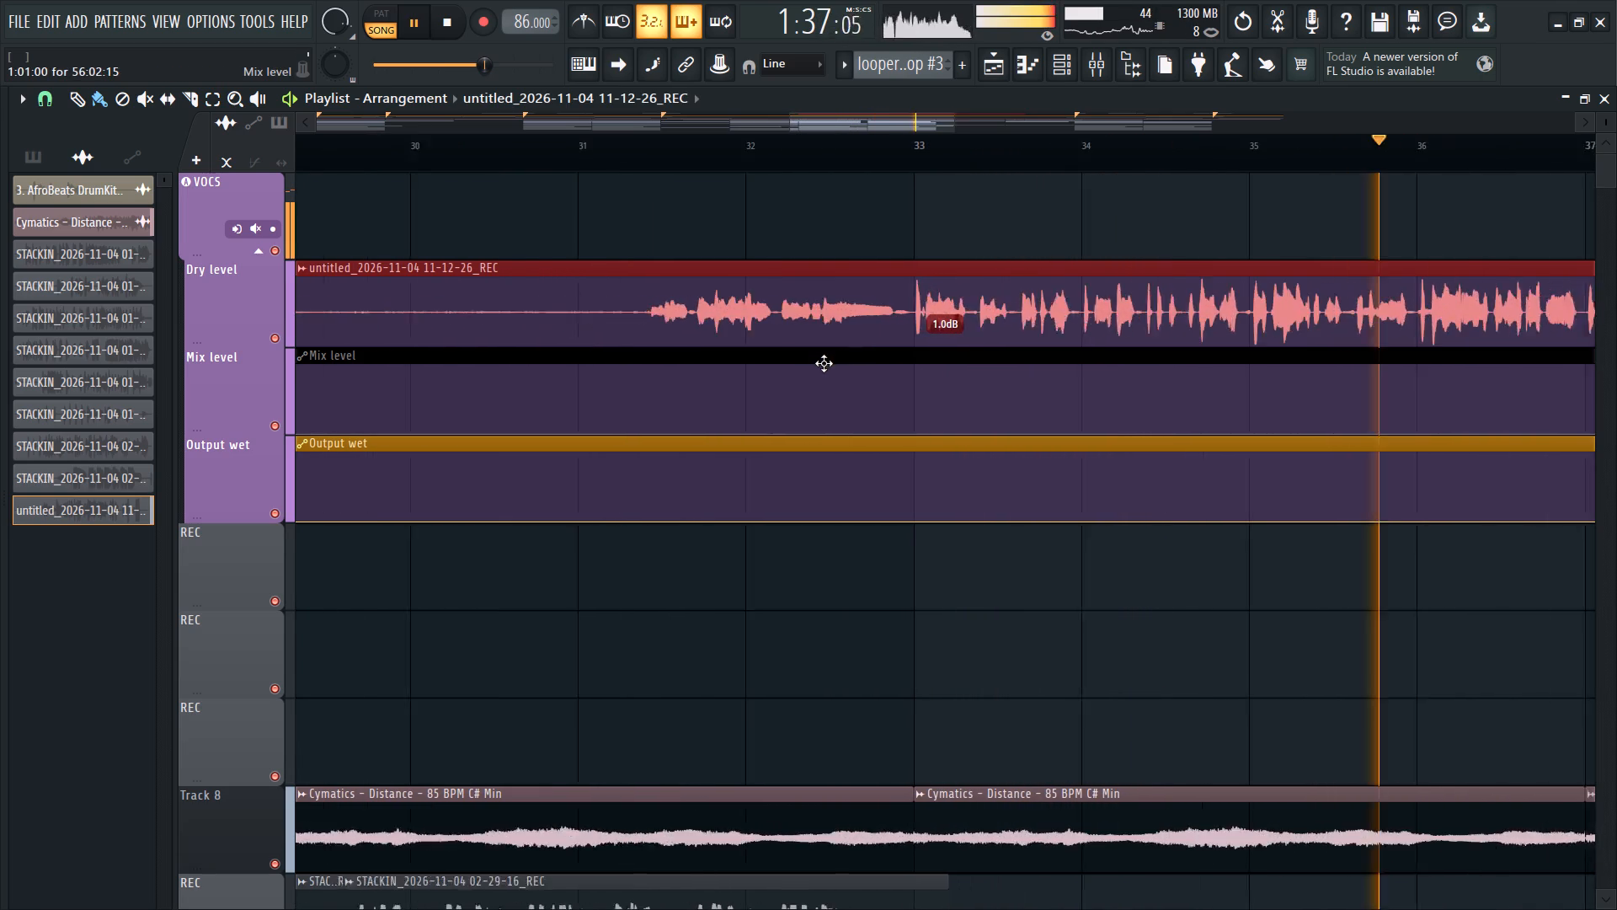
ctrl+scroll(824, 363, down, 6)
ctrl+scroll(1180, 345, up, 3)
ctrl+scroll(1070, 319, up, 3)
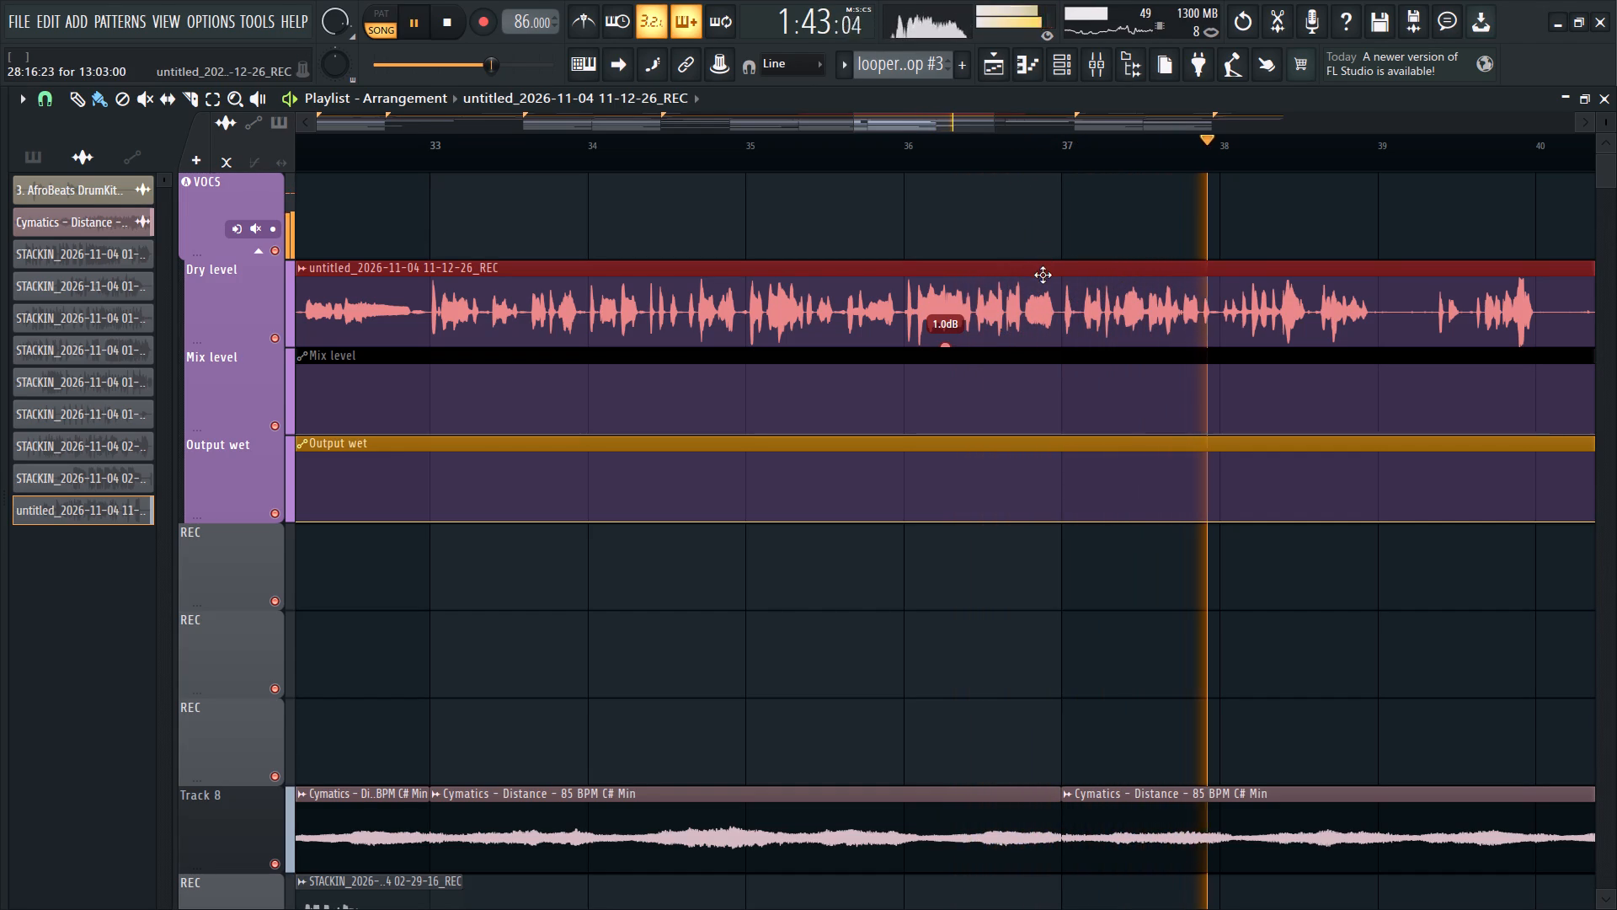
click(196, 94)
alt+drag(1058, 270, 1065, 358)
key(space)
key(space)
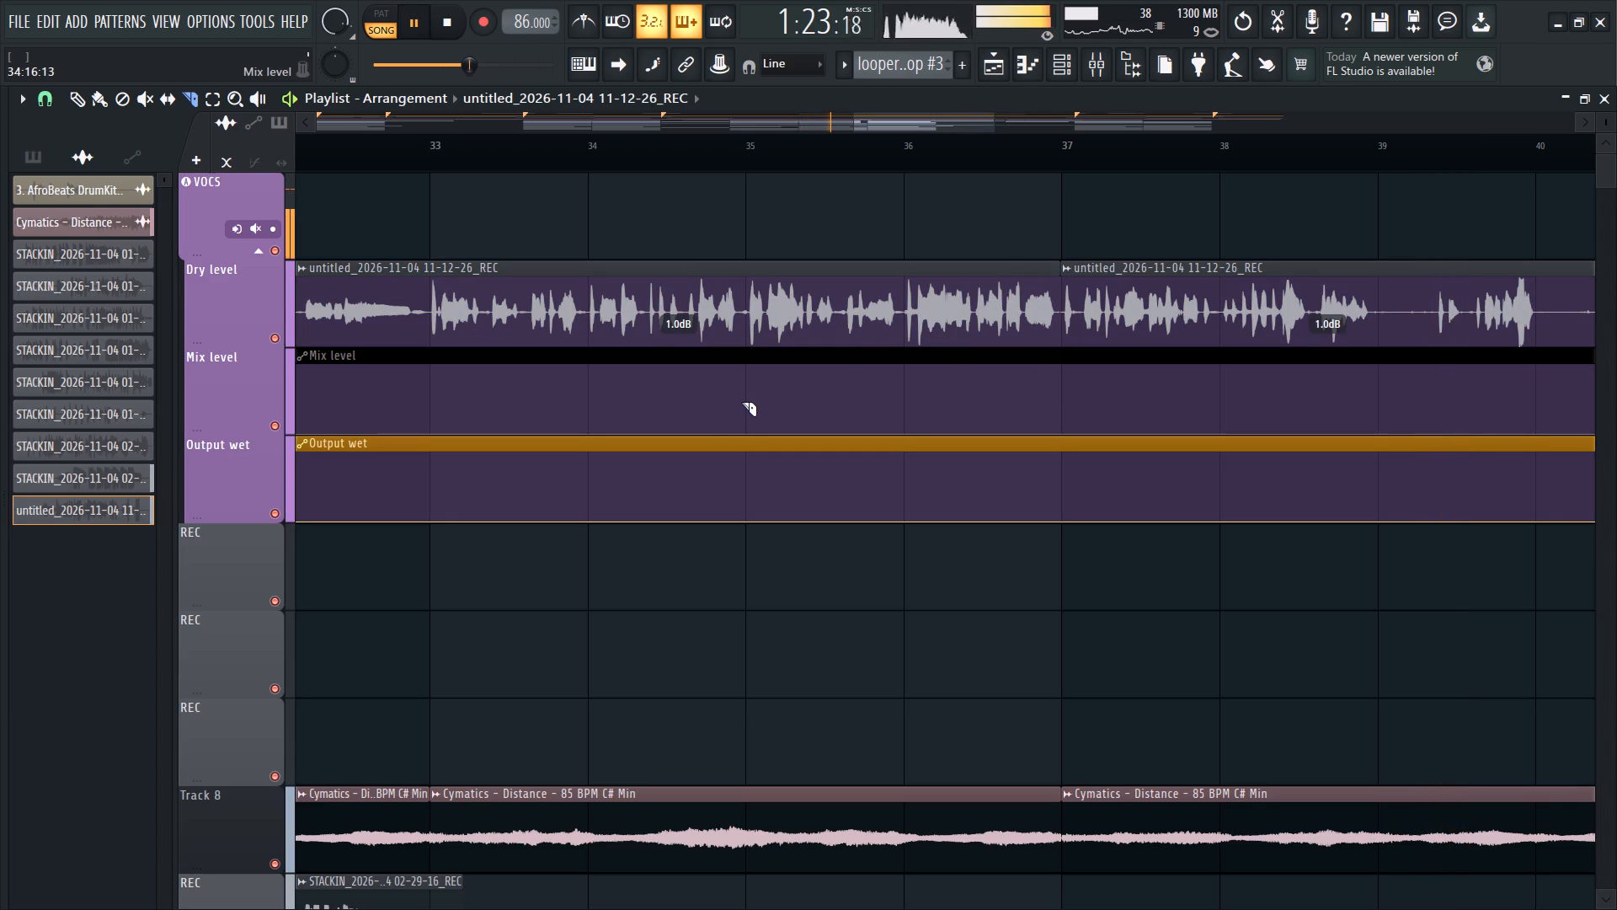
key(Right)
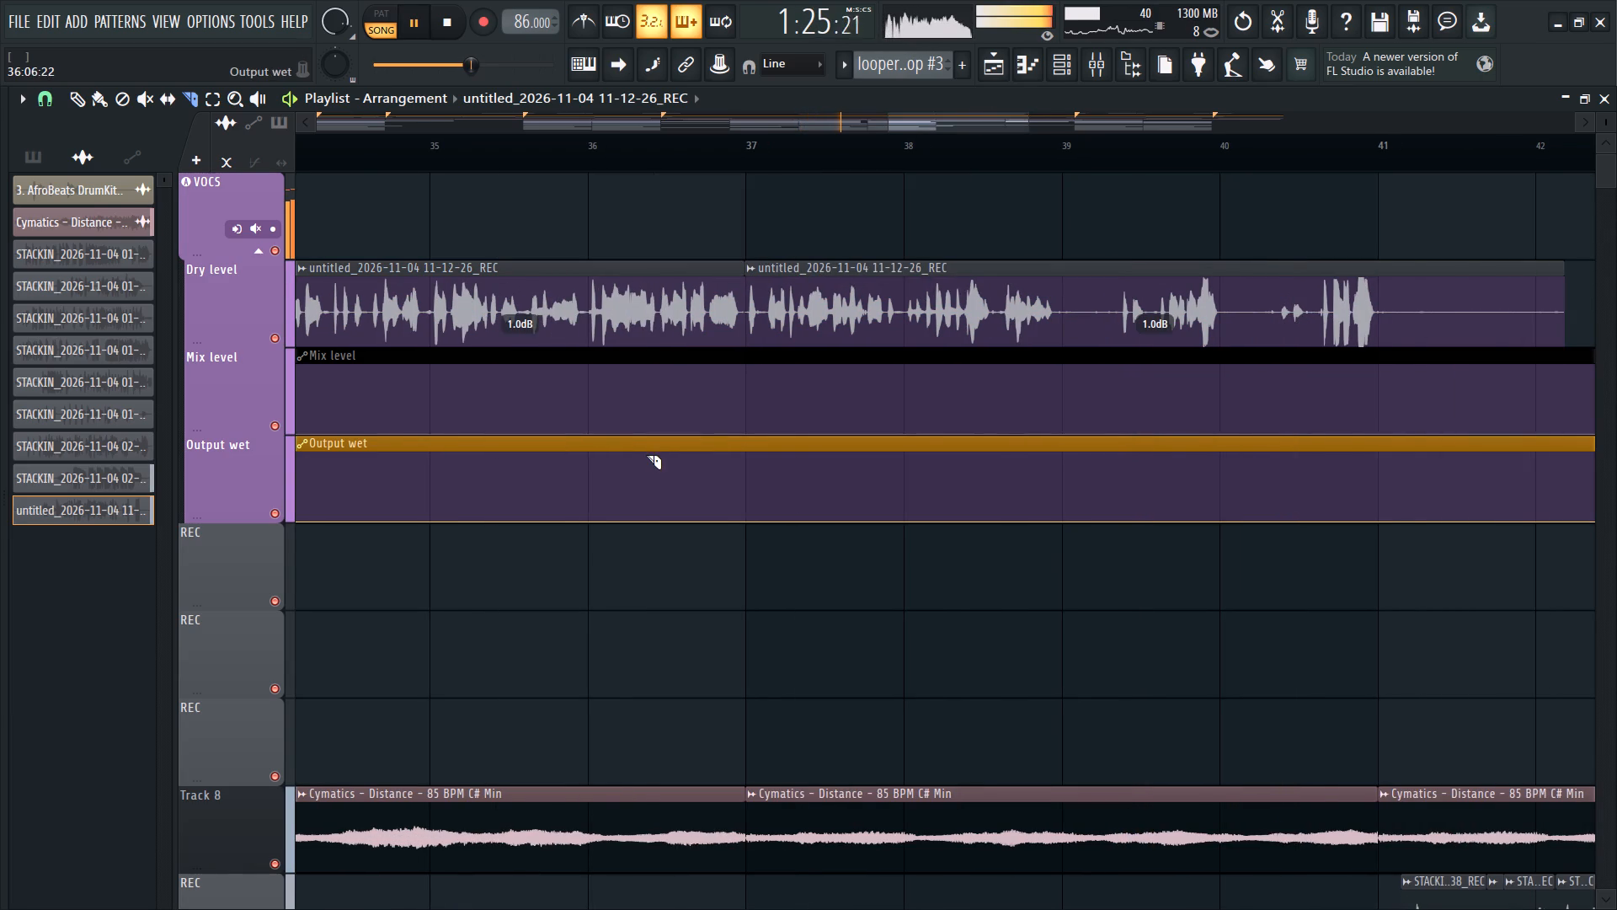
key(space)
key(space)
Trim the silent lead-in of the first vocal piece so that it starts just after bar 32.
ctrl+scroll(663, 608, down, 4)
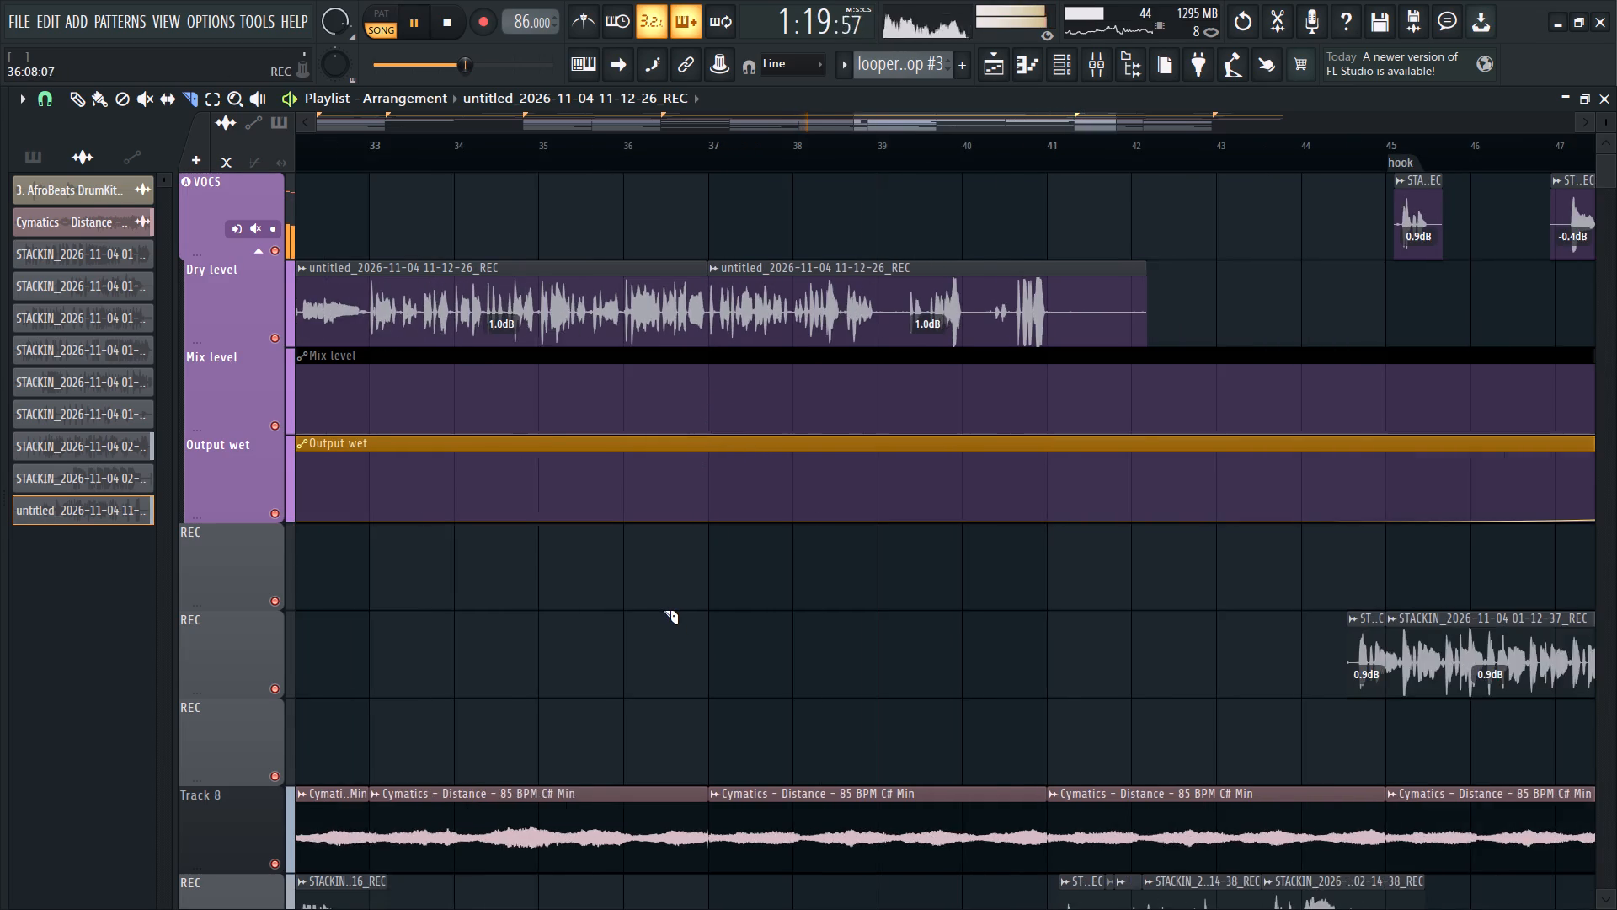
ctrl+scroll(664, 610, down, 3)
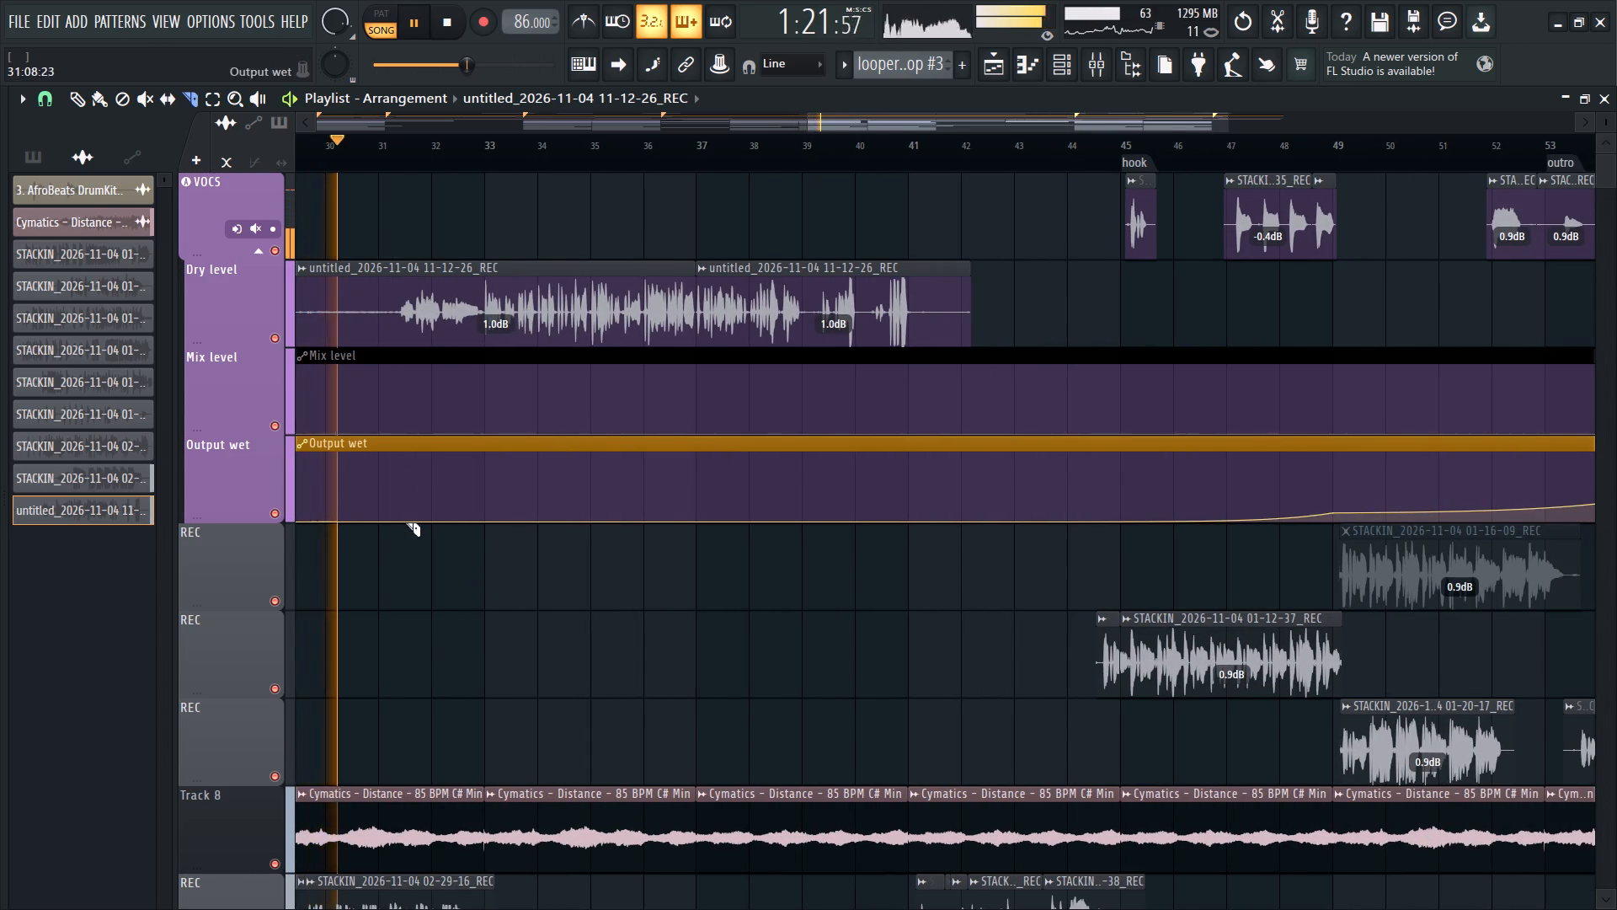
ctrl+scroll(405, 526, down, 2)
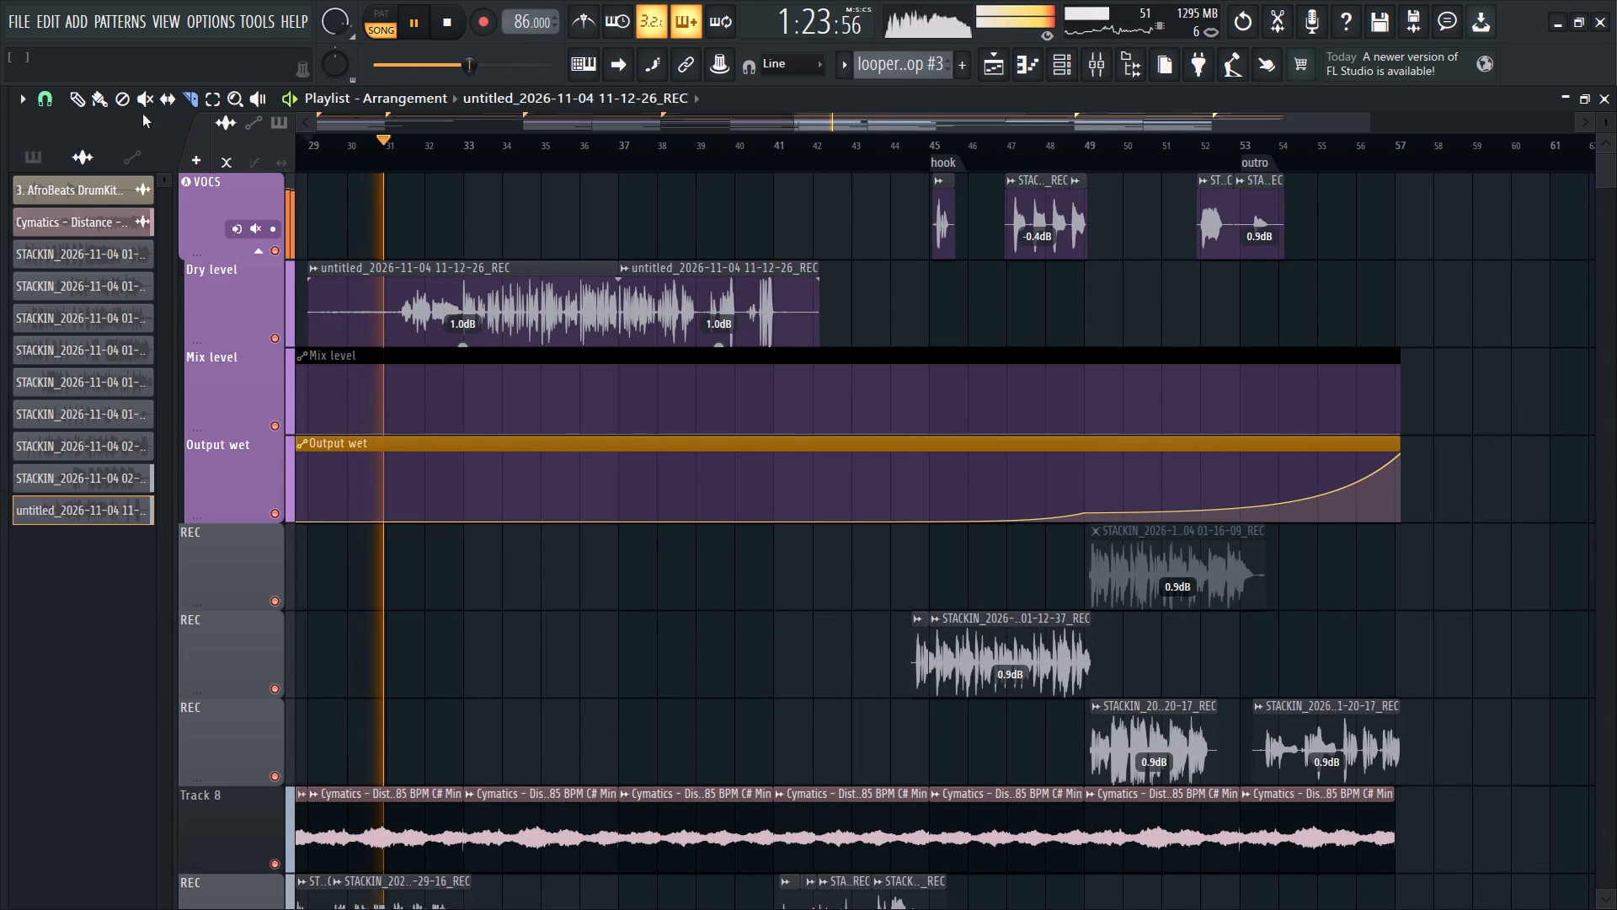
click(60, 88)
click(71, 98)
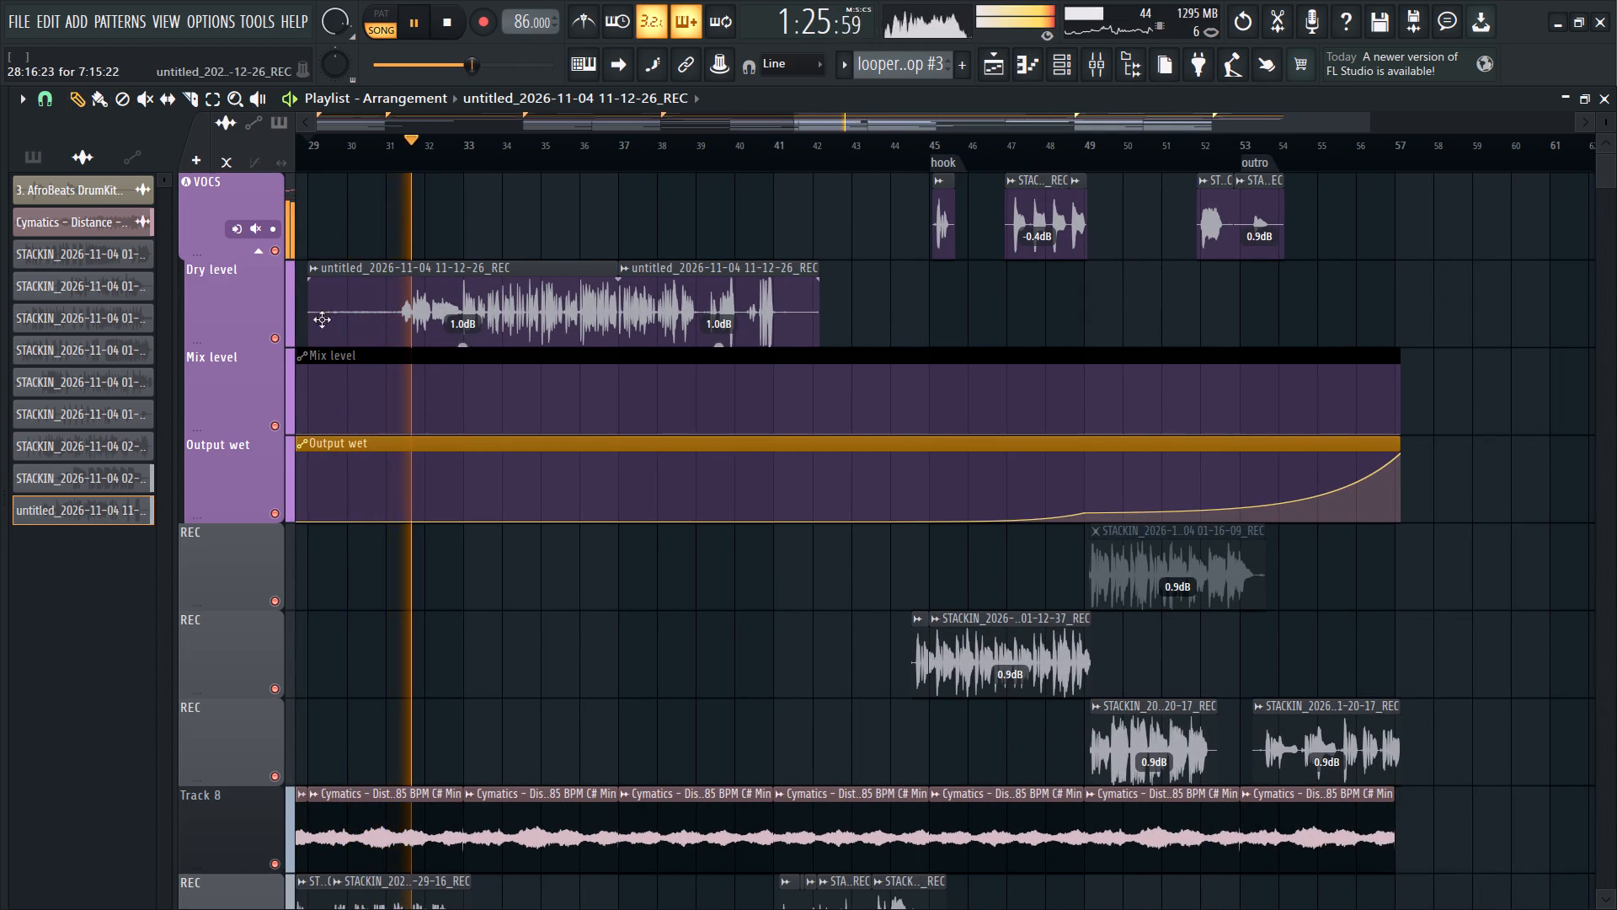
alt+drag(307, 320, 381, 353)
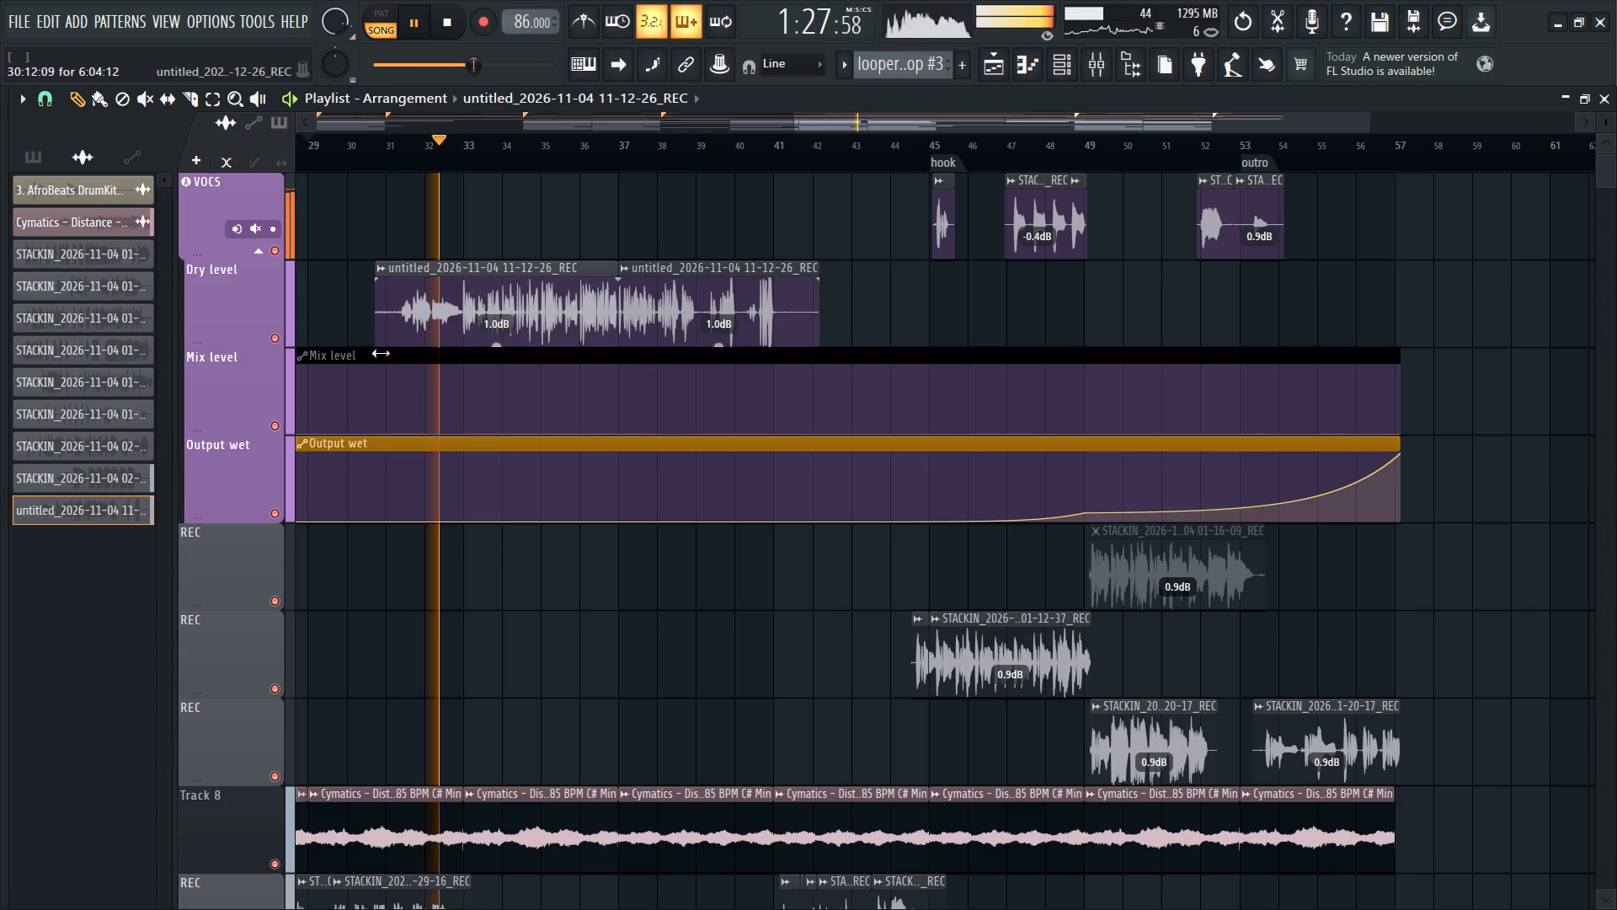
alt+drag(381, 353, 446, 351)
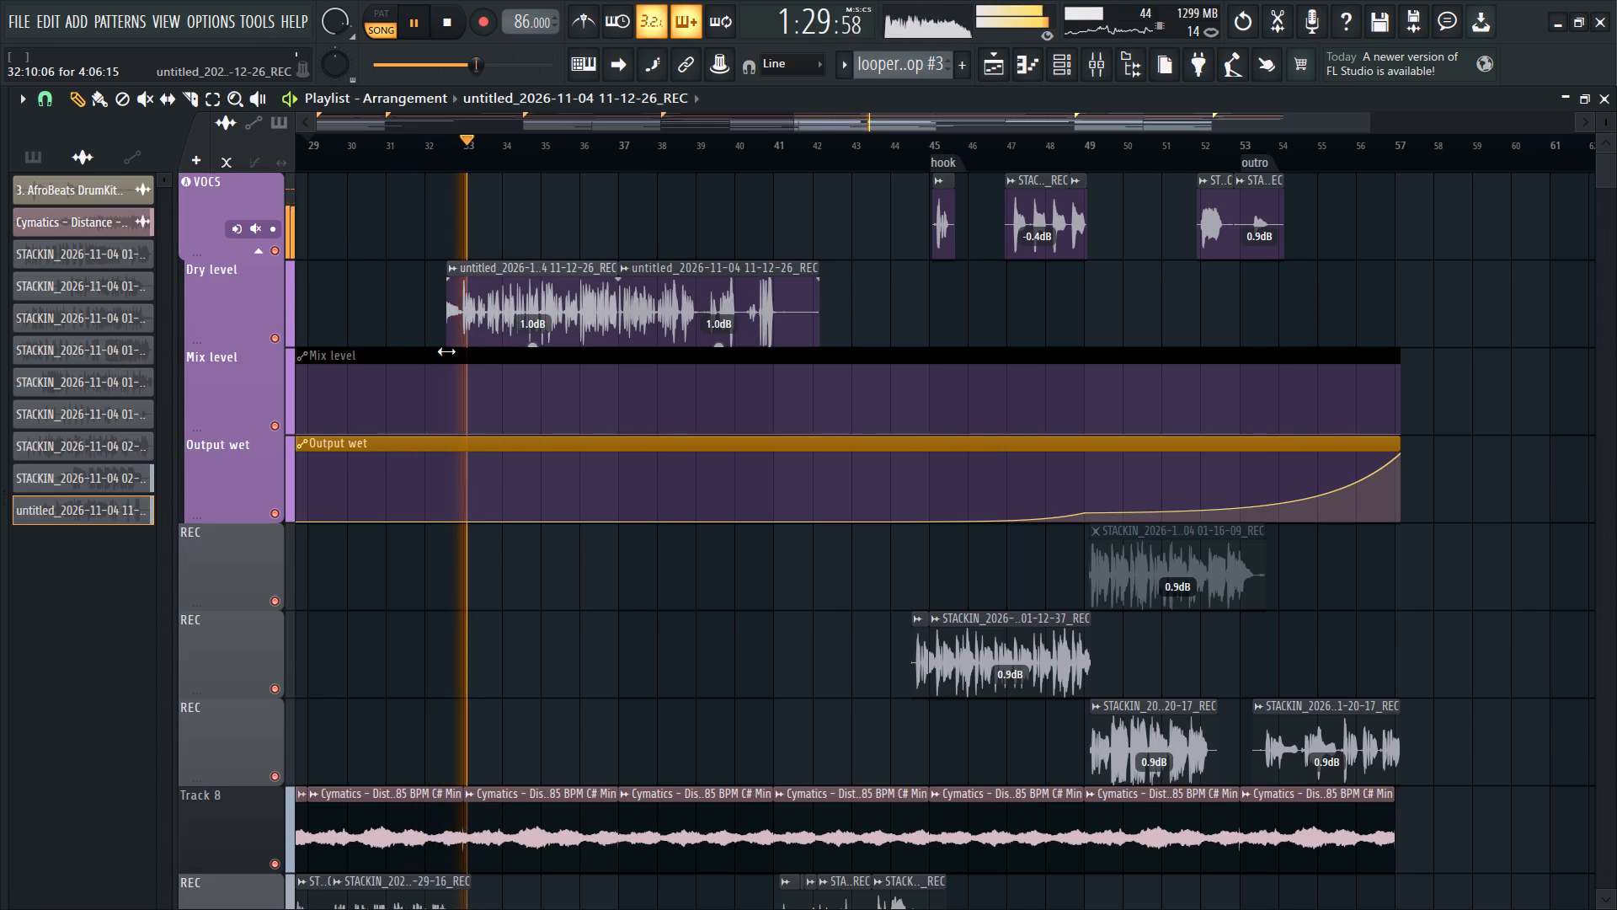
alt+drag(446, 351, 458, 341)
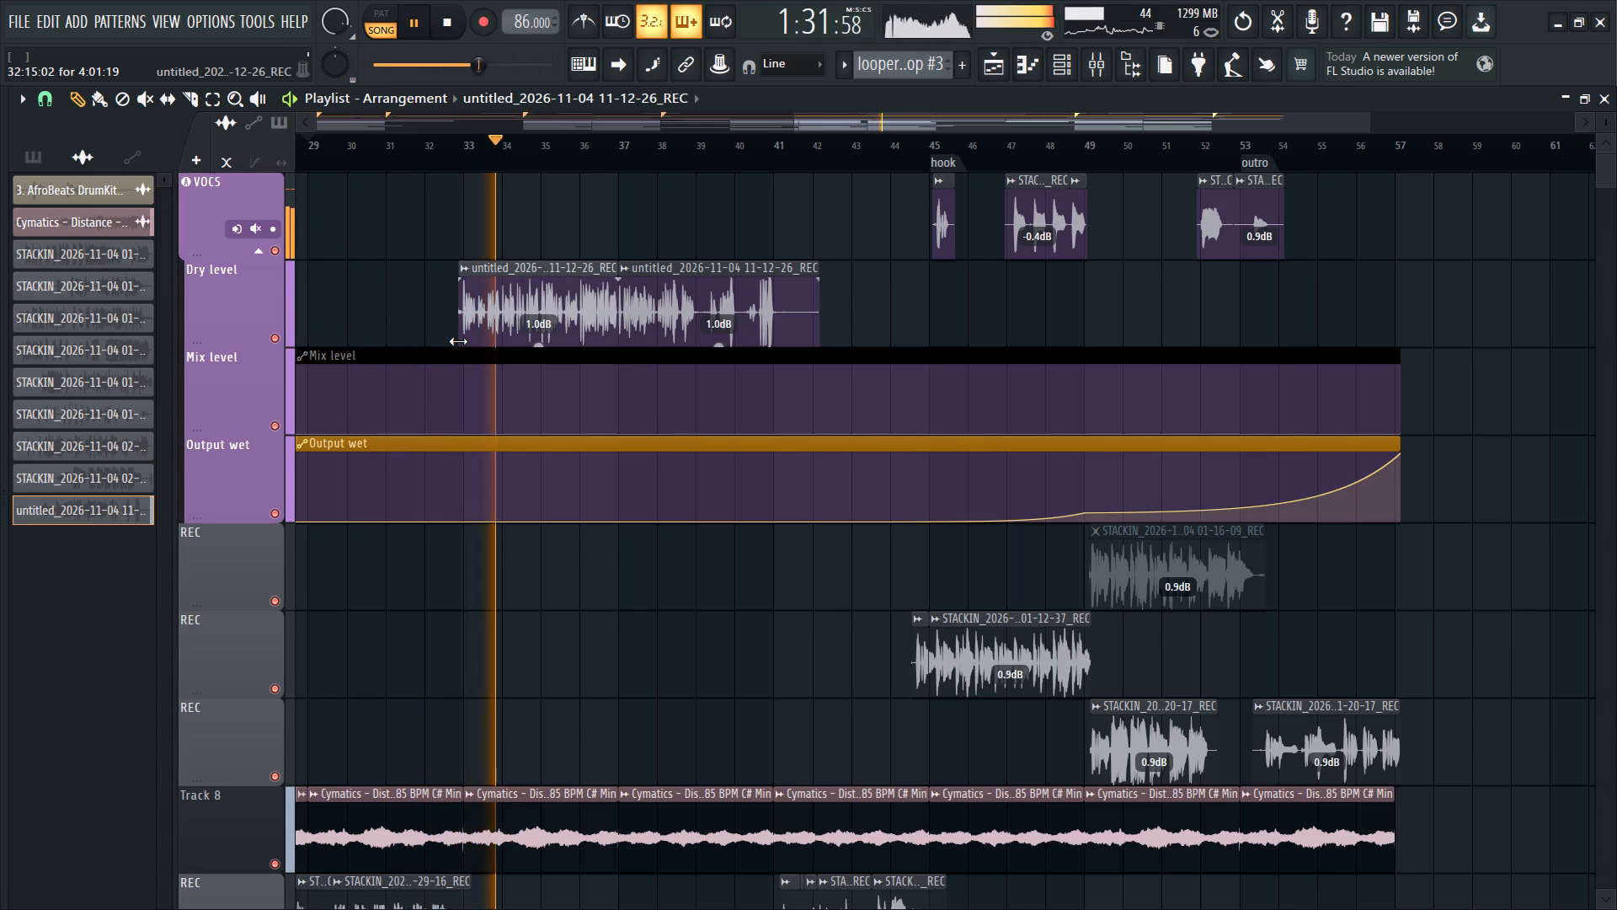
alt+drag(458, 341, 435, 359)
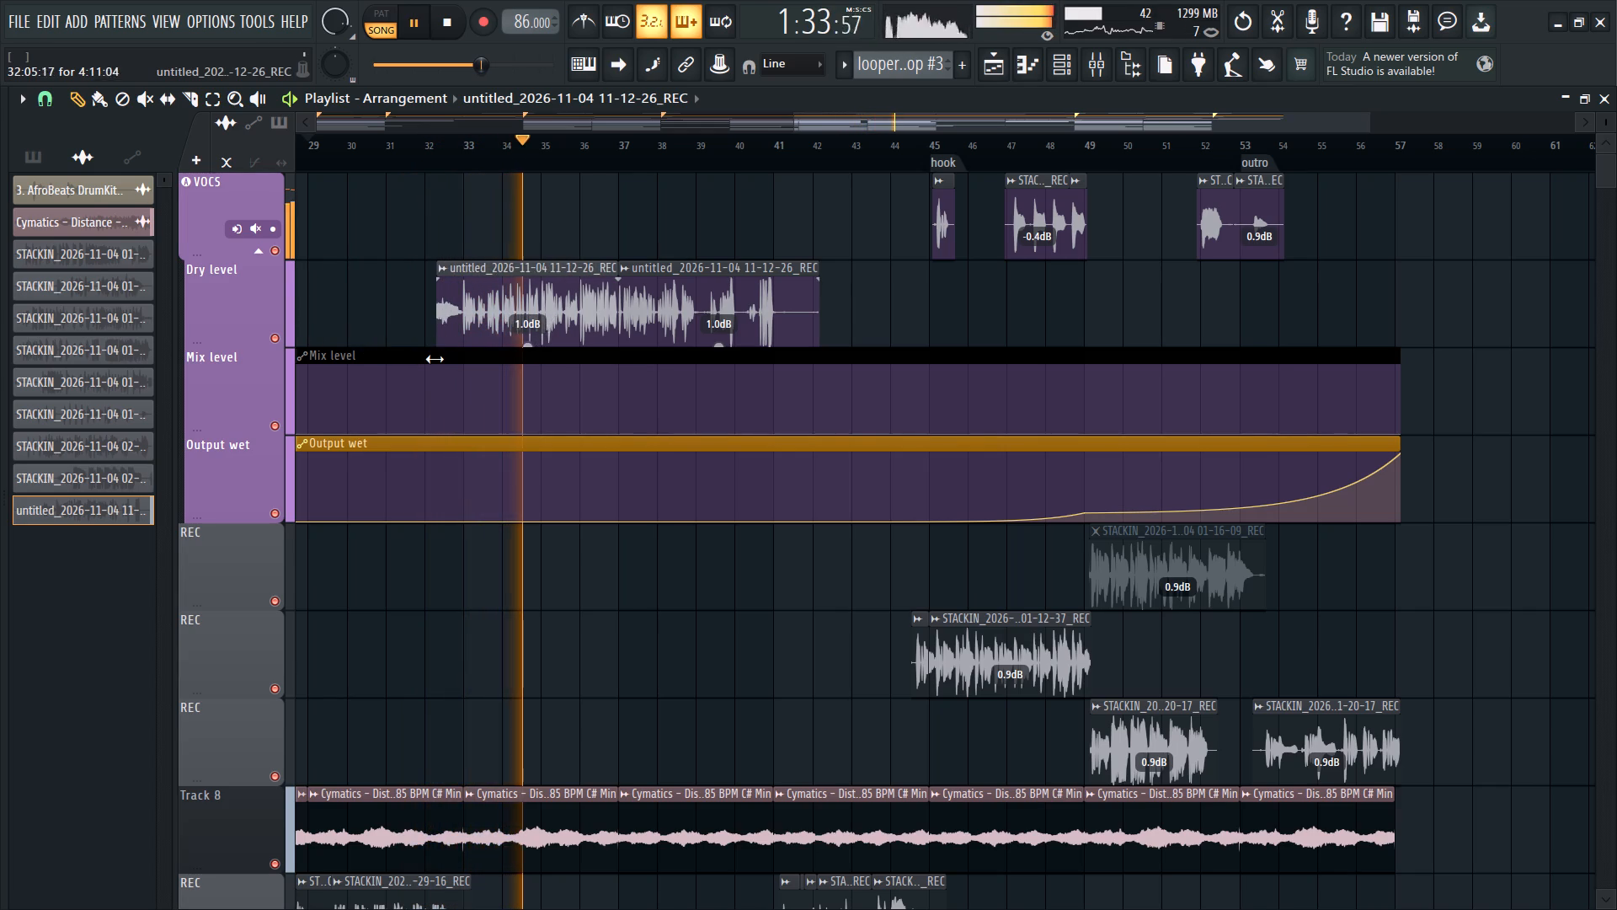
alt+drag(435, 359, 430, 363)
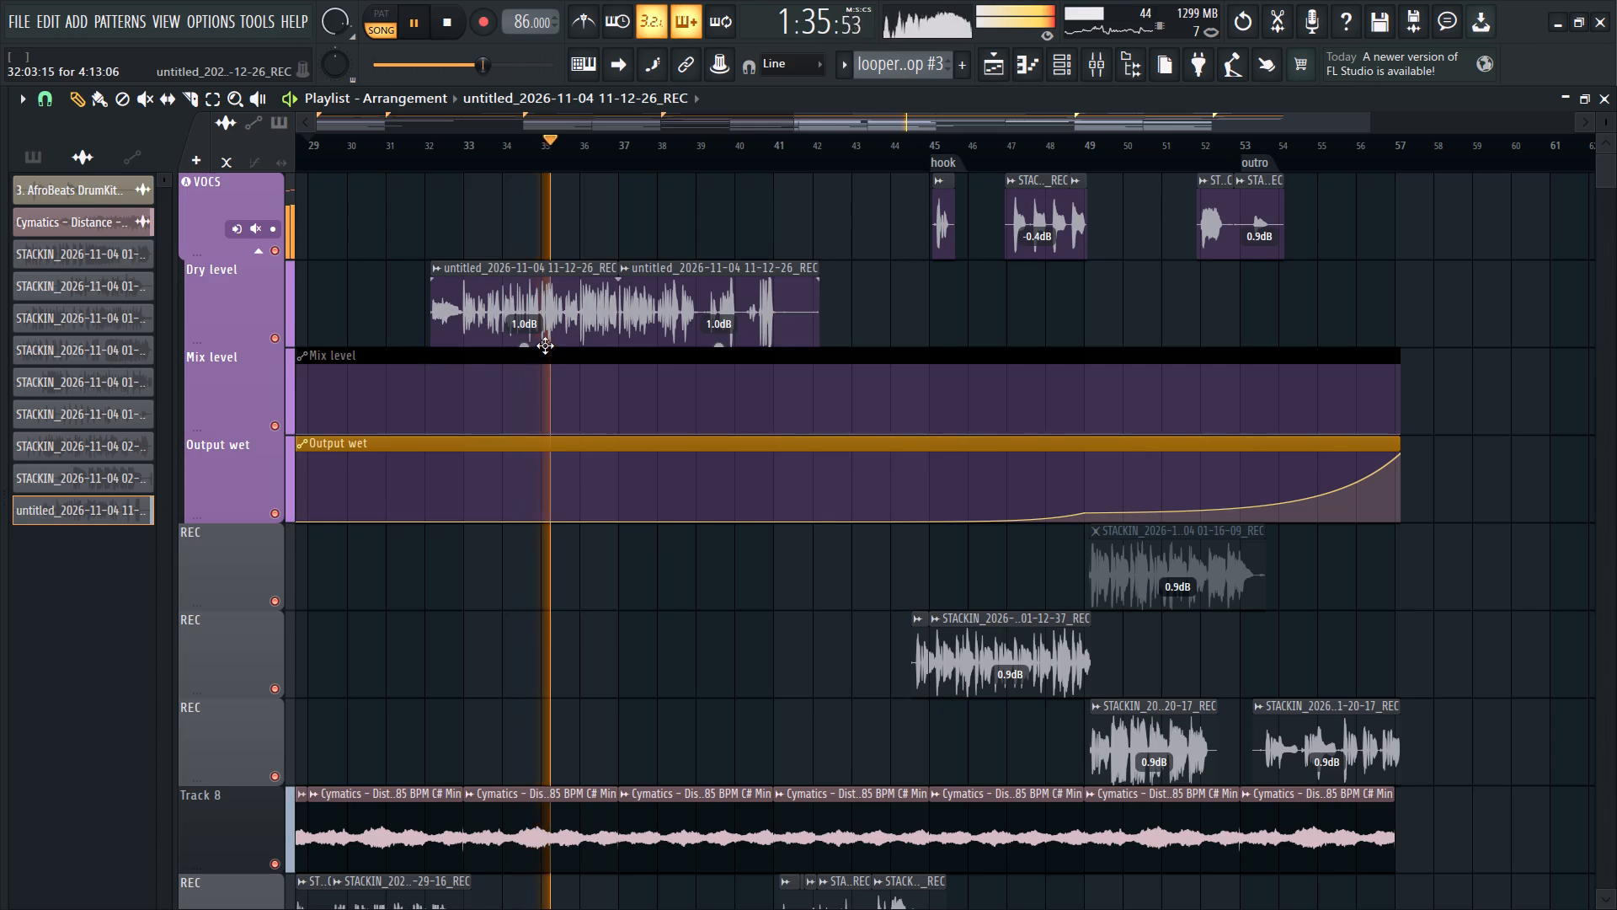
Raise the gain of the first vocal piece, before the bar 37 cut, to 1.3 dB.
ctrl+scroll(545, 345, up, 6)
click(520, 342)
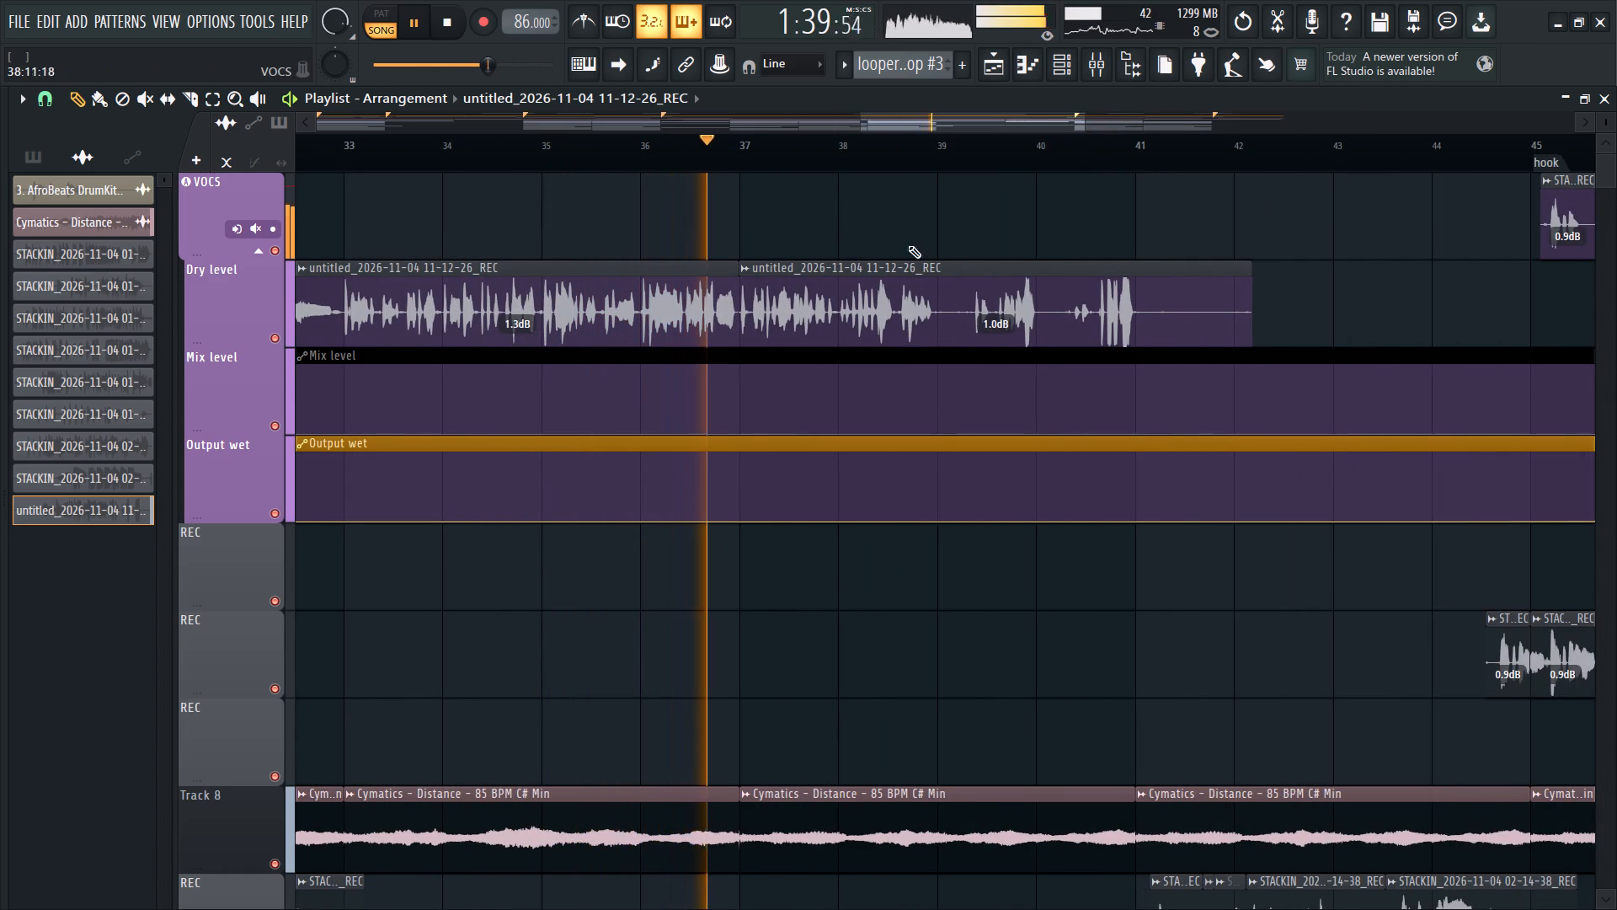
ctrl+scroll(823, 314, up, 4)
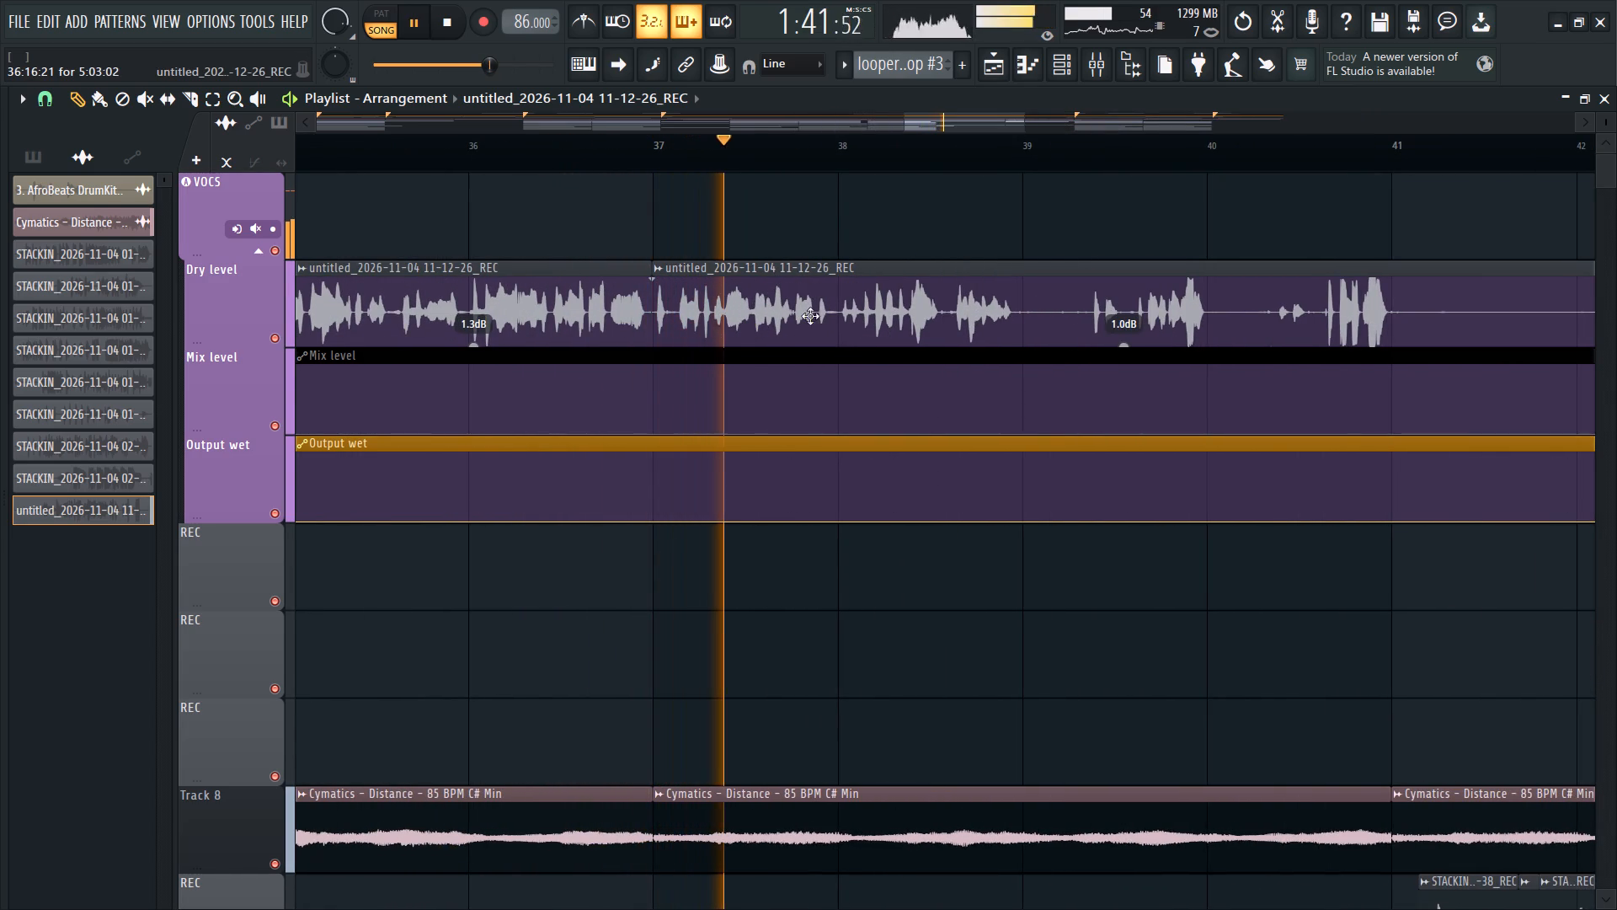
Mute the second vocal piece, after the bar 37 cut, on the Dry level track, comparing playback with and without it.
ctrl+scroll(712, 290, down, 1)
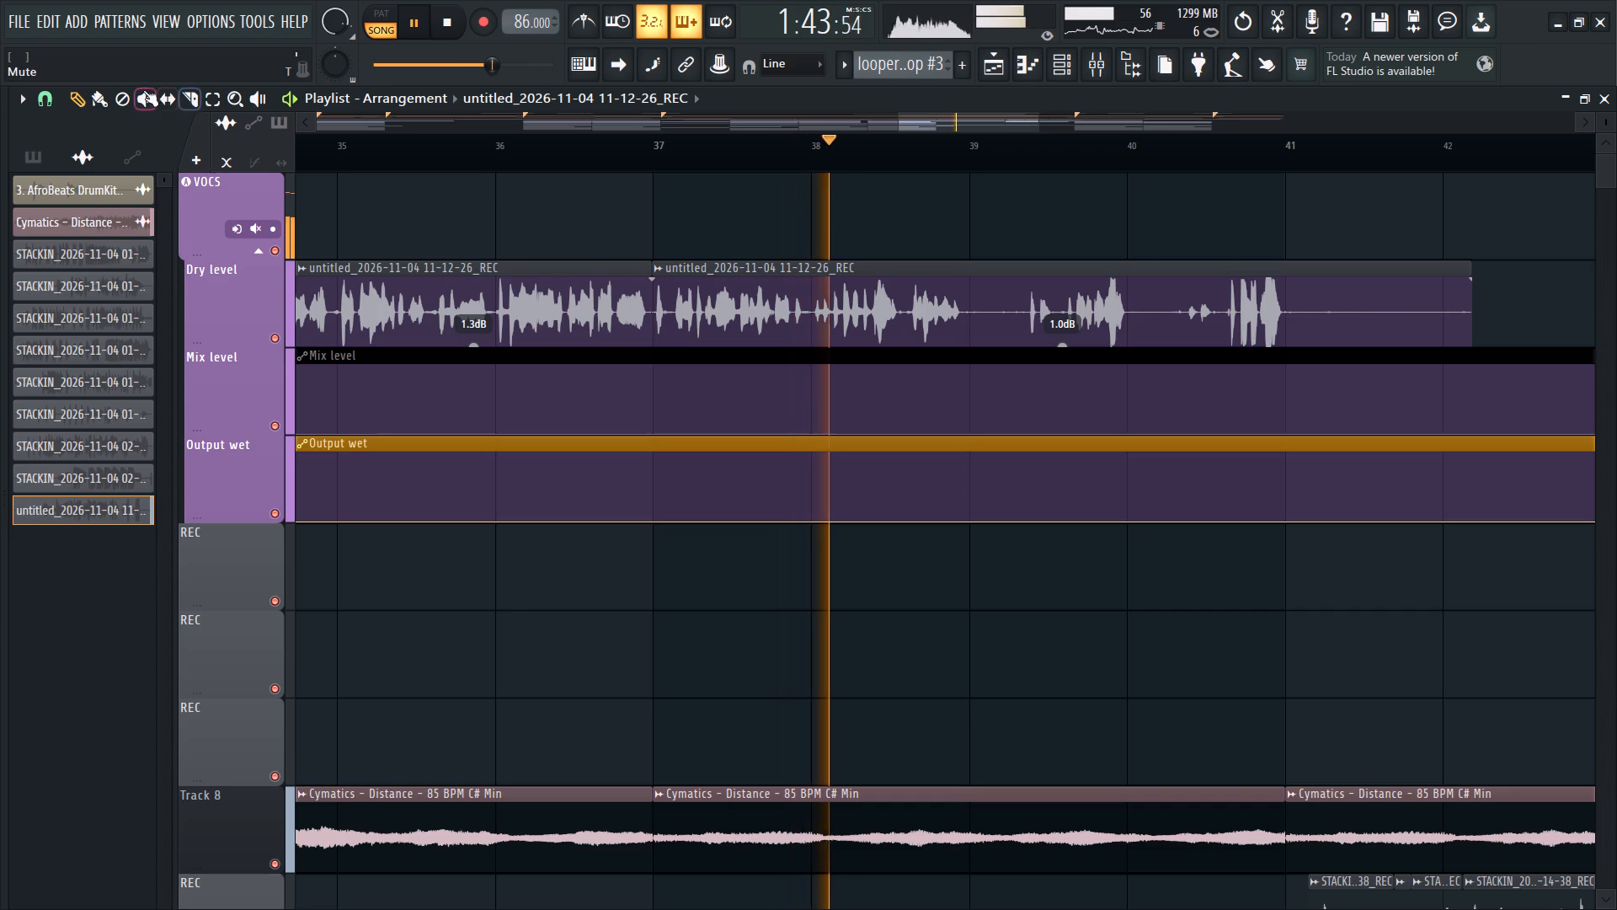
click(139, 88)
click(897, 315)
ctrl+scroll(841, 336, down, 2)
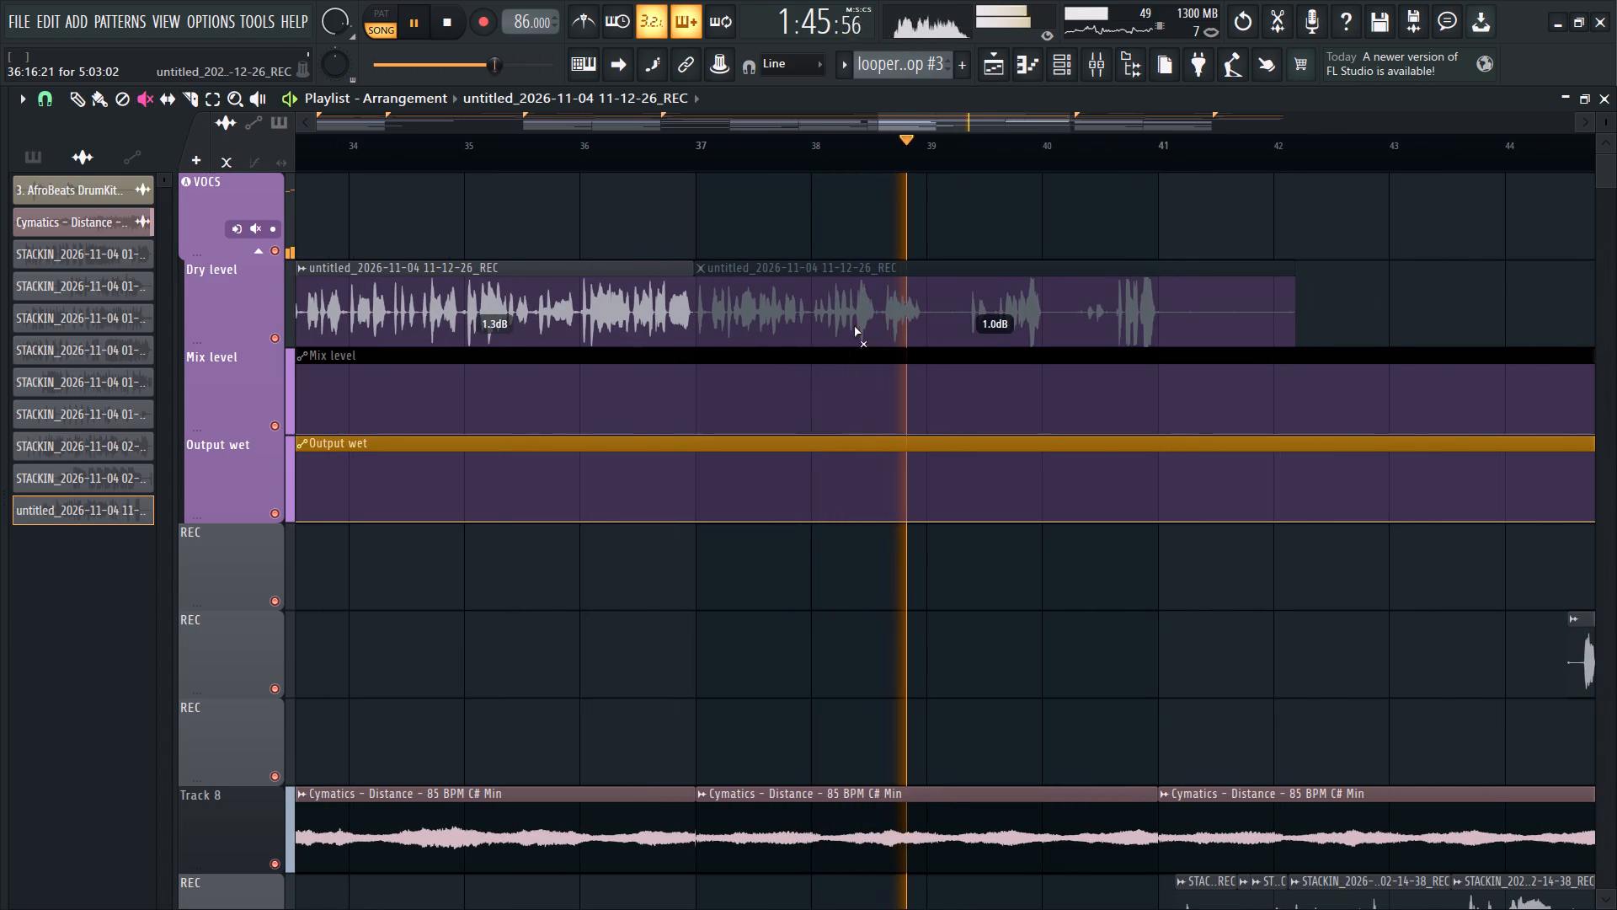
click(857, 312)
click(666, 149)
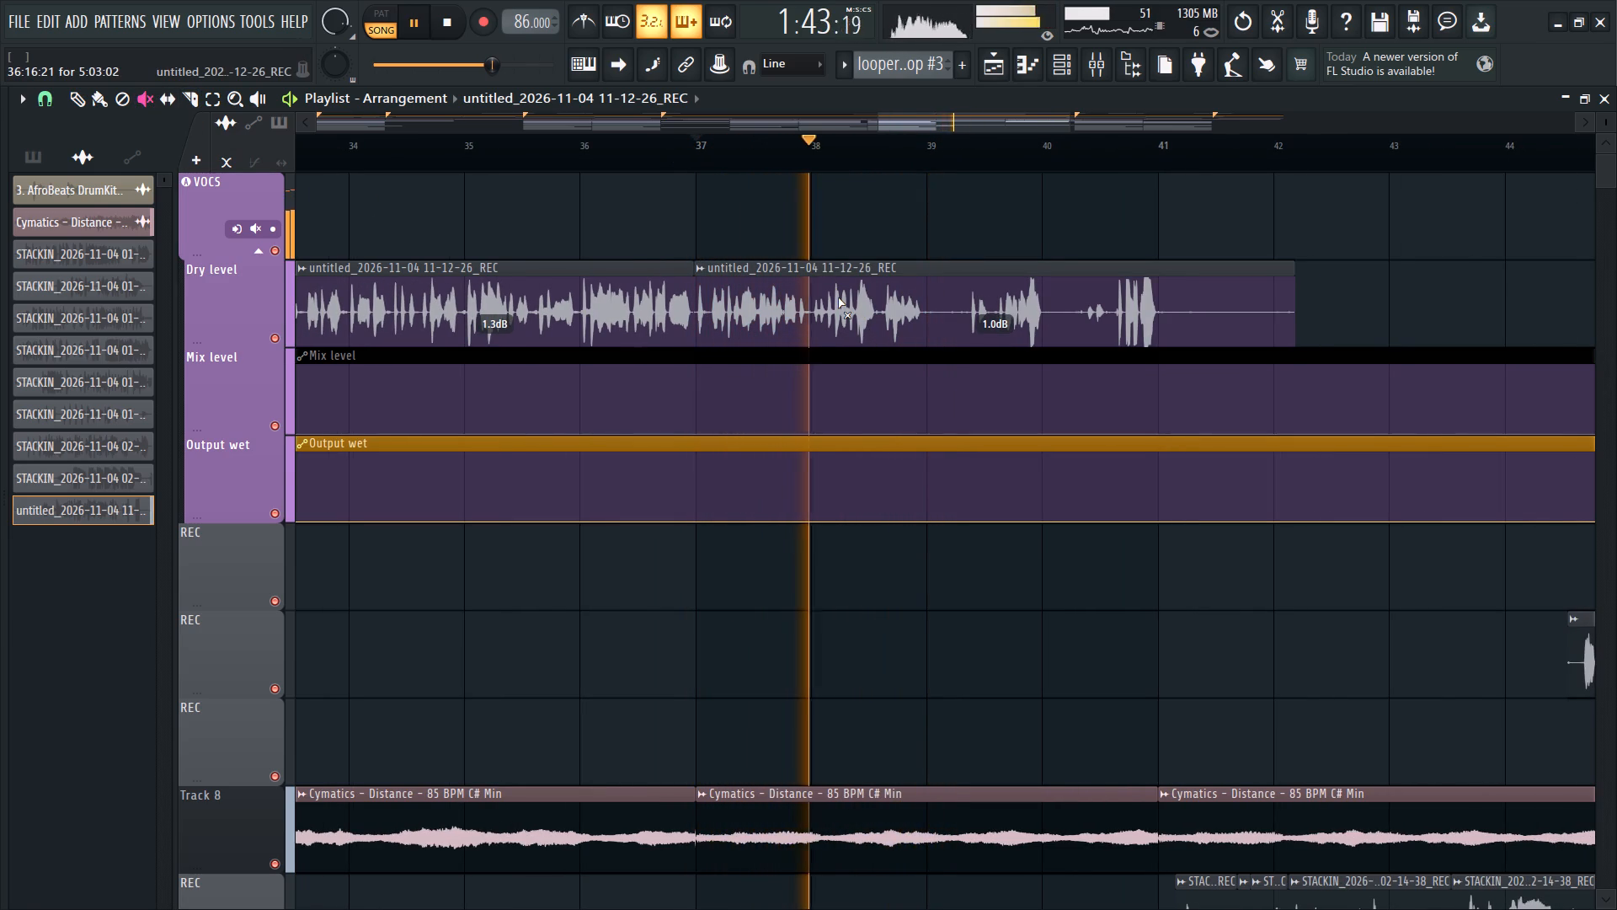
click(882, 306)
ctrl+scroll(707, 472, down, 2)
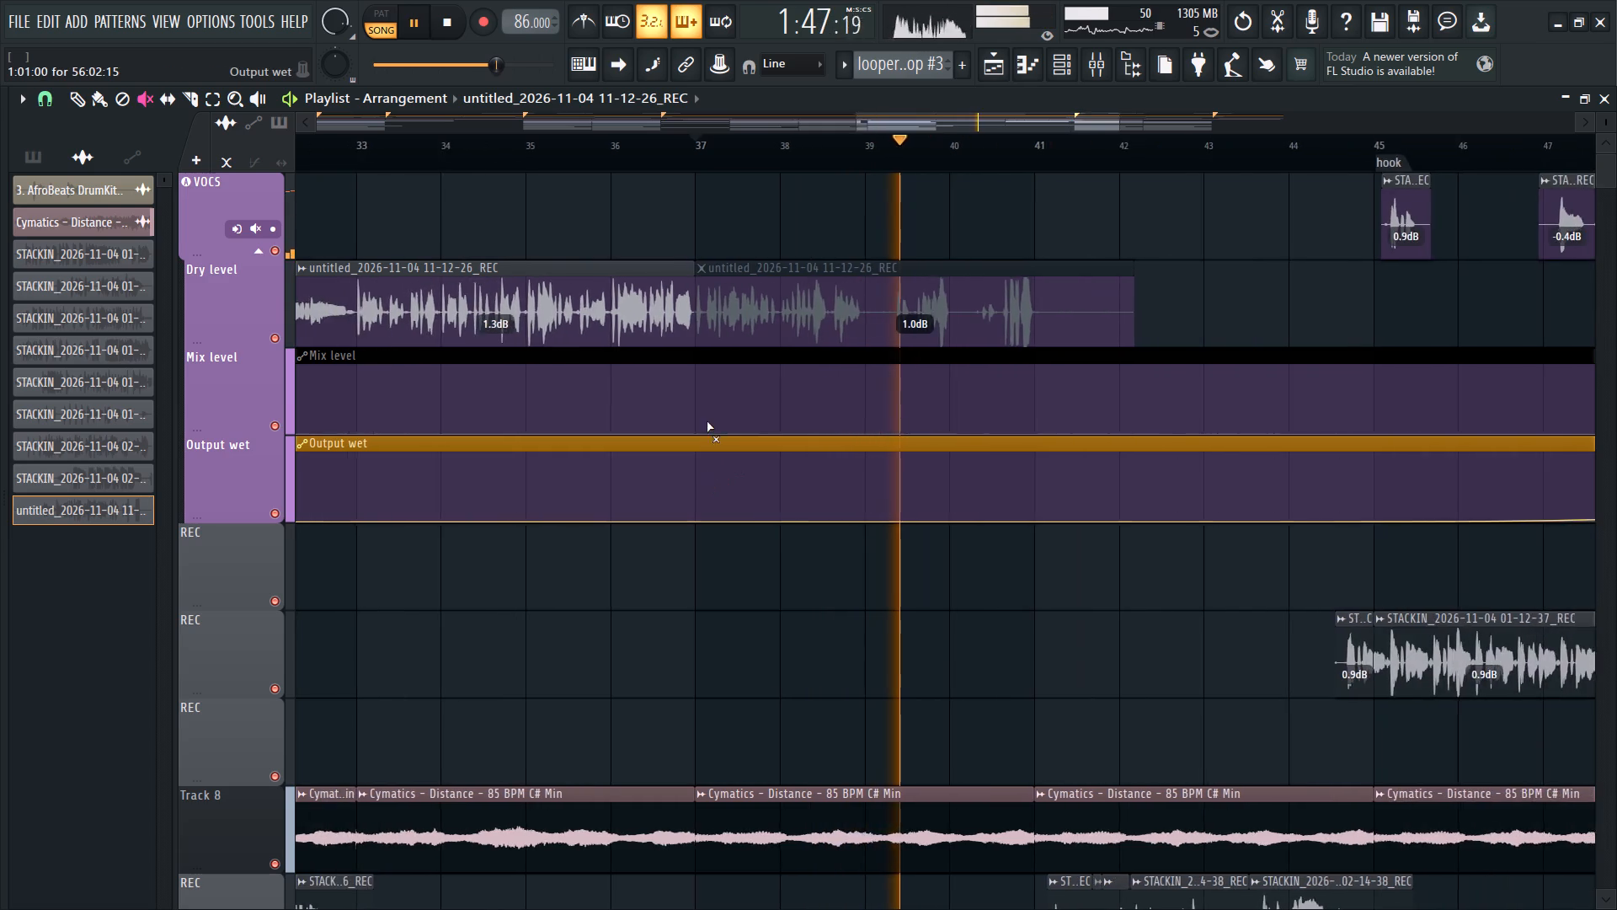
Replay from bar 33 and raise the gain of the first vocal piece on the Dry level track to 1.6 dB.
click(359, 145)
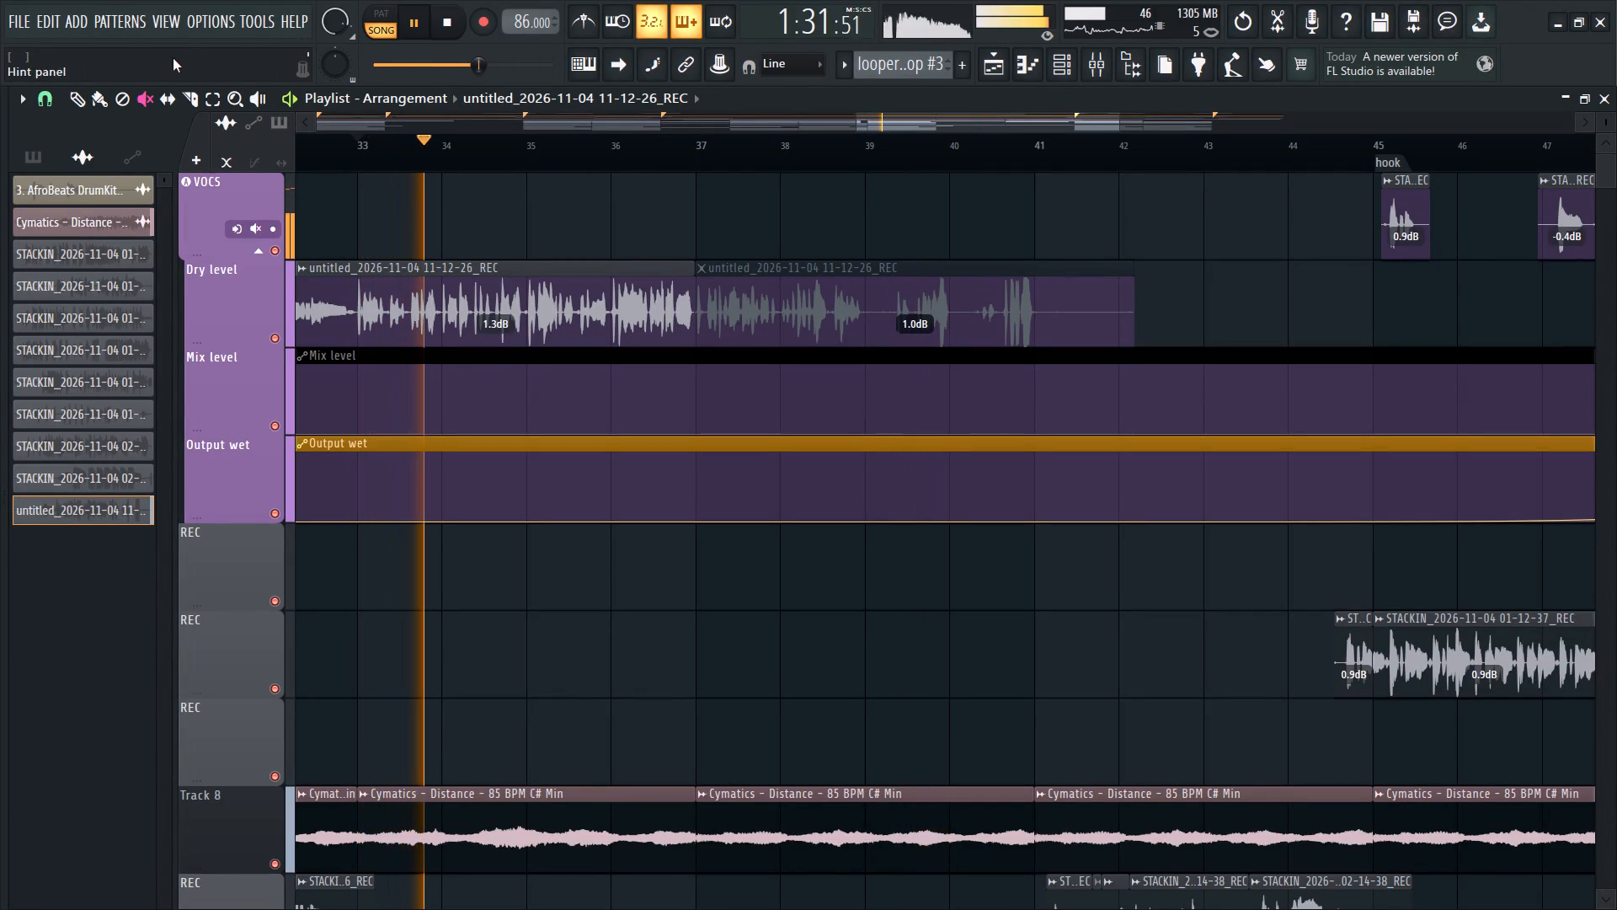
click(72, 104)
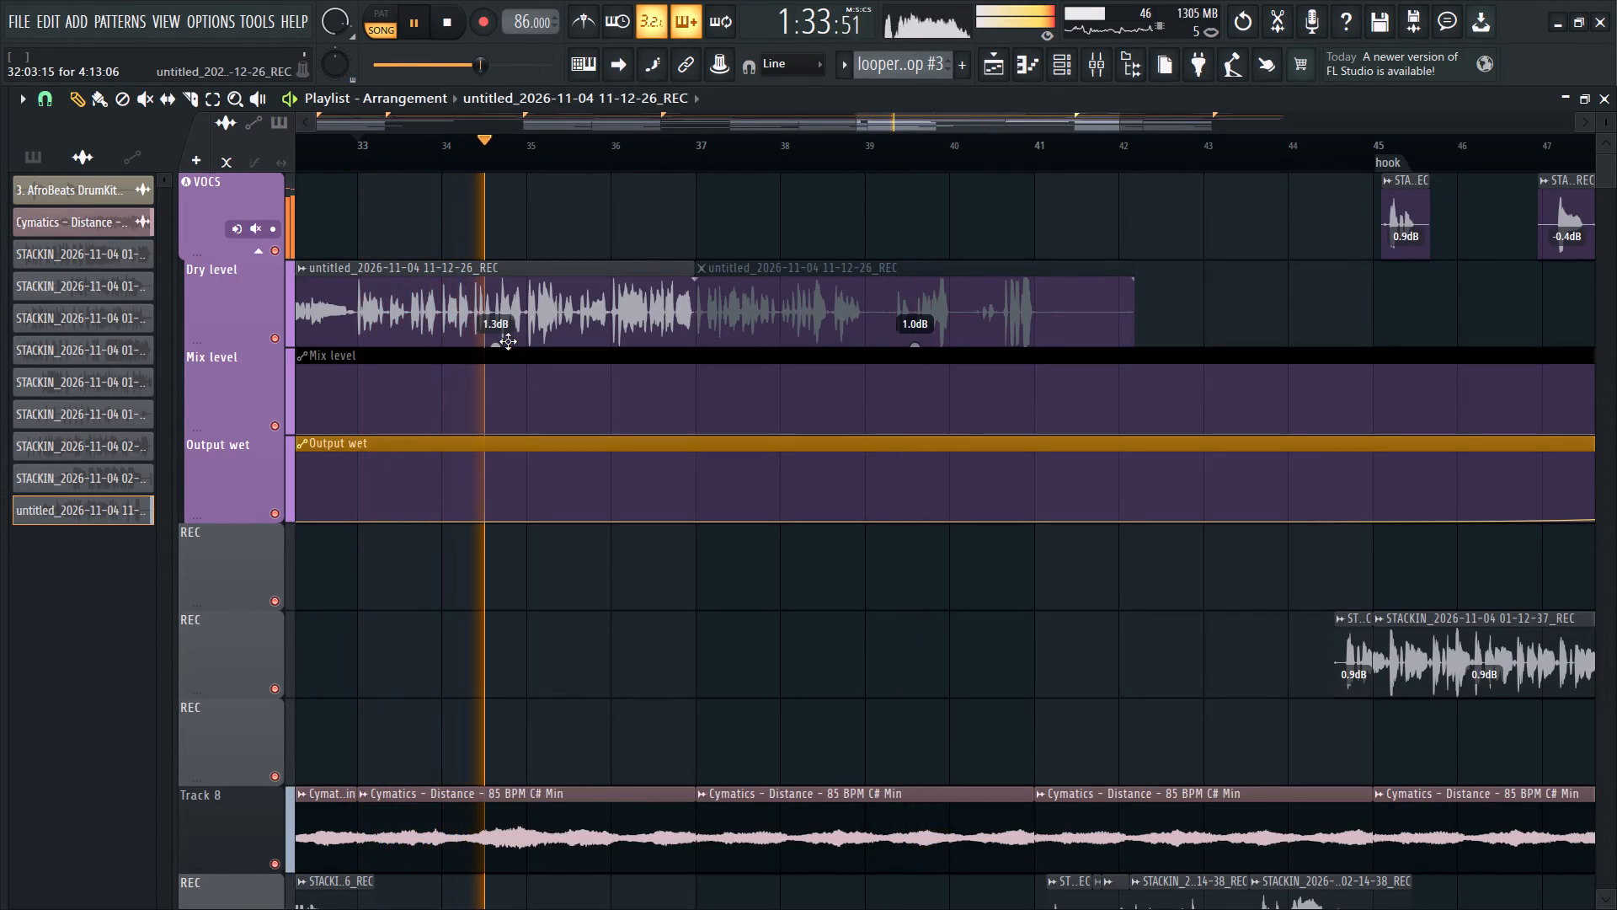
click(500, 342)
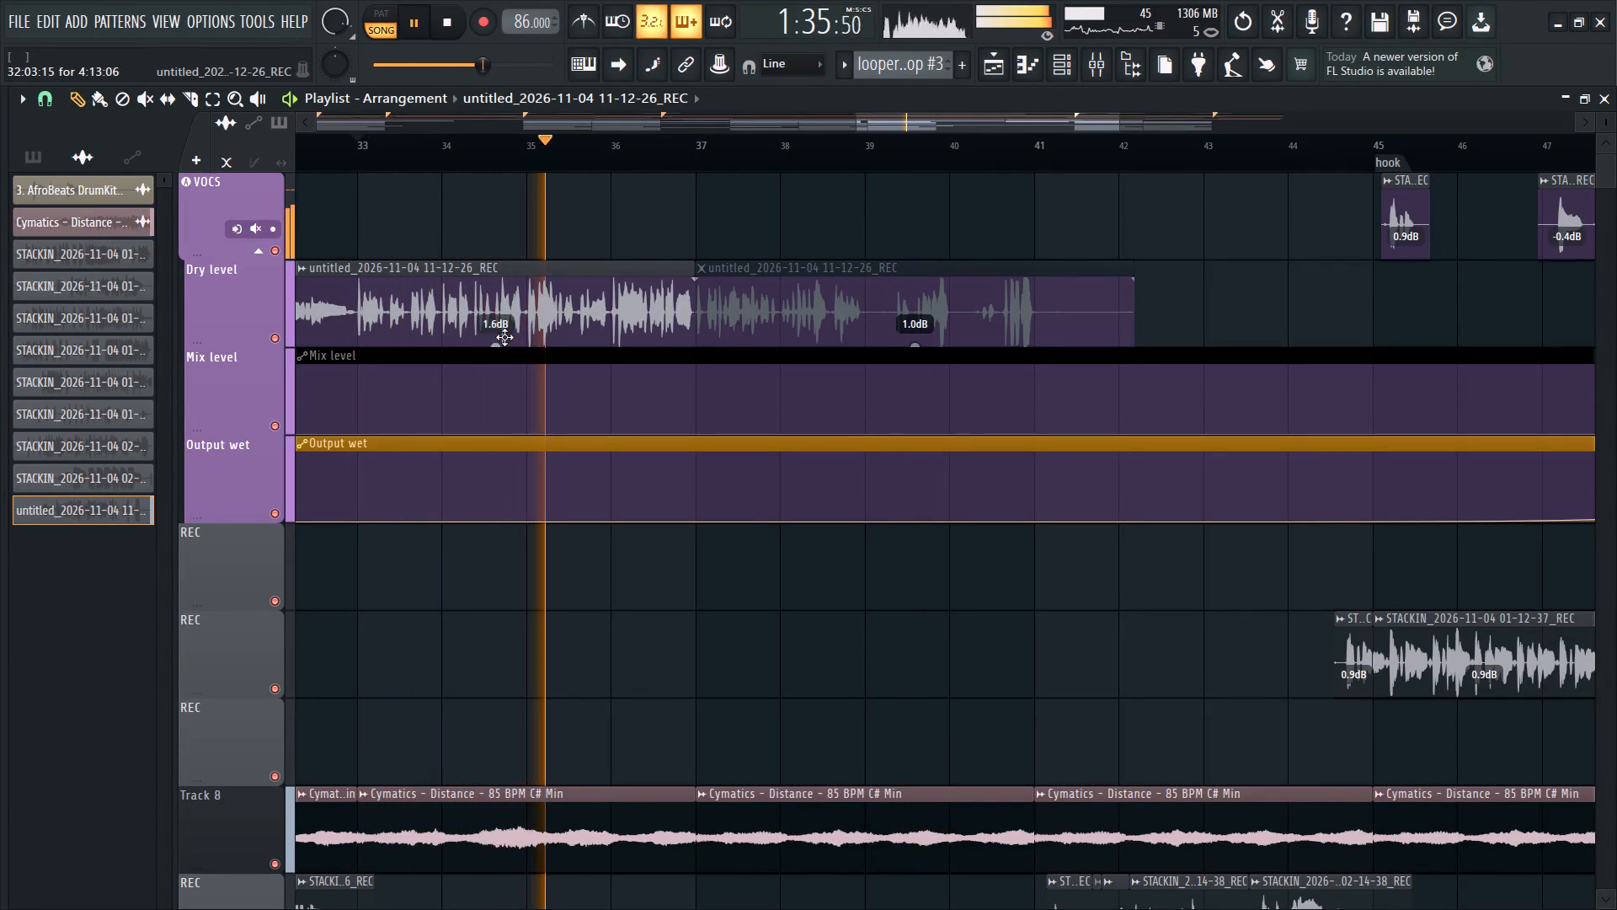
ctrl+scroll(504, 335, up, 2)
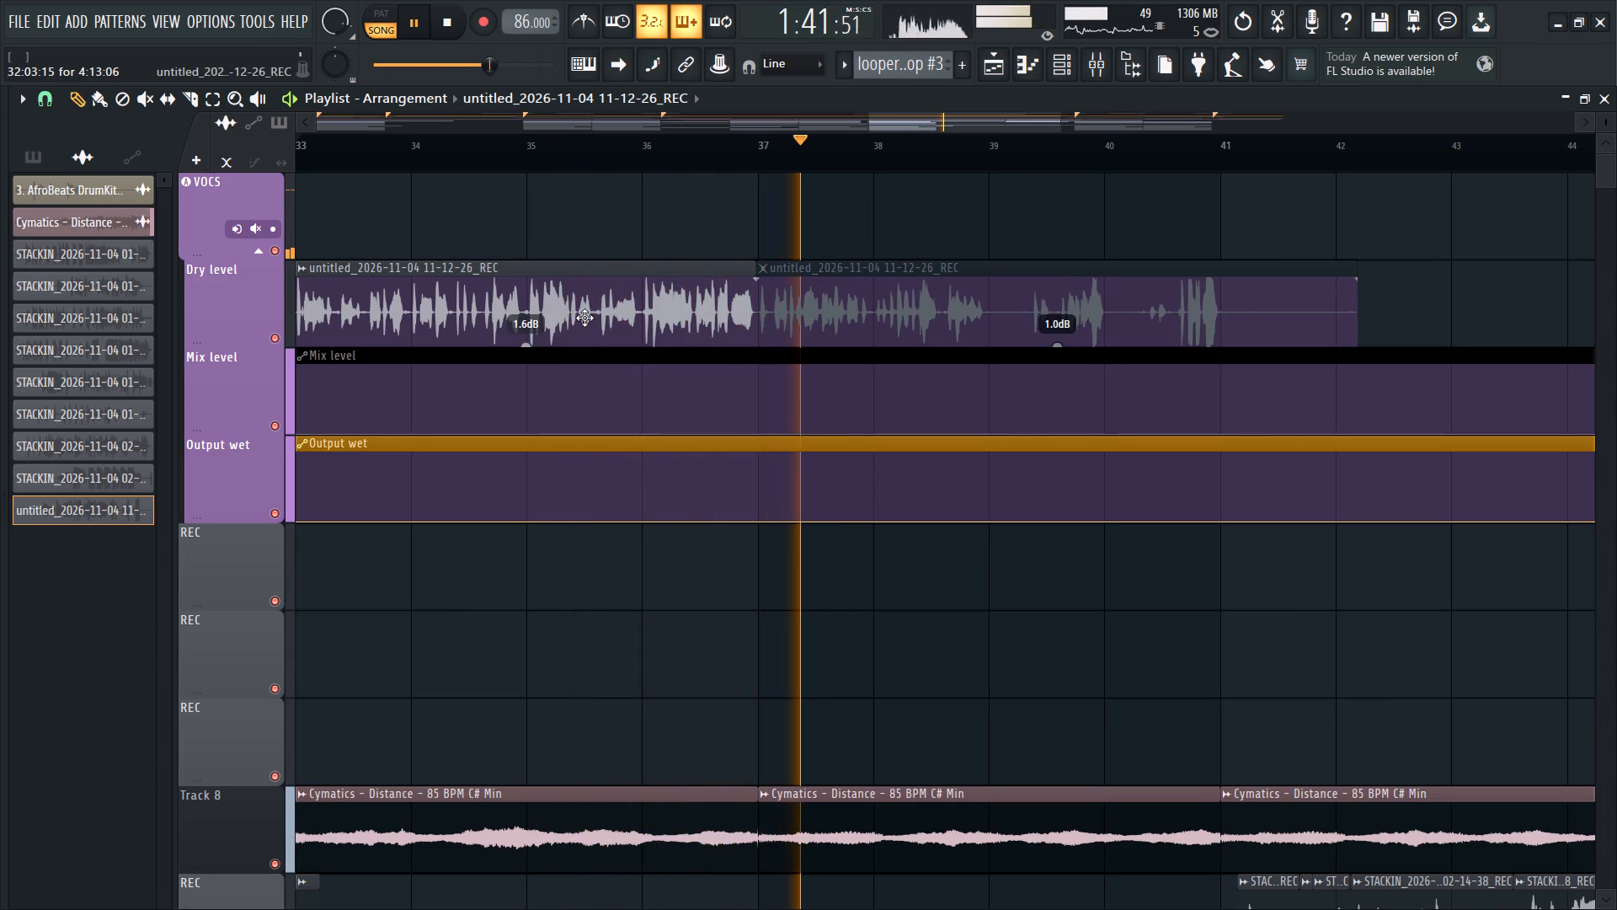
ctrl+scroll(569, 334, down, 2)
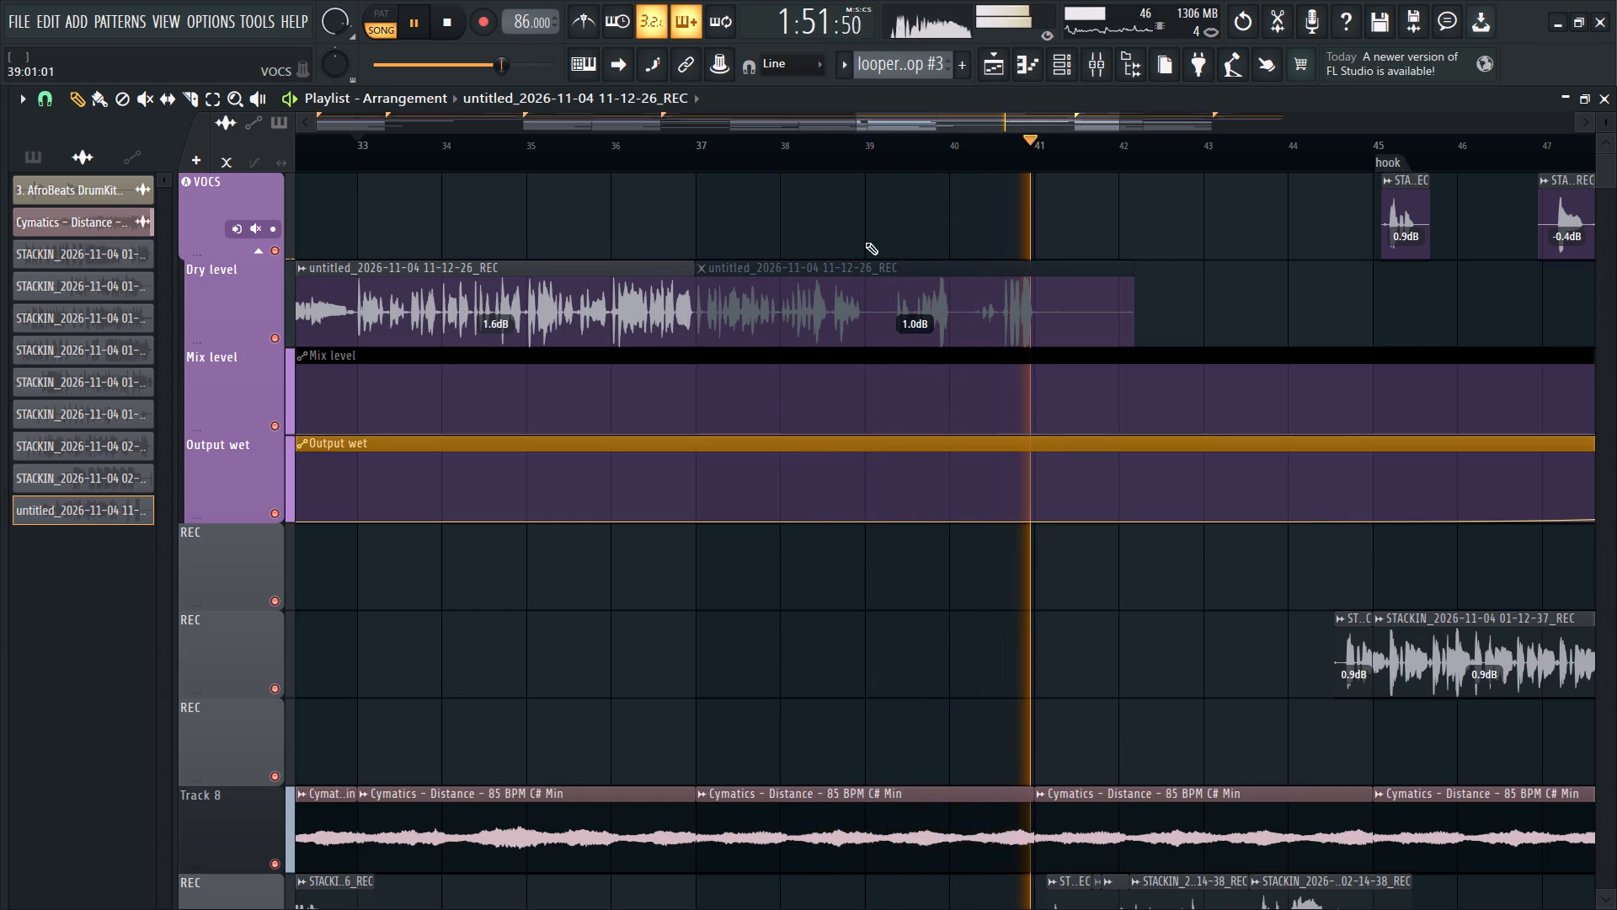
scroll(978, 281, down, 1)
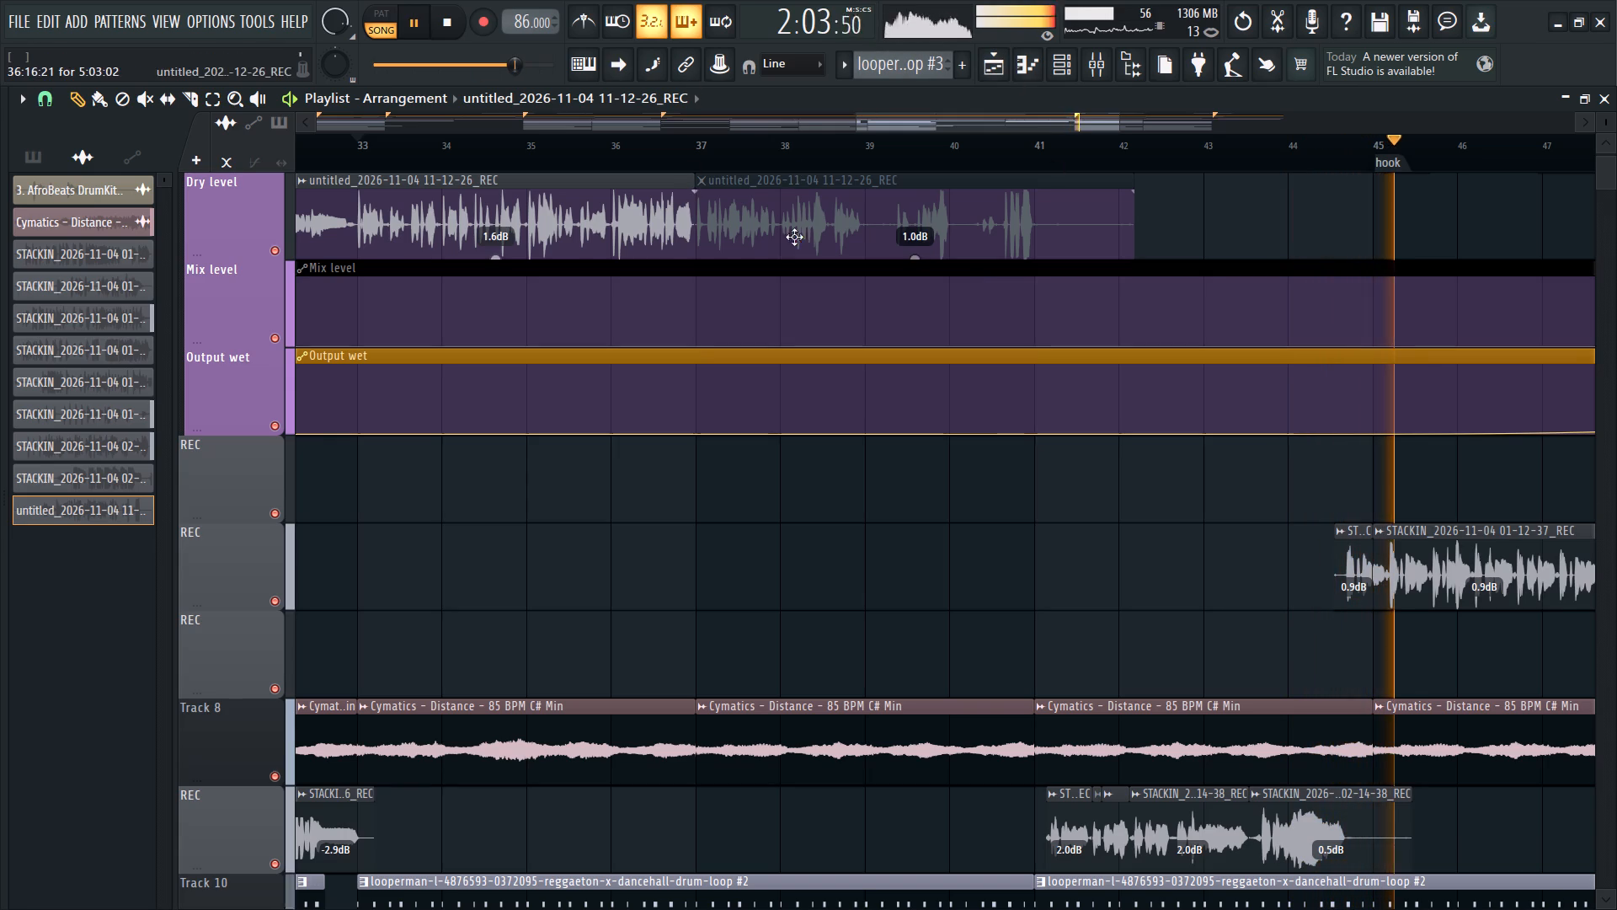
key(space)
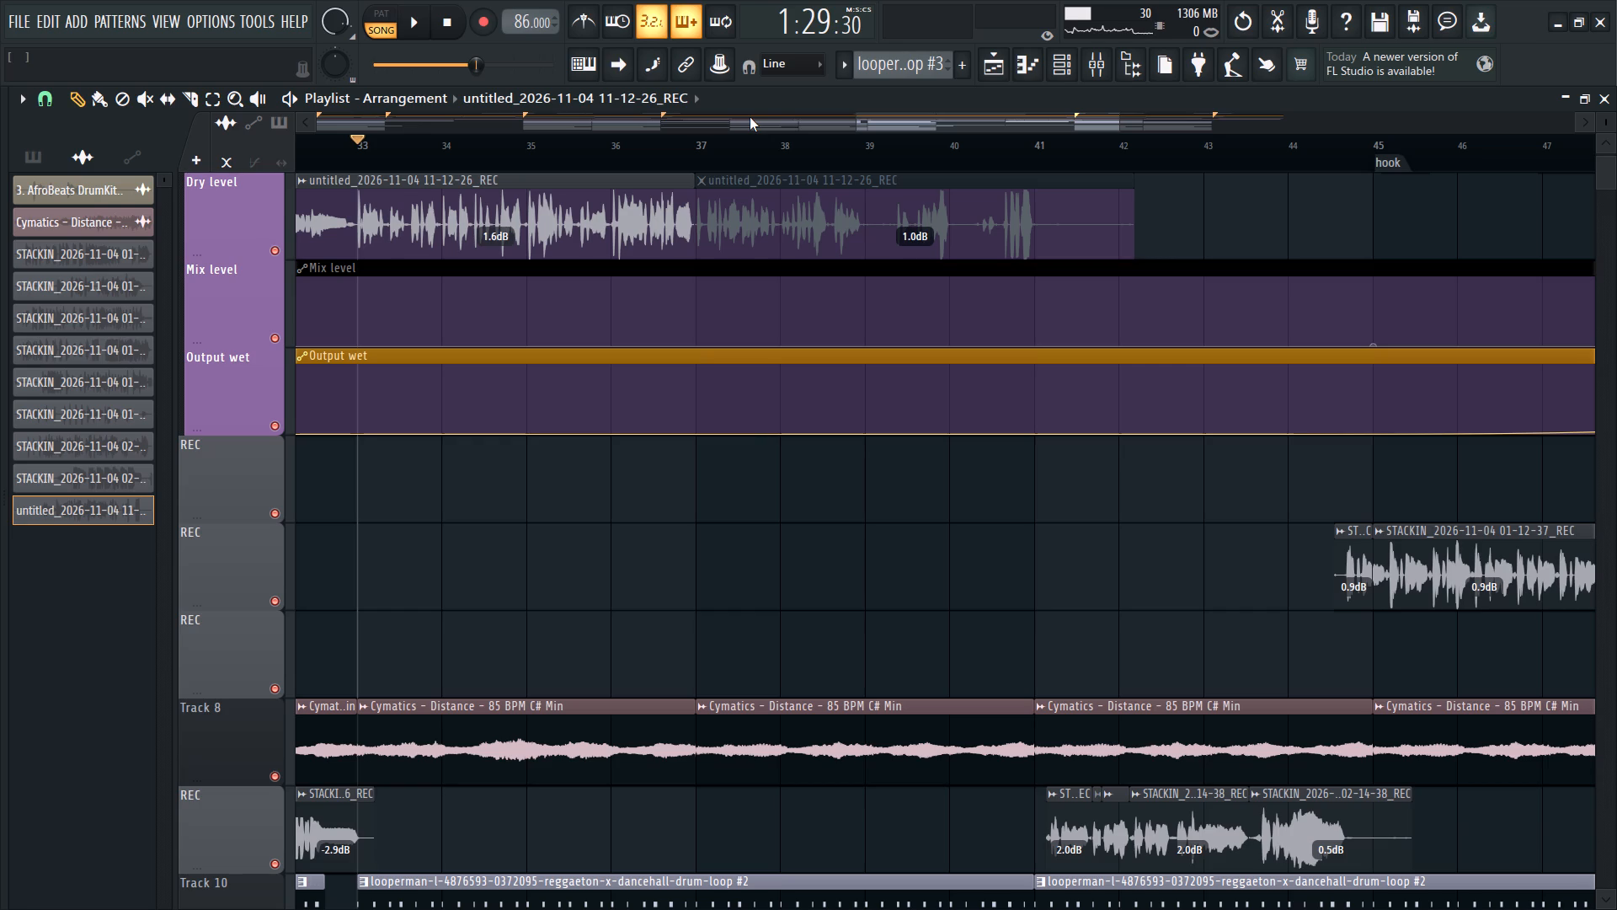
Set the playback position to about bar 32 and mute the whole Dry level track.
ctrl+scroll(256, 331, down, 4)
ctrl+scroll(356, 315, down, 4)
ctrl+scroll(630, 193, up, 3)
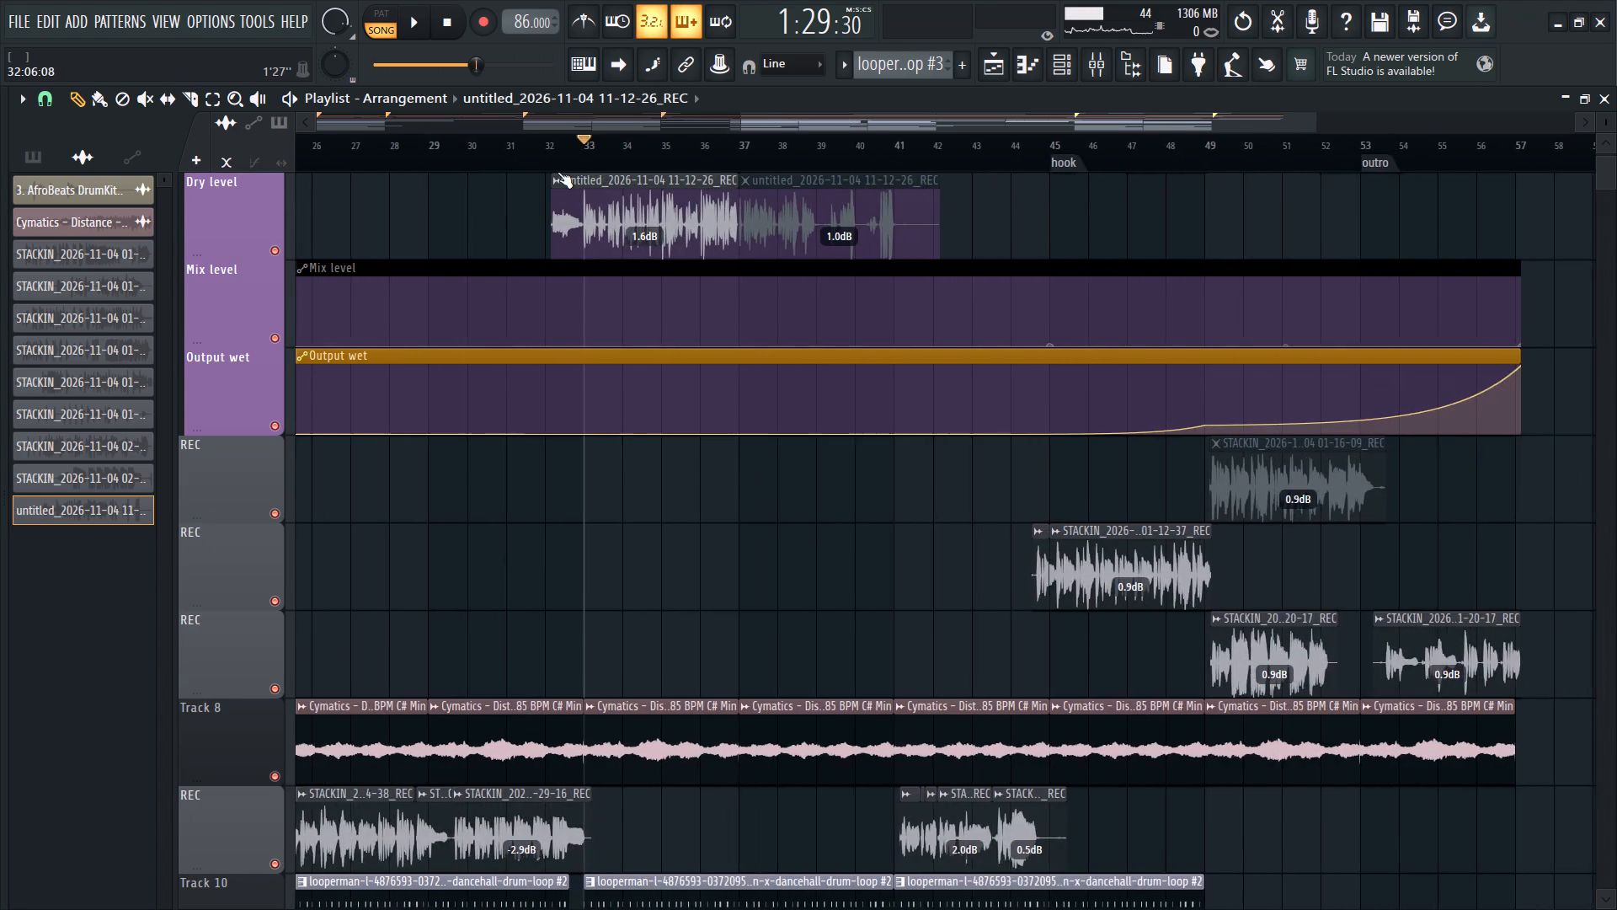
ctrl+scroll(558, 172, up, 5)
drag(632, 139, 619, 137)
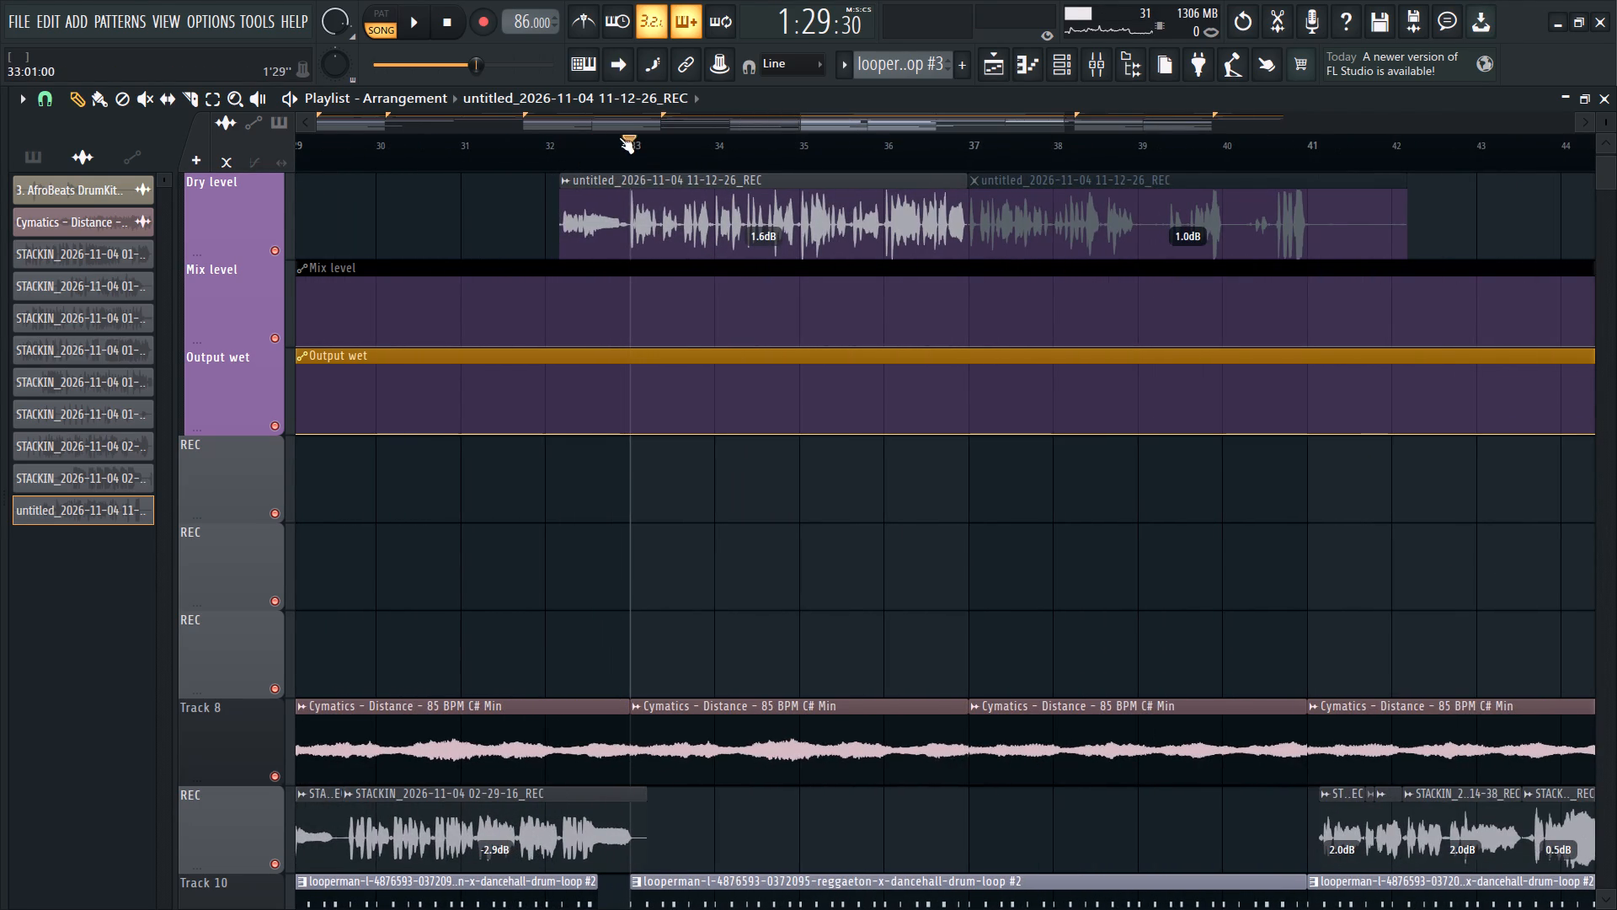
drag(619, 137, 538, 141)
scroll(619, 342, up, 2)
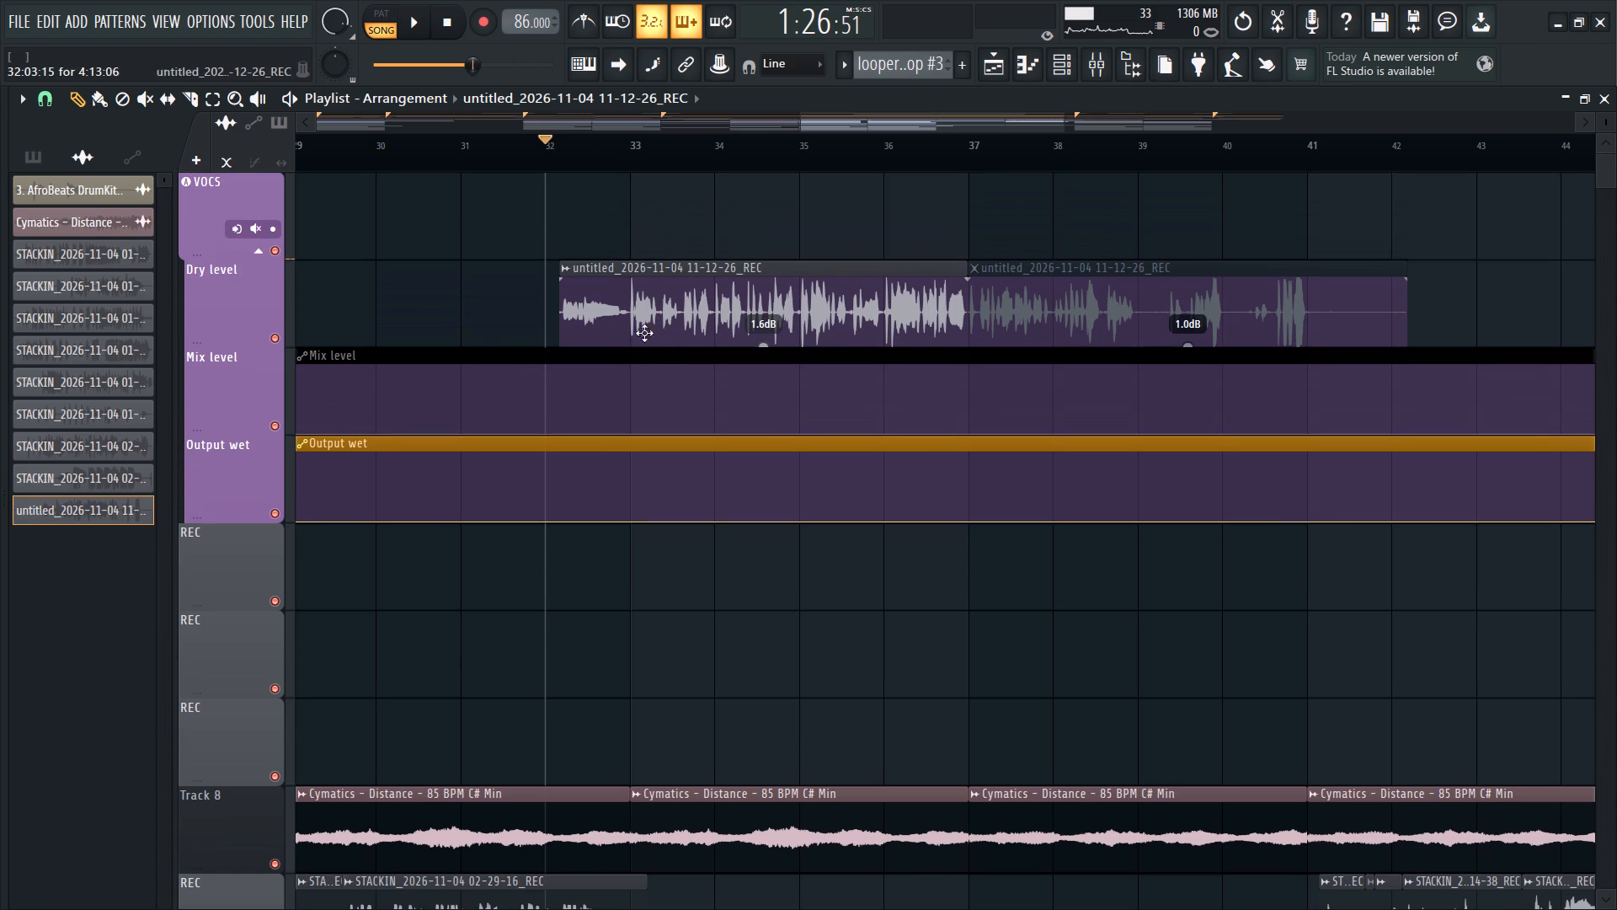
click(276, 338)
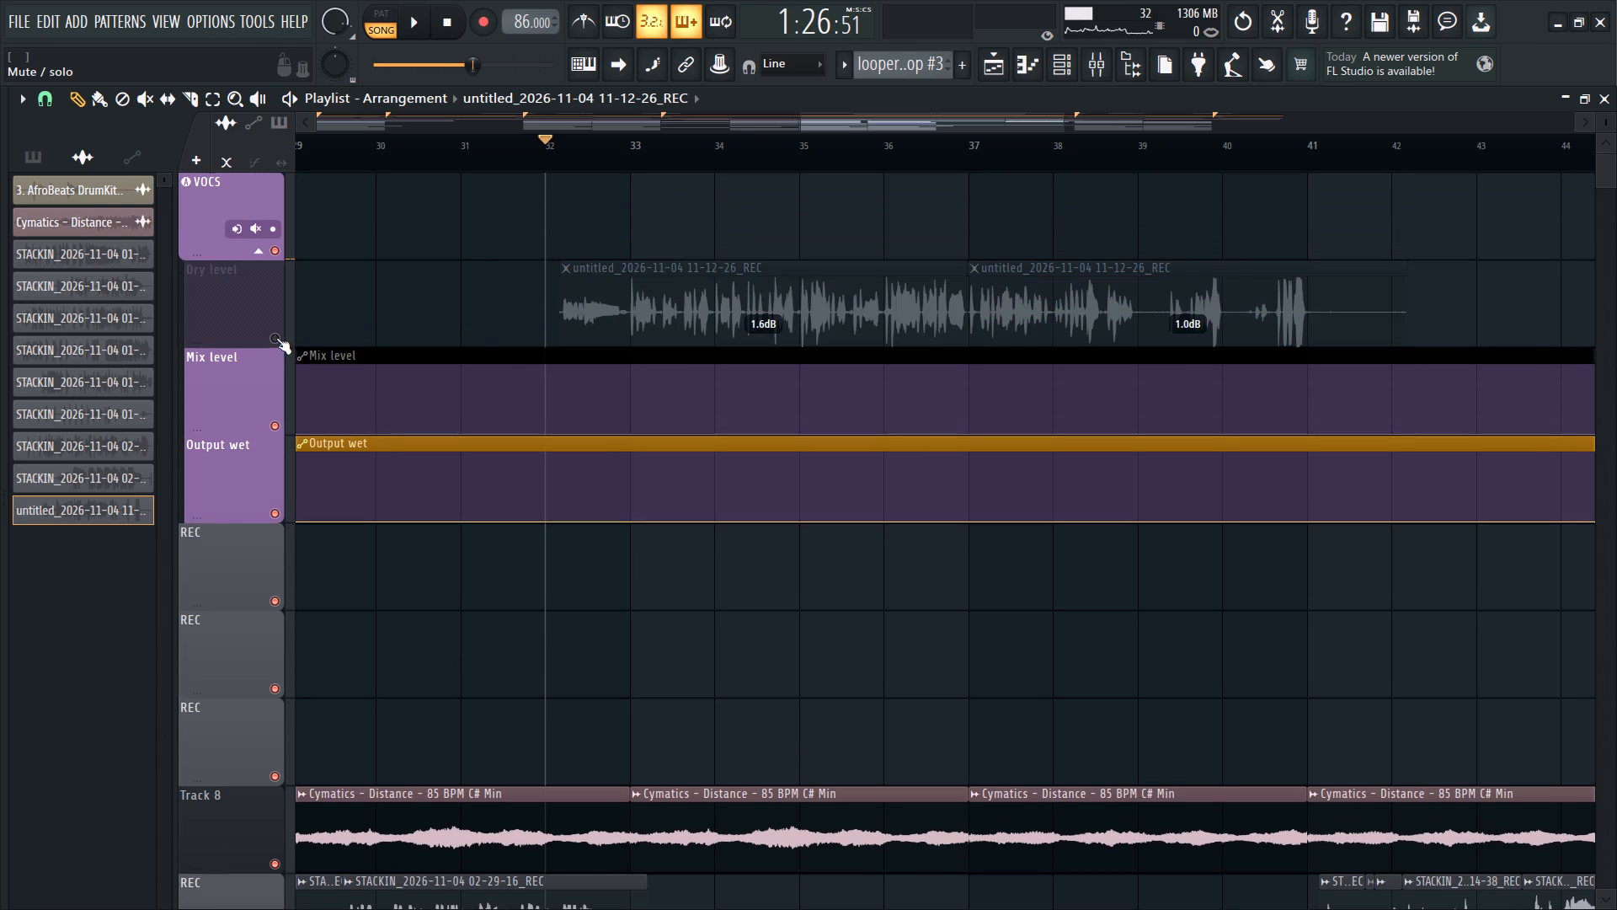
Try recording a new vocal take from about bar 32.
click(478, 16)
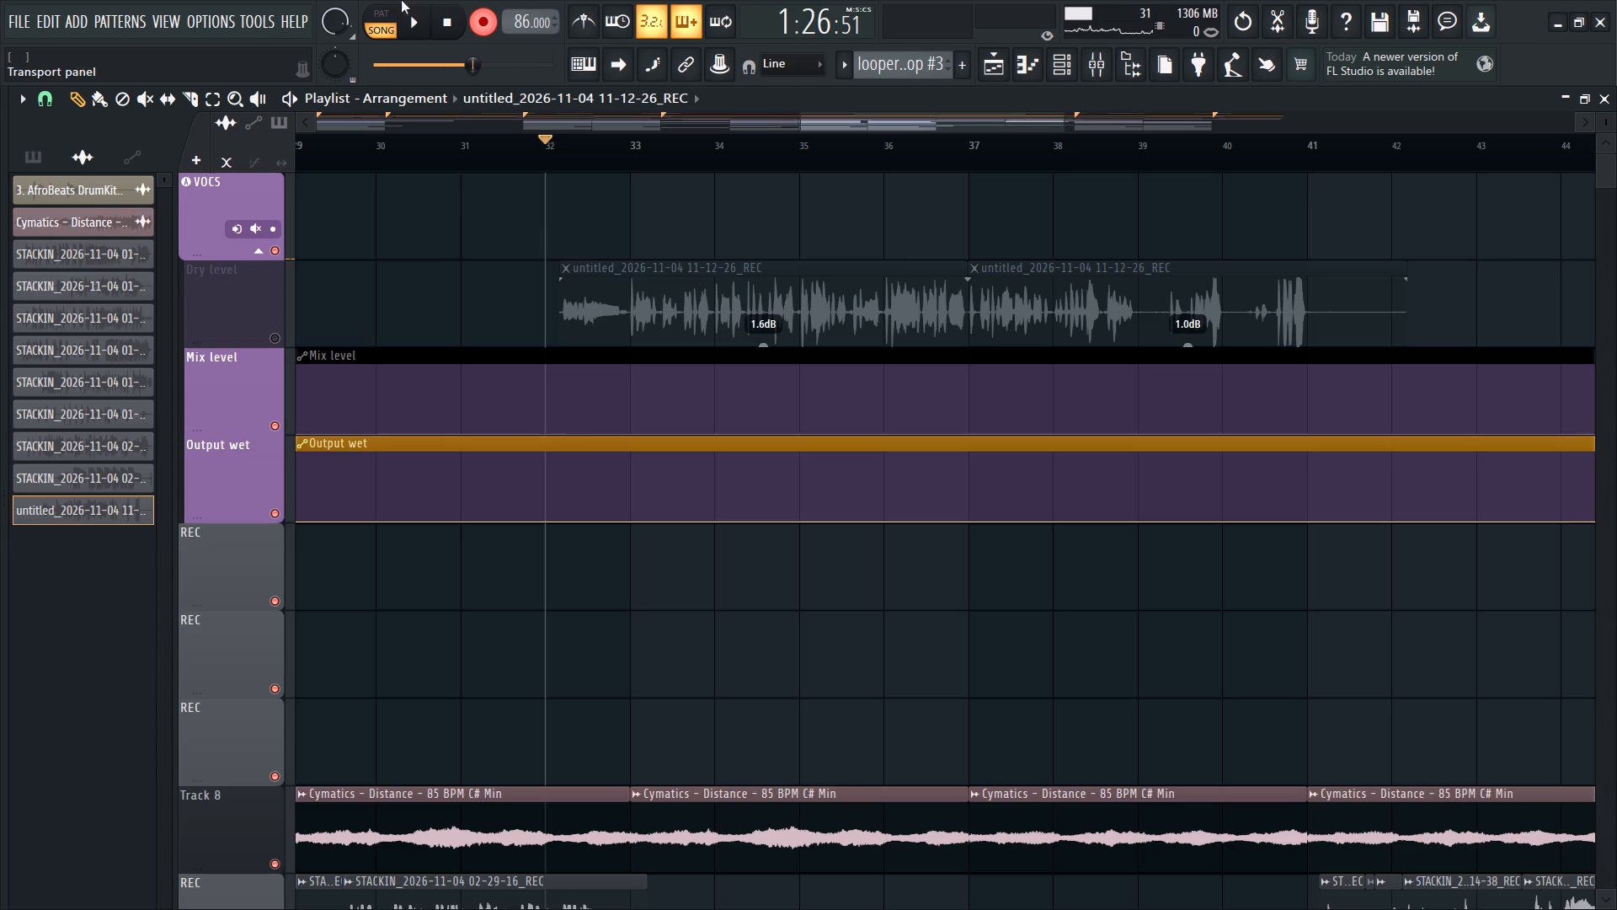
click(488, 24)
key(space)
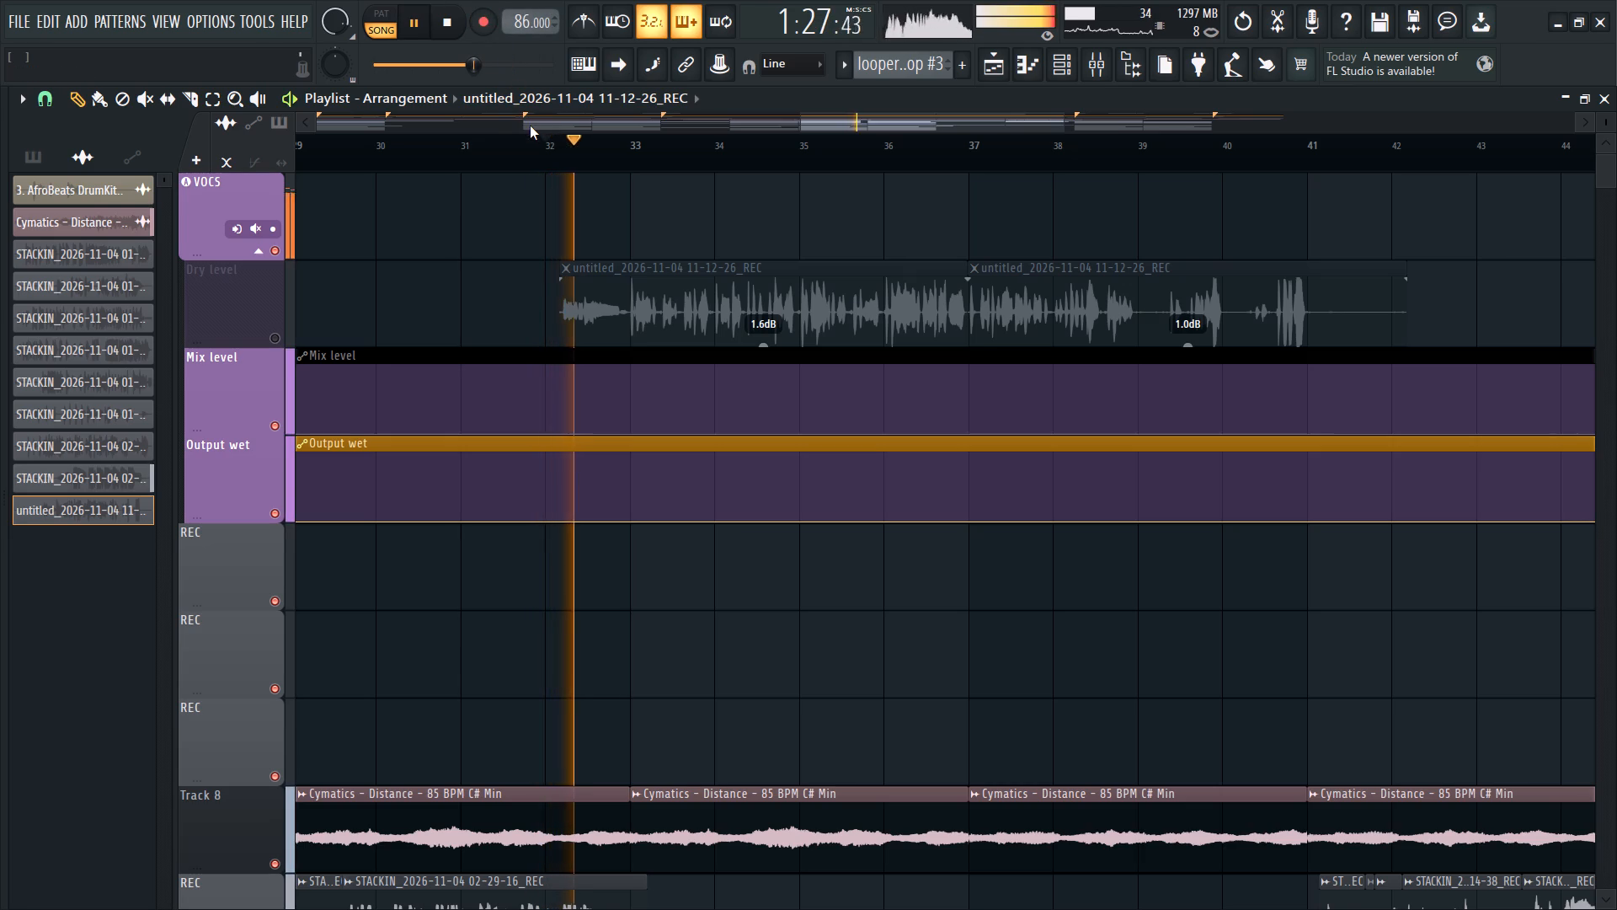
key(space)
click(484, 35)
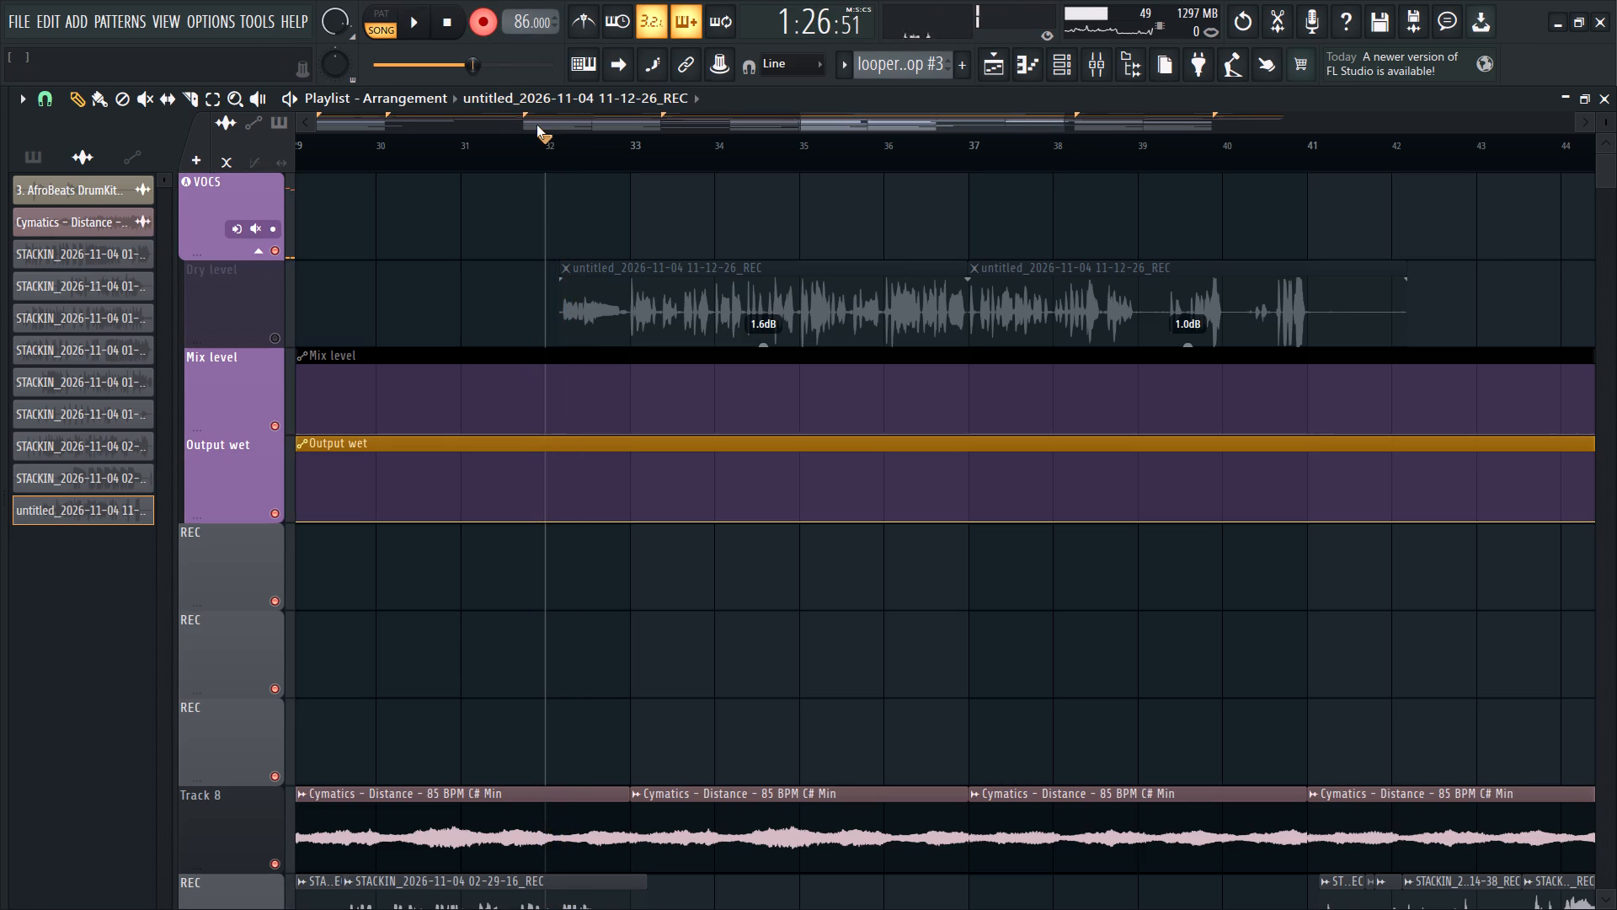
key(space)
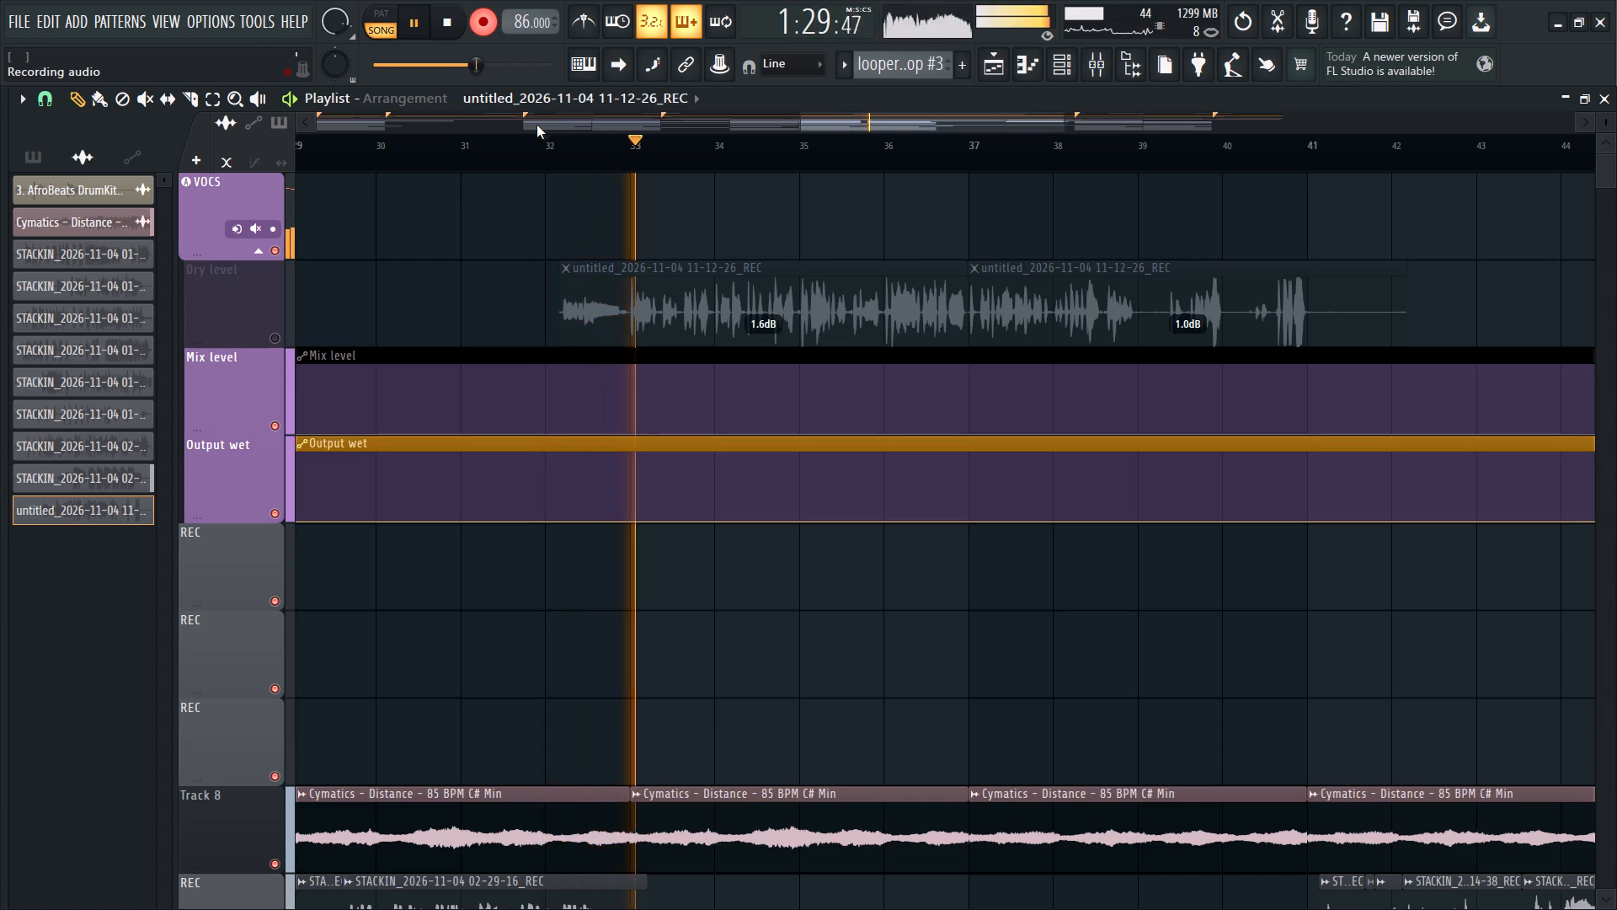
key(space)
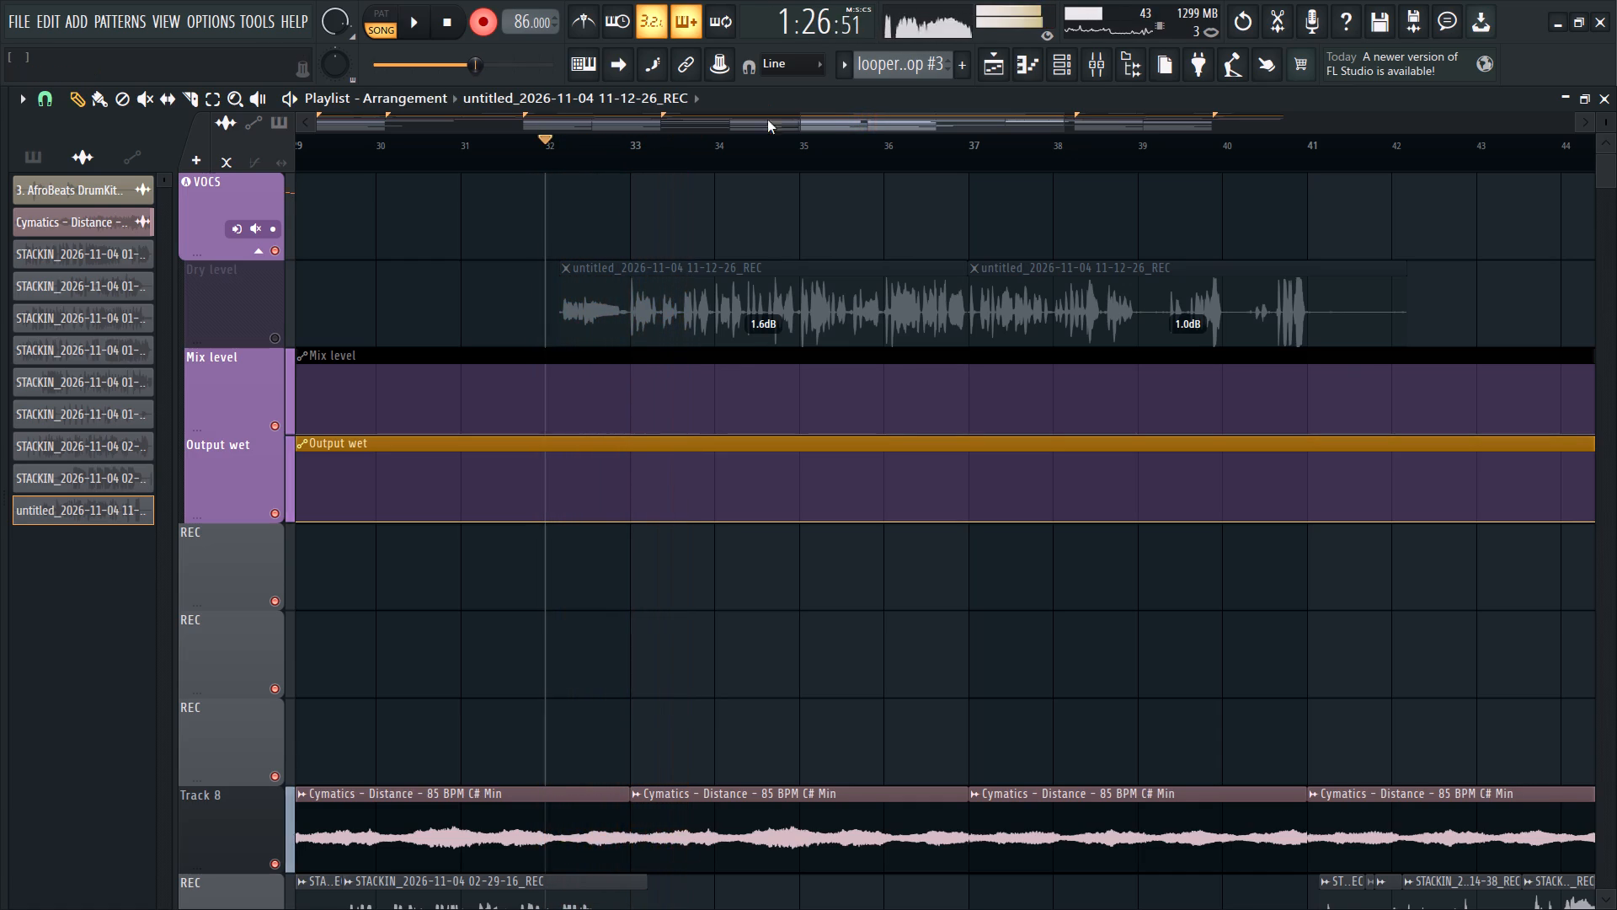
Start recording another vocal take from bar 29.
ctrl+scroll(545, 348, down, 7)
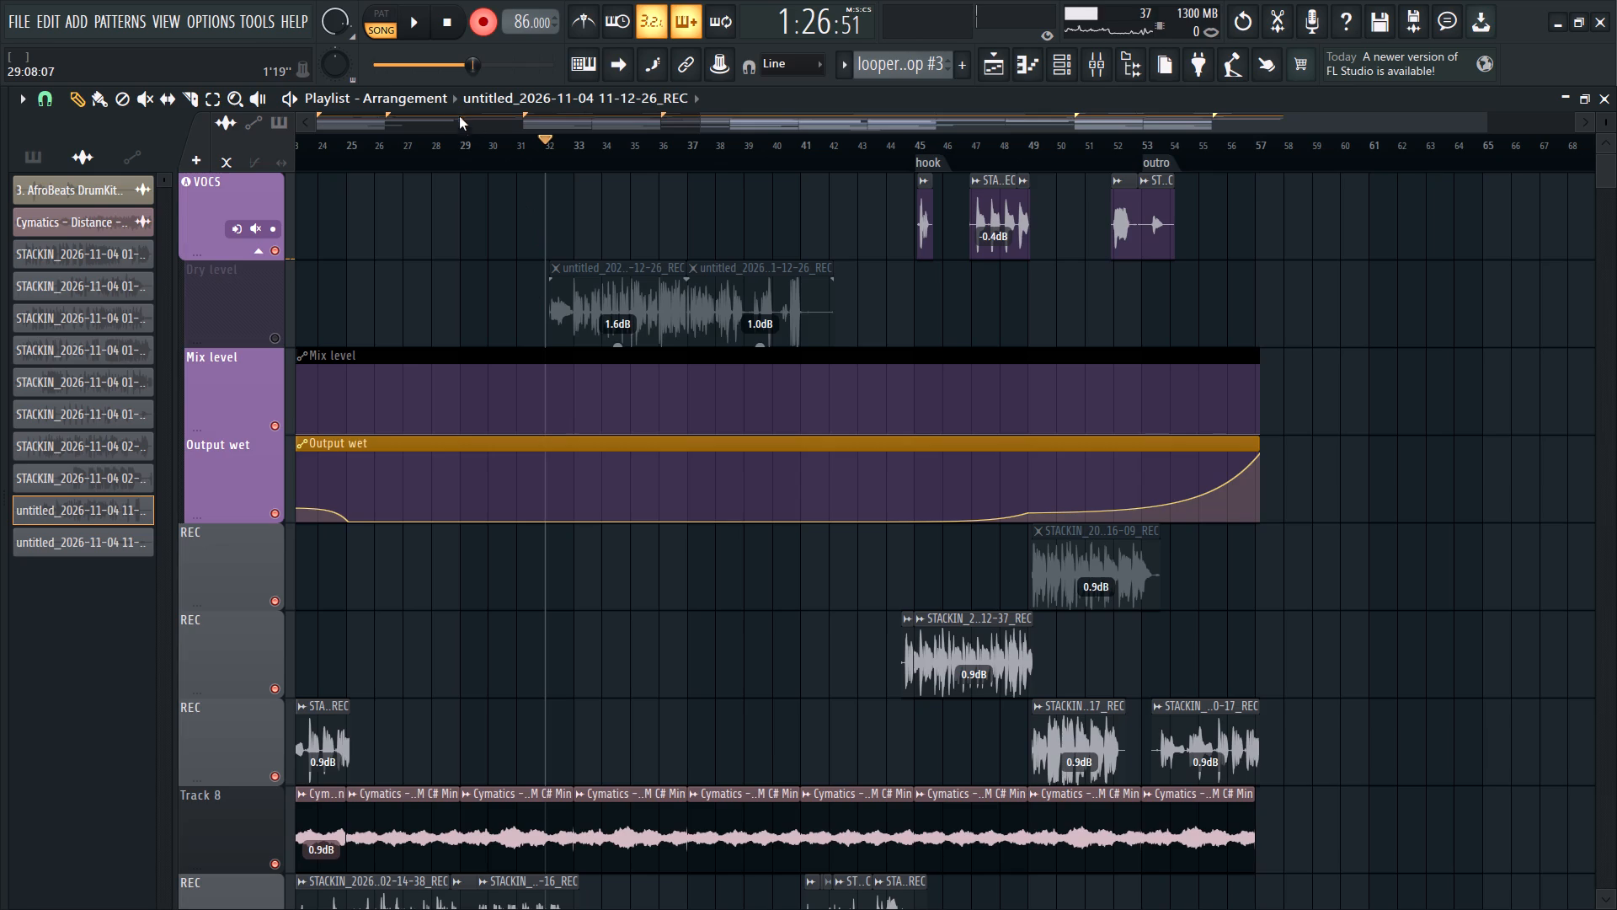
click(462, 137)
scroll(526, 656, down, 8)
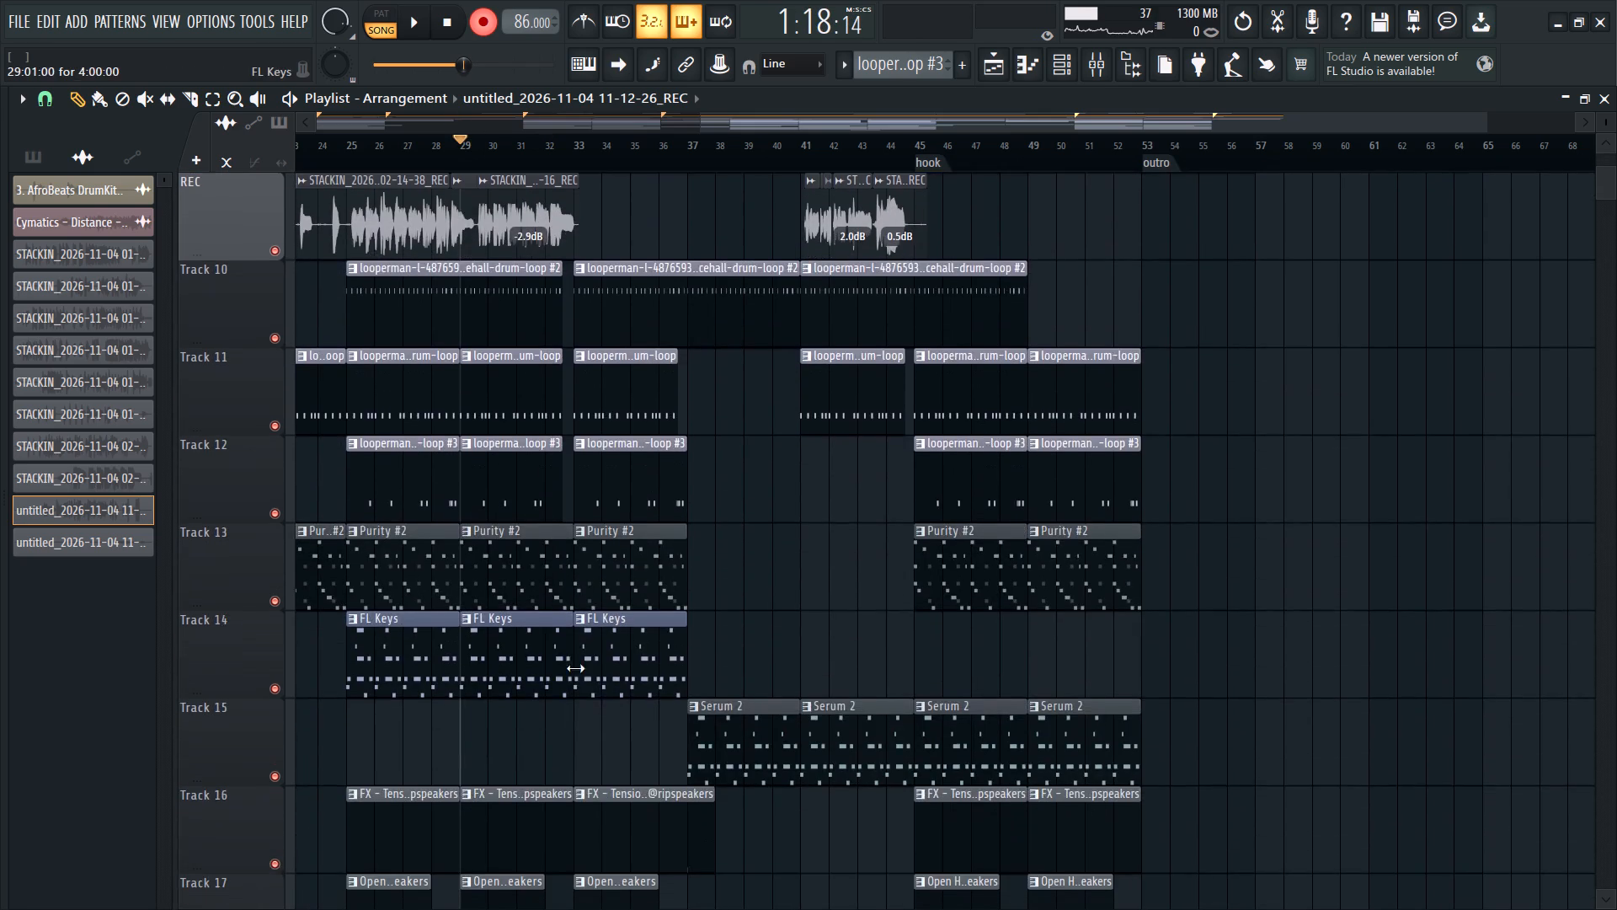
scroll(595, 660, up, 15)
key(space)
Delete the short aborted vocal take on Track 22 from the project while the new recording runs.
scroll(603, 632, down, 6)
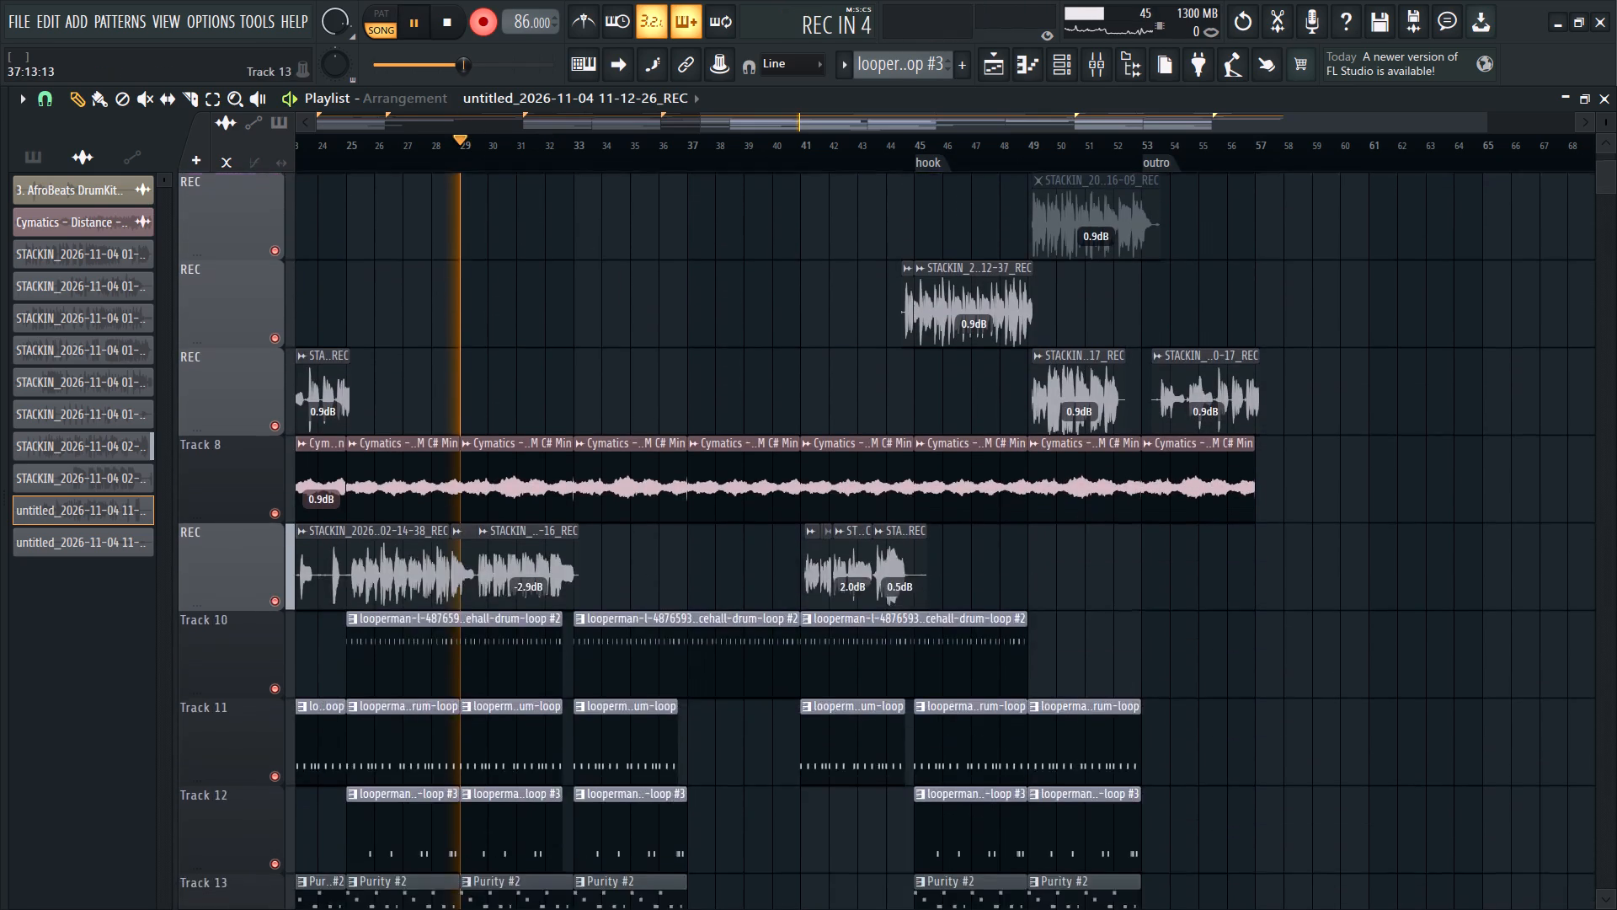
scroll(736, 909, down, 13)
click(577, 405)
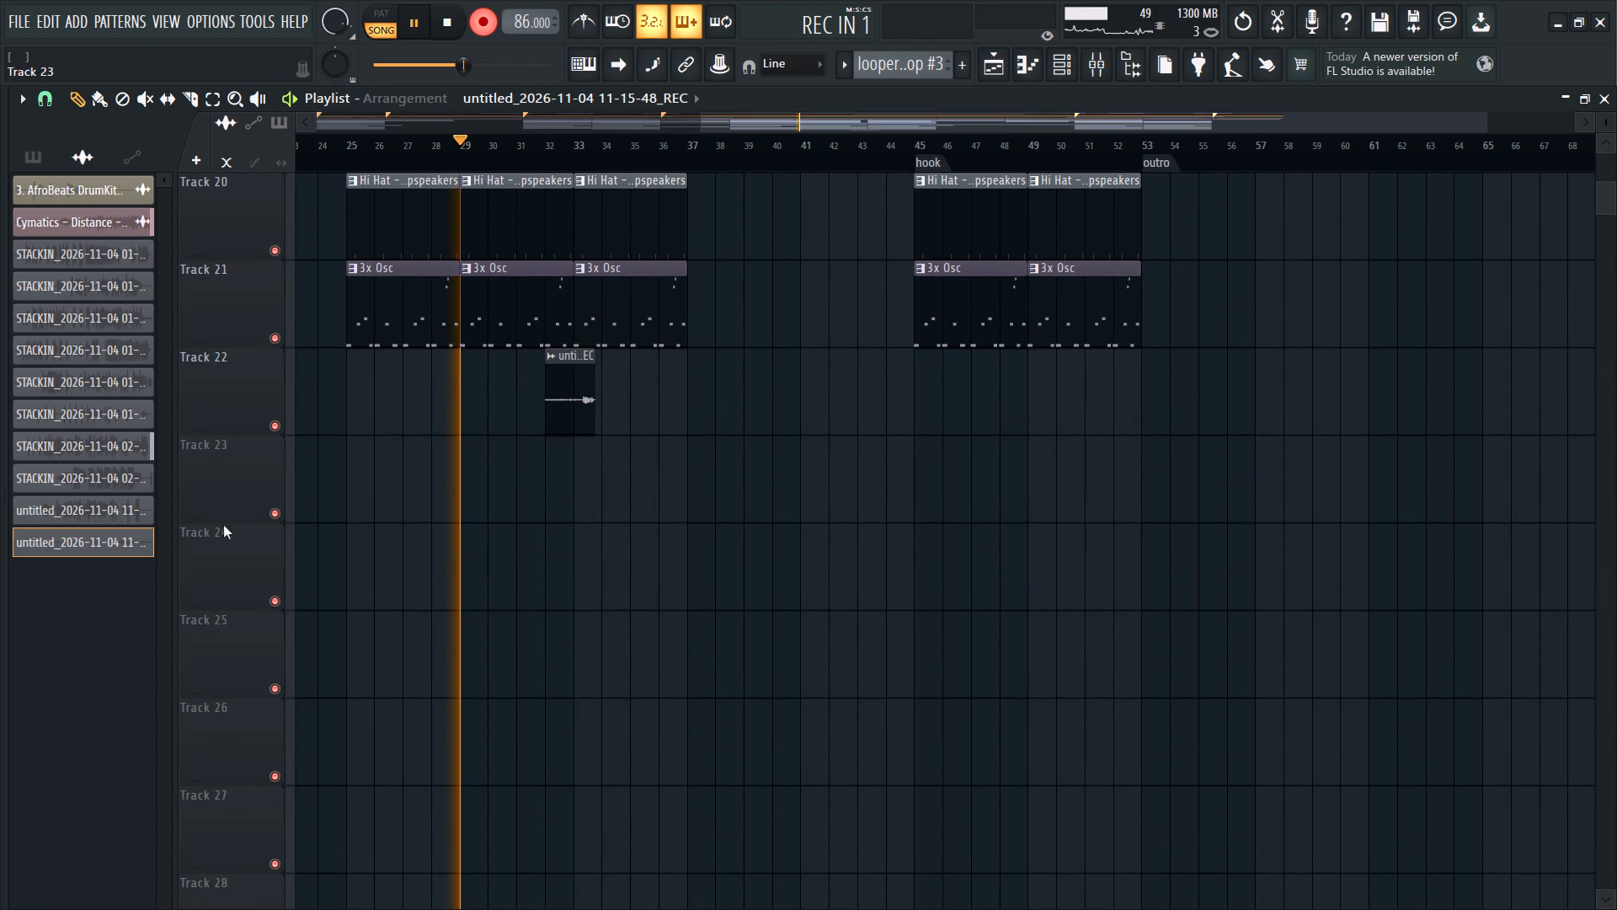
right_click(144, 545)
click(247, 785)
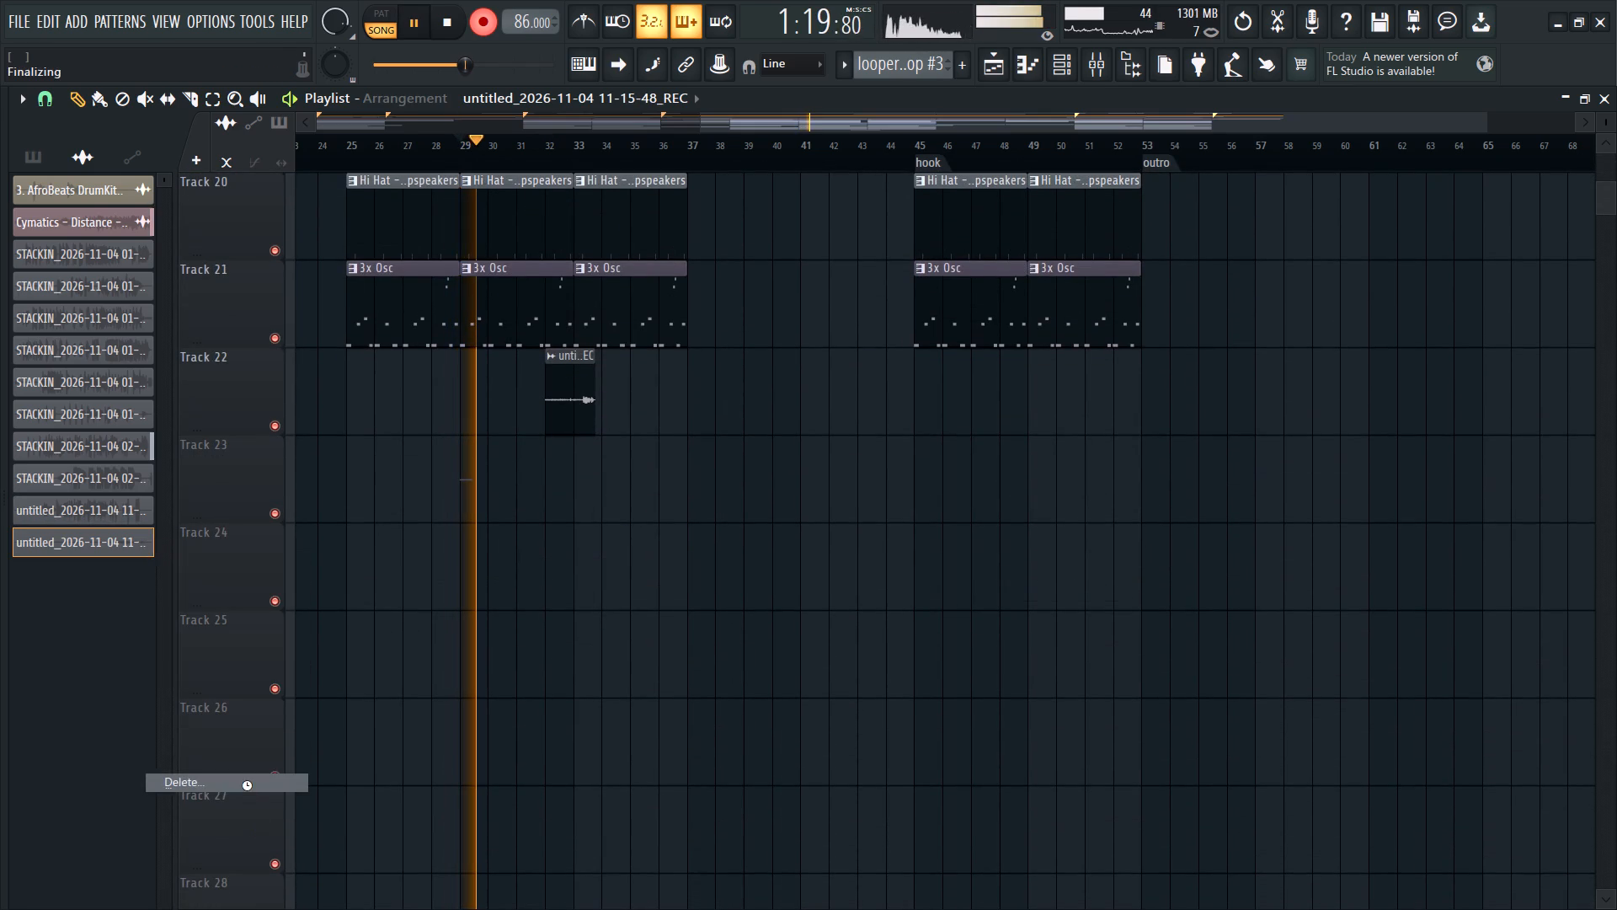
Keep recording the vocal take until just before bar 42, ending the recording there and turning record mode off.
scroll(560, 787, up, 1)
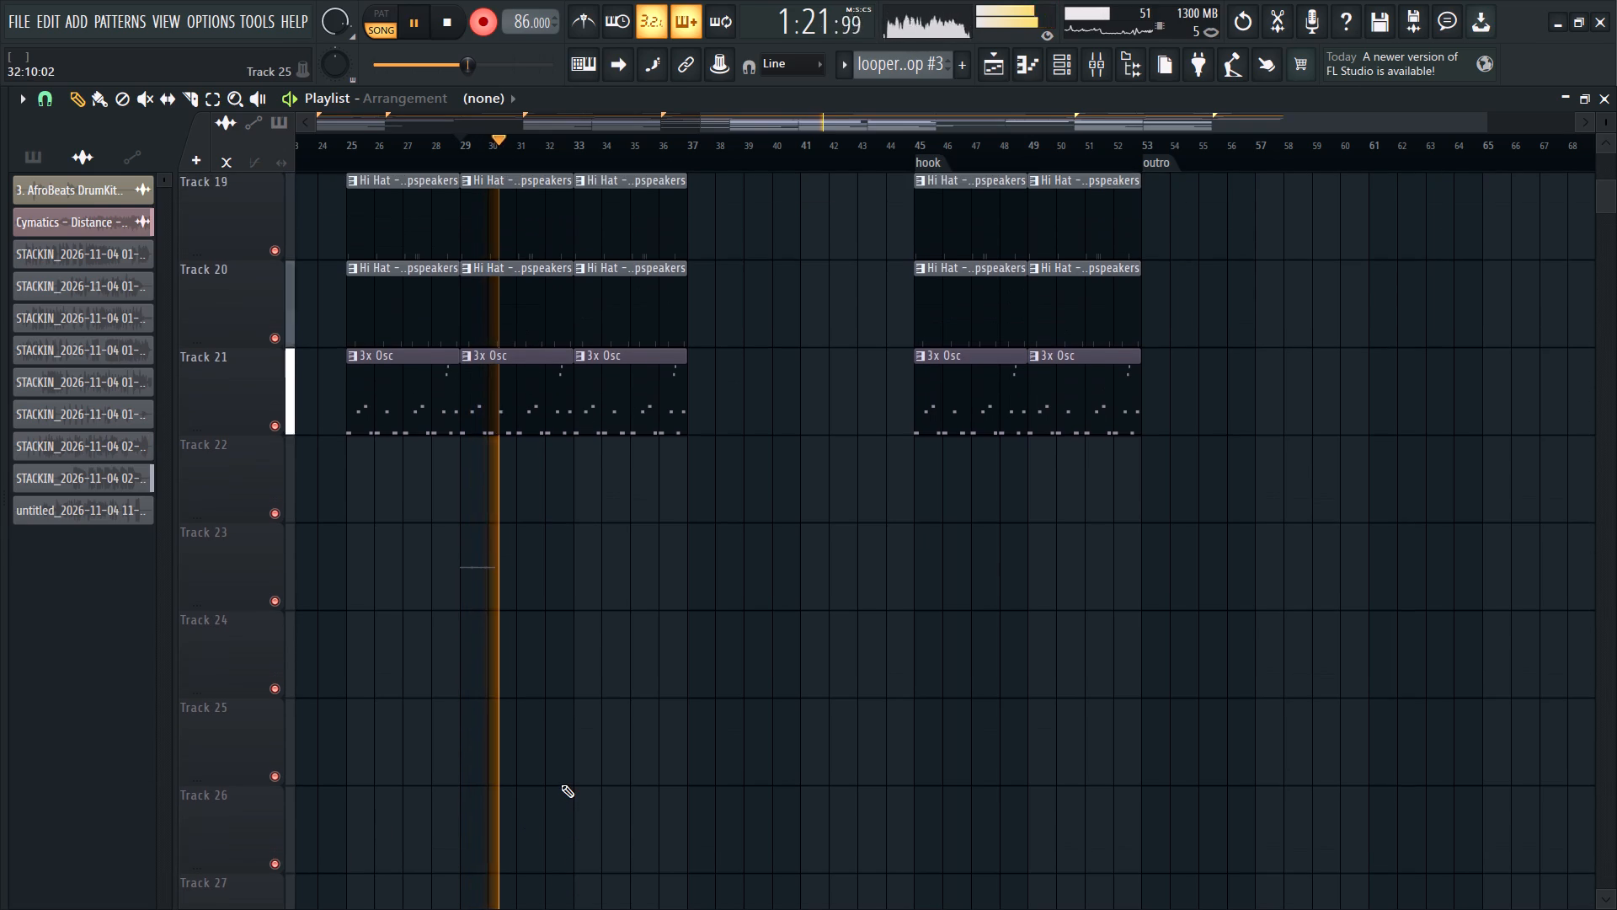
scroll(560, 780, up, 5)
scroll(560, 767, down, 3)
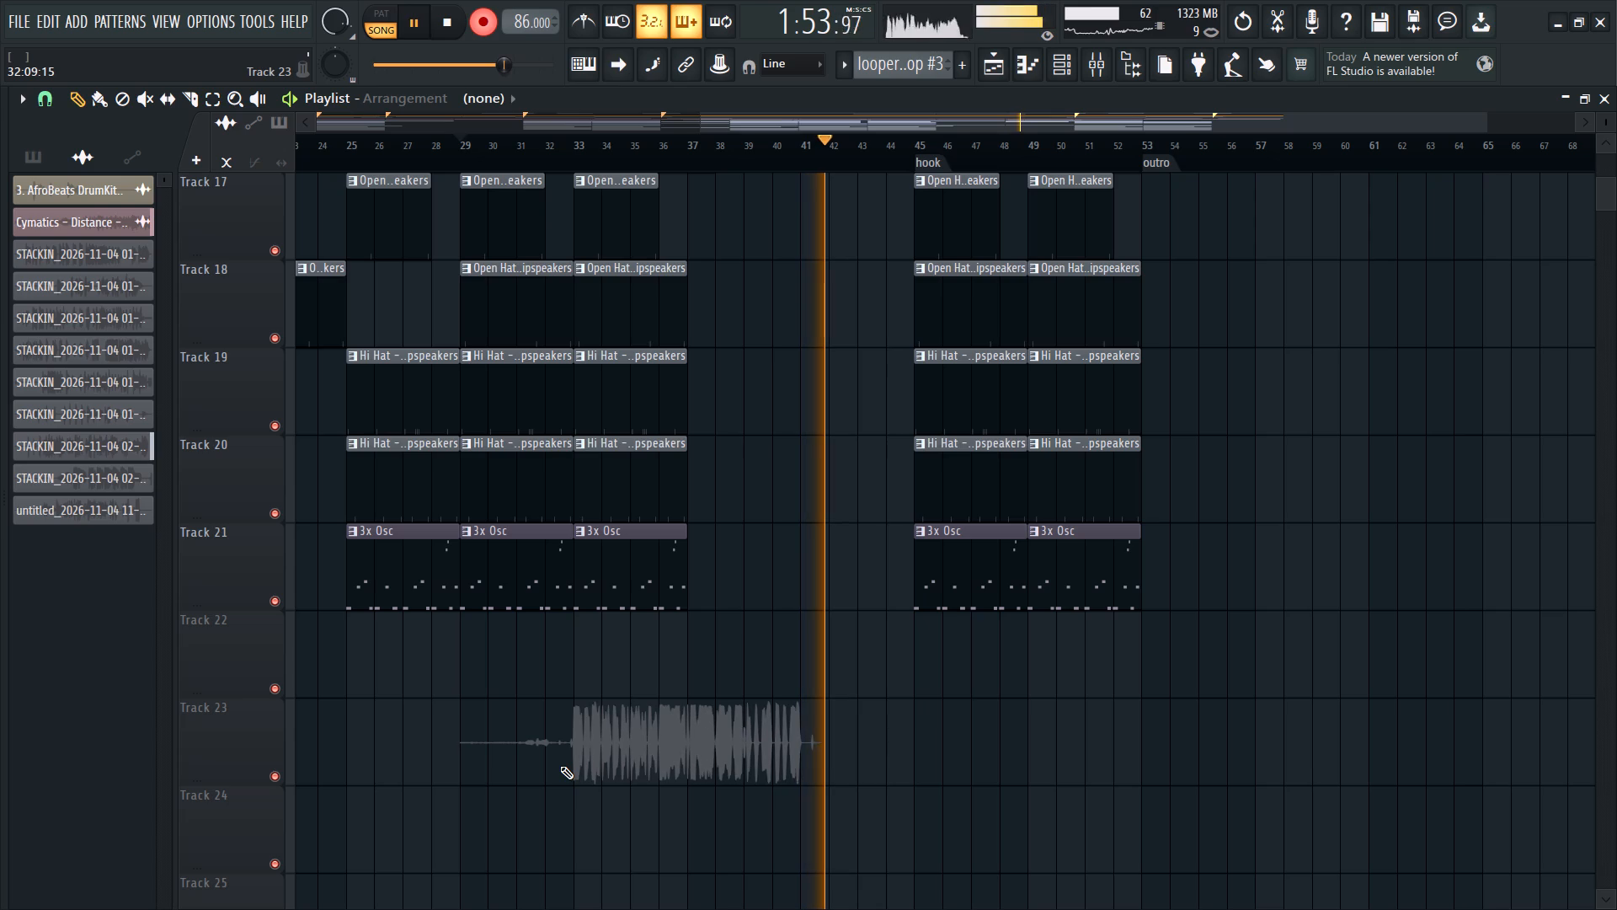
key(space)
click(484, 15)
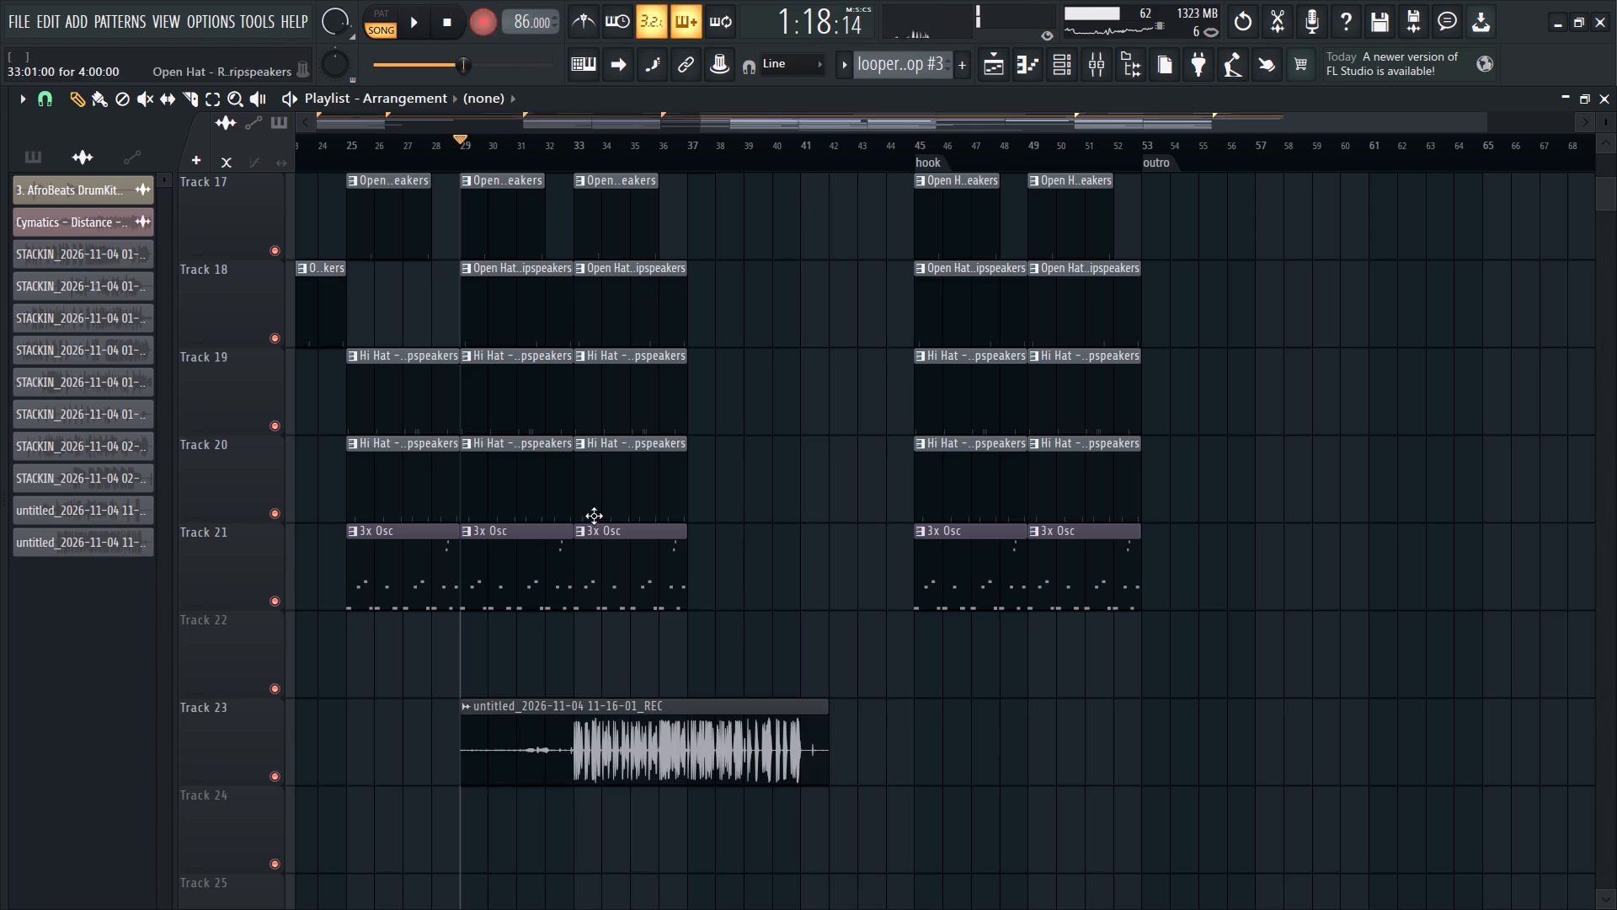
Move the new vocal take from Track 23 up to the VOCS track, keeping its start at bar 29.
ctrl+click(679, 721)
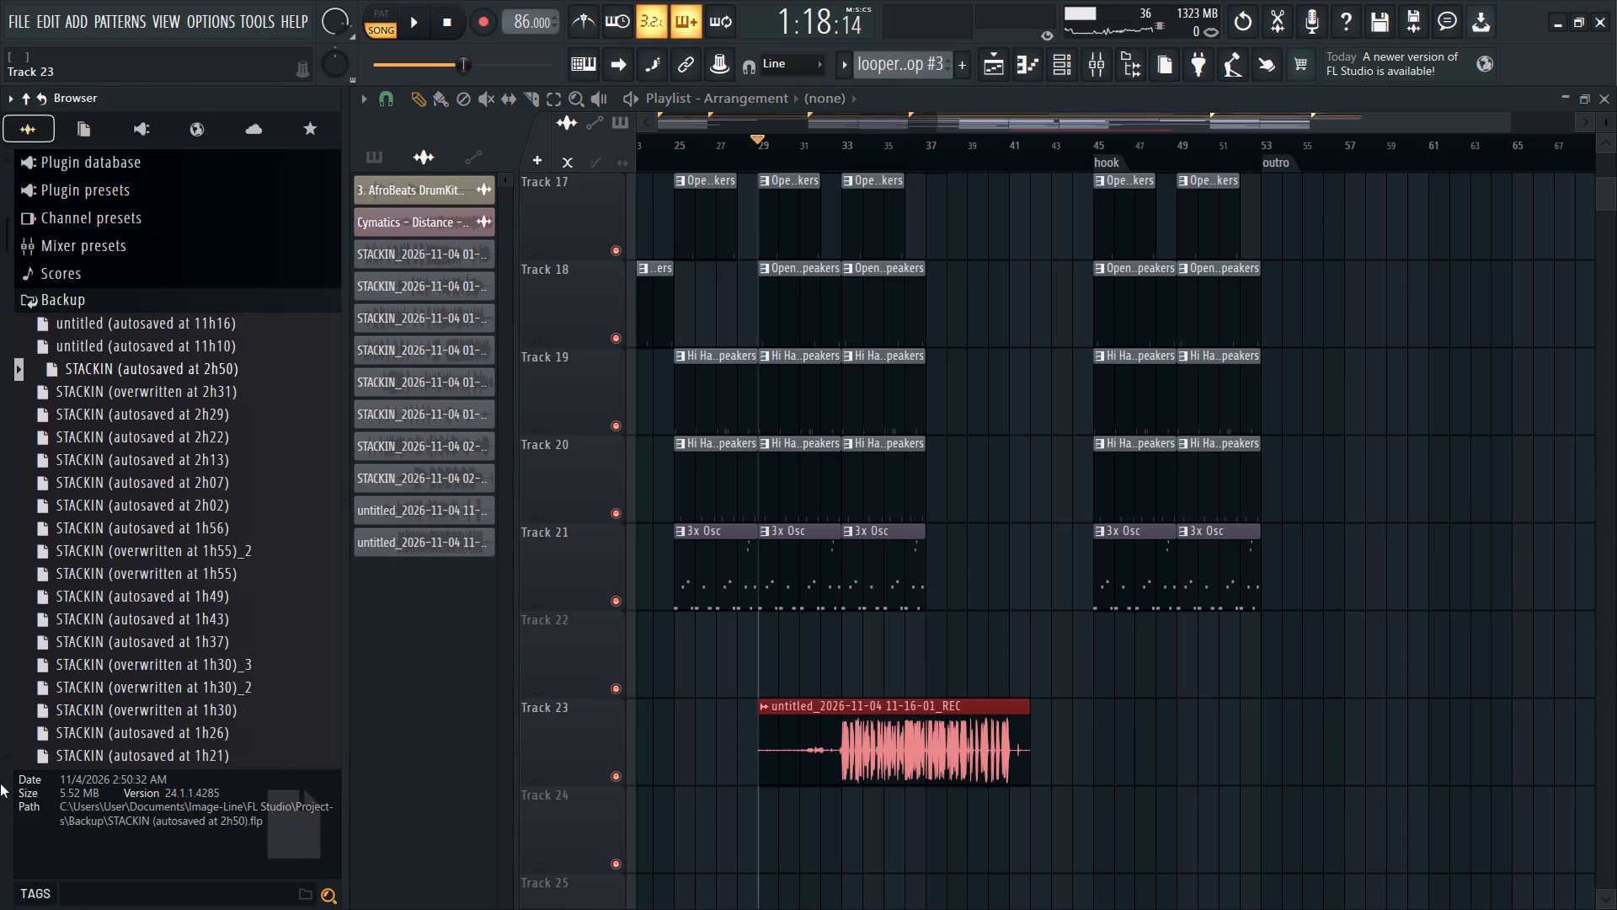
key(shift+Up)
key(shift+Up)
key(shift+Up)
key(shift+Up)
key(shift+Up)
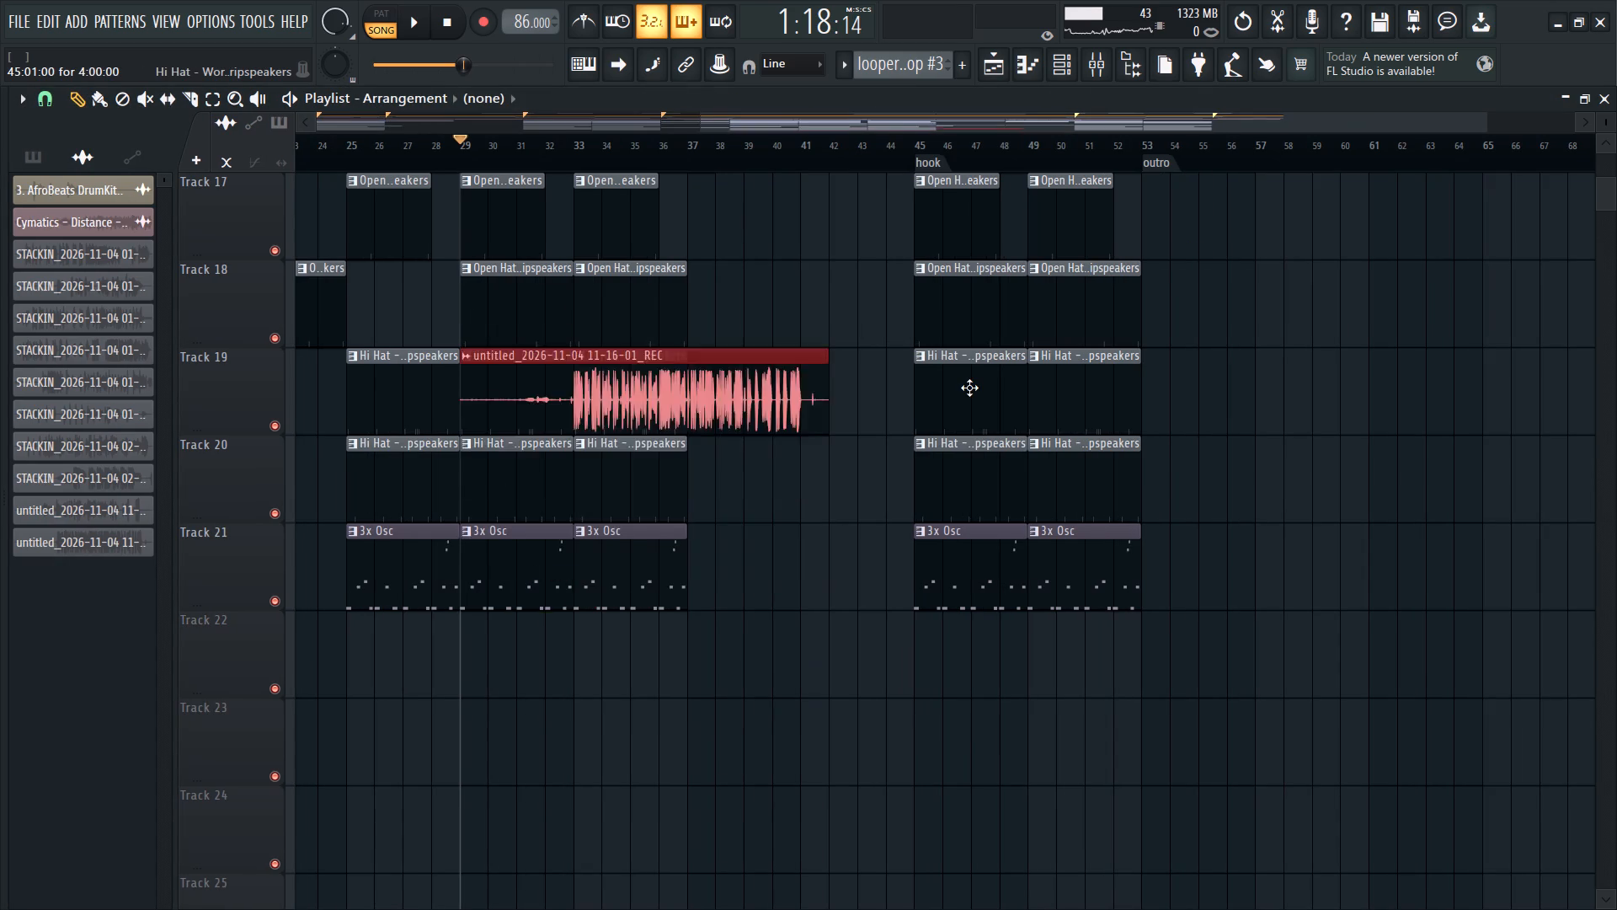
key(shift+Up)
key(shift+Up)
key(shift+Up)
key(shift+Up)
key(shift+Up)
key(shift+Up)
key(shift+Up)
key(shift+Up)
key(shift+Up)
key(shift+Up)
key(shift+Up)
key(shift+Up)
key(shift+Up)
key(shift+Up)
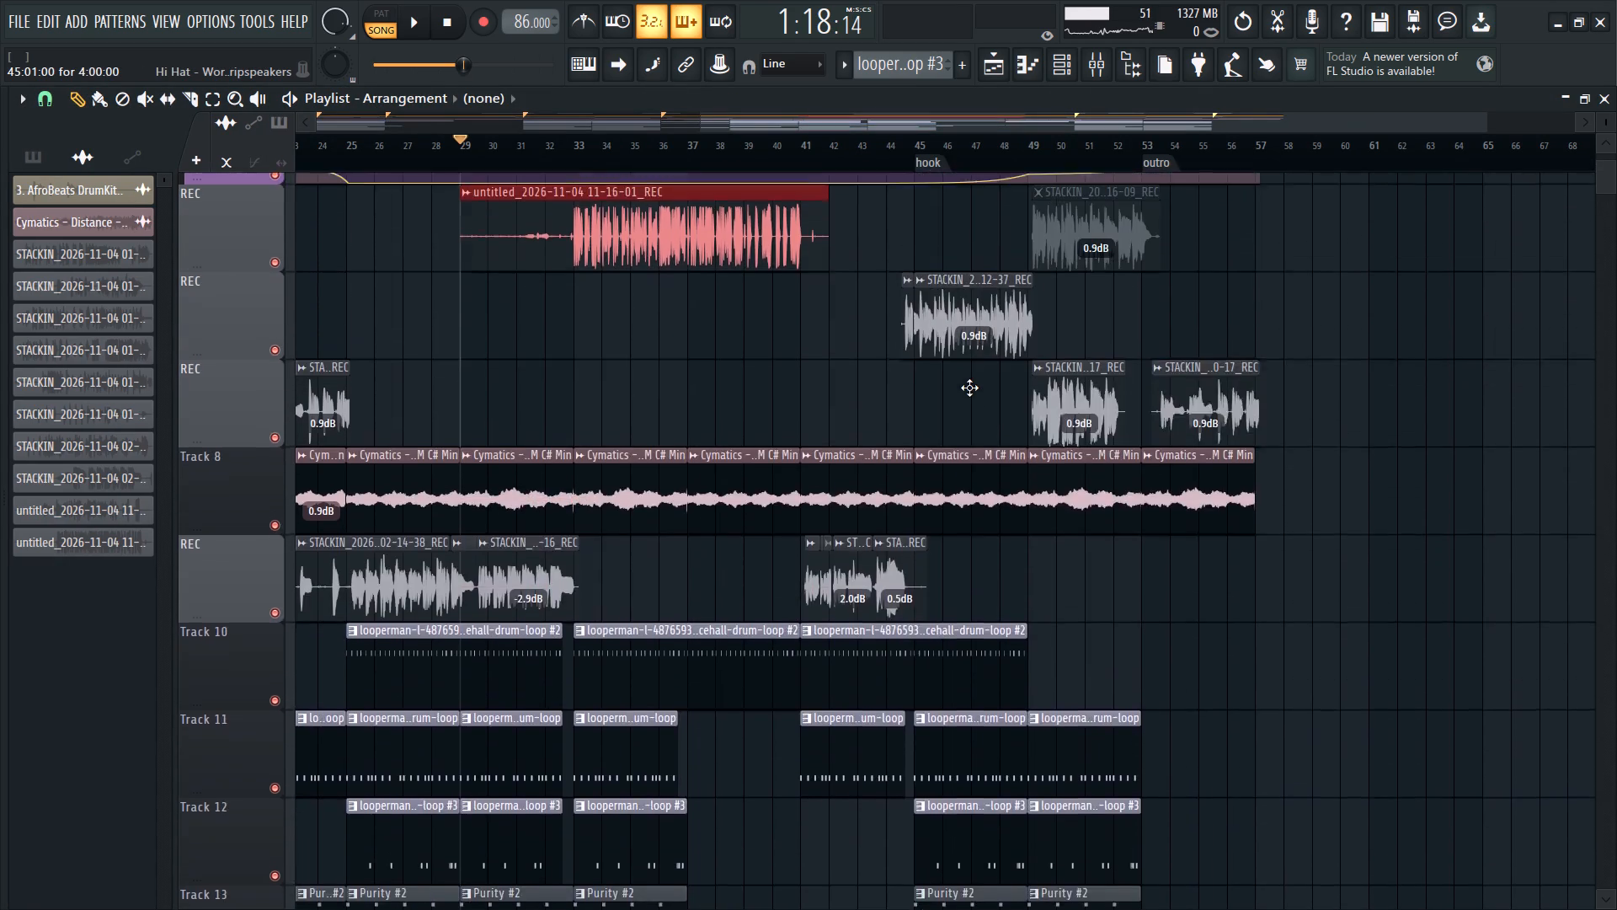
key(shift+Up)
key(shift+Up)
key(shift+Up)
key(shift+Up)
key(shift+Up)
key(shift+Down)
key(shift+Down)
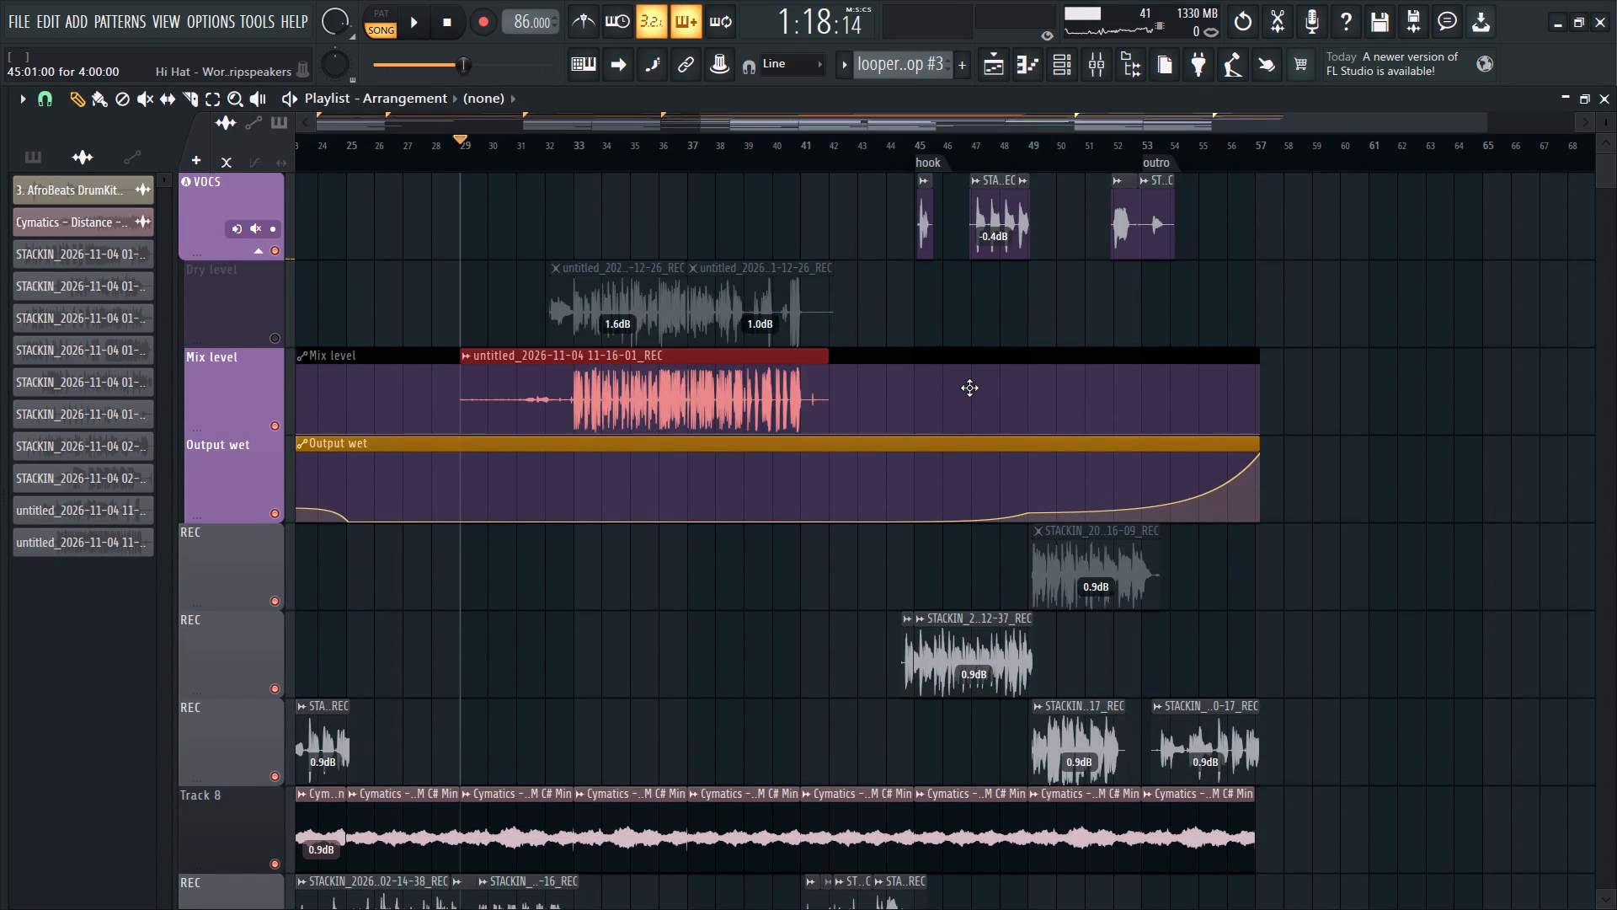
key(shift+Up)
key(shift+Up)
Unmute the Dry level track beneath the new vocal take.
ctrl+scroll(398, 313, down, 4)
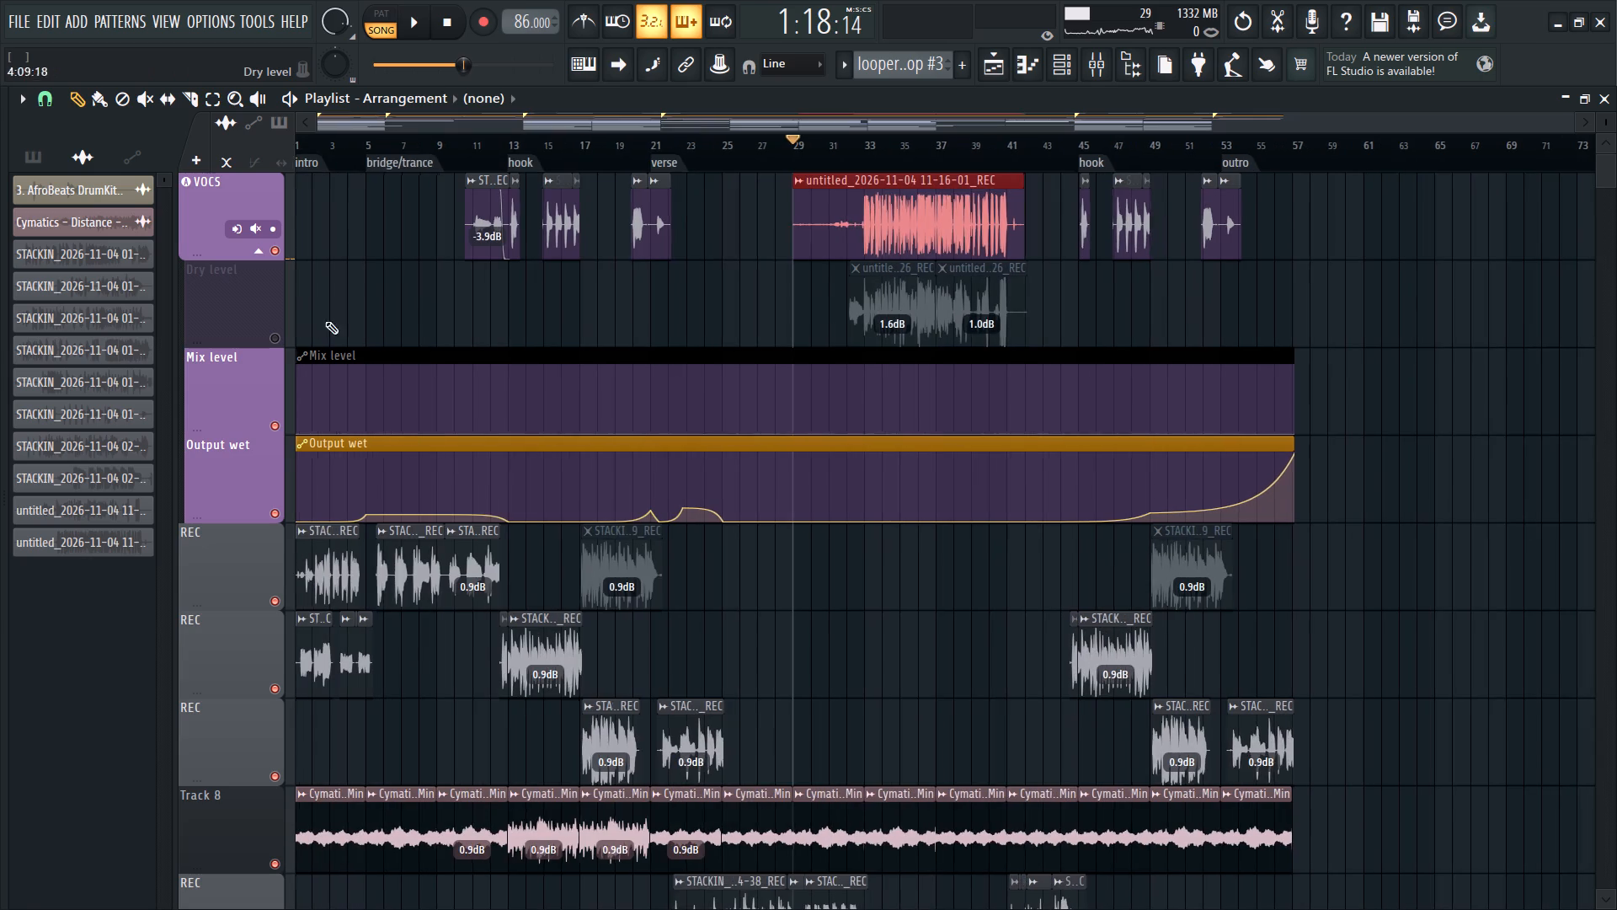
ctrl+scroll(595, 288, down, 3)
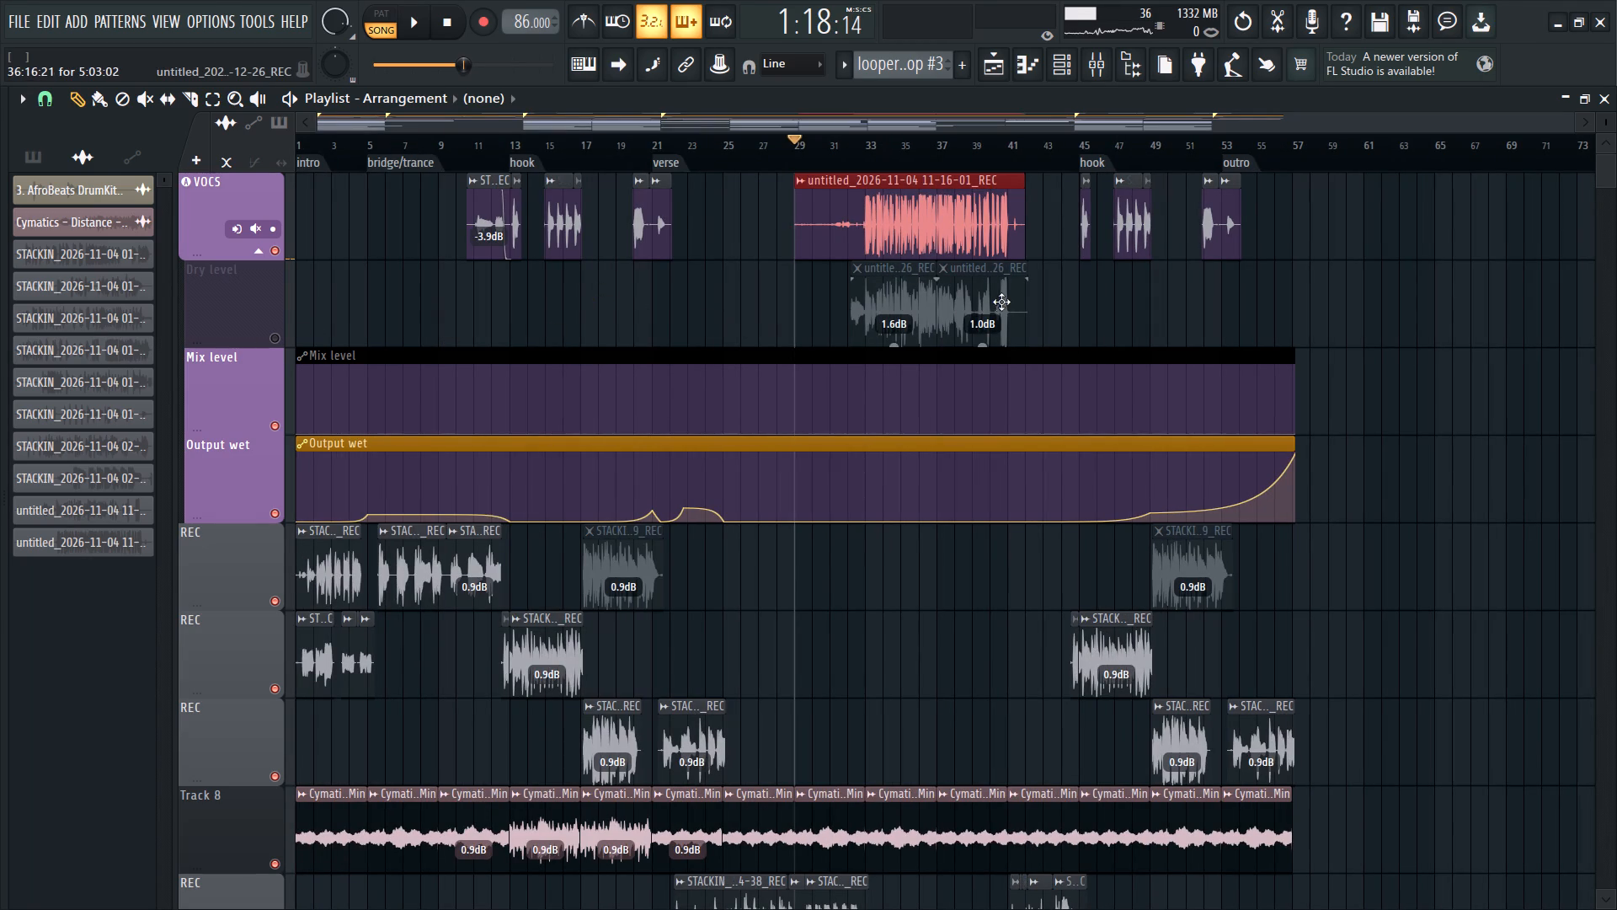
ctrl+scroll(1002, 302, up, 6)
click(276, 332)
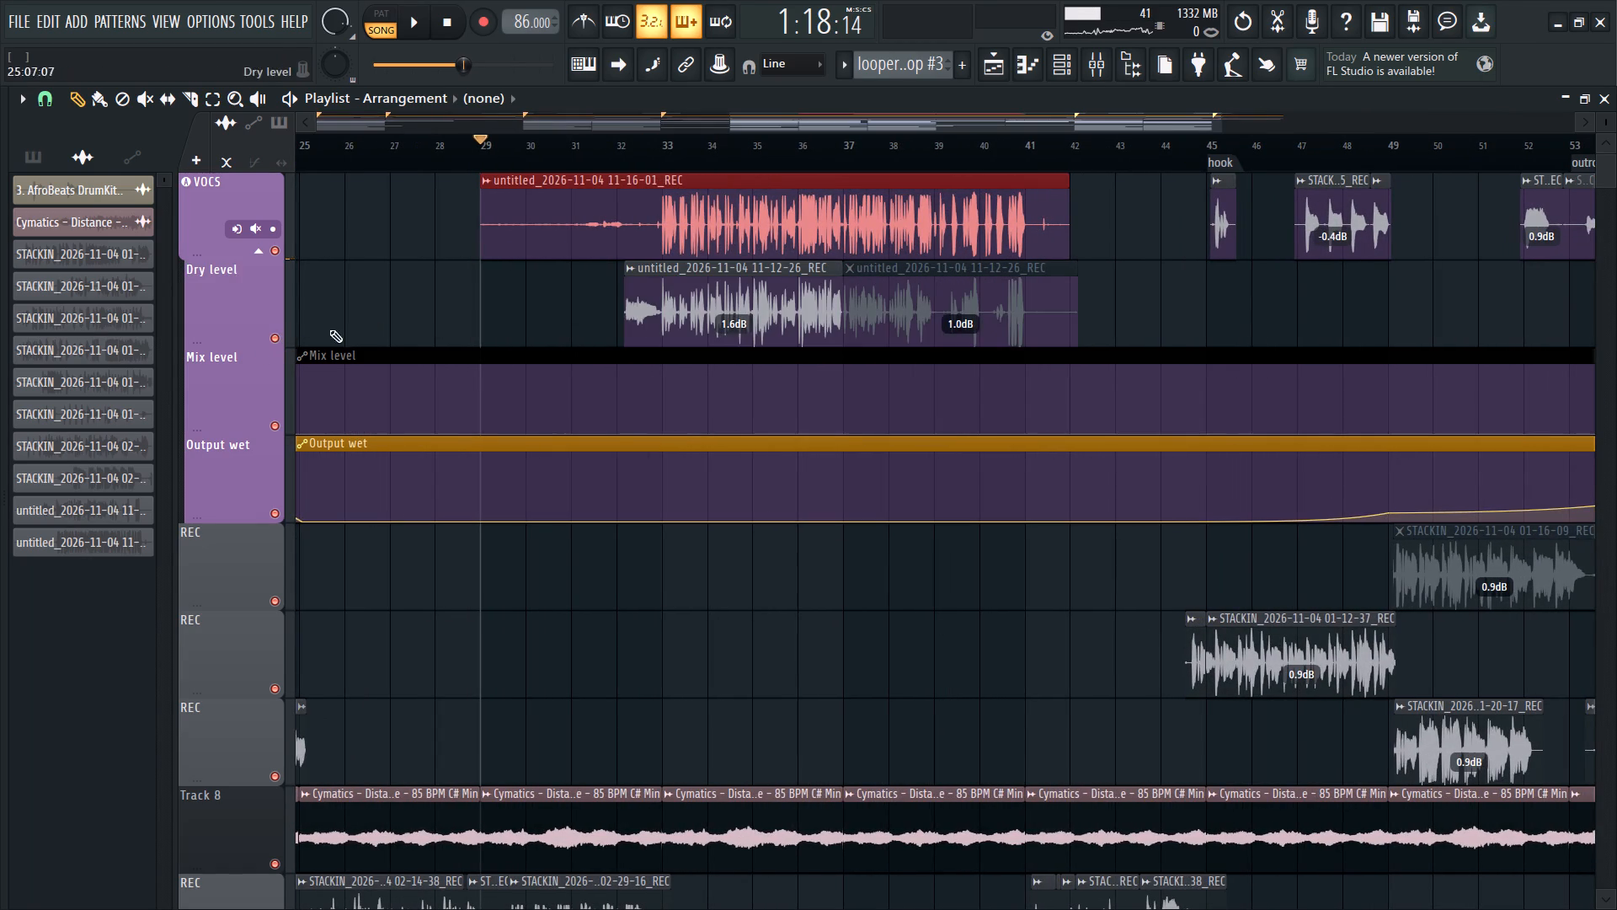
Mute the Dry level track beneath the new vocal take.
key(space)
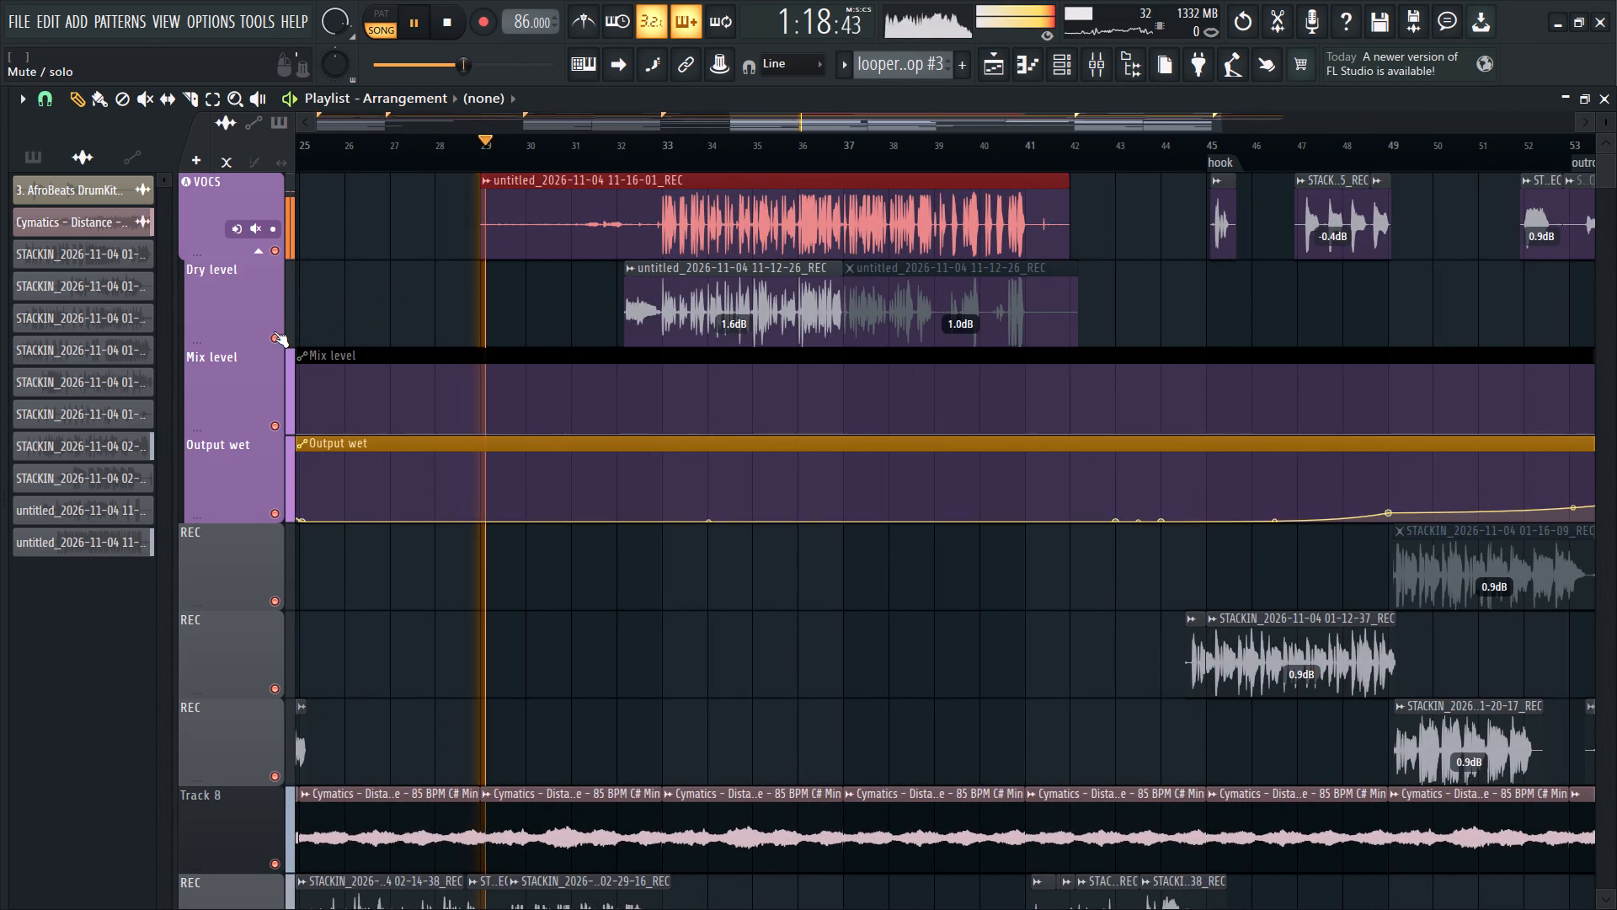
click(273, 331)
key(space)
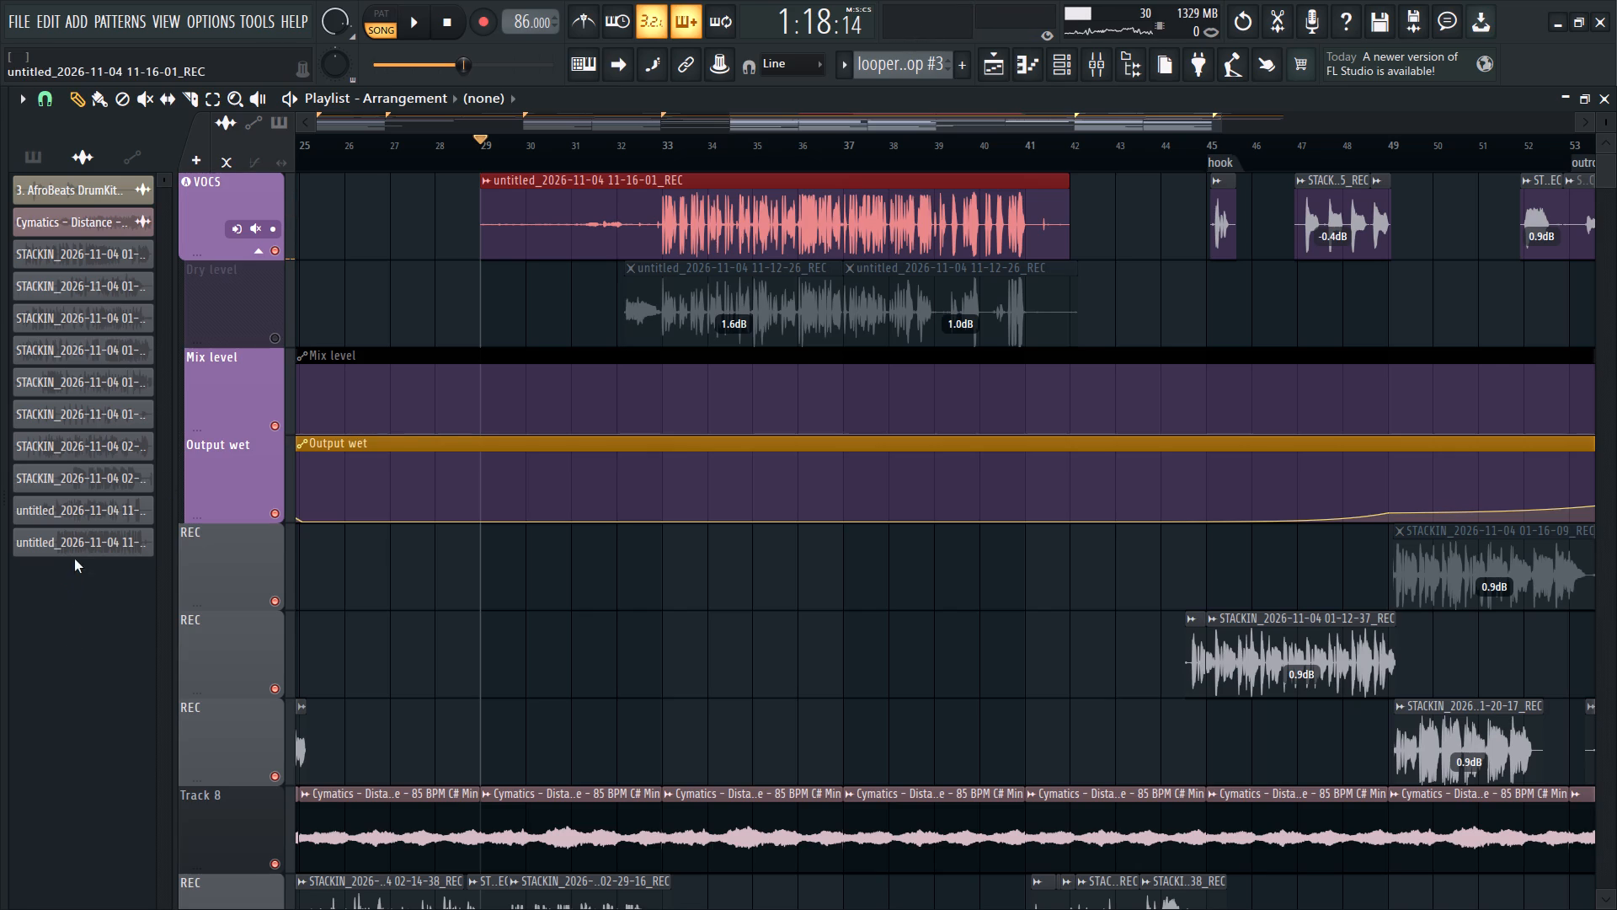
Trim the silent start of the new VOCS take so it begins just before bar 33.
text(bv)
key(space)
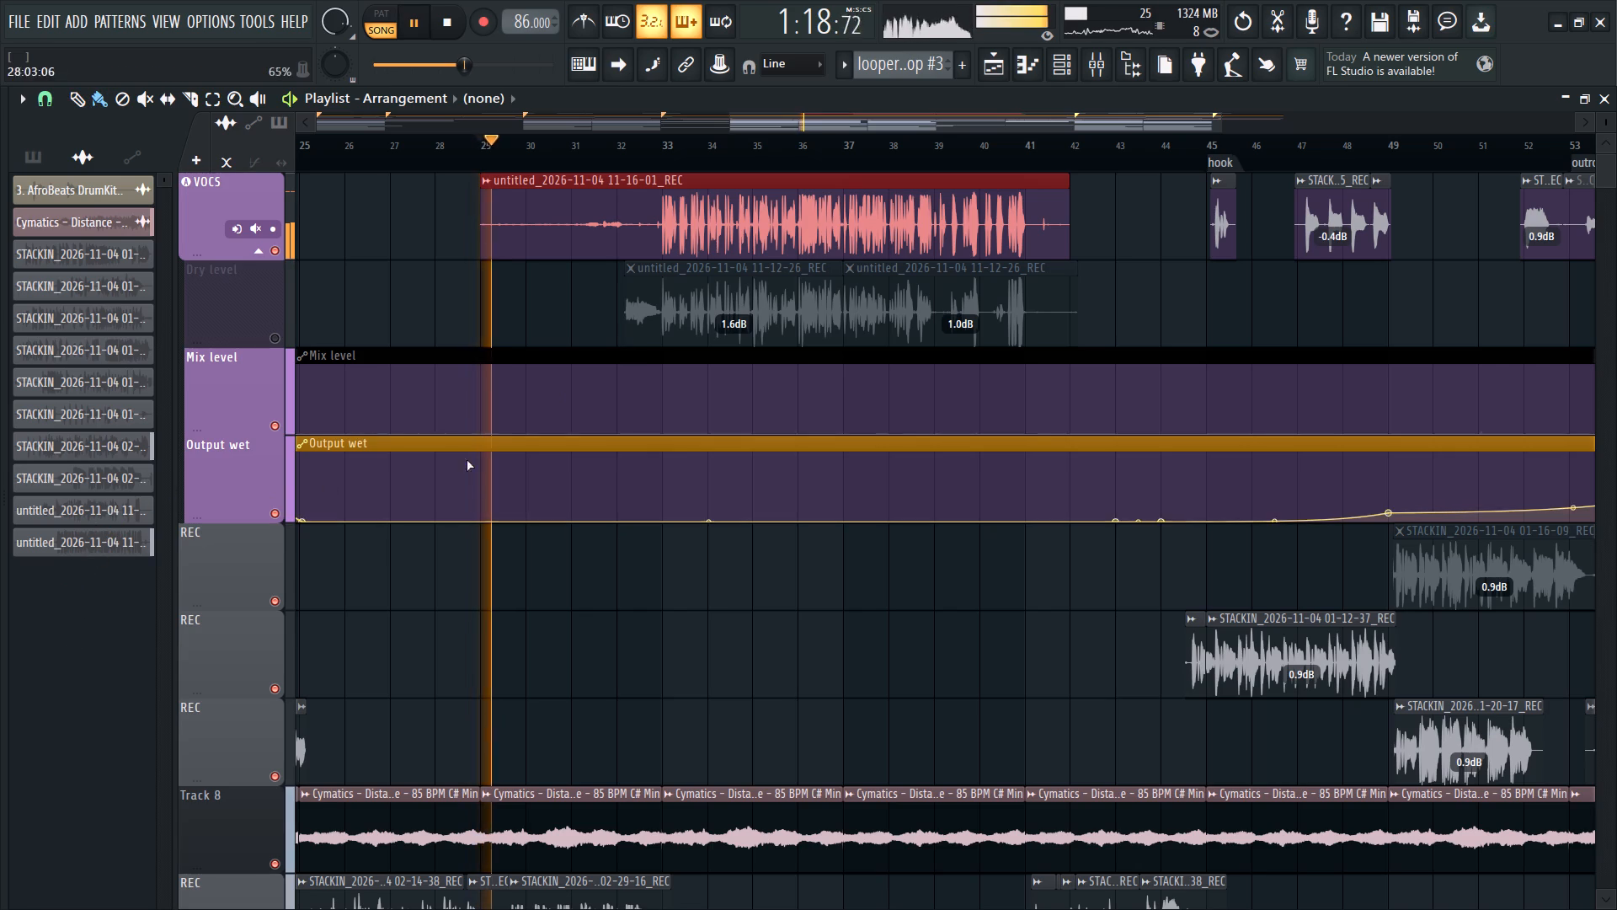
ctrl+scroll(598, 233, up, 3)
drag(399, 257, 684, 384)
Nudge the new VOCS take slightly earlier so its waveform lines up with the muted take on the track below.
ctrl+scroll(879, 444, up, 4)
ctrl+scroll(438, 255, up, 4)
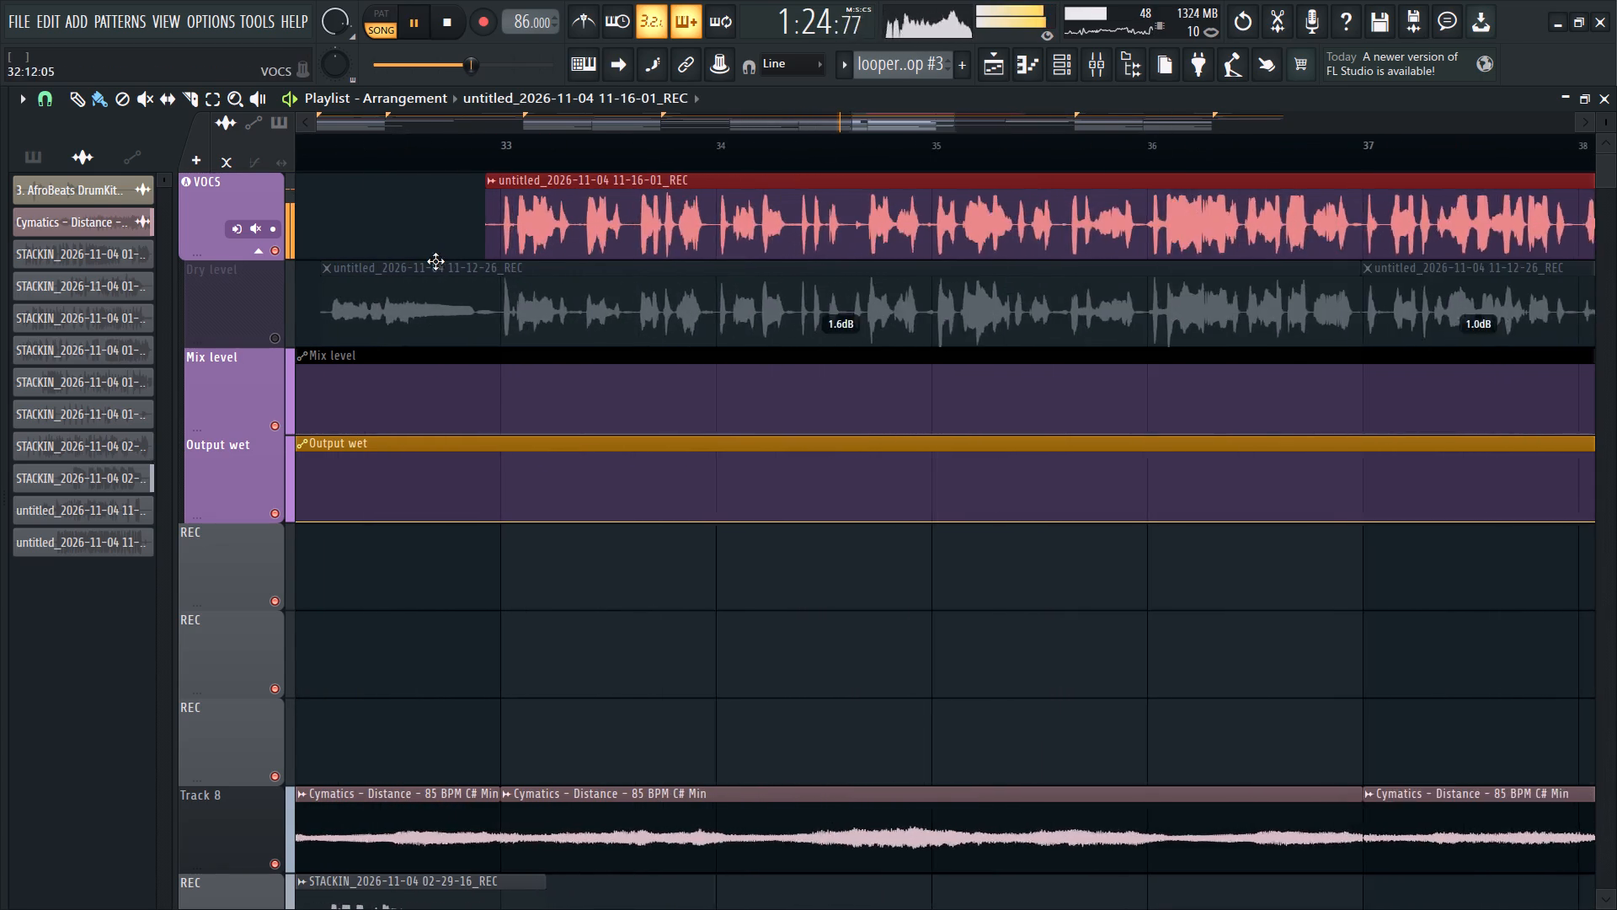
ctrl+scroll(435, 261, up, 3)
ctrl+scroll(503, 255, up, 7)
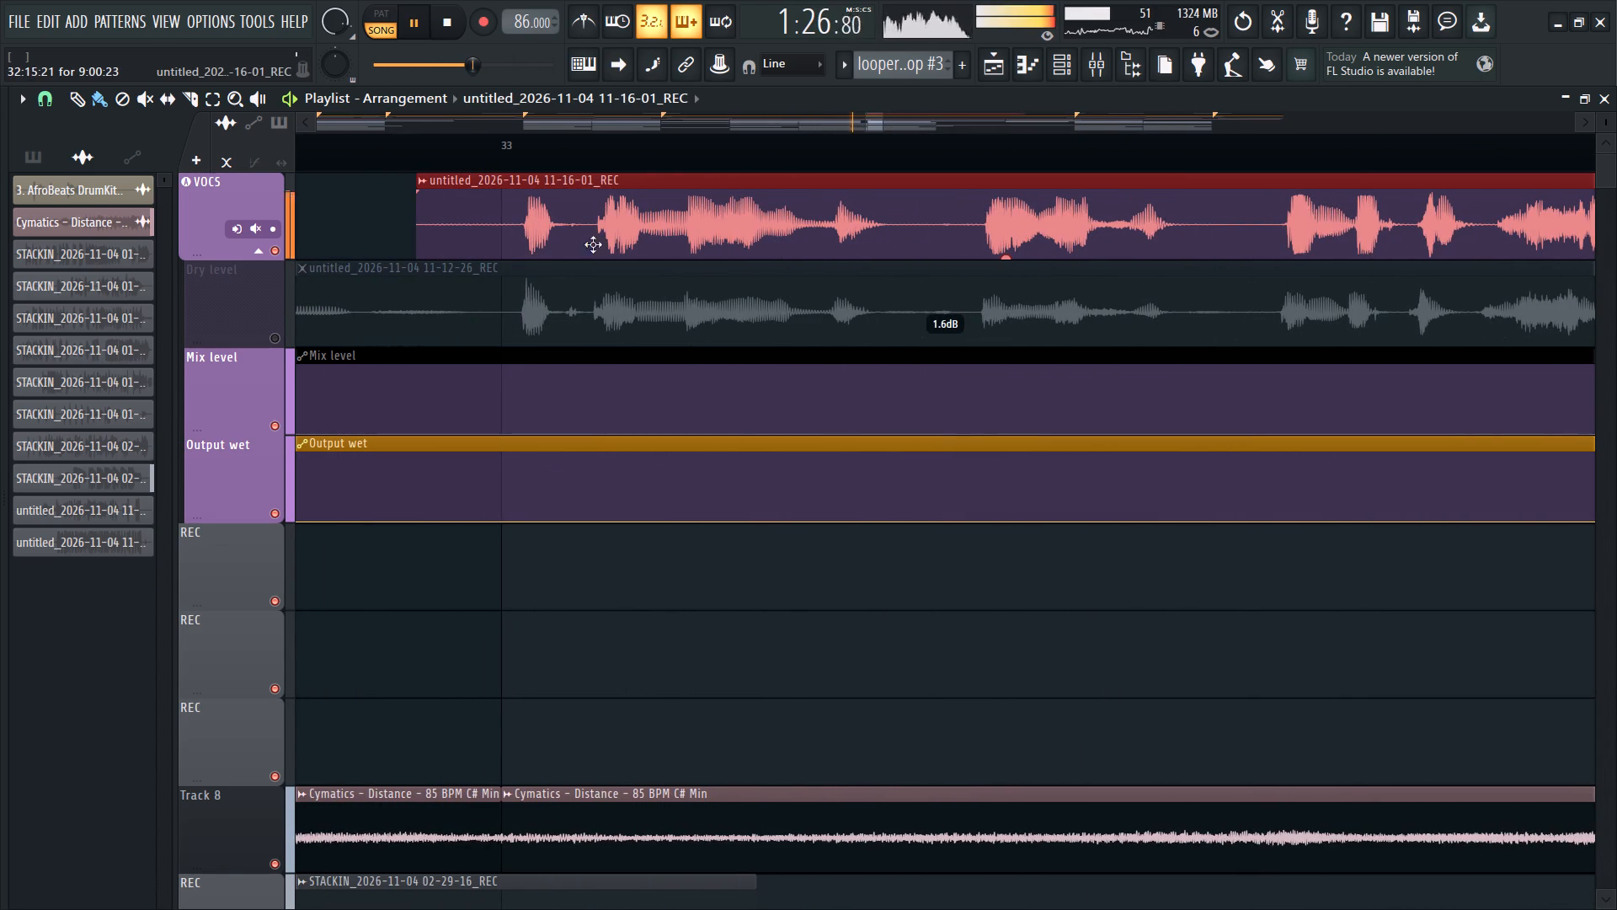
alt+click(606, 244)
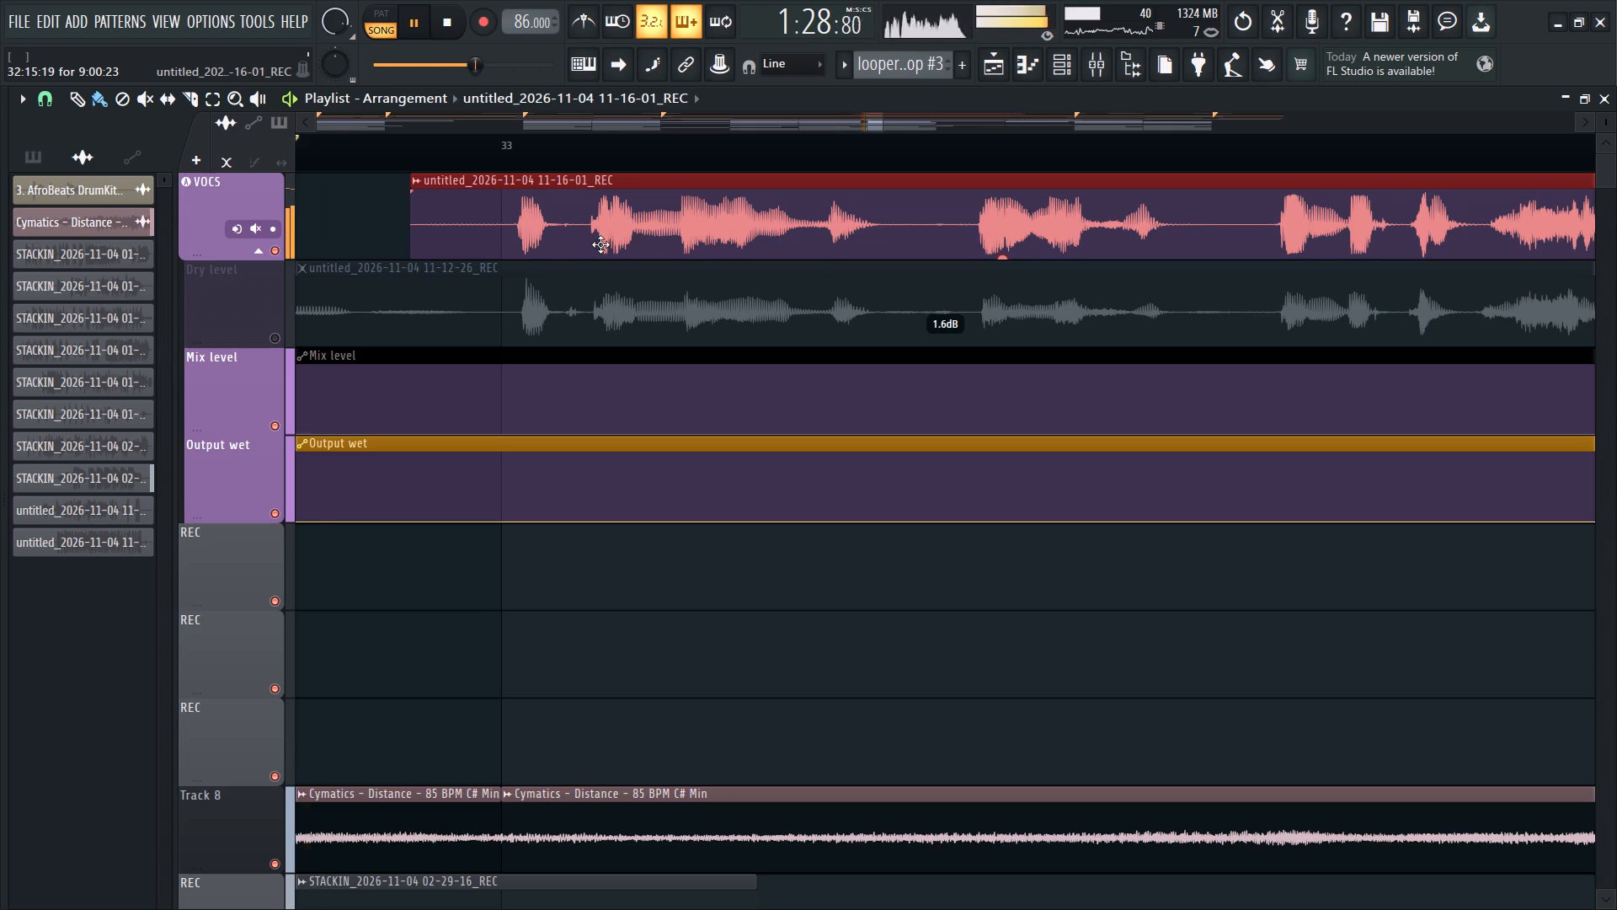
ctrl+scroll(467, 280, down, 7)
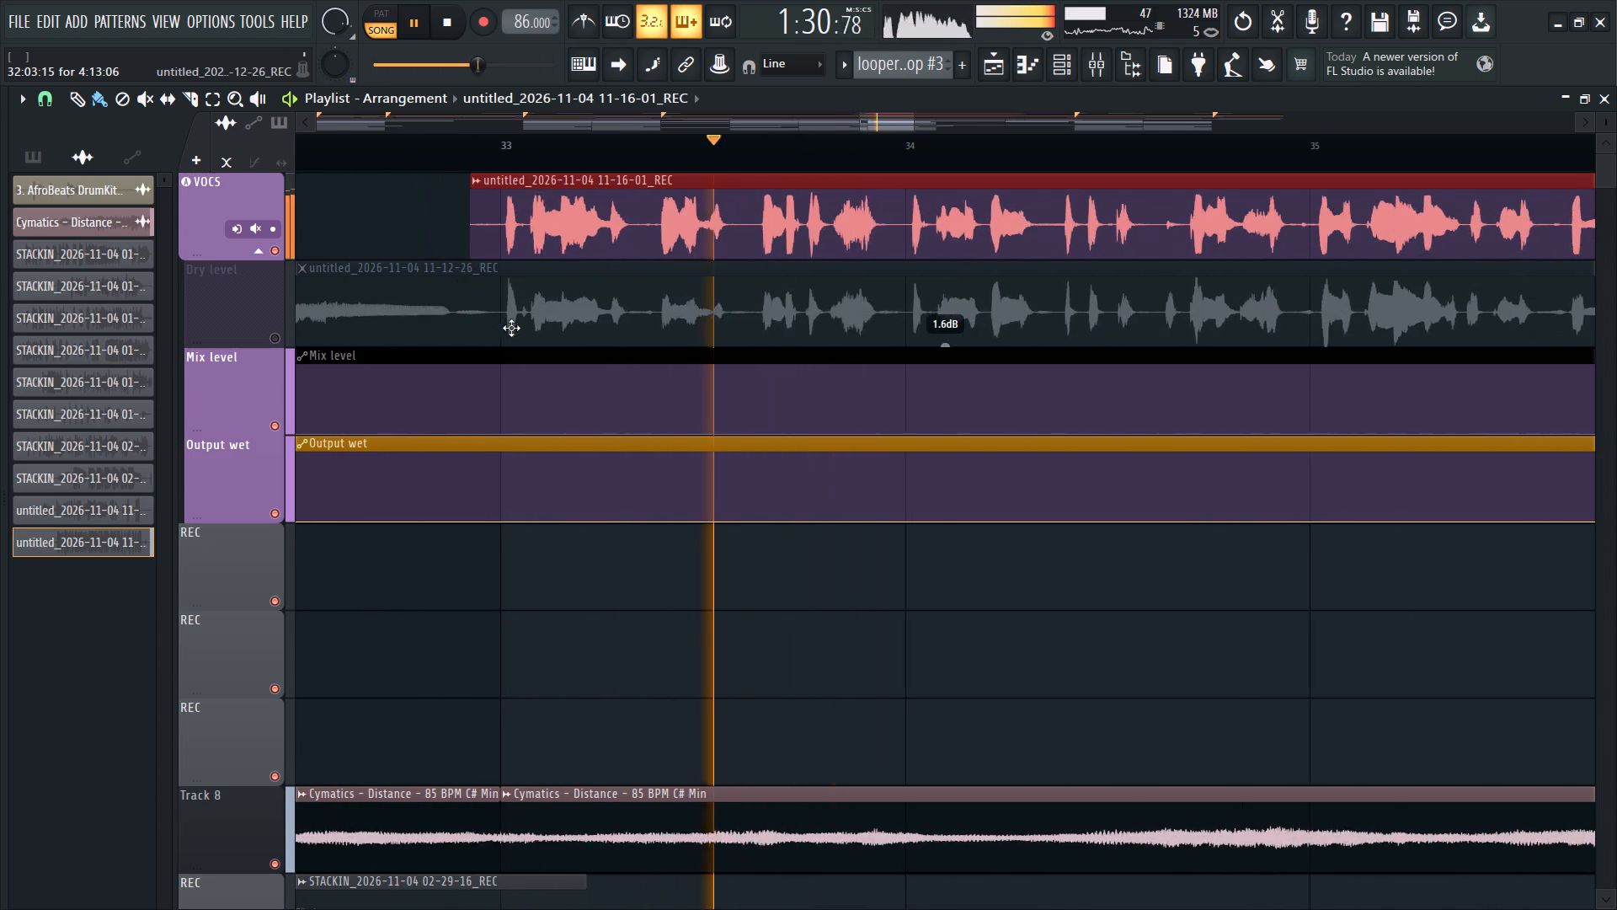
ctrl+scroll(511, 330, down, 1)
ctrl+scroll(646, 308, down, 3)
ctrl+scroll(822, 347, down, 4)
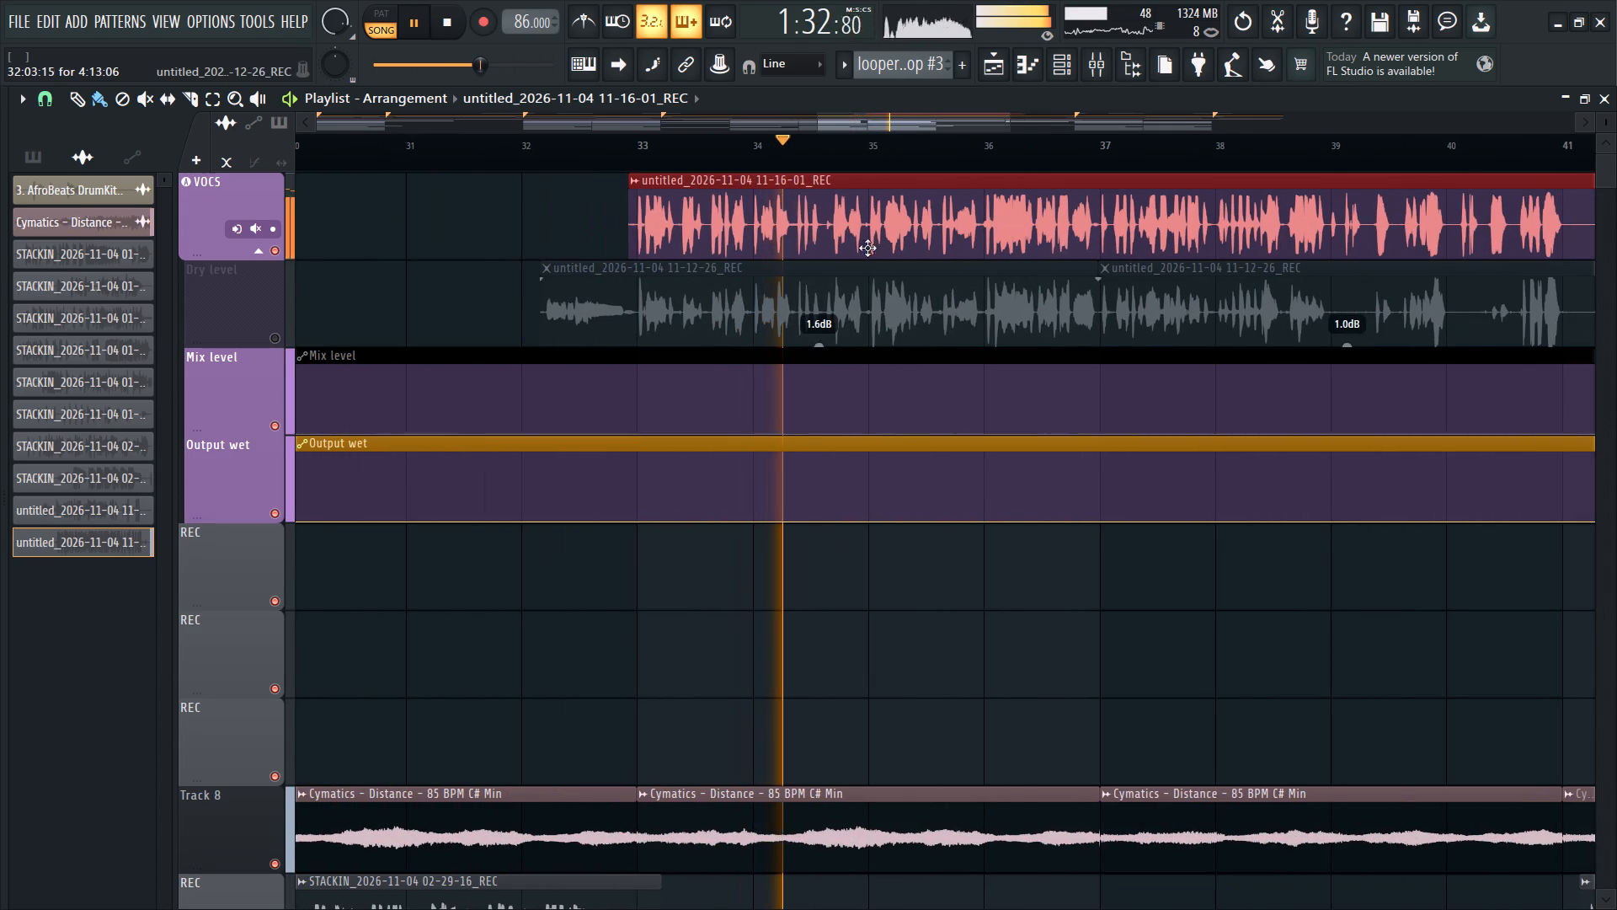
ctrl+scroll(644, 248, up, 7)
alt+click(687, 229)
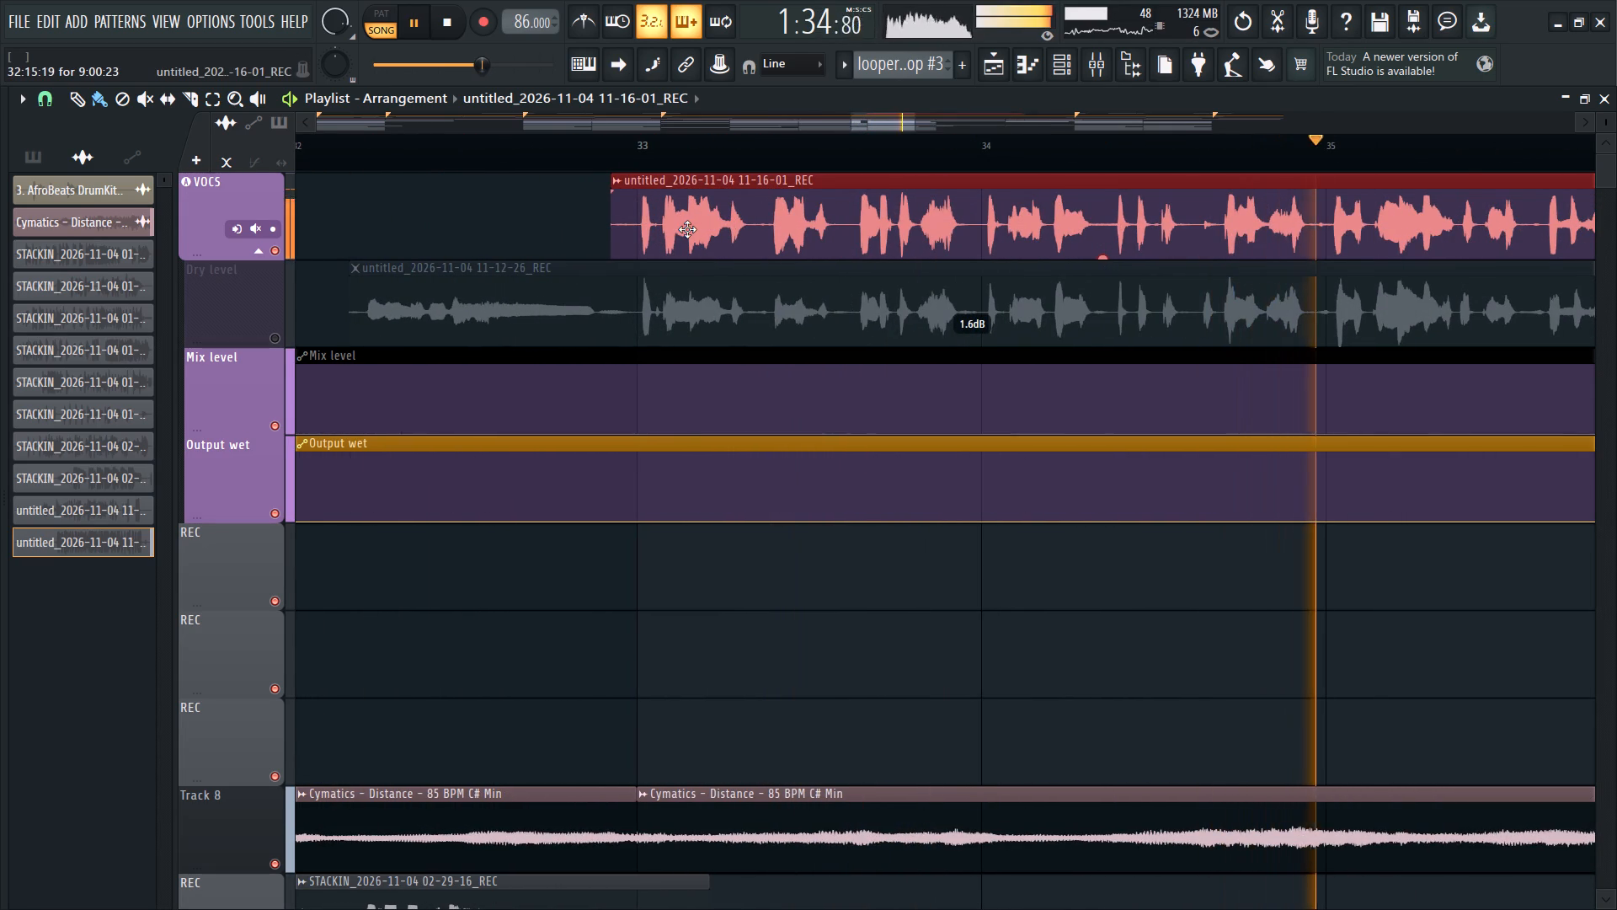
Play through the new VOCS take to its end, comparing its timing with the muted take below.
ctrl+scroll(646, 245, down, 6)
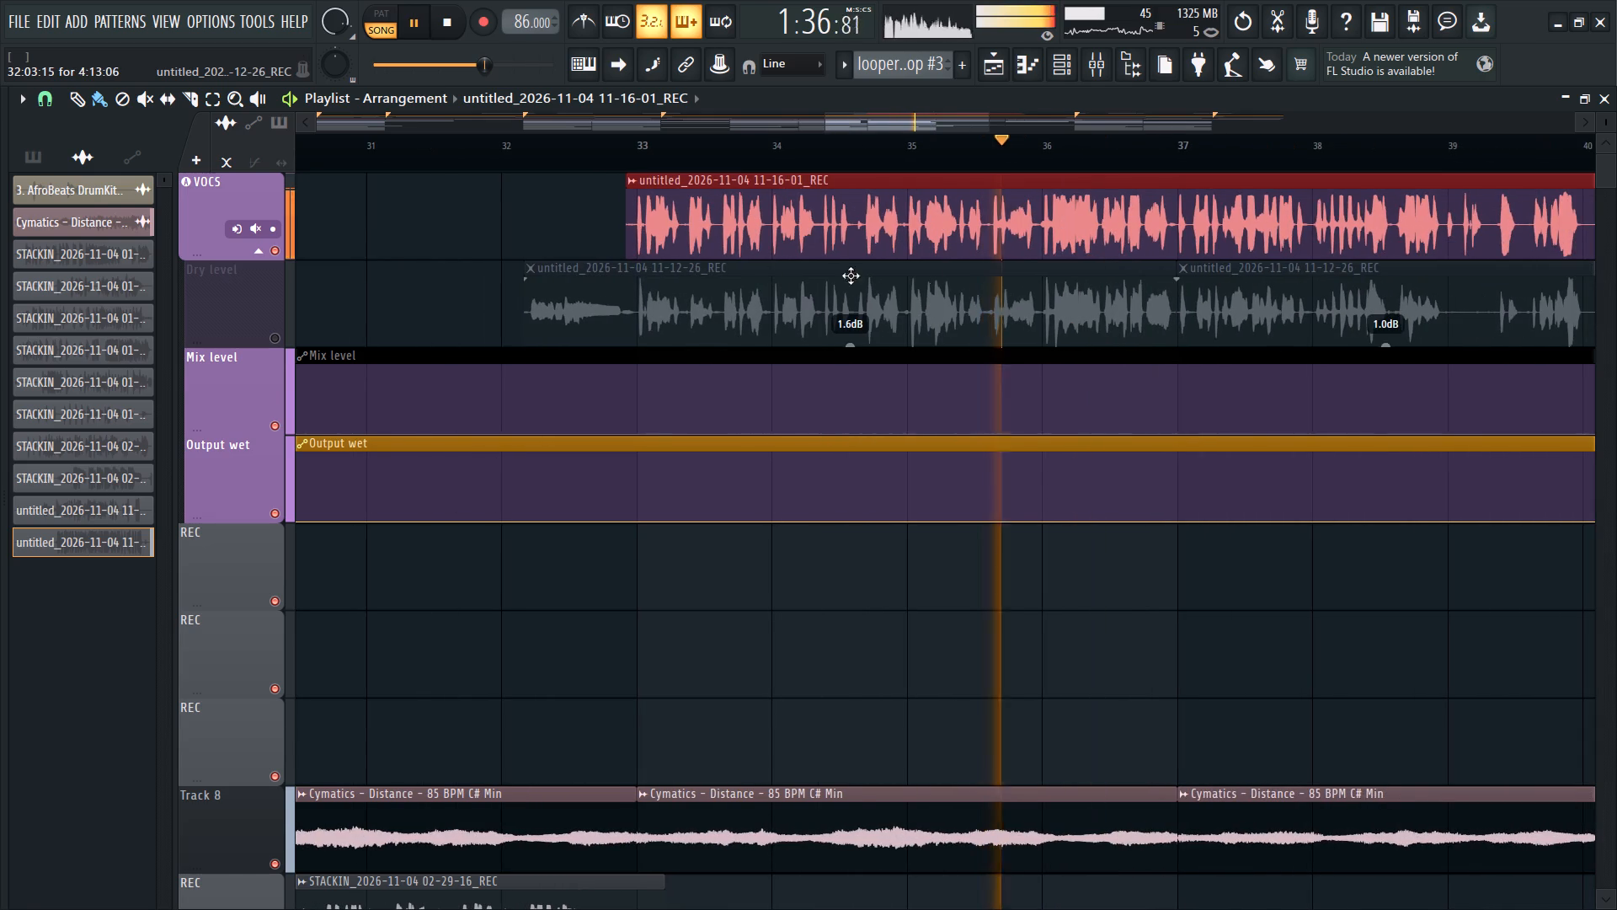
ctrl+scroll(1098, 277, up, 3)
ctrl+scroll(759, 268, down, 4)
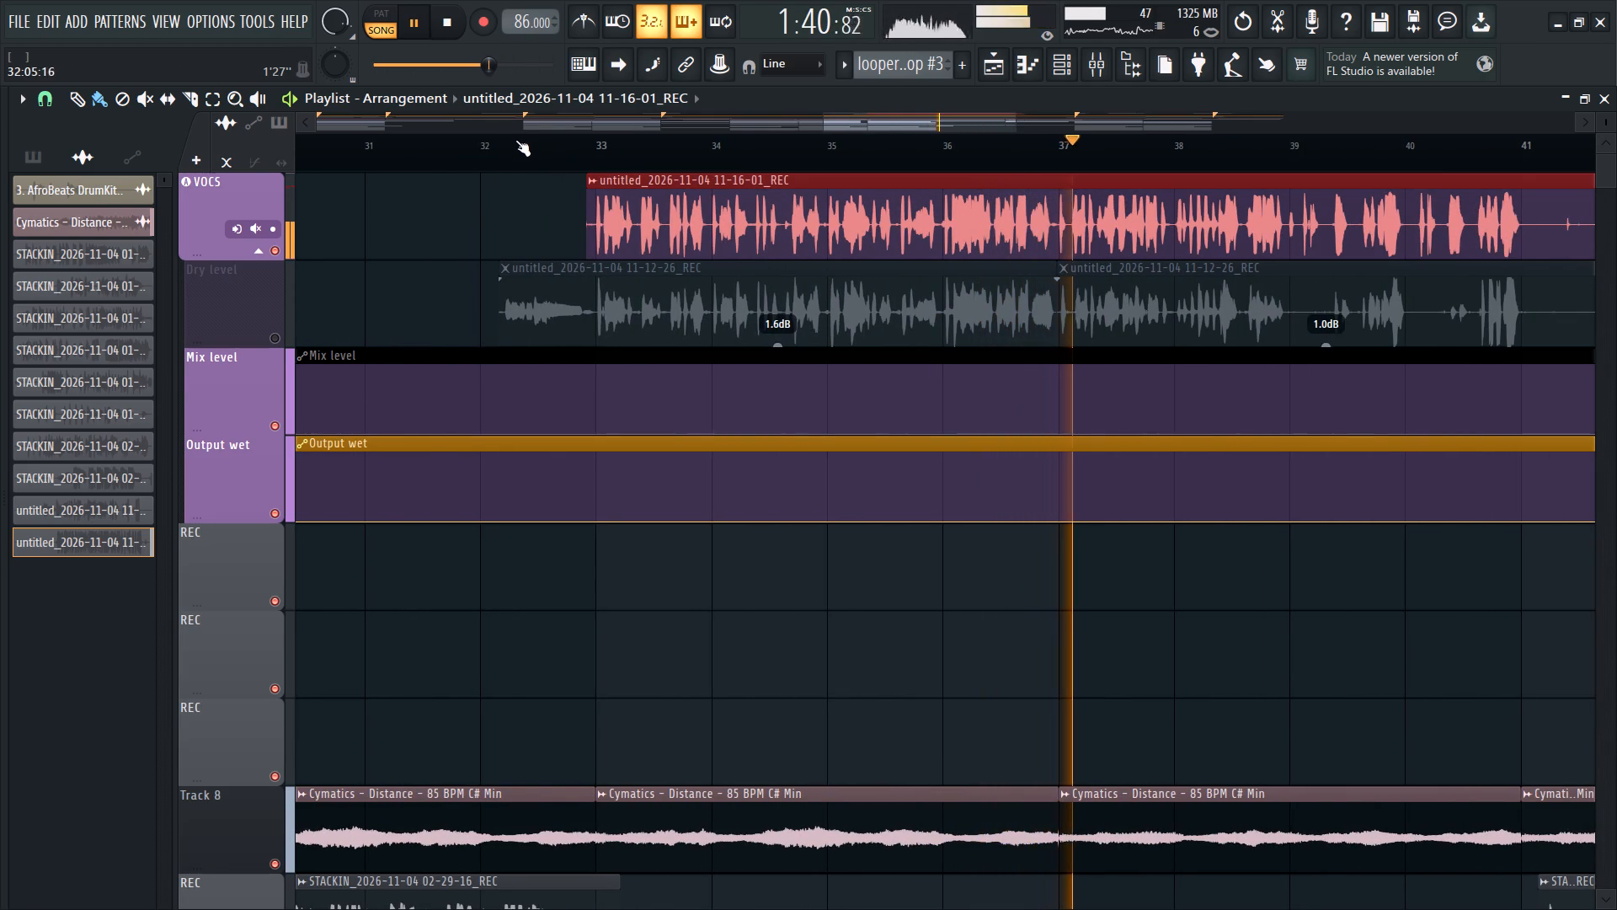
ctrl+scroll(609, 361, down, 3)
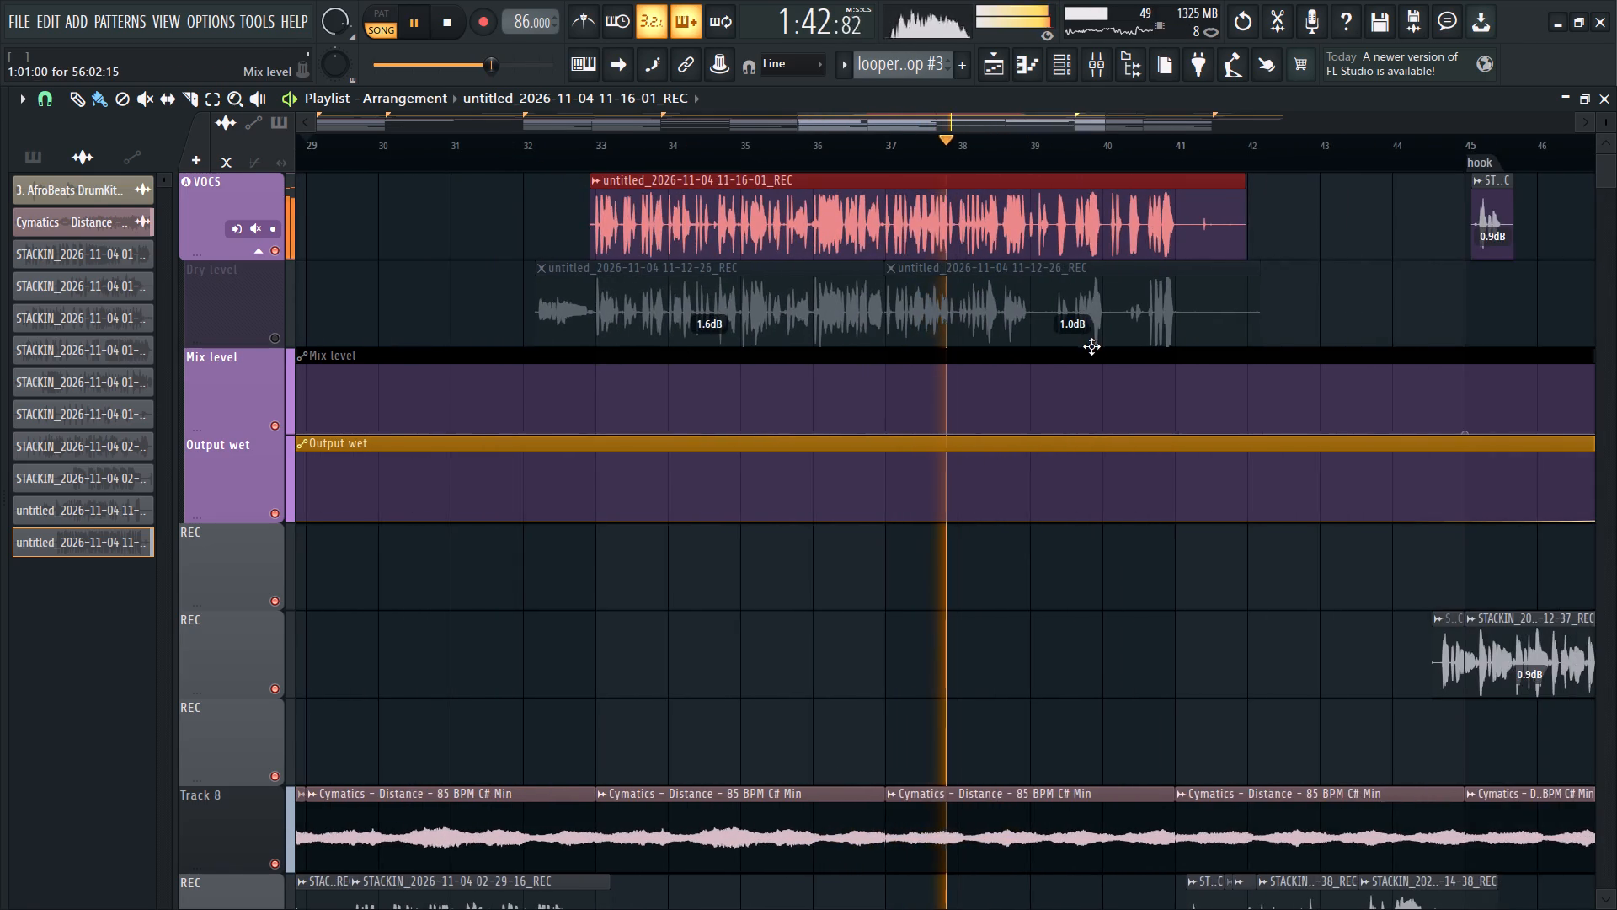
ctrl+scroll(1091, 345, up, 3)
ctrl+scroll(907, 308, up, 2)
ctrl+scroll(982, 244, up, 2)
ctrl+scroll(914, 268, up, 3)
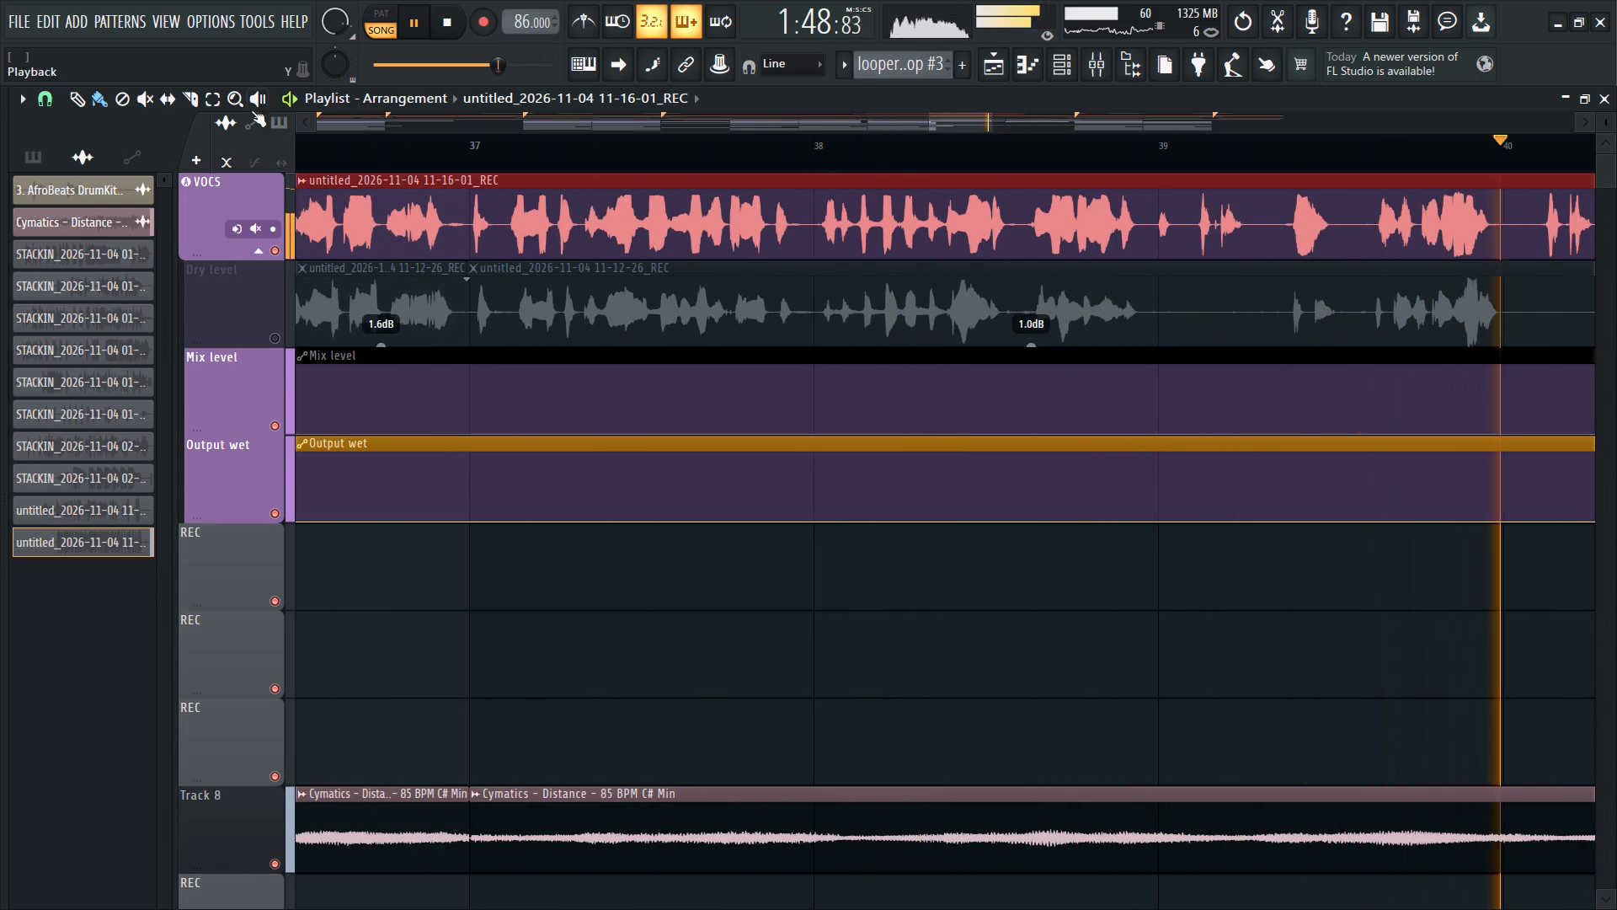
ctrl+scroll(502, 337, down, 5)
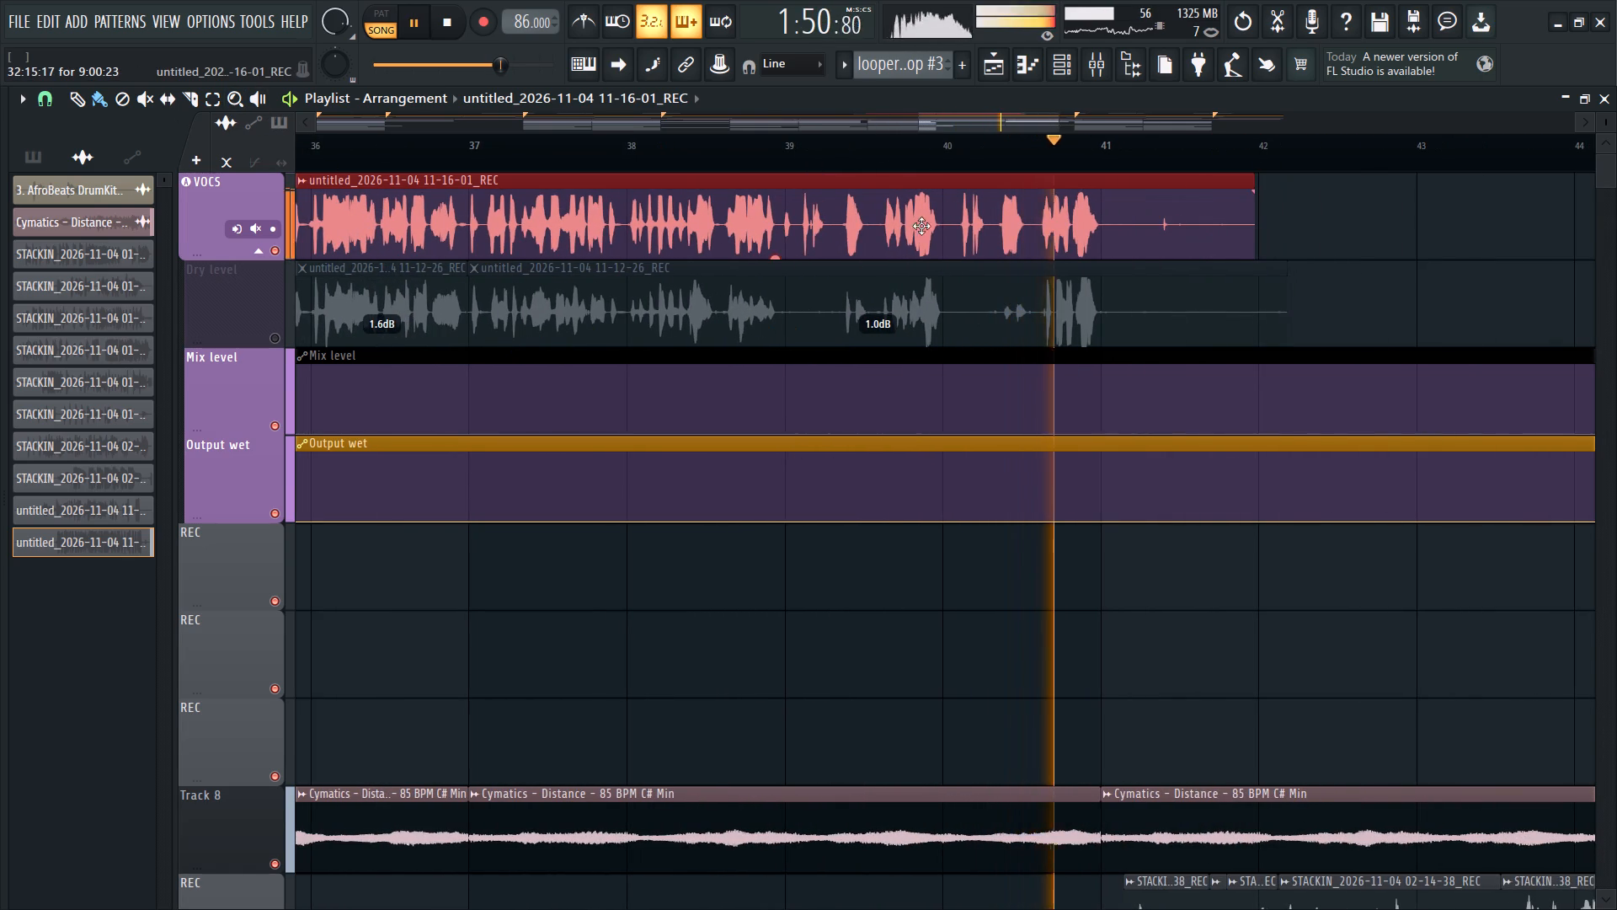
ctrl+scroll(915, 227, down, 3)
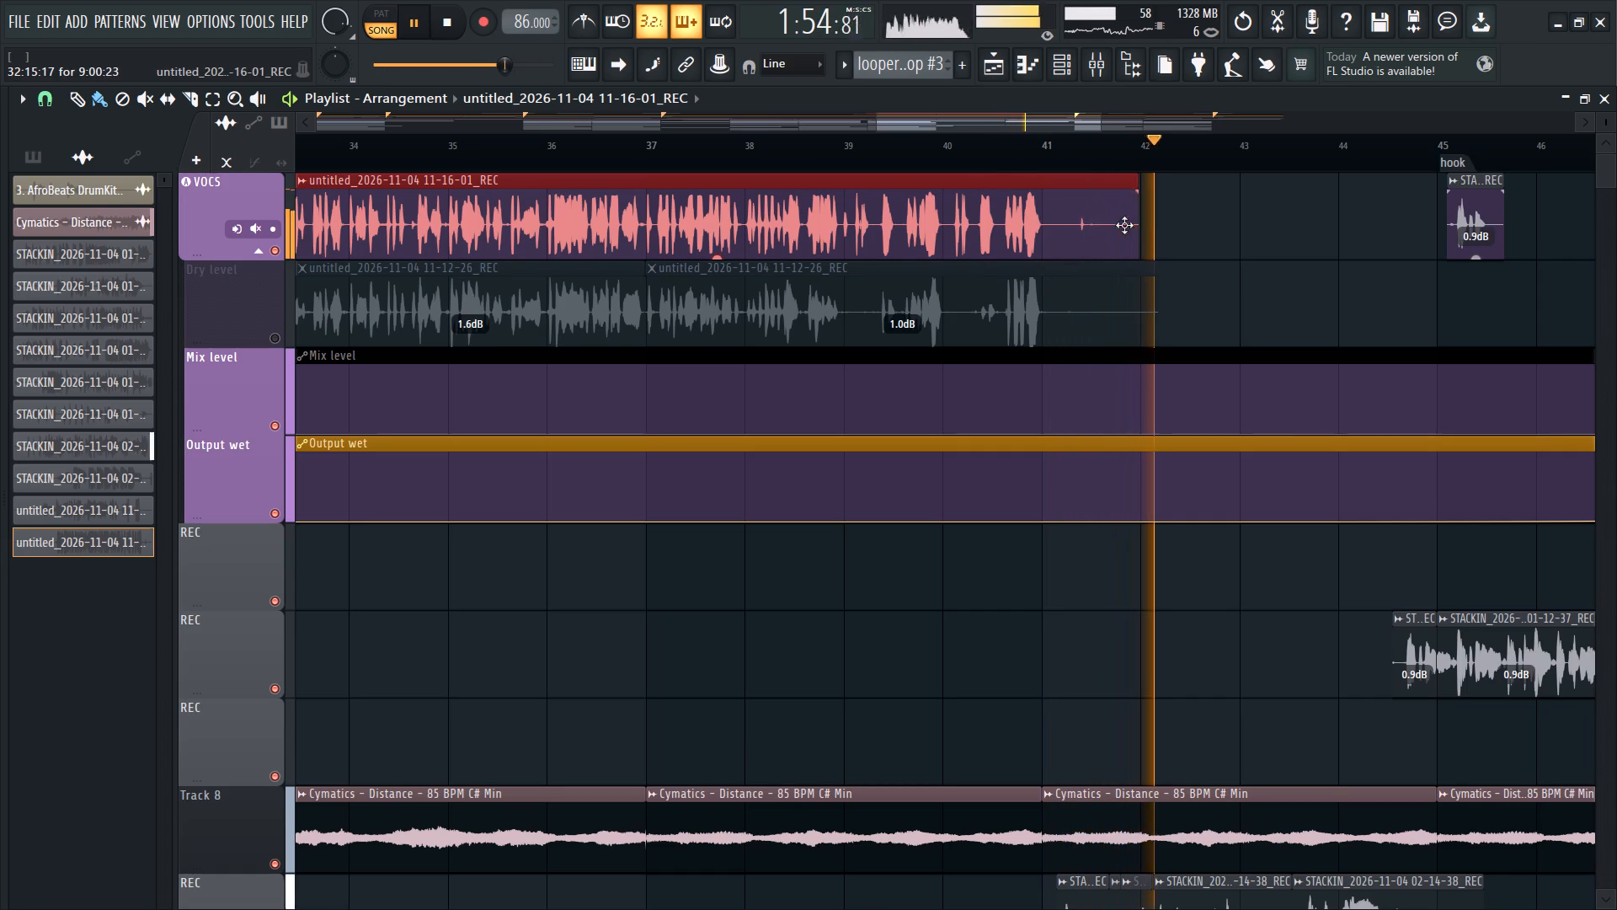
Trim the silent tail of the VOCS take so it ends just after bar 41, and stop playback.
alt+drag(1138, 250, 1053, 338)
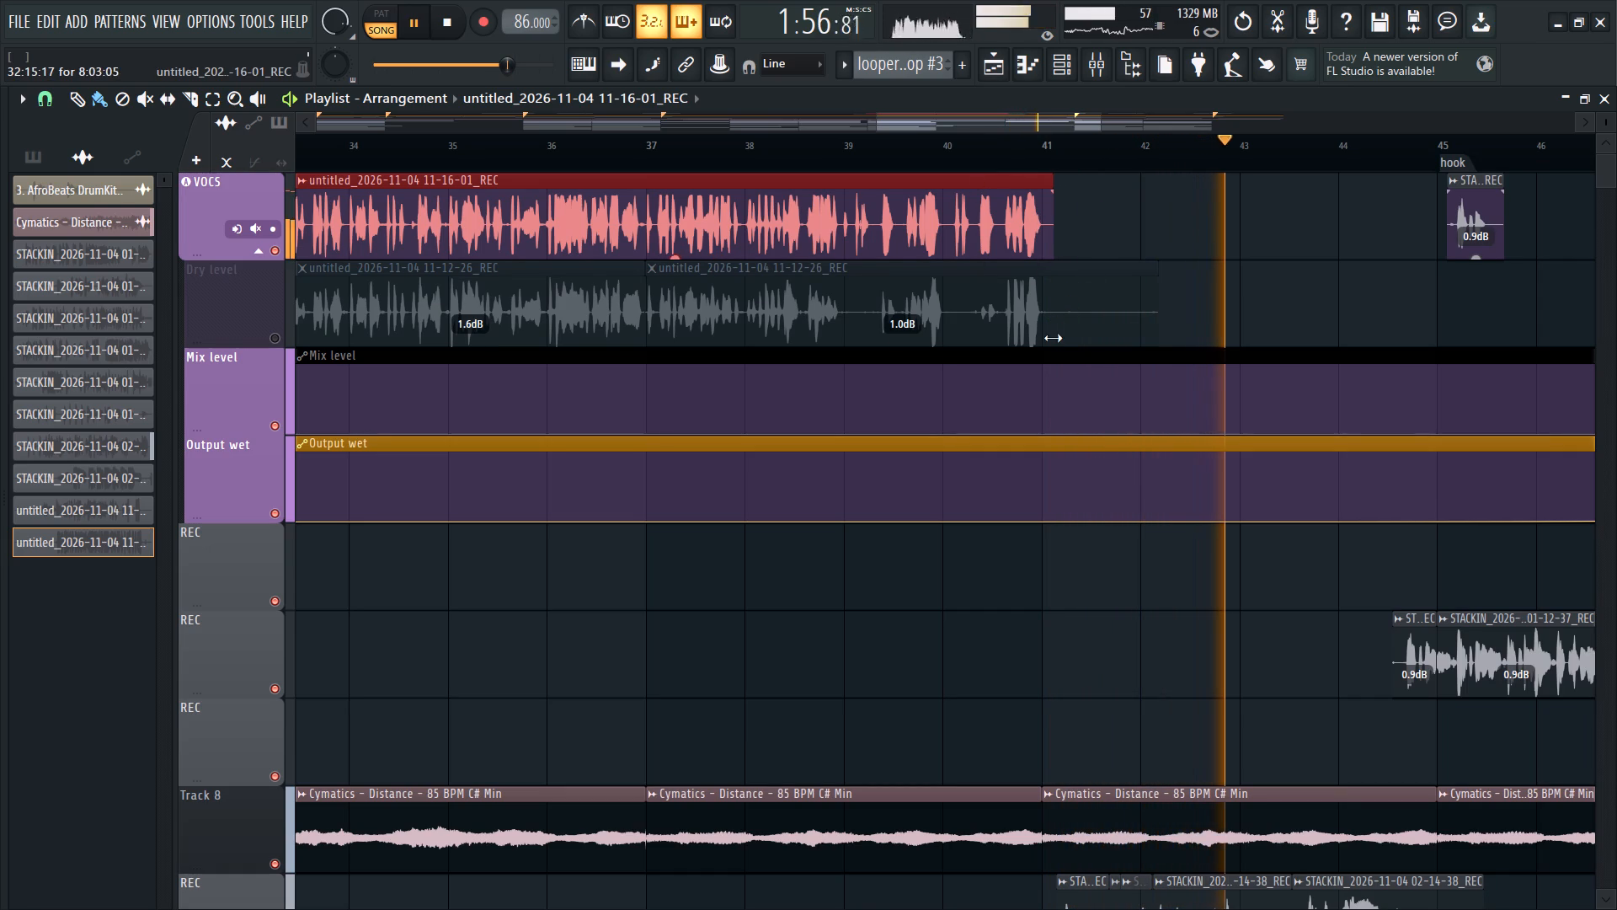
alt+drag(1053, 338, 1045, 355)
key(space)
Play from about bar 32, unmuting the Dry level track and muting the VOCS track.
ctrl+scroll(534, 315, down, 4)
key(space)
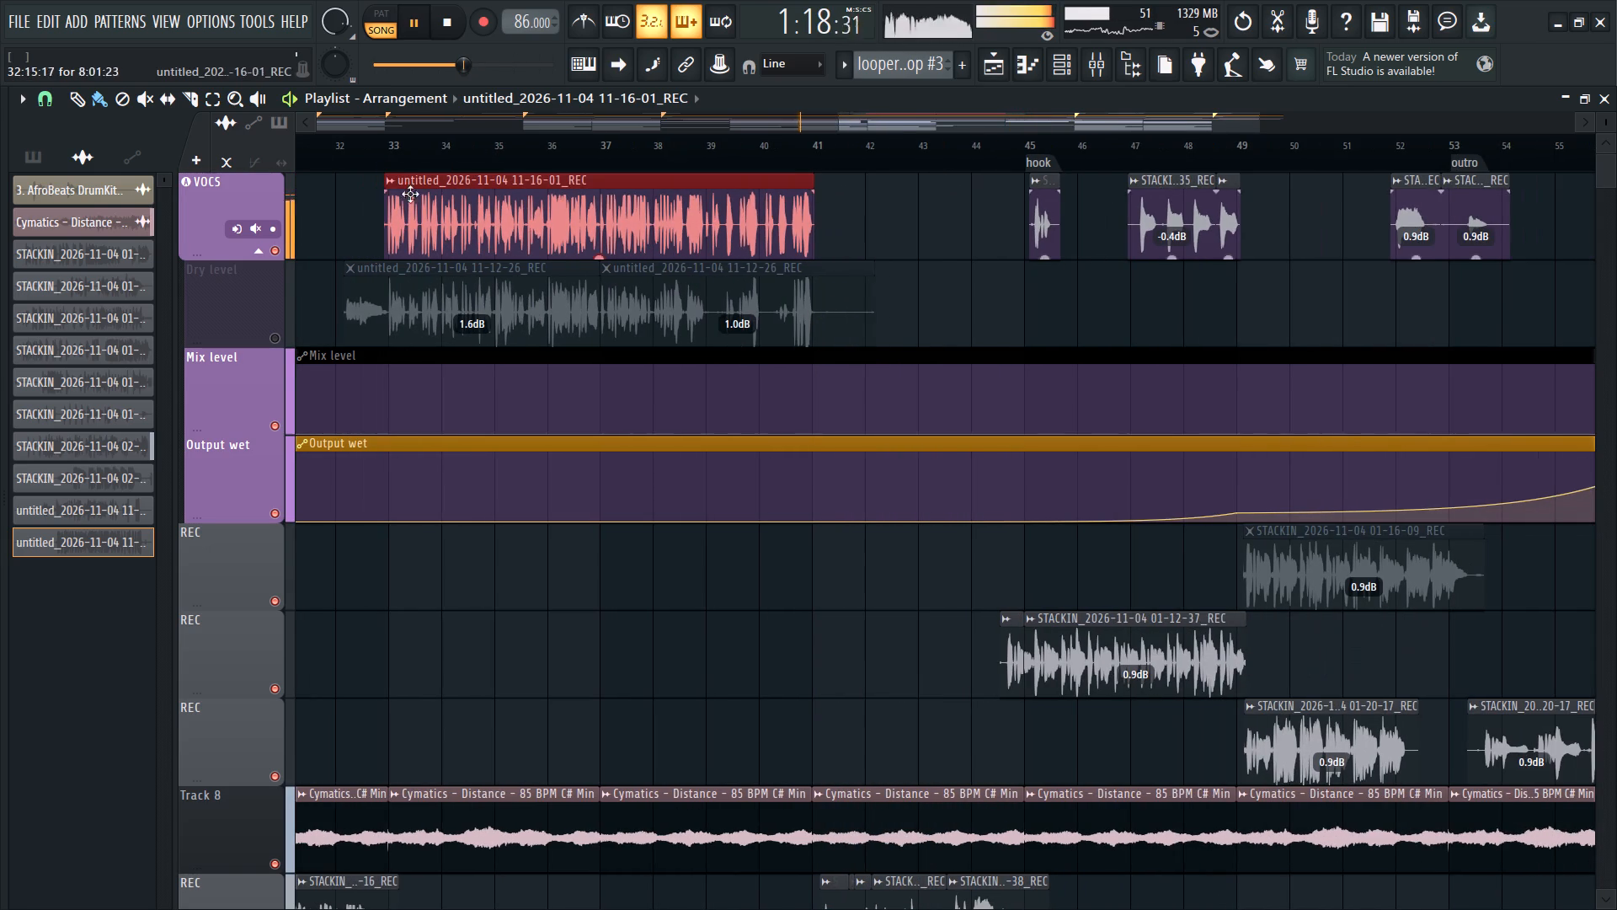
click(355, 146)
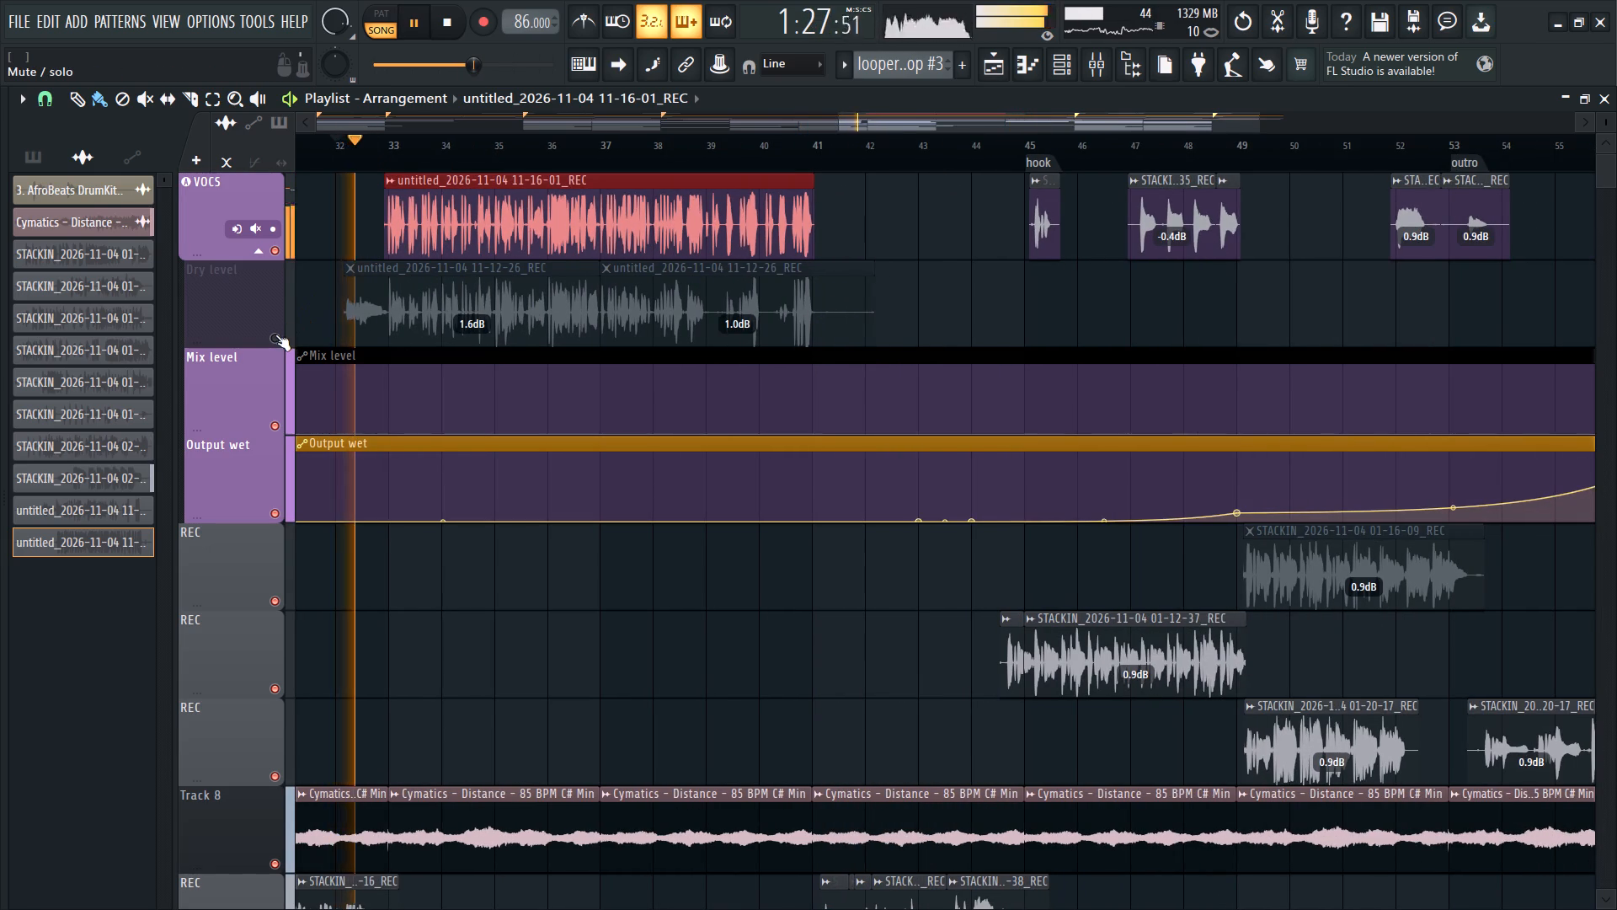
click(276, 335)
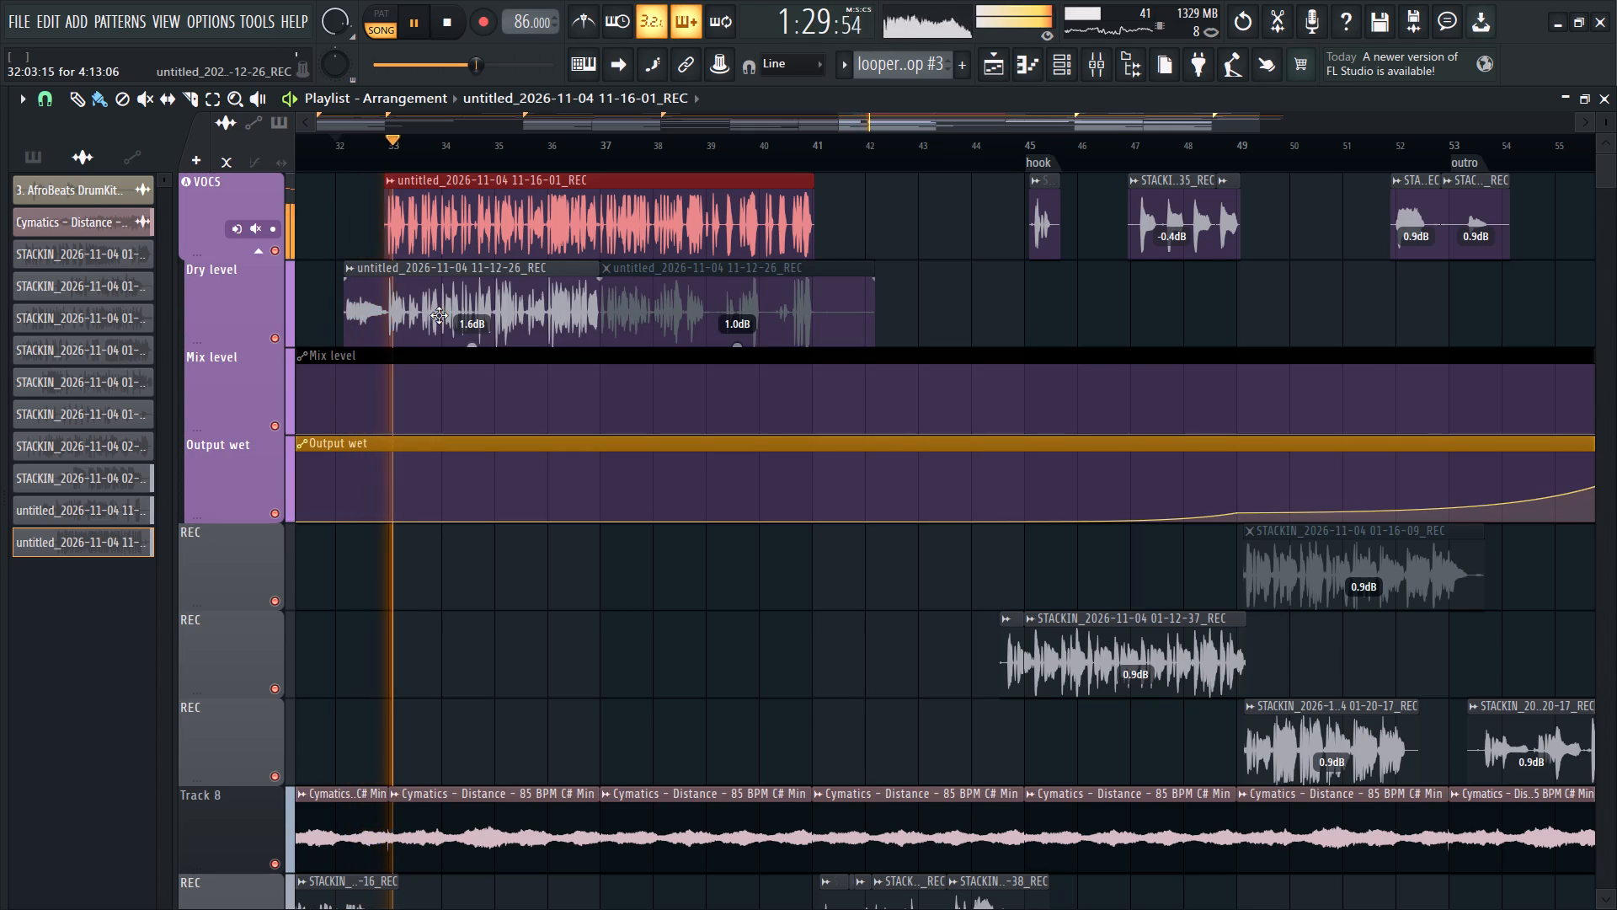
click(281, 250)
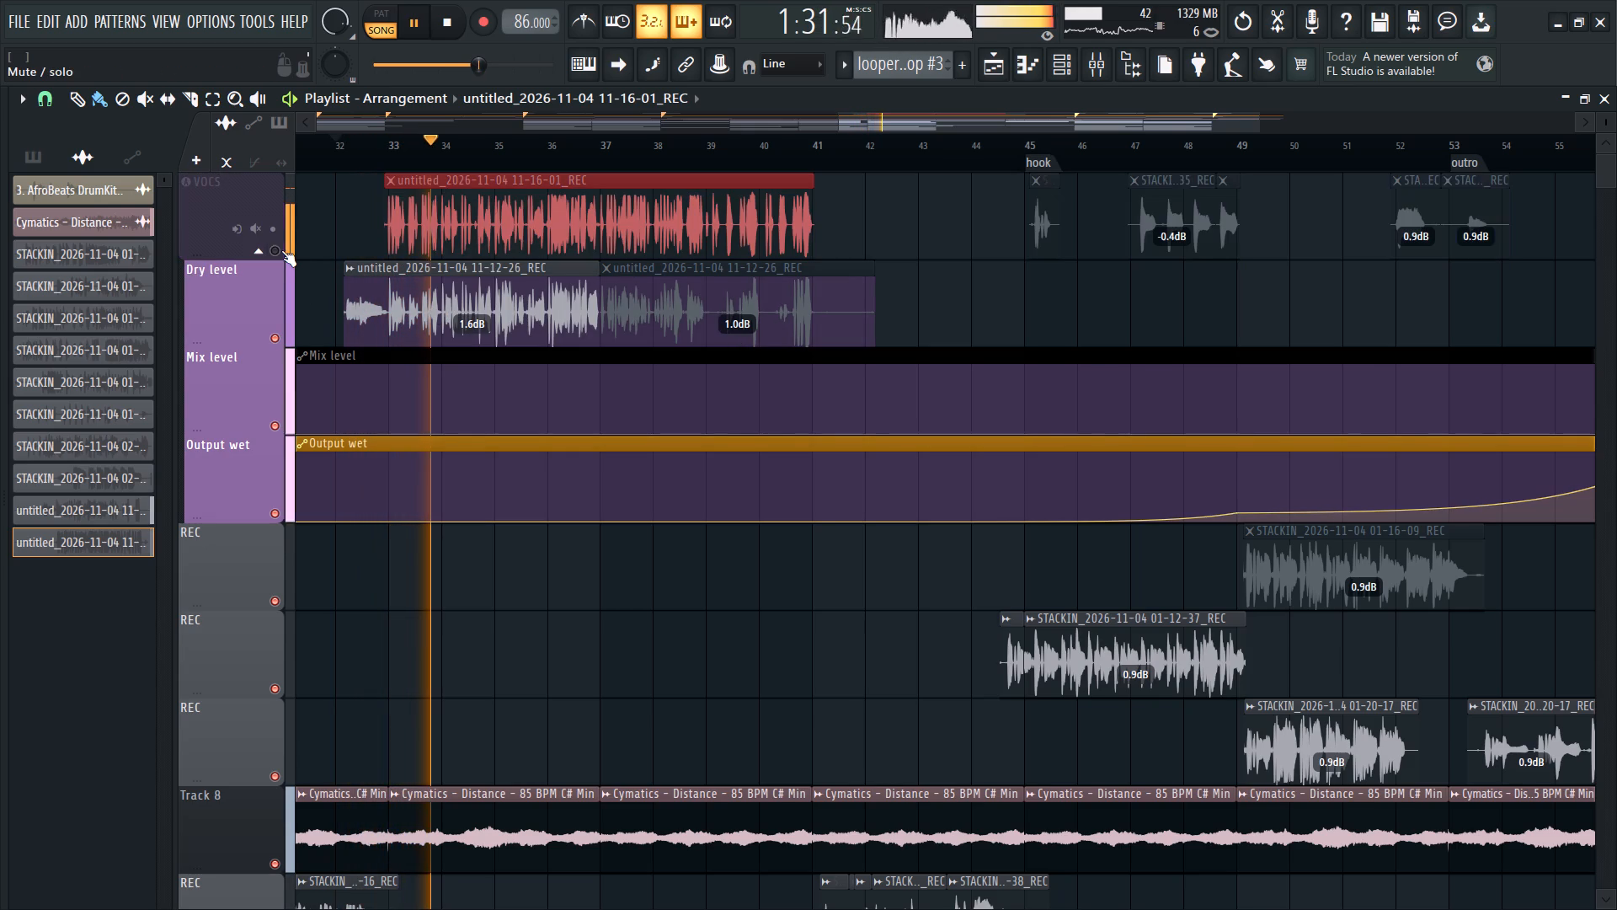
Set the gain of the first vocal clip on the Dry level track to 2.0 dB.
scroll(412, 335, down, 1)
ctrl+scroll(409, 335, up, 3)
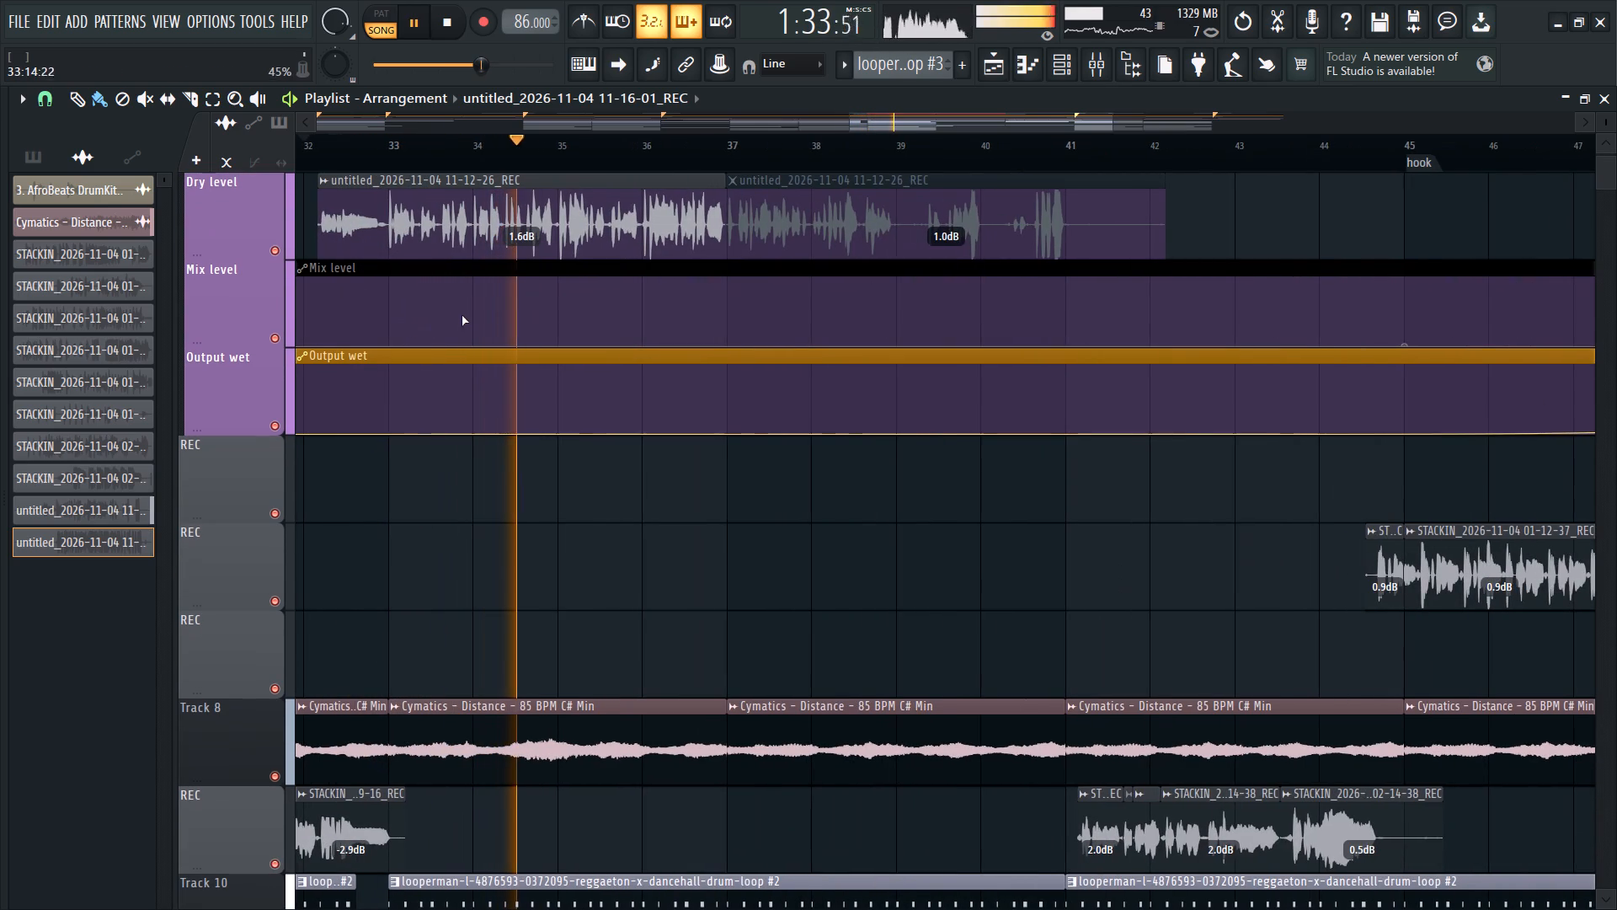
ctrl+scroll(504, 308, up, 3)
click(581, 258)
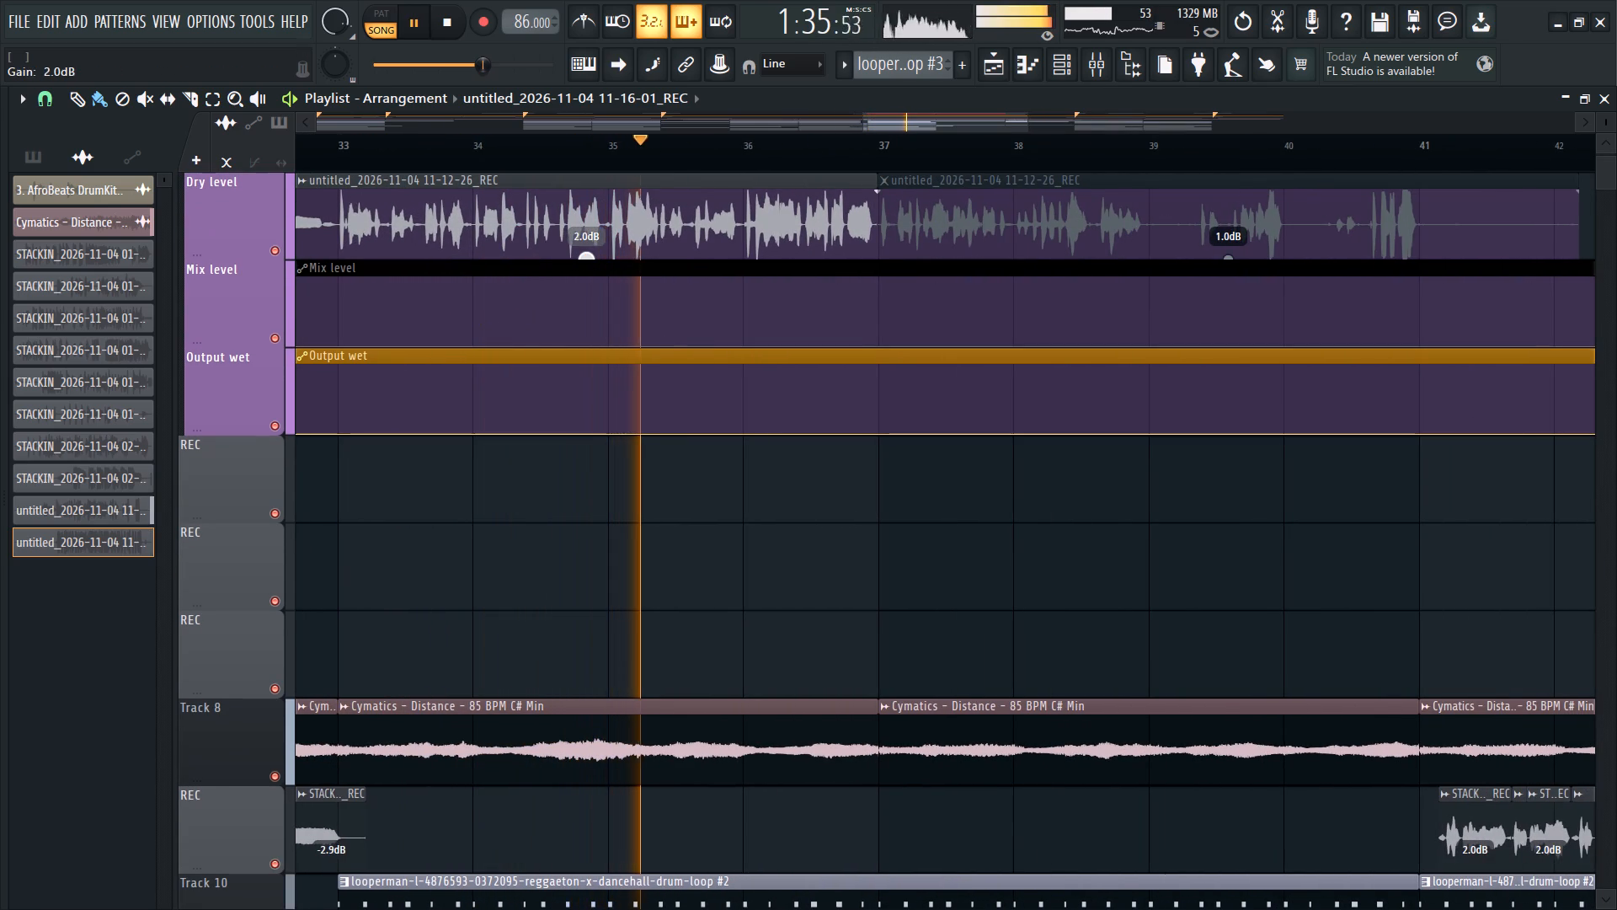
Unmute the VOCS track.
scroll(633, 276, up, 3)
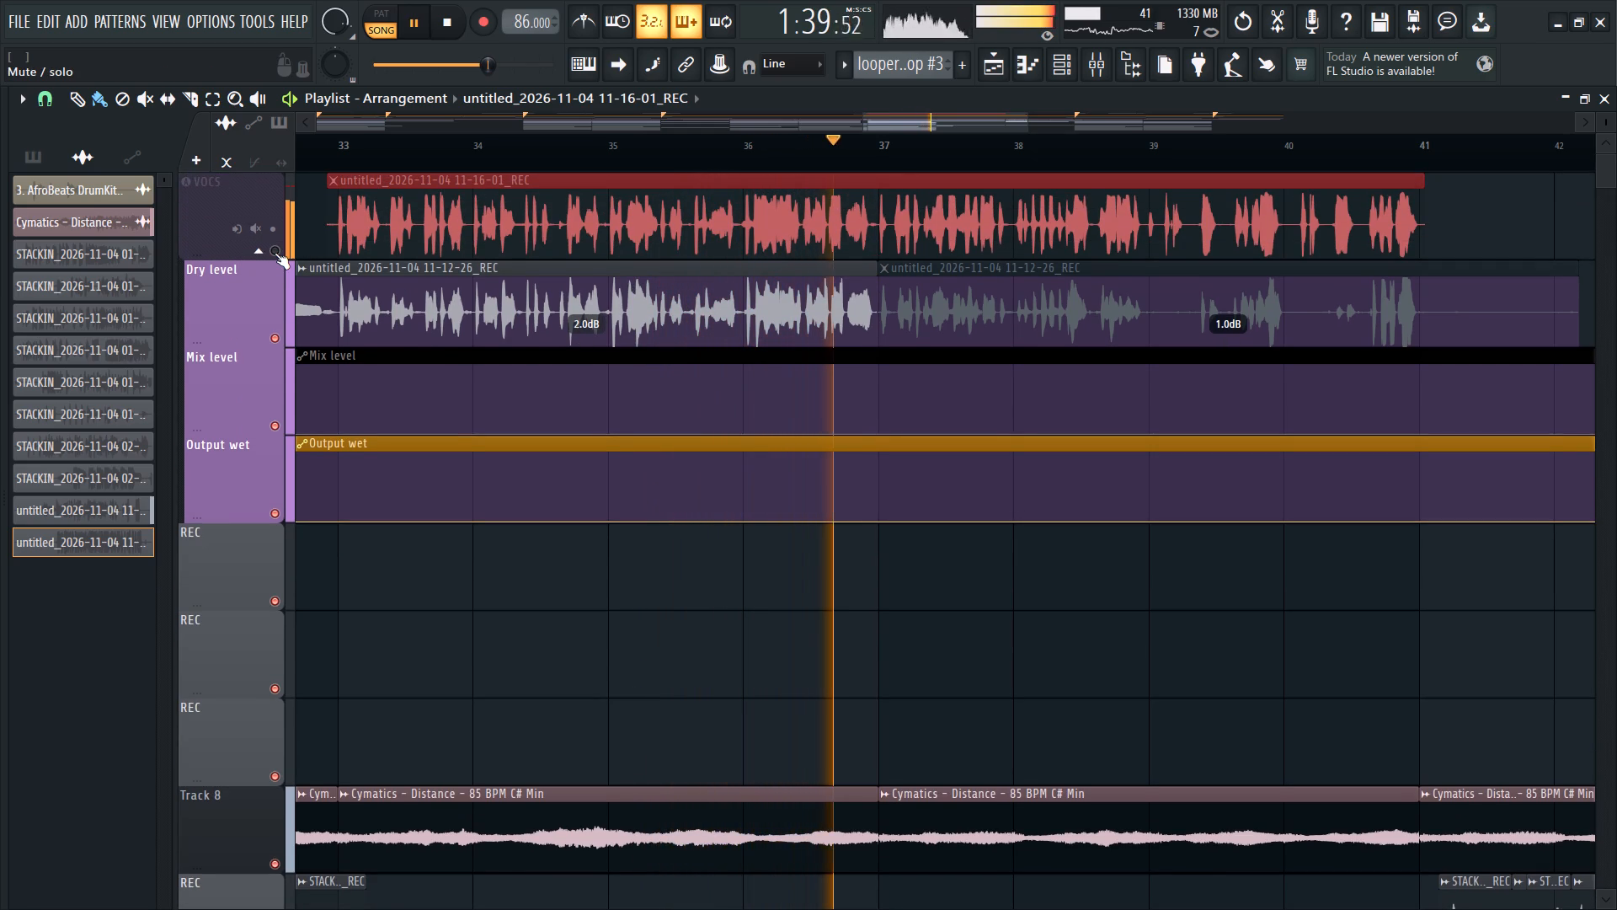
click(275, 252)
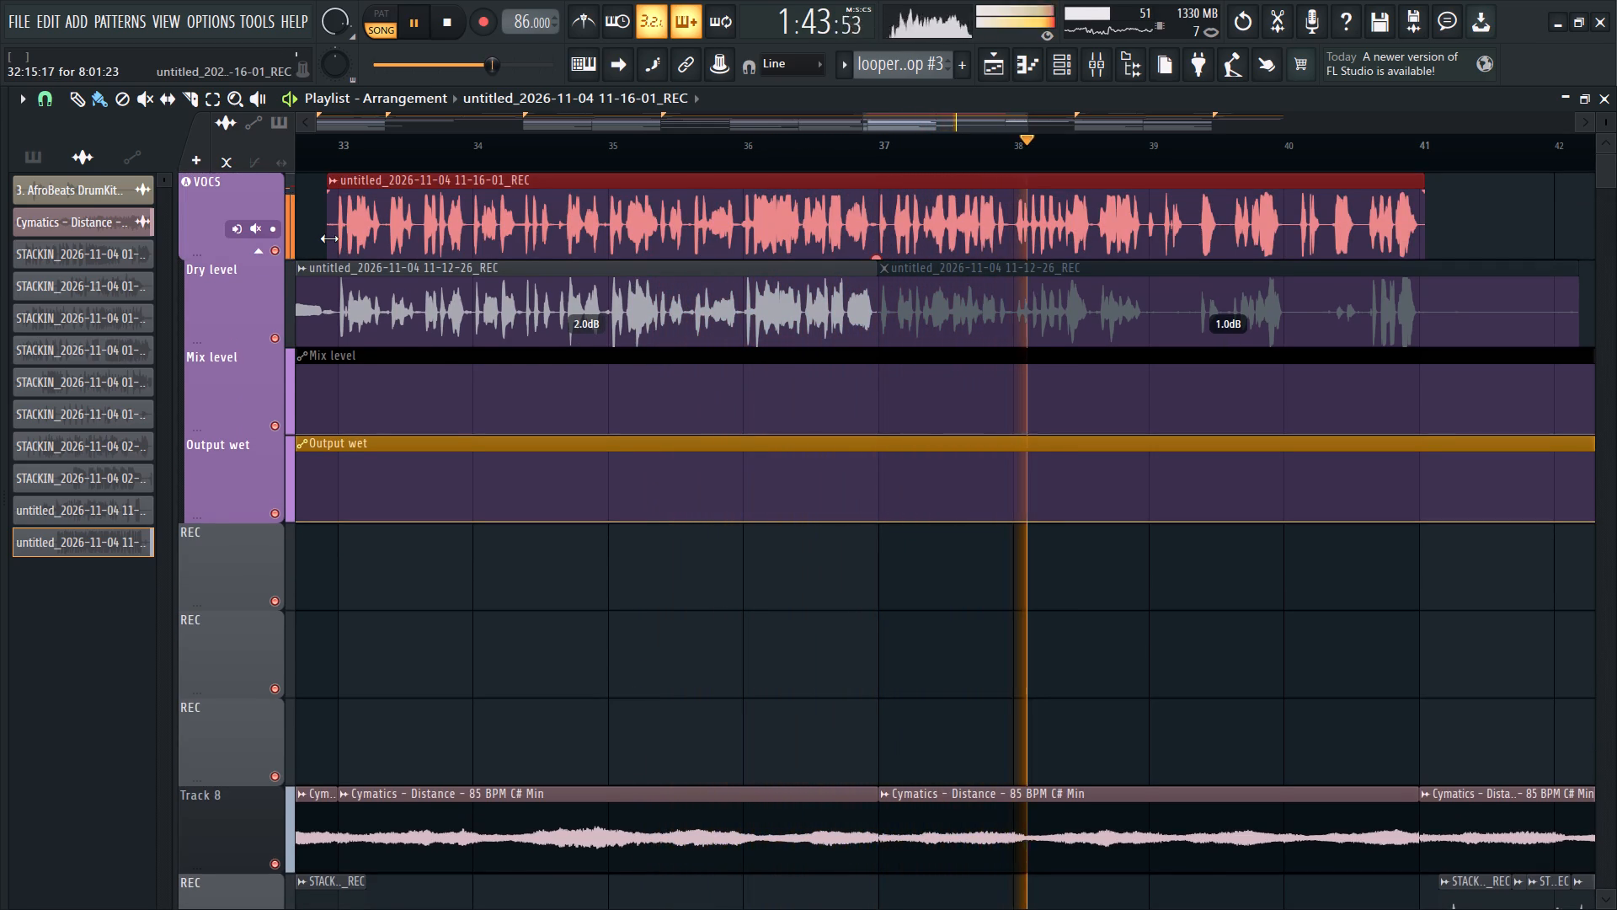
Trim the start of the VOCS take to just before bar 37, where the first Dry level clip ends.
alt+drag(329, 238, 874, 296)
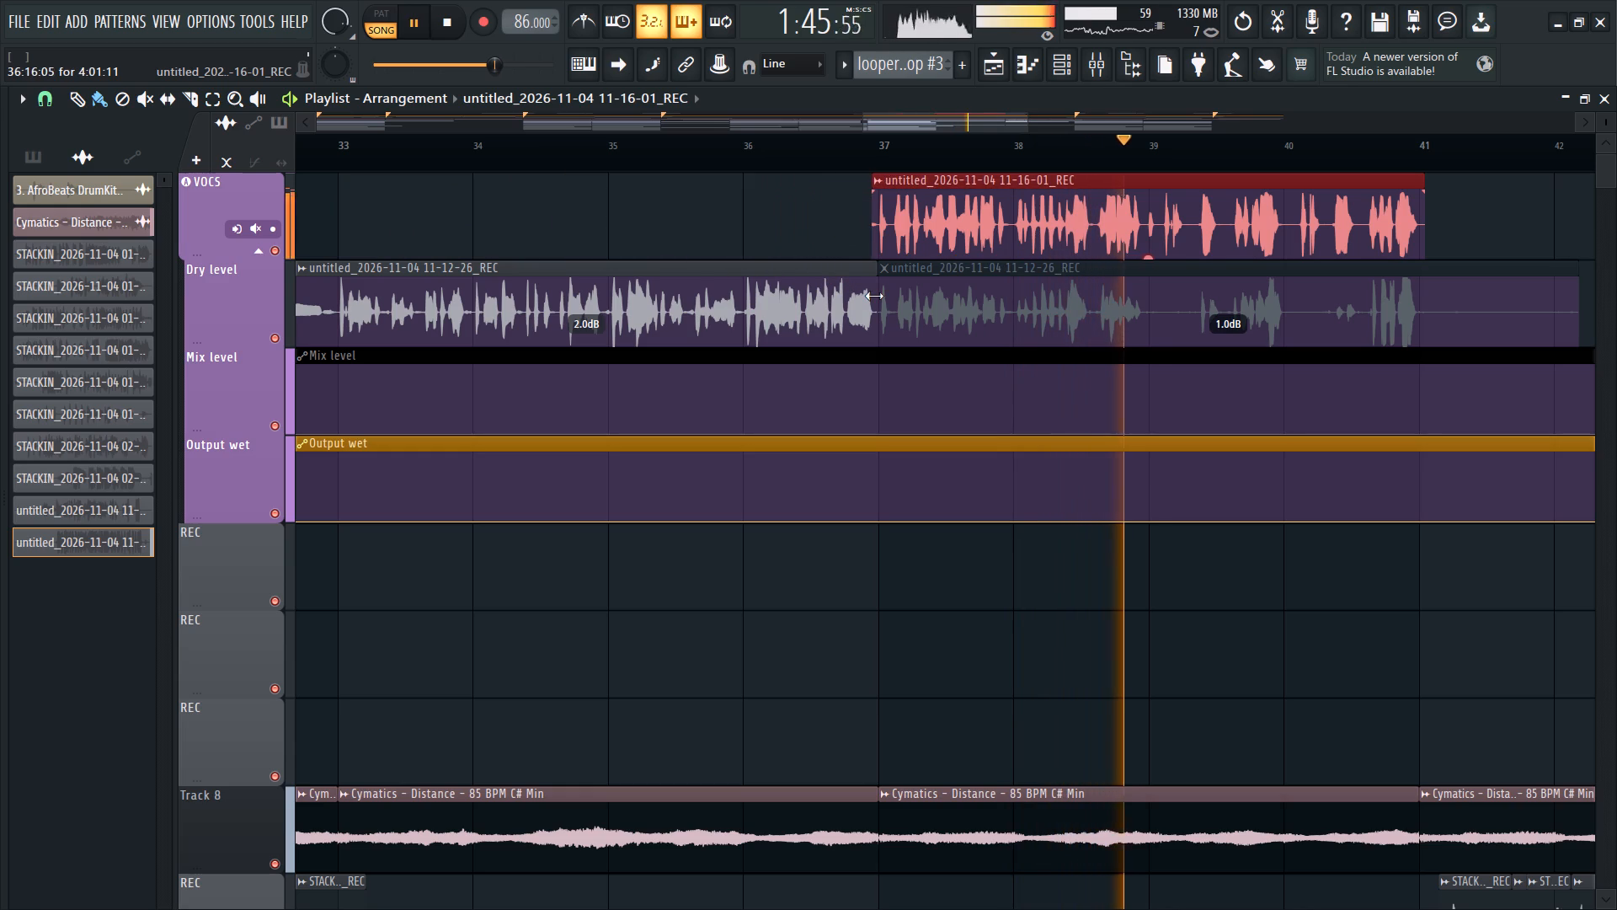
alt+drag(874, 296, 878, 297)
ctrl+scroll(891, 269, up, 3)
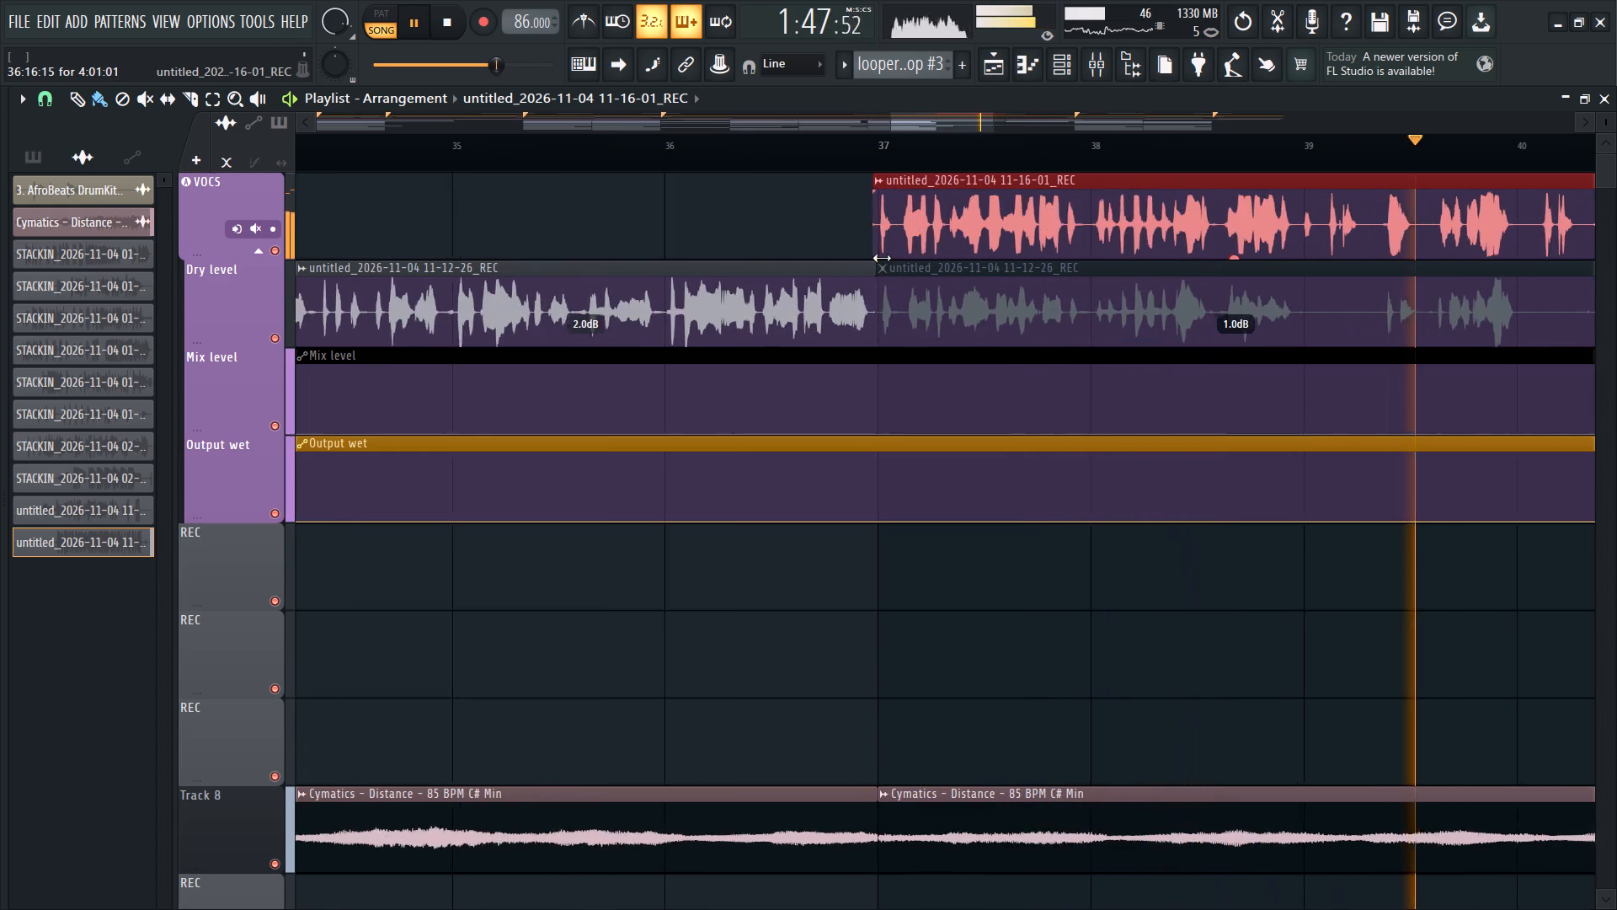
ctrl+scroll(883, 259, up, 8)
ctrl+scroll(724, 235, down, 13)
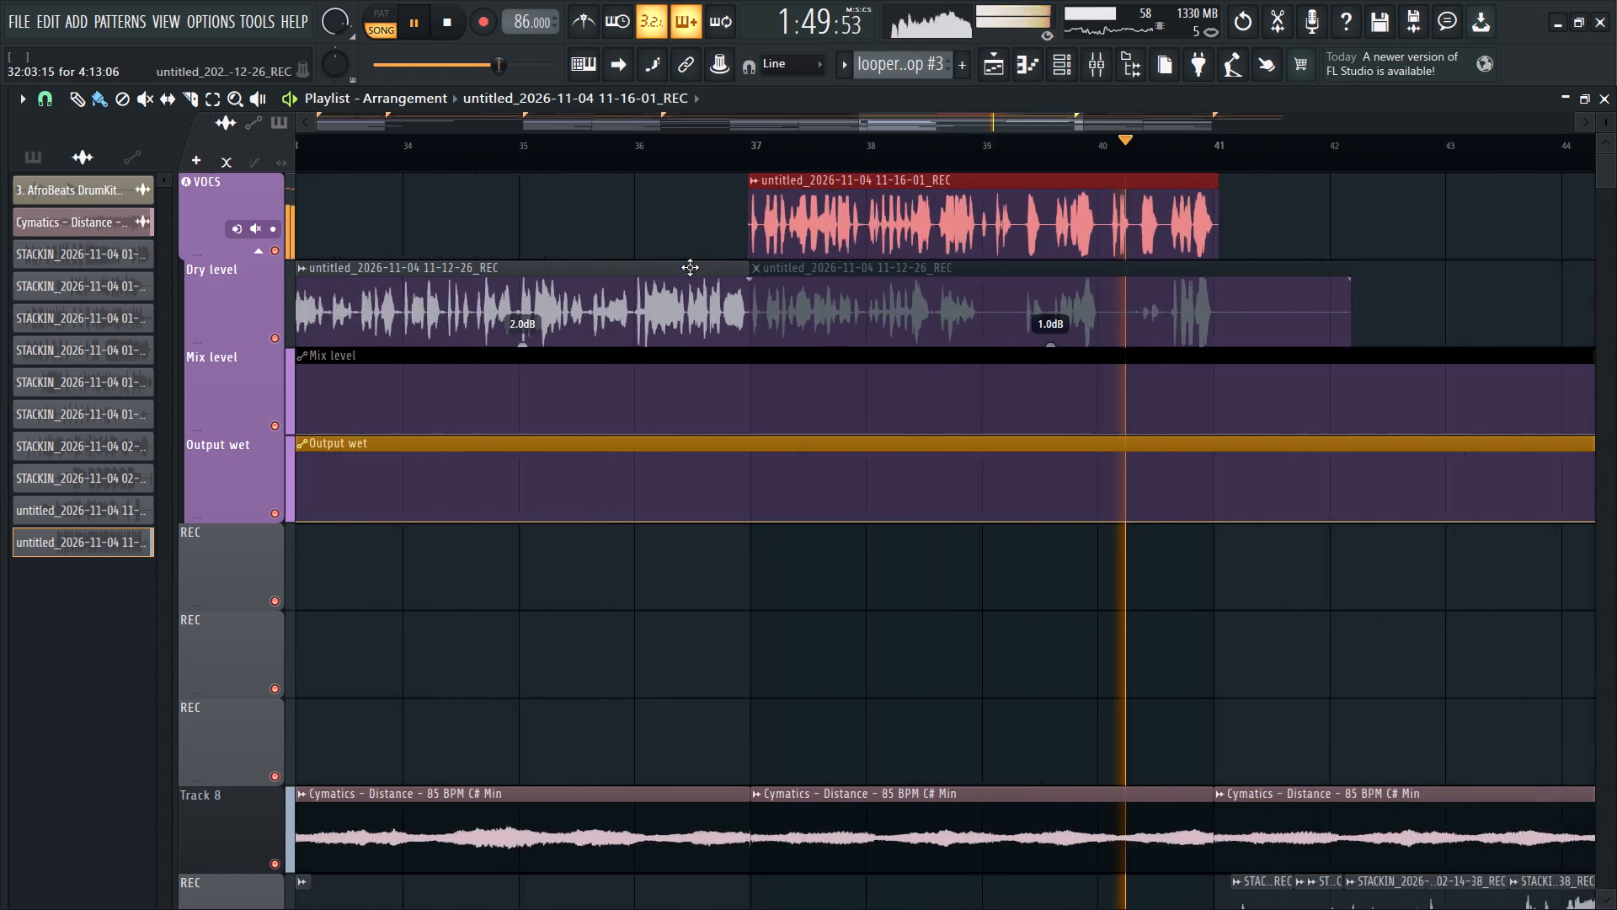
Trim the end of the VOCS take back to about bar 39, replaying the cut area while adjusting it.
ctrl+scroll(1172, 228, up, 5)
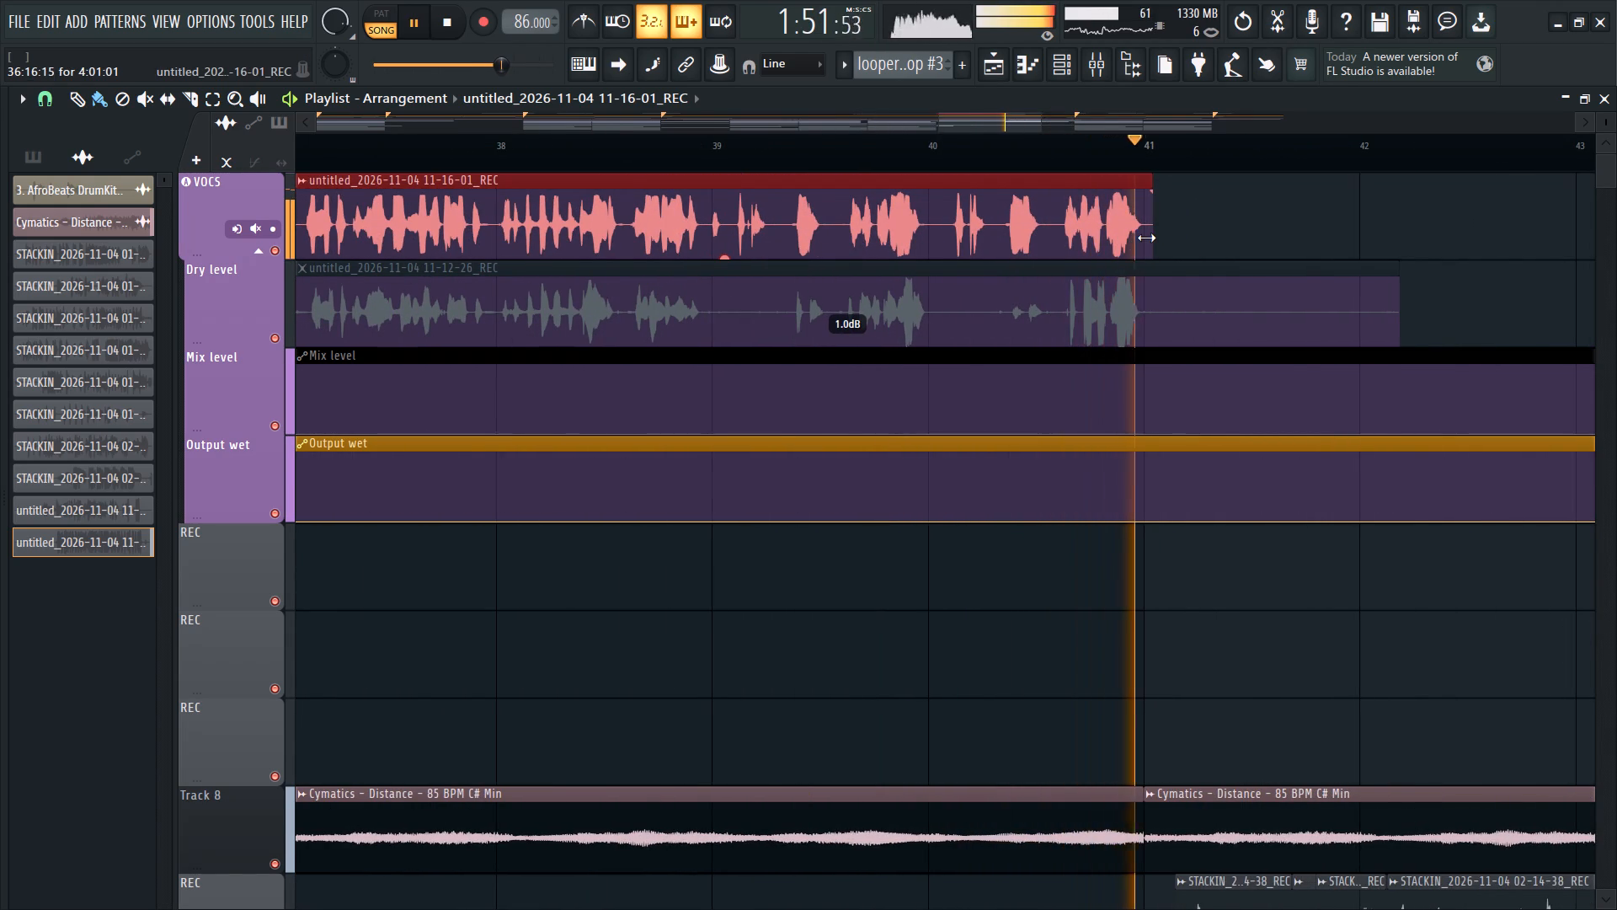
alt+drag(1146, 238, 799, 301)
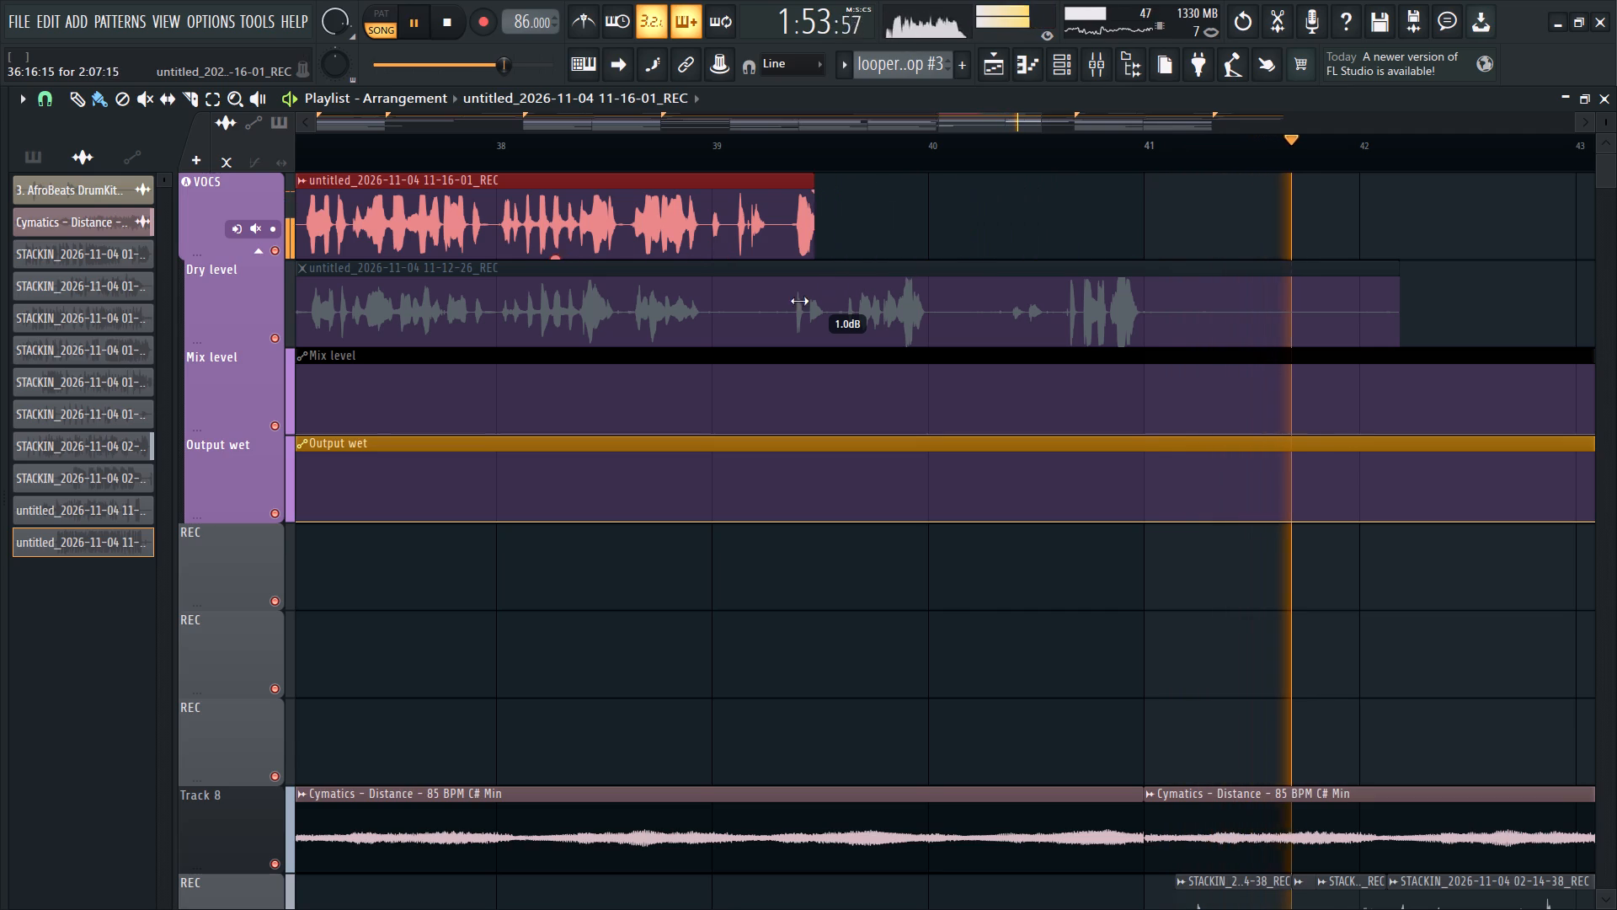
alt+drag(799, 301, 770, 314)
click(609, 141)
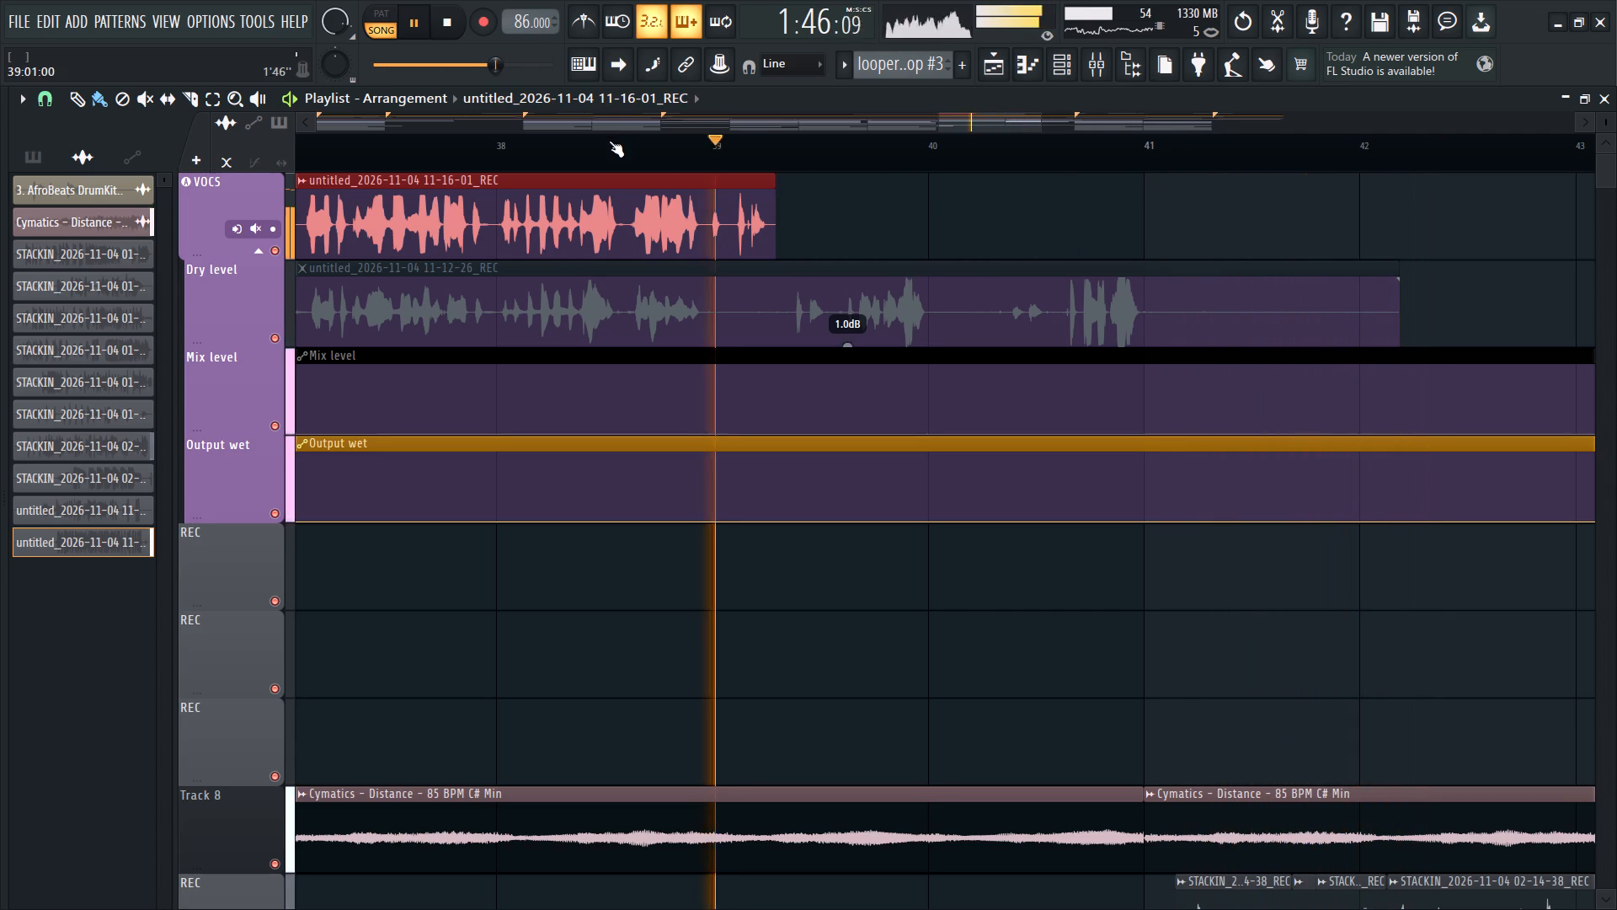
alt+drag(774, 238, 720, 276)
Lower the gain of the trimmed VOCS clip, settling on -0.8 dB while playing from about bar 32.
ctrl+scroll(715, 282, down, 9)
click(368, 149)
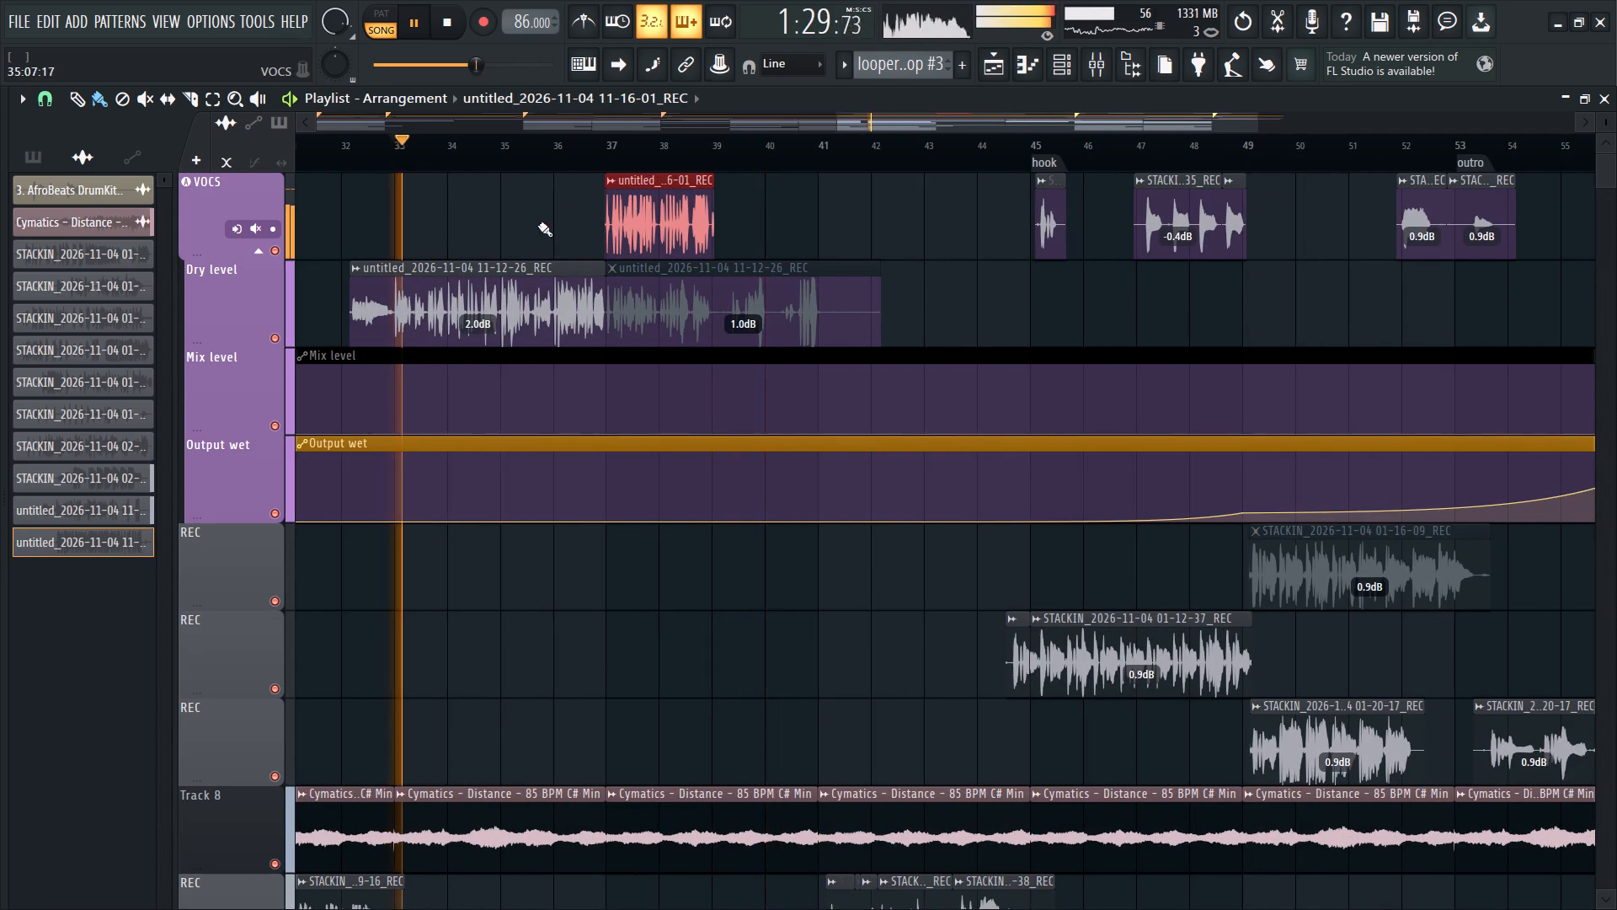
ctrl+scroll(568, 215, up, 4)
drag(750, 259, 750, 273)
ctrl+scroll(589, 253, down, 3)
ctrl+scroll(658, 249, up, 6)
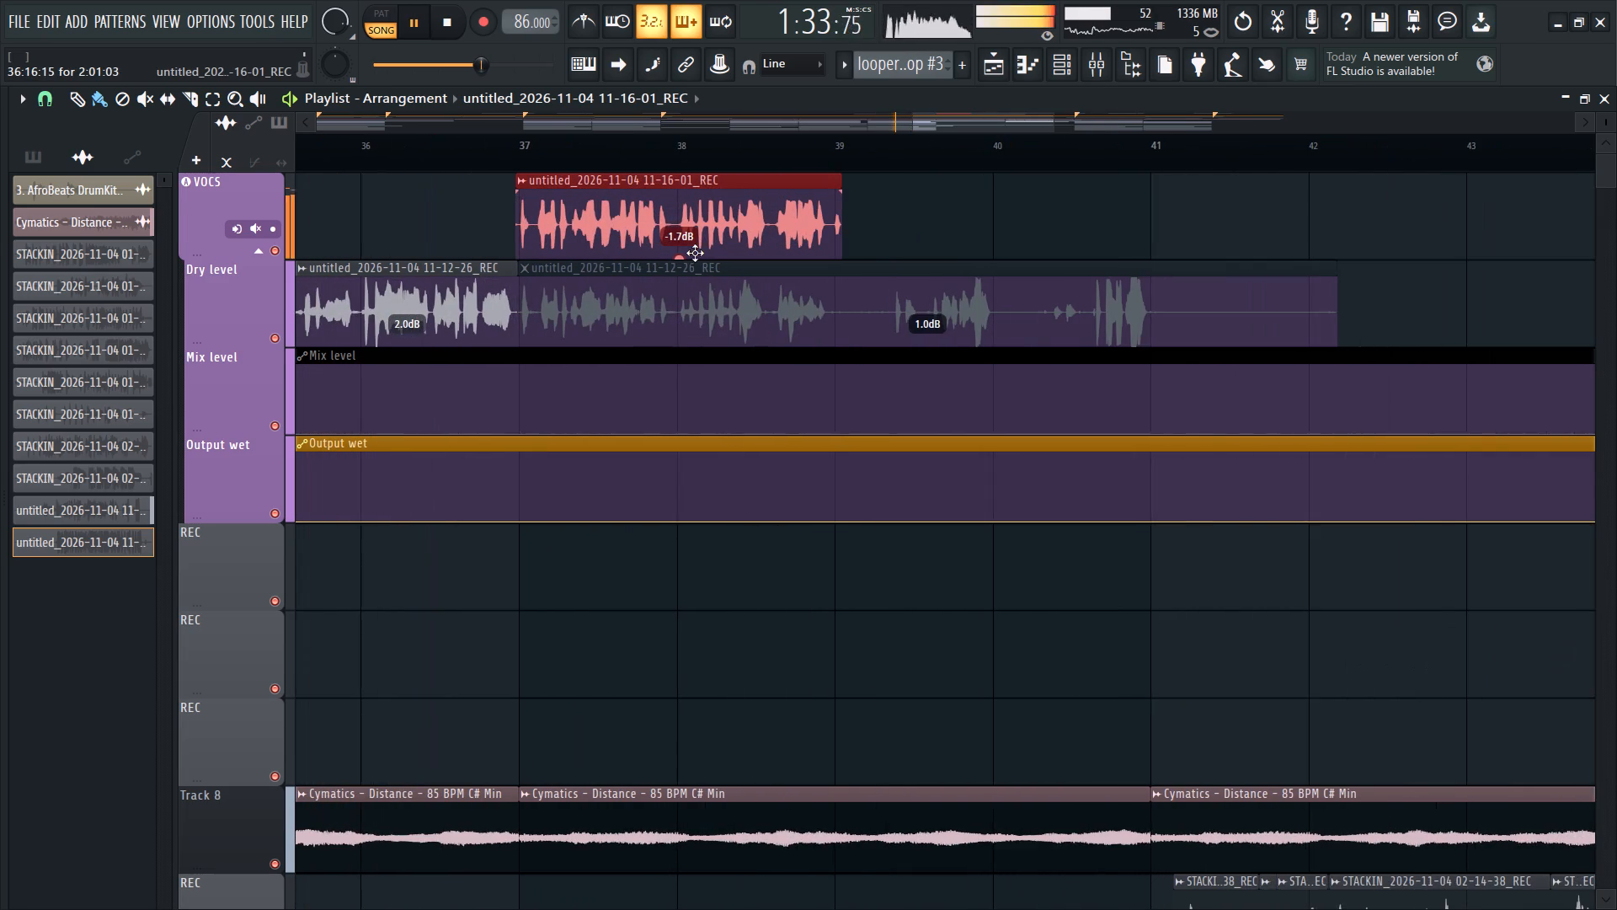
drag(679, 258, 679, 250)
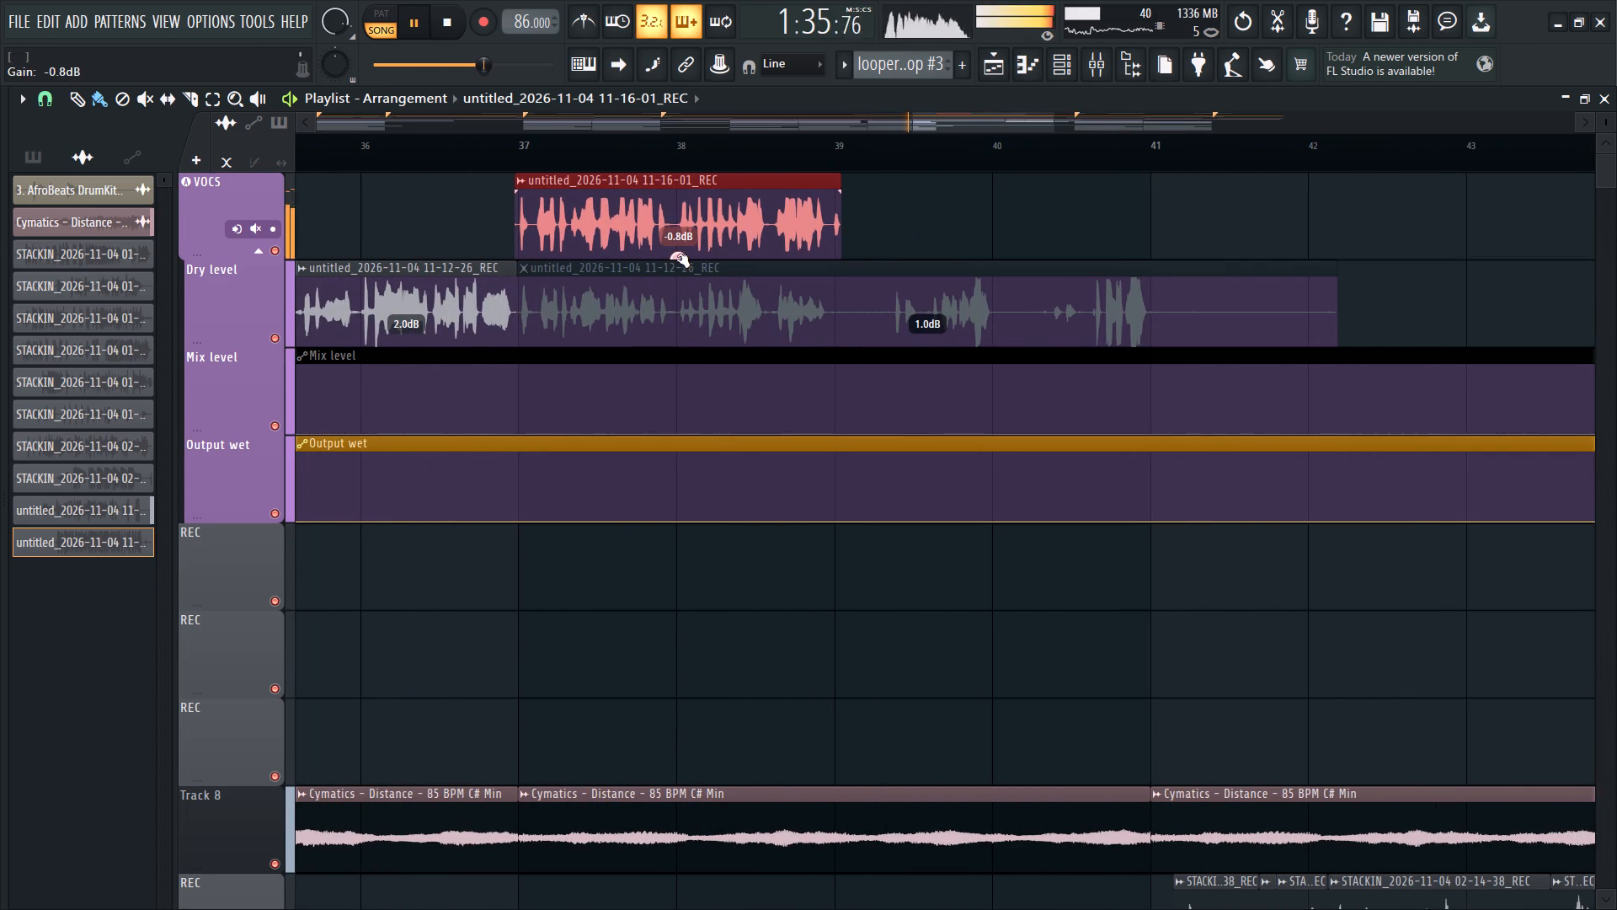
ctrl+scroll(514, 269, up, 6)
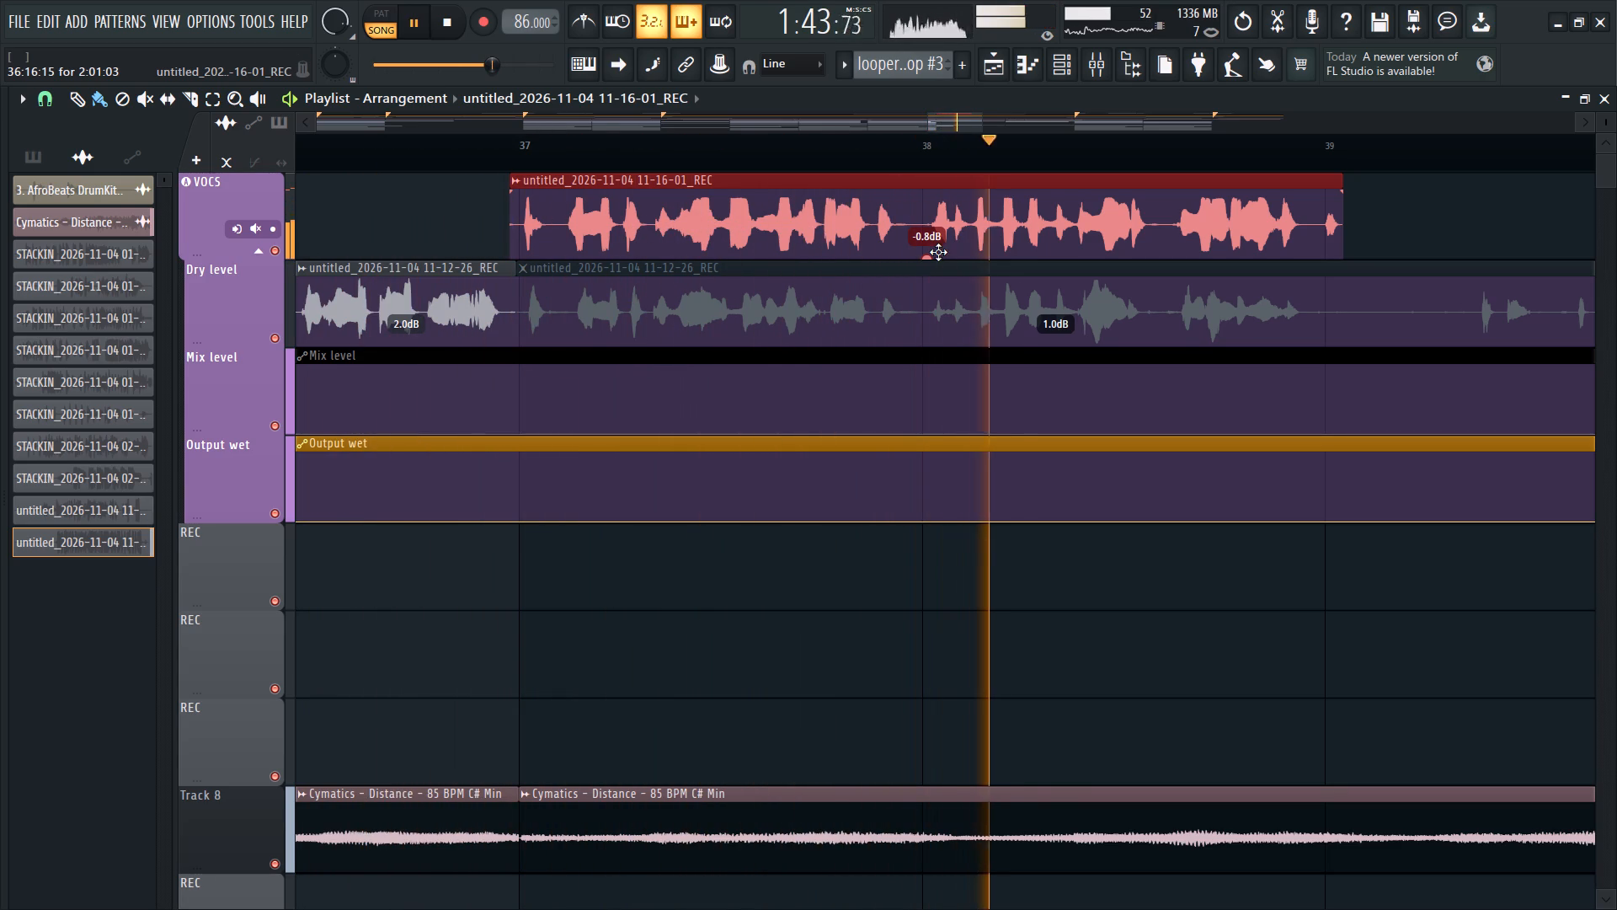
ctrl+scroll(775, 260, down, 4)
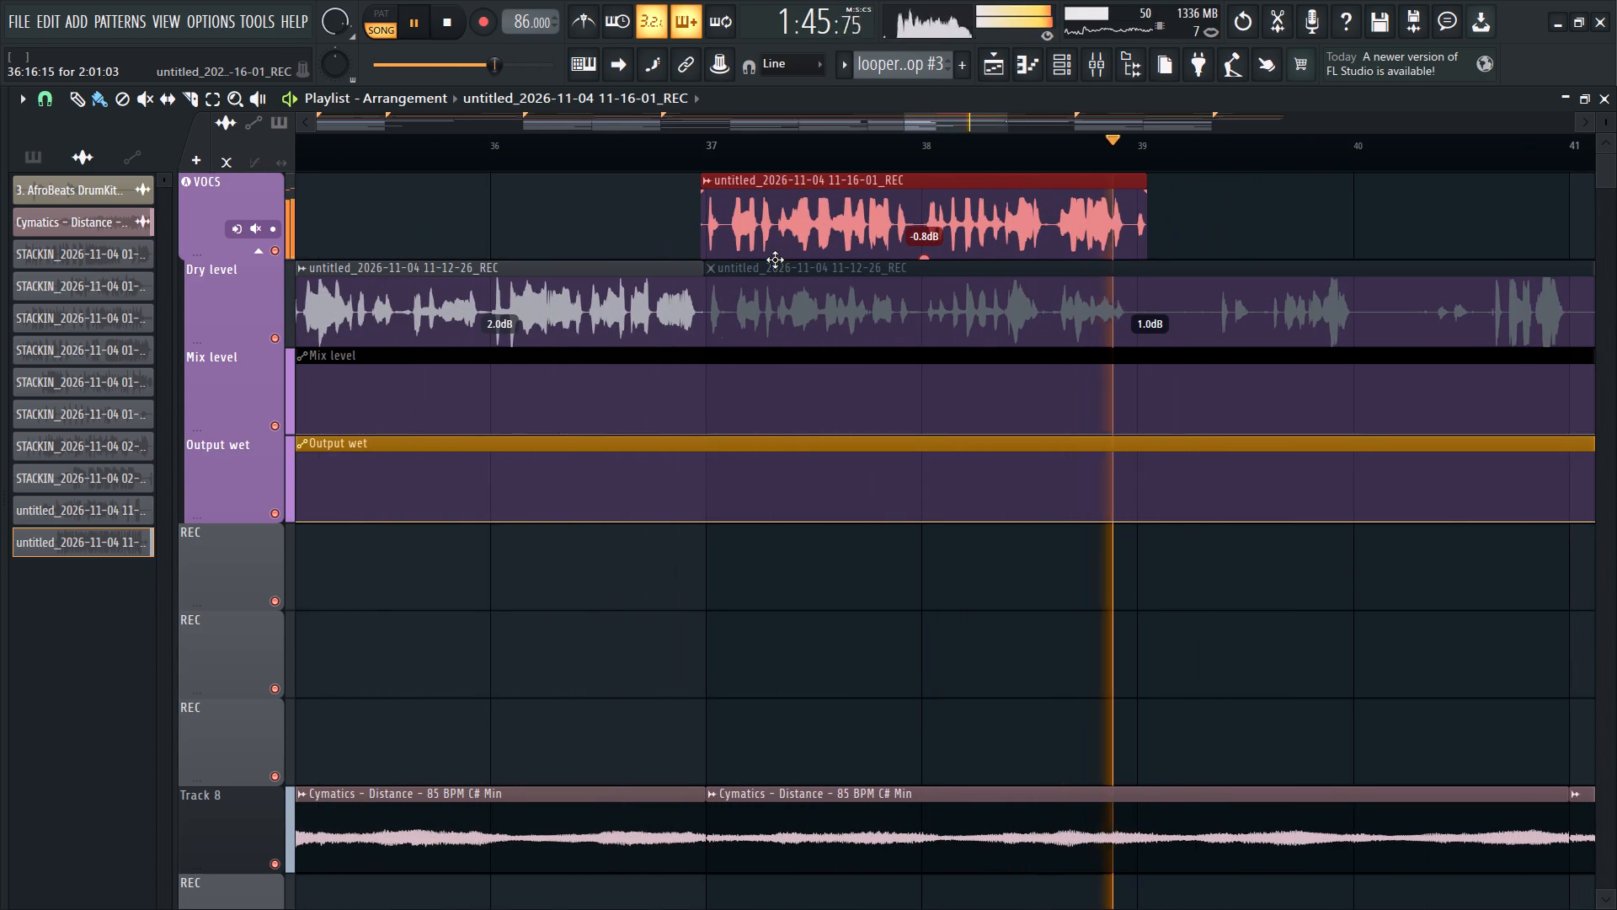
Check the mixer and play back the arrangement around bars 37 to 42 to judge the trimmed VOCS clip.
ctrl+scroll(733, 254, down, 4)
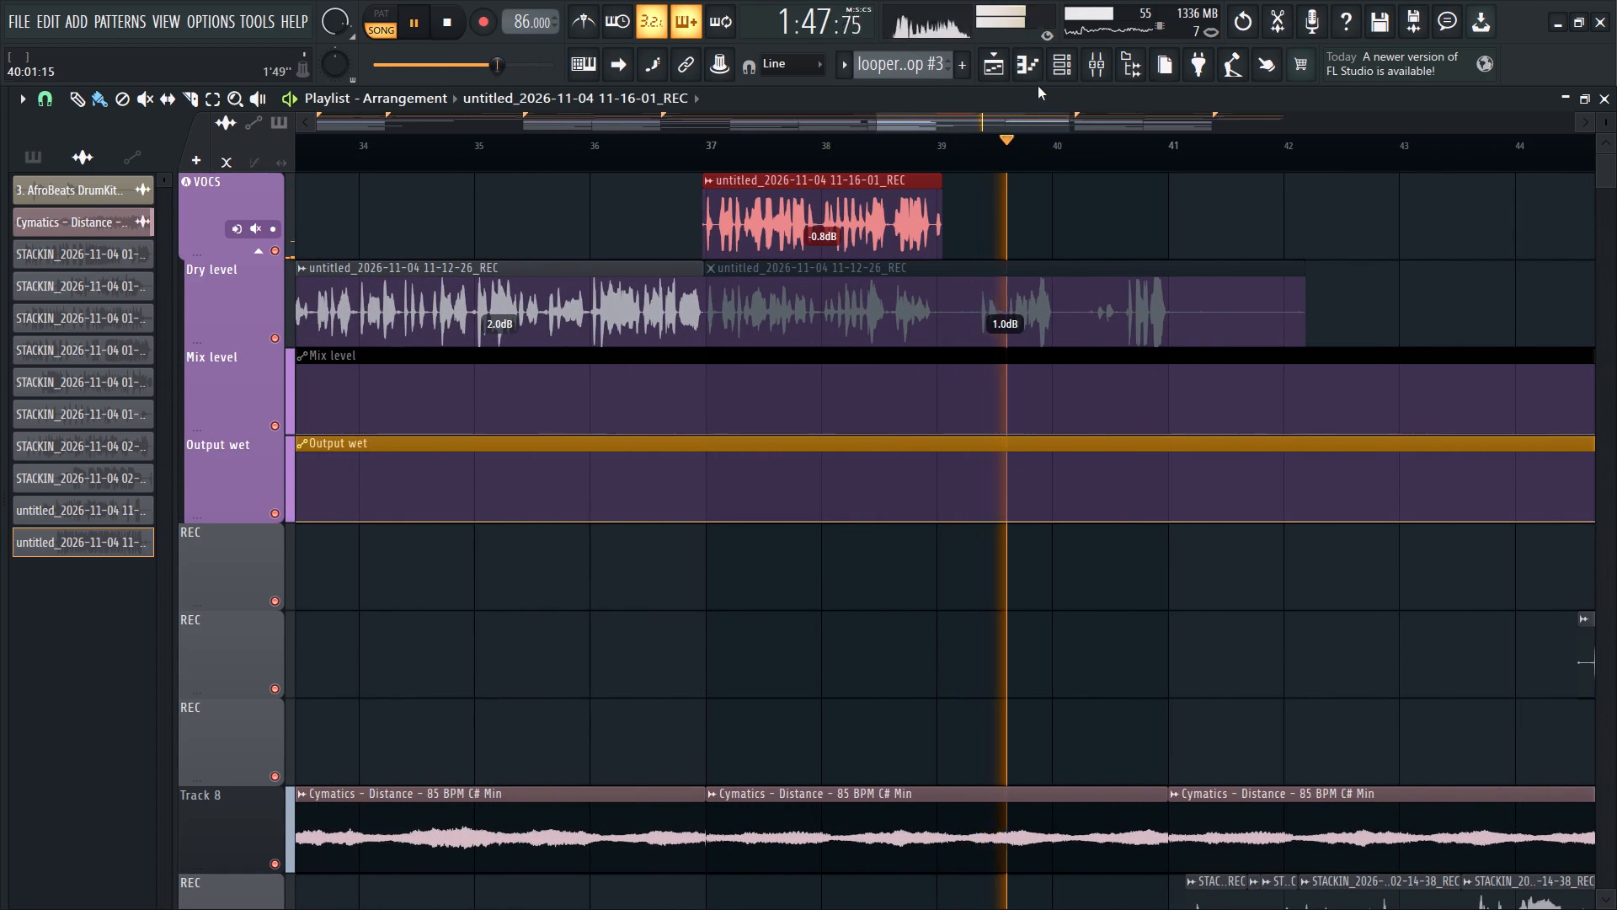
click(1086, 67)
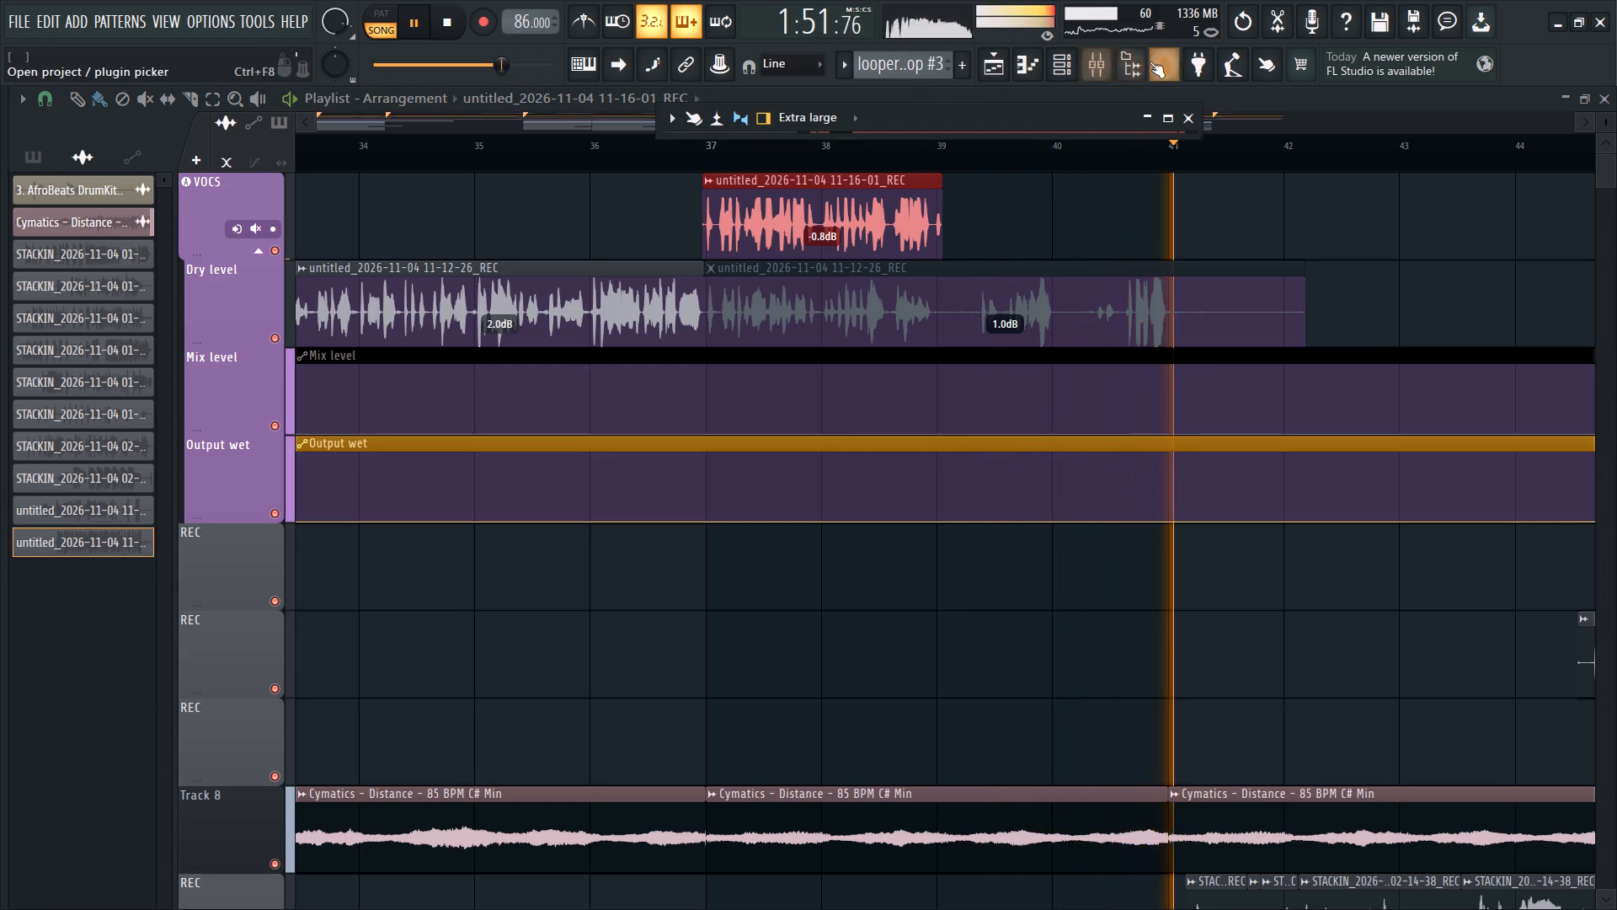
click(1173, 120)
key(space)
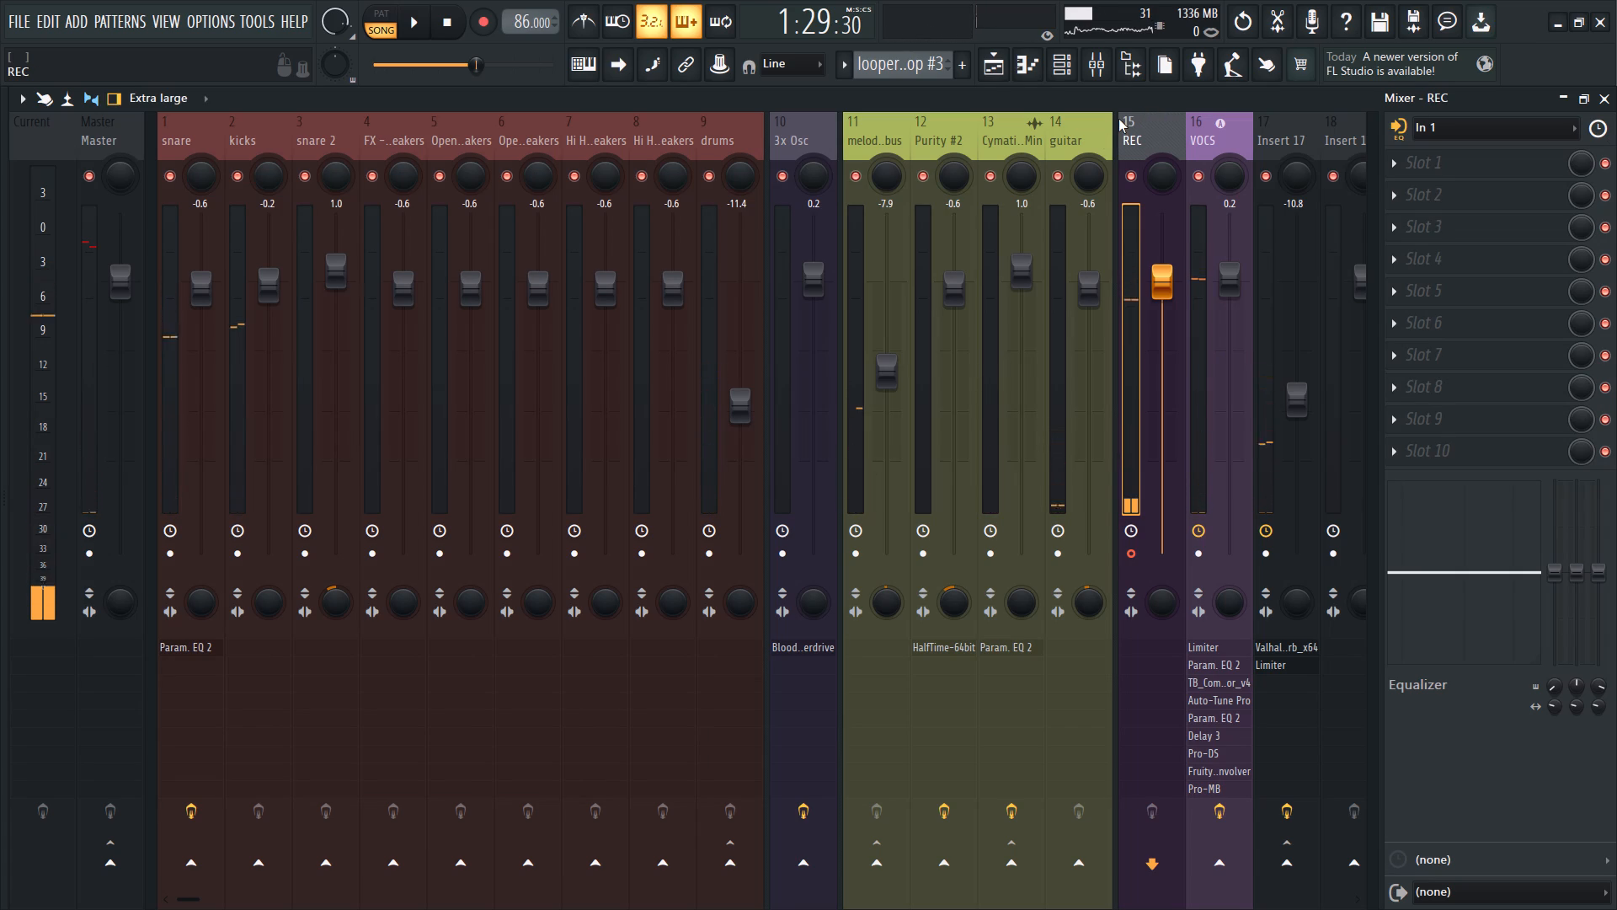
click(988, 50)
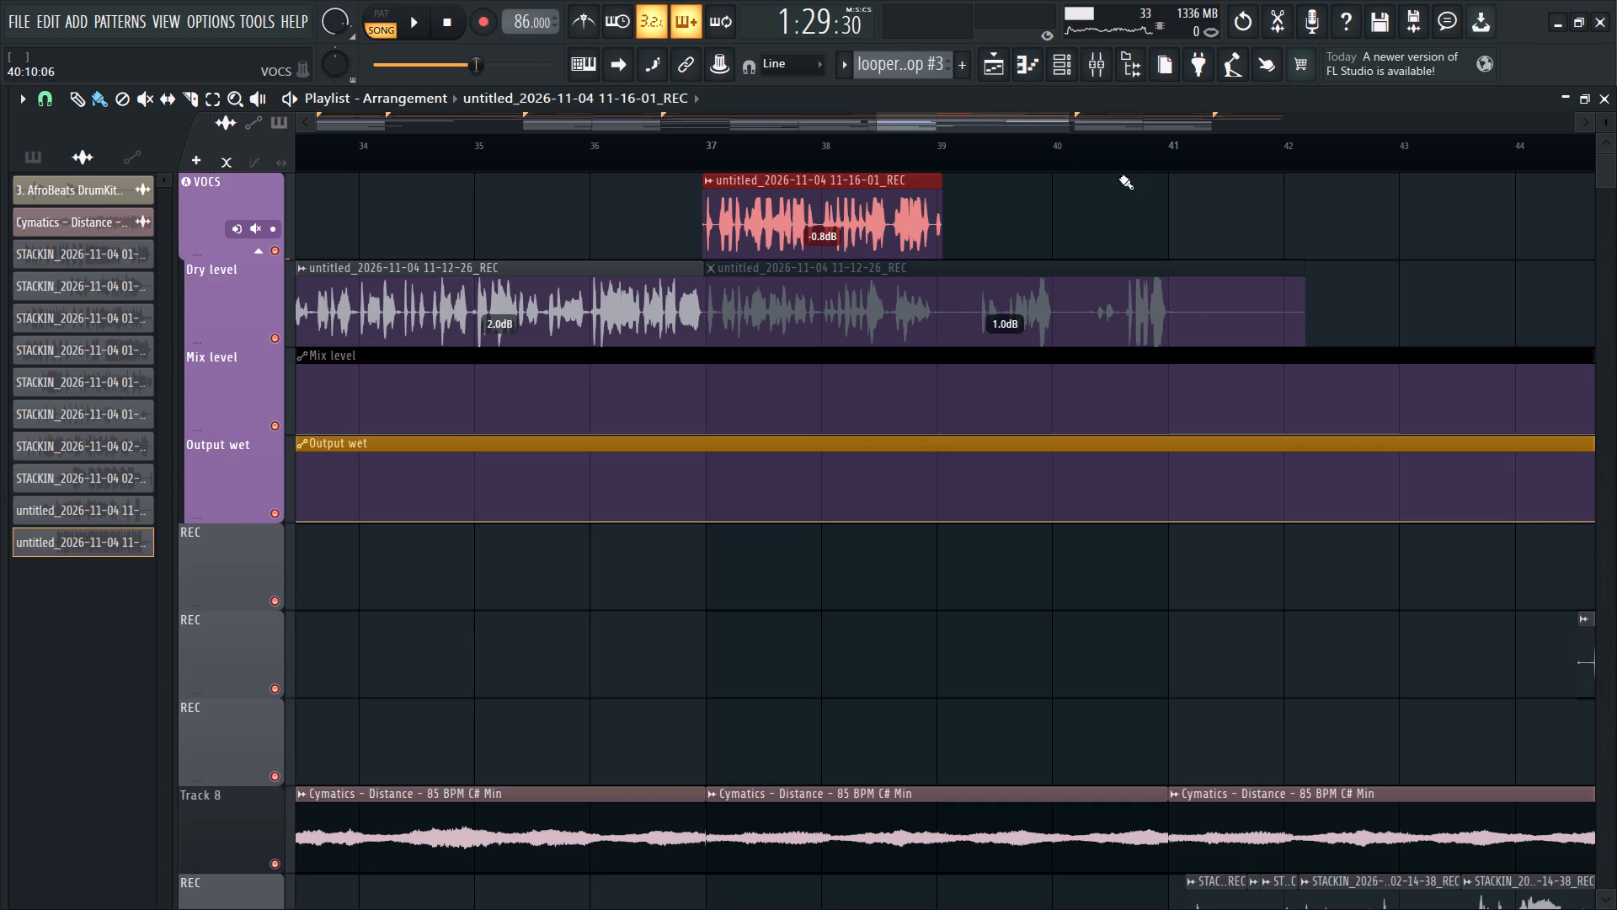
click(1147, 152)
click(1132, 151)
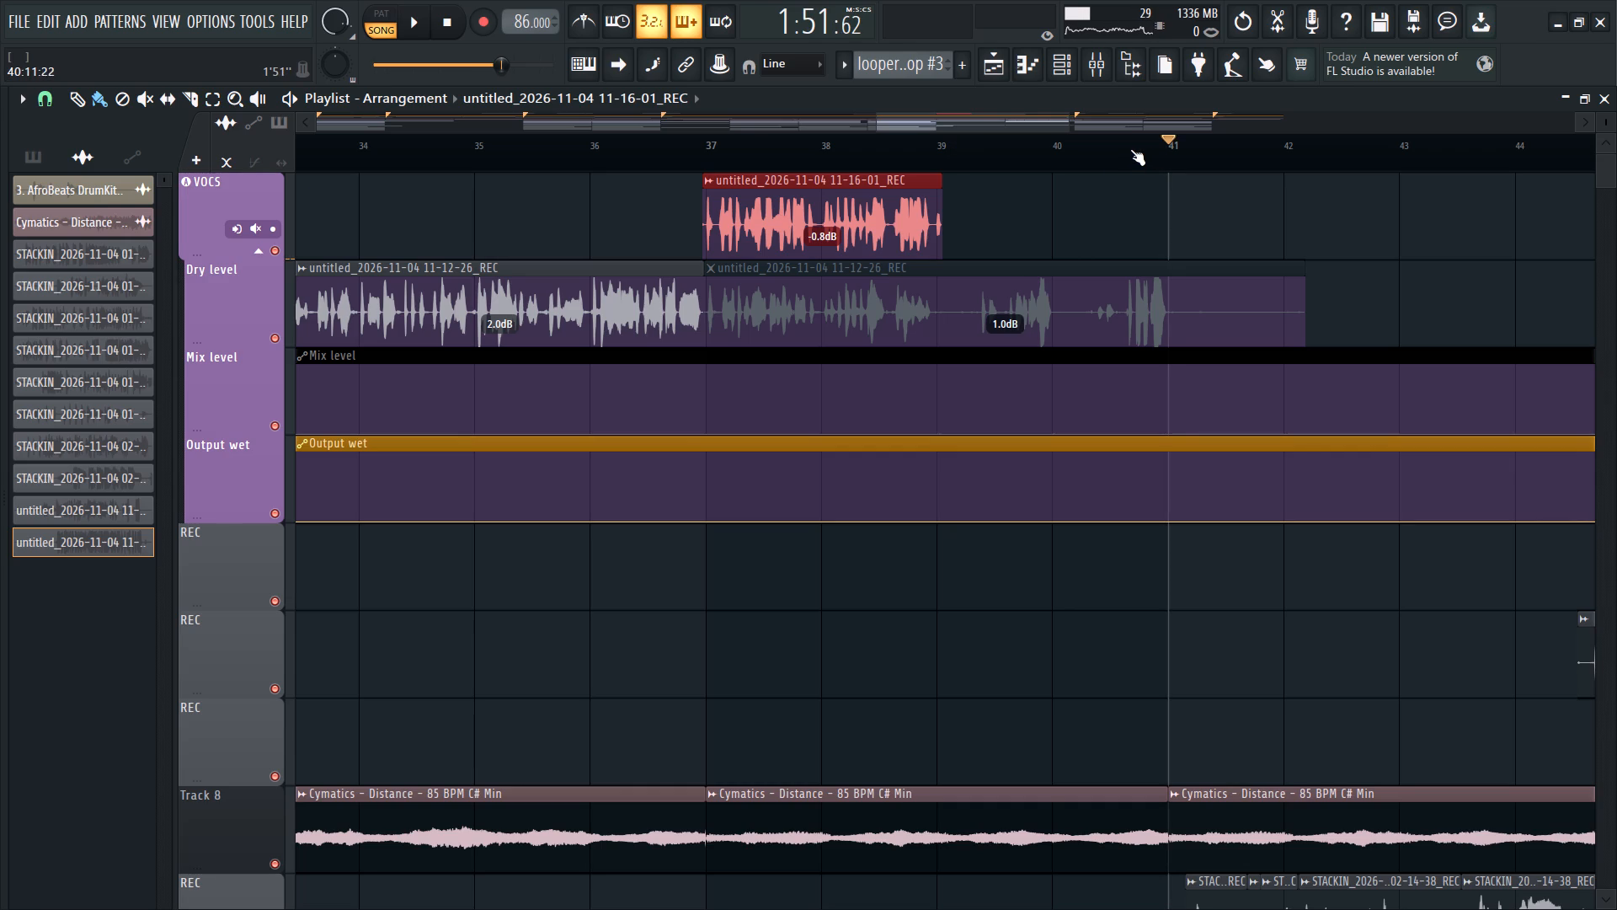
key(space)
key(space)
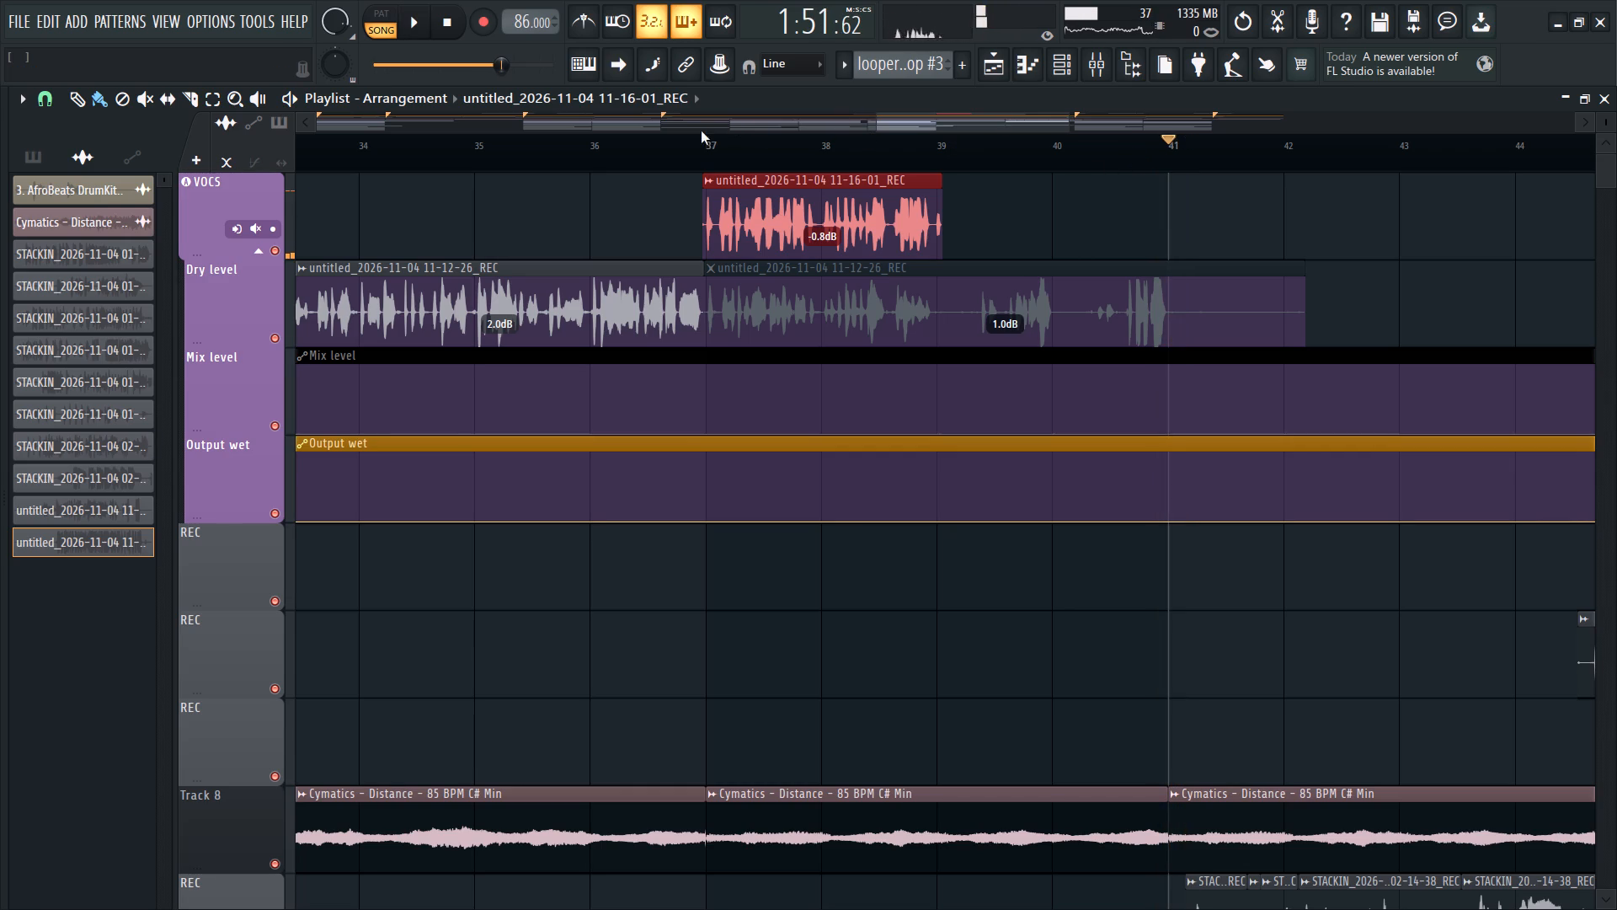
click(698, 136)
key(space)
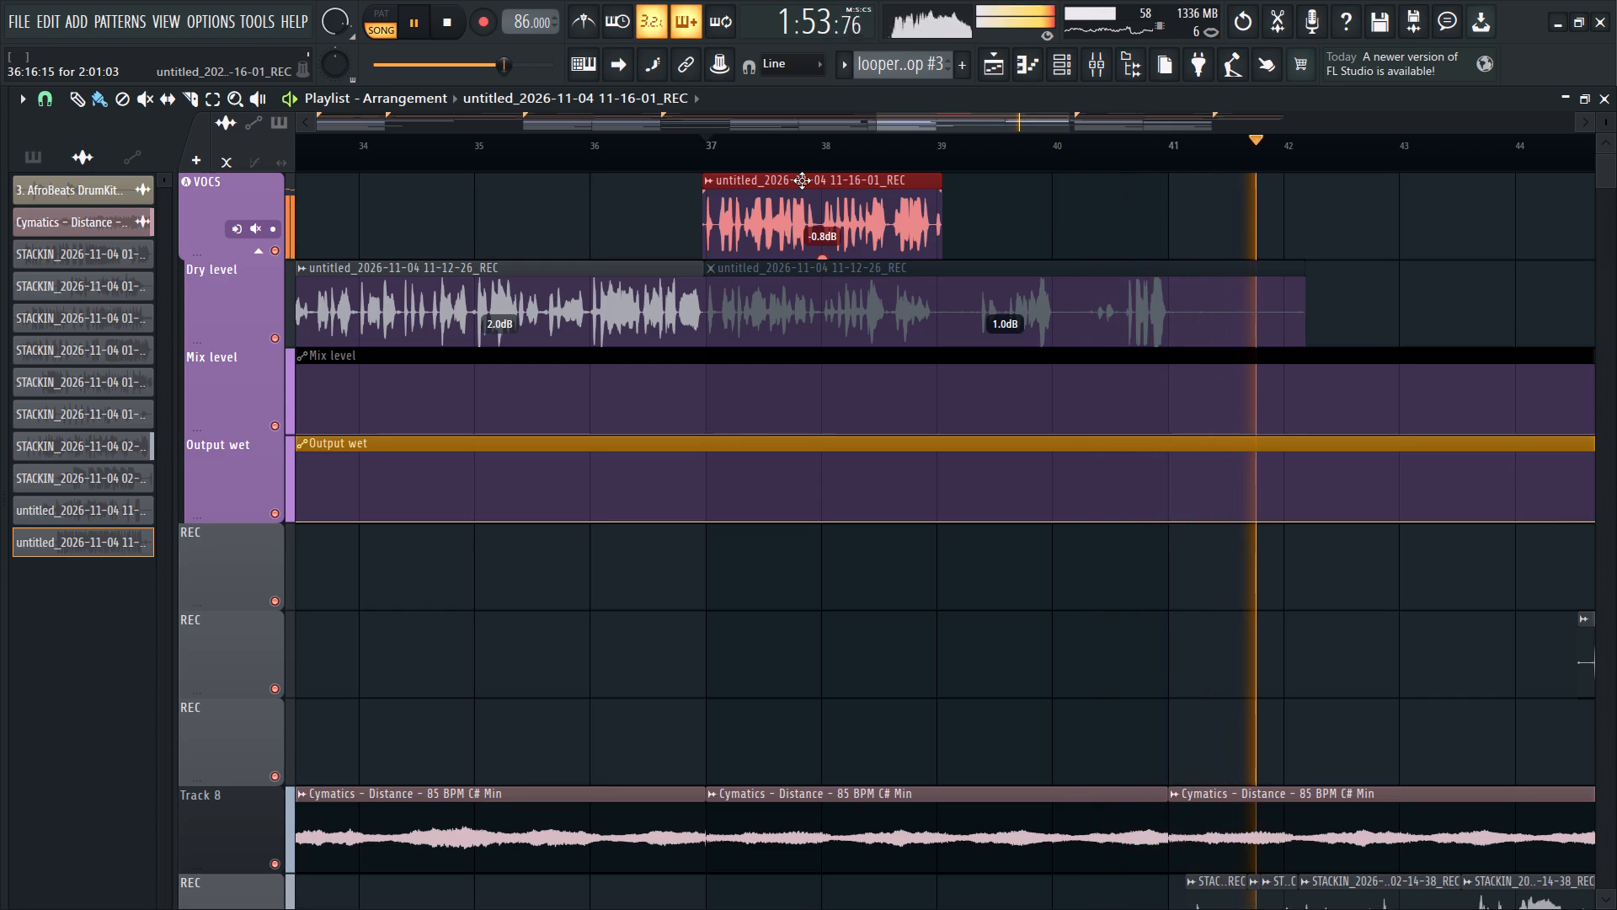
ctrl+scroll(883, 588, down, 4)
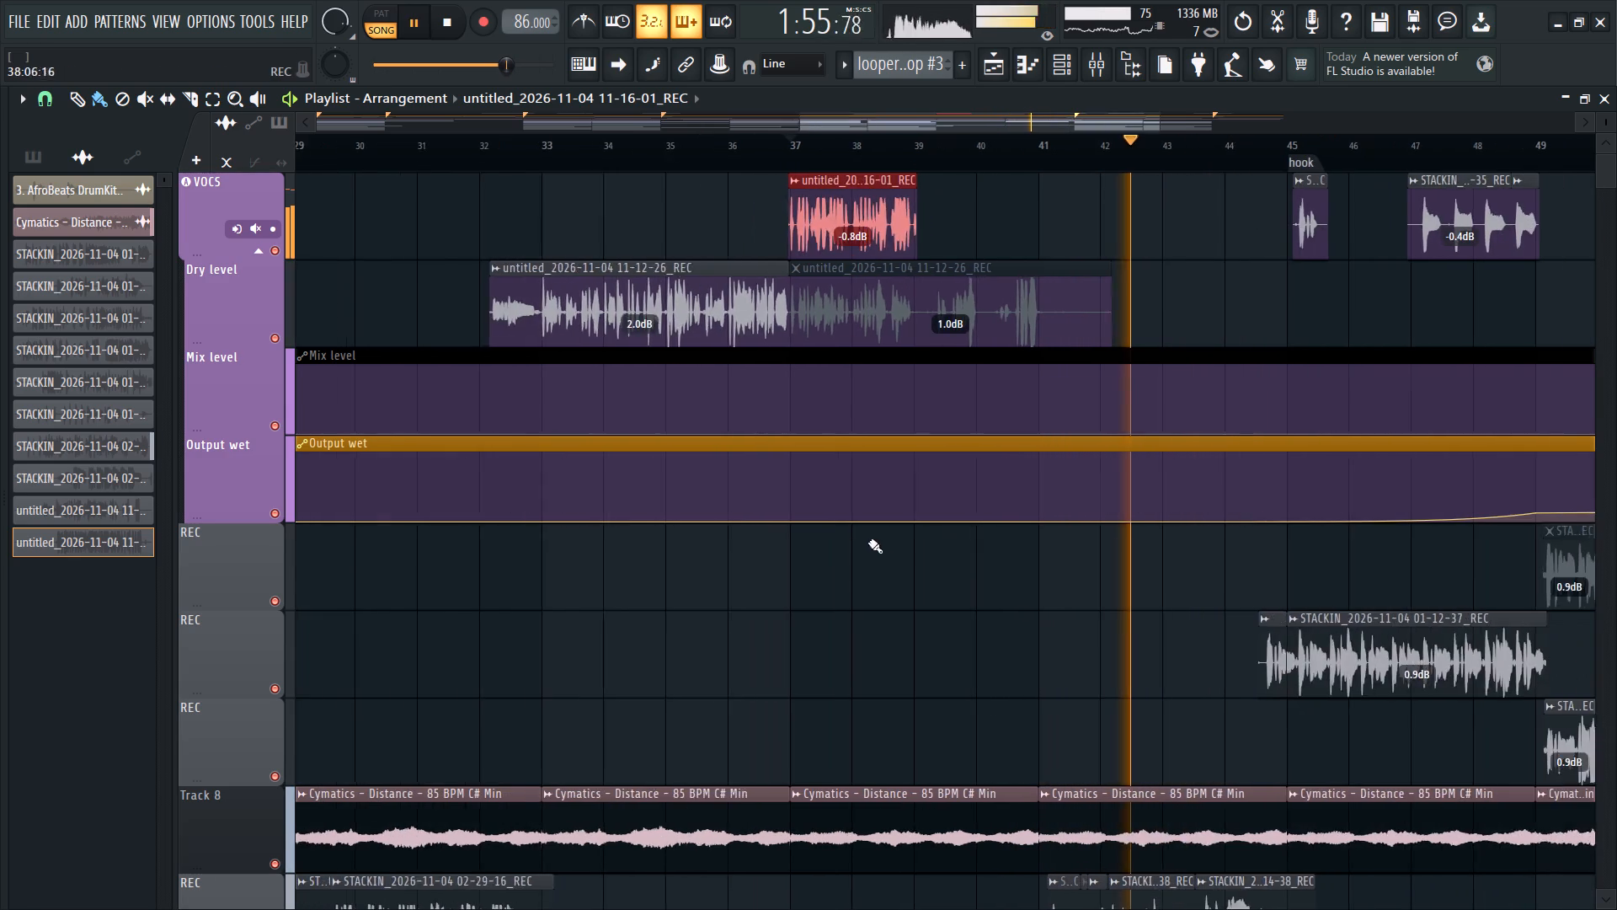
ctrl+scroll(804, 540, down, 4)
key(space)
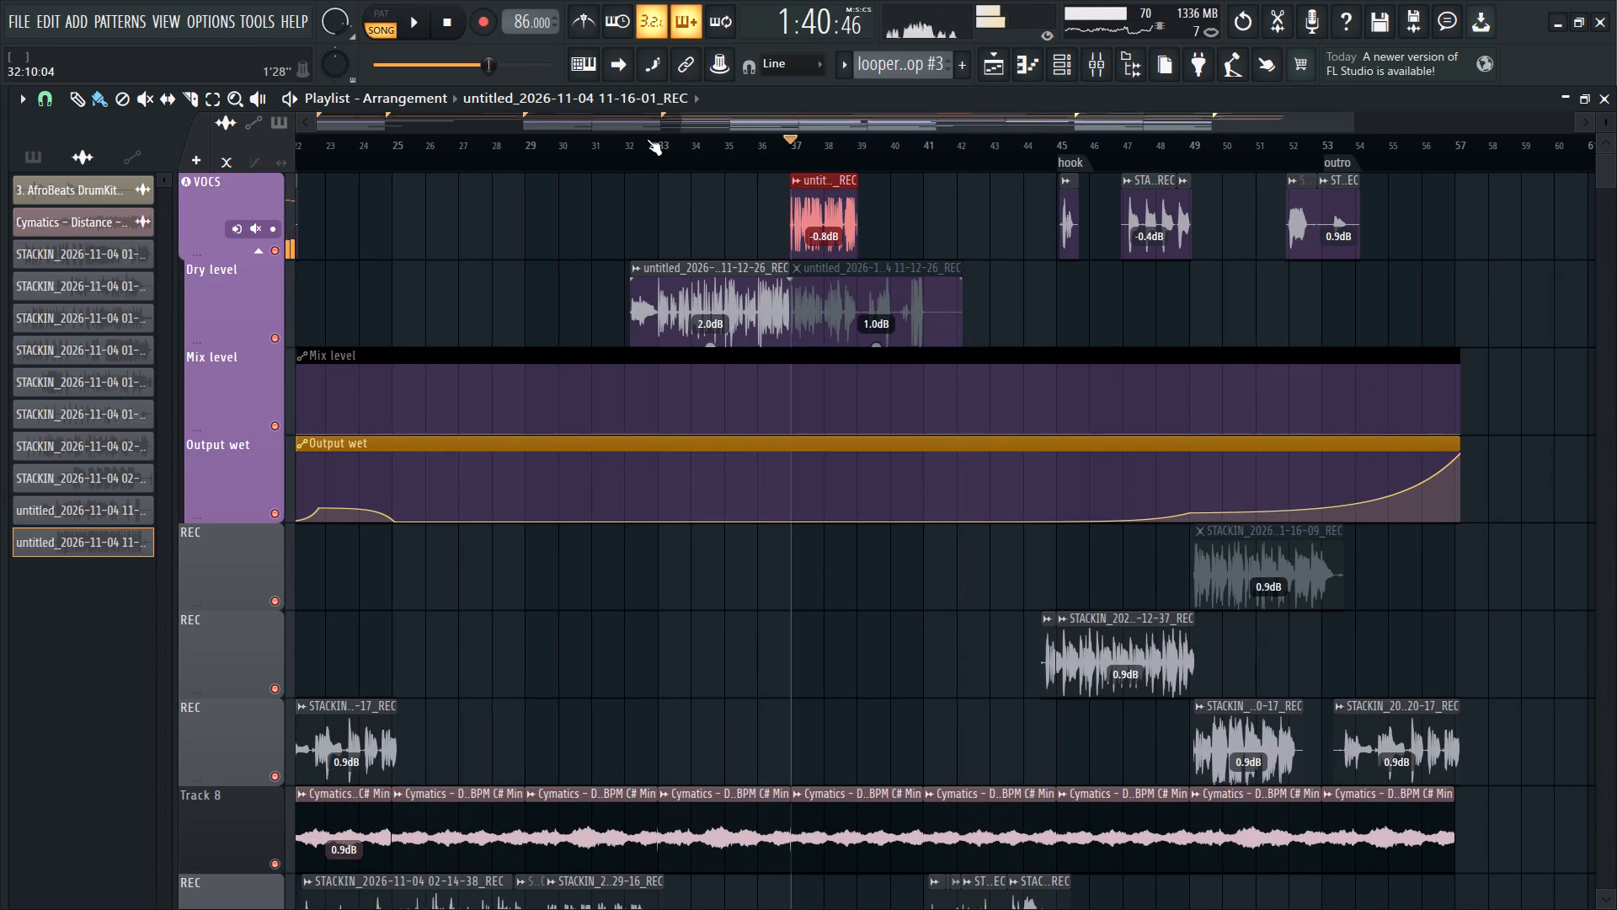
click(783, 142)
ctrl+scroll(861, 349, up, 4)
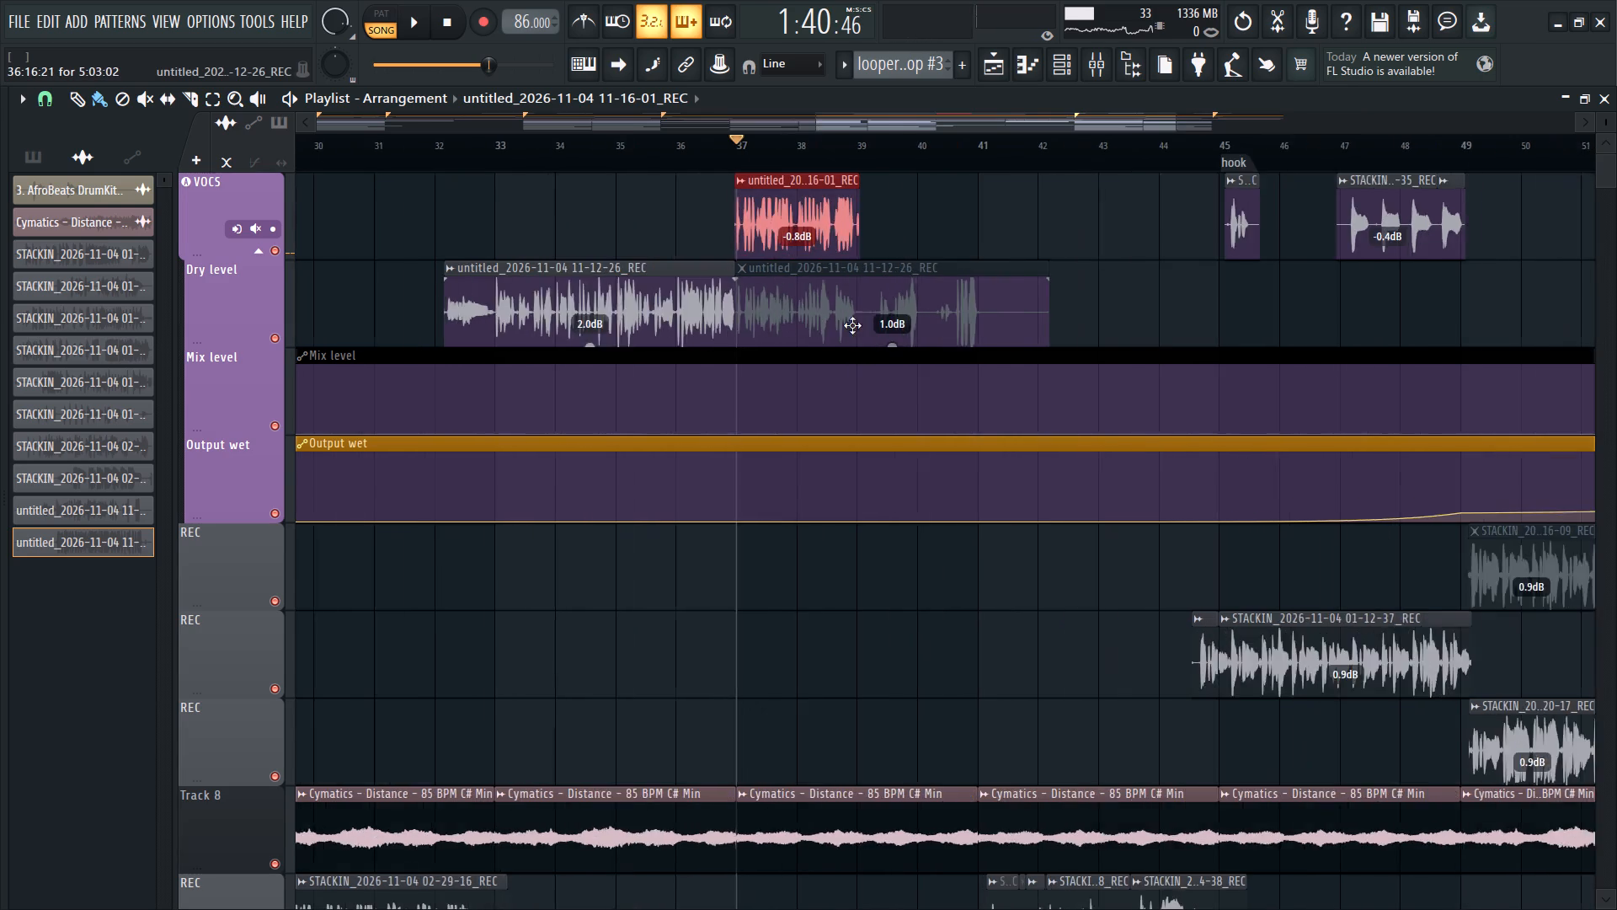
ctrl+scroll(852, 325, up, 8)
drag(579, 135, 500, 147)
drag(575, 144, 472, 156)
ctrl+scroll(531, 367, down, 5)
ctrl+scroll(454, 261, down, 3)
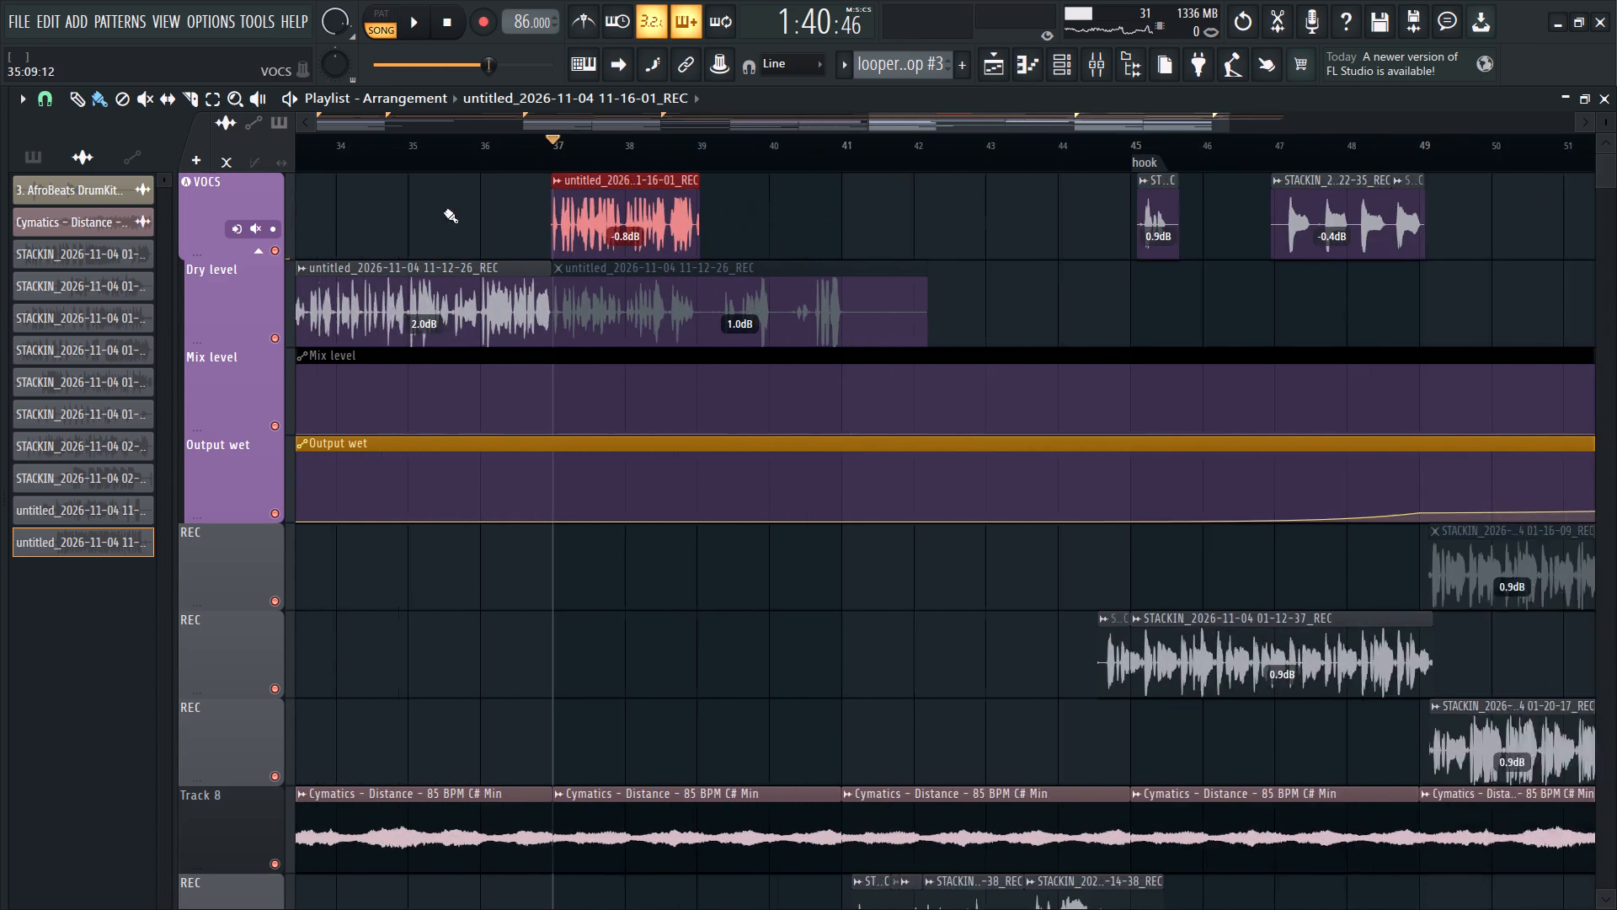
Mute the VOCS track and listen from about bar 34 to the passage without its clips.
click(382, 141)
key(space)
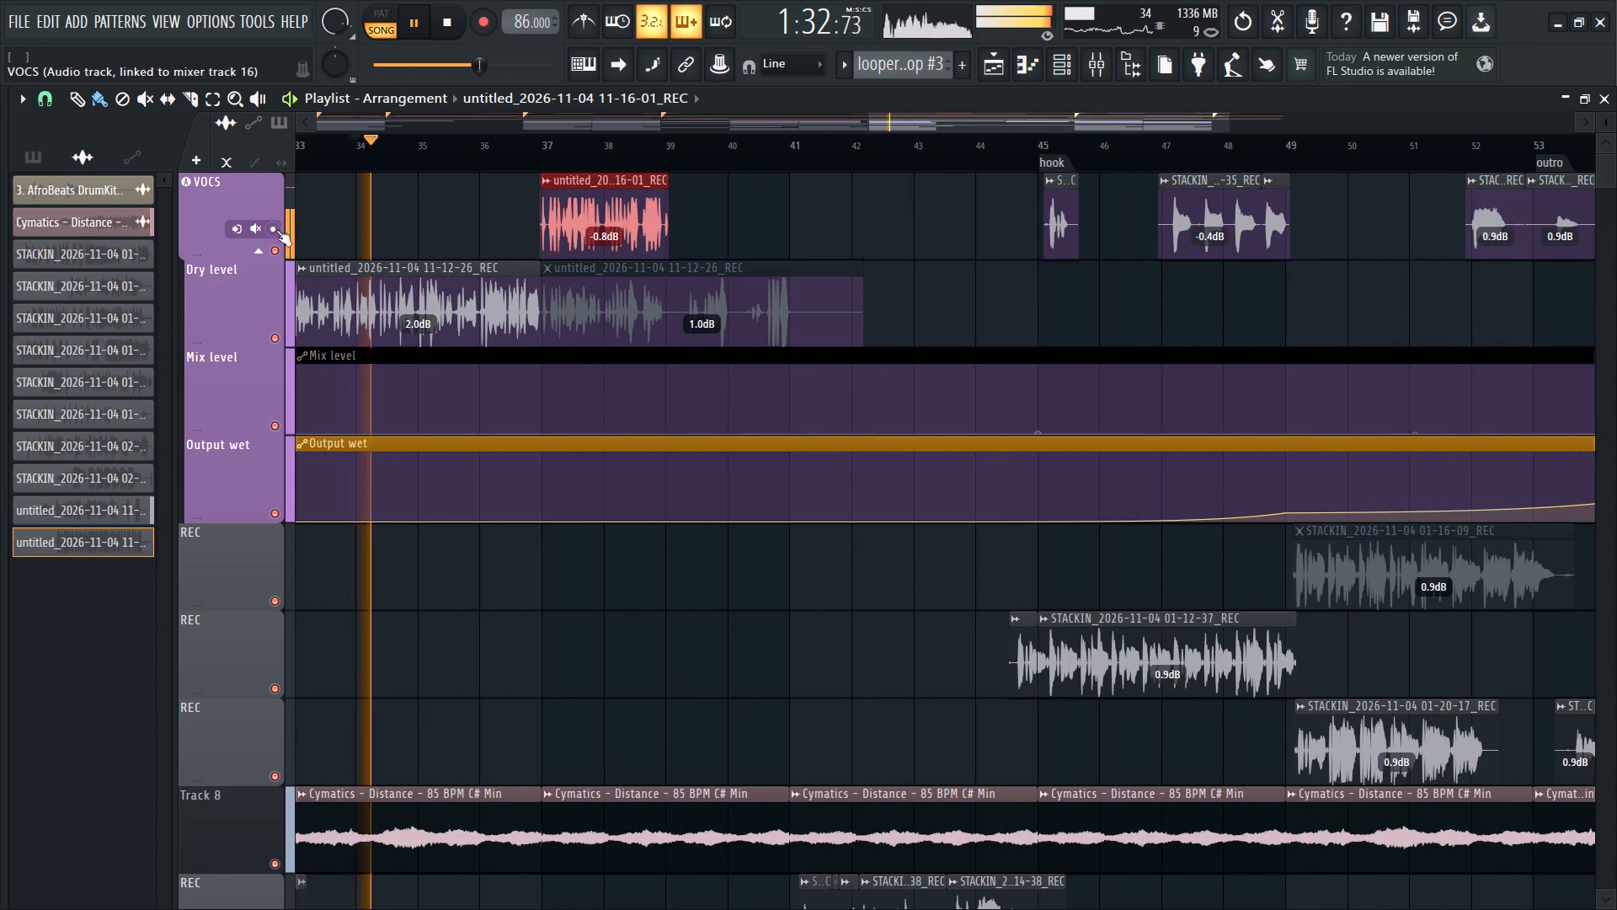
click(269, 245)
ctrl+scroll(571, 291, up, 6)
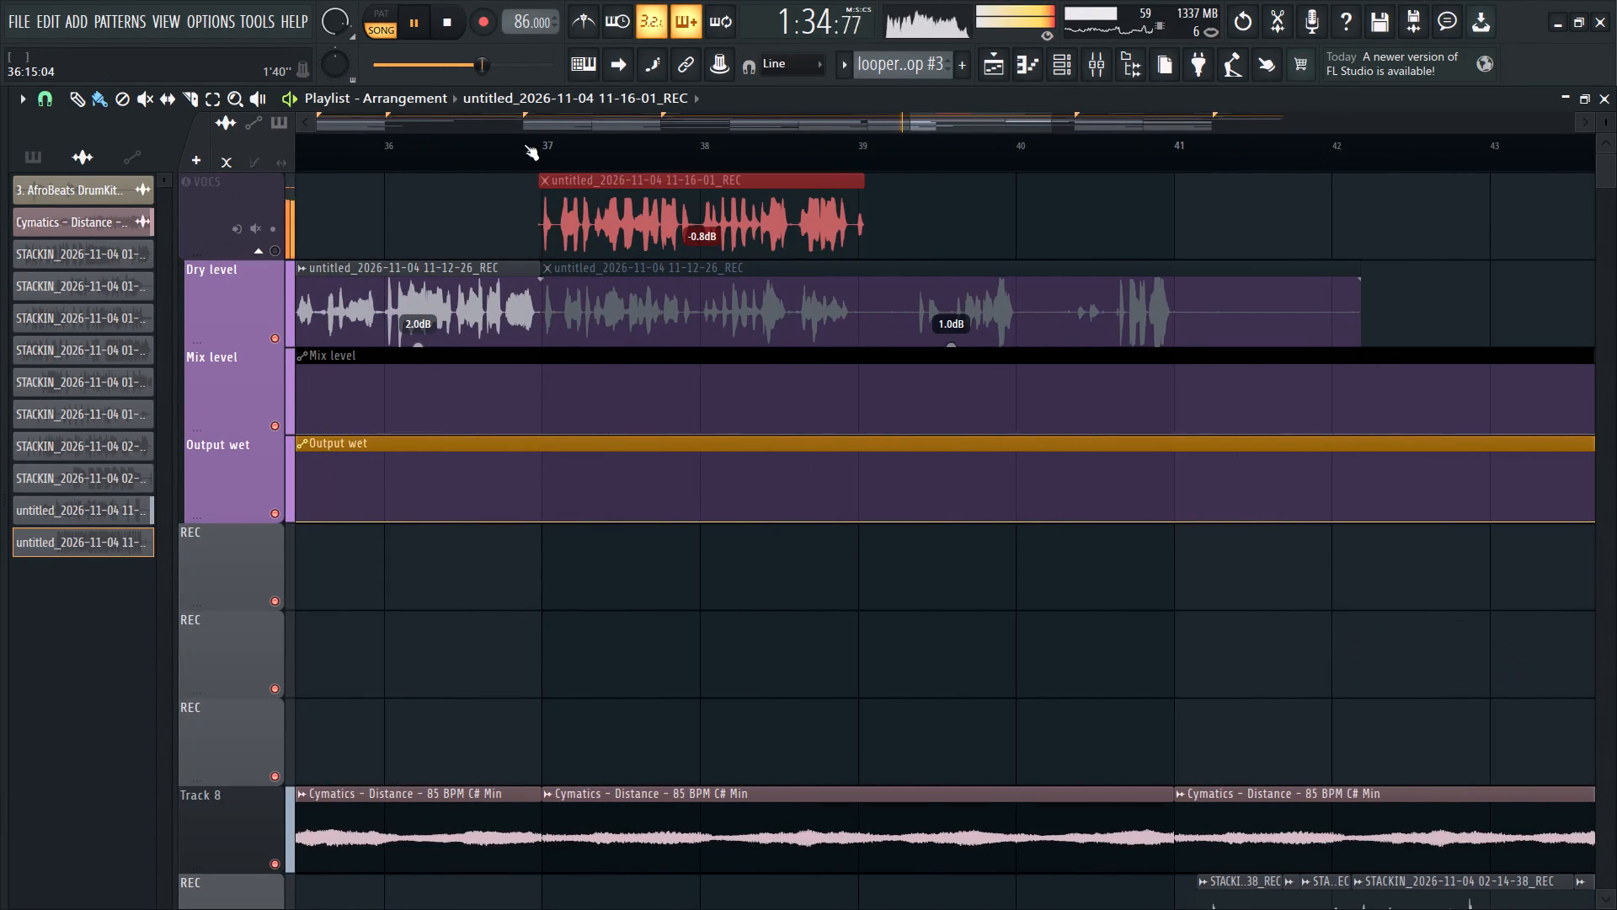
ctrl+scroll(530, 262, up, 7)
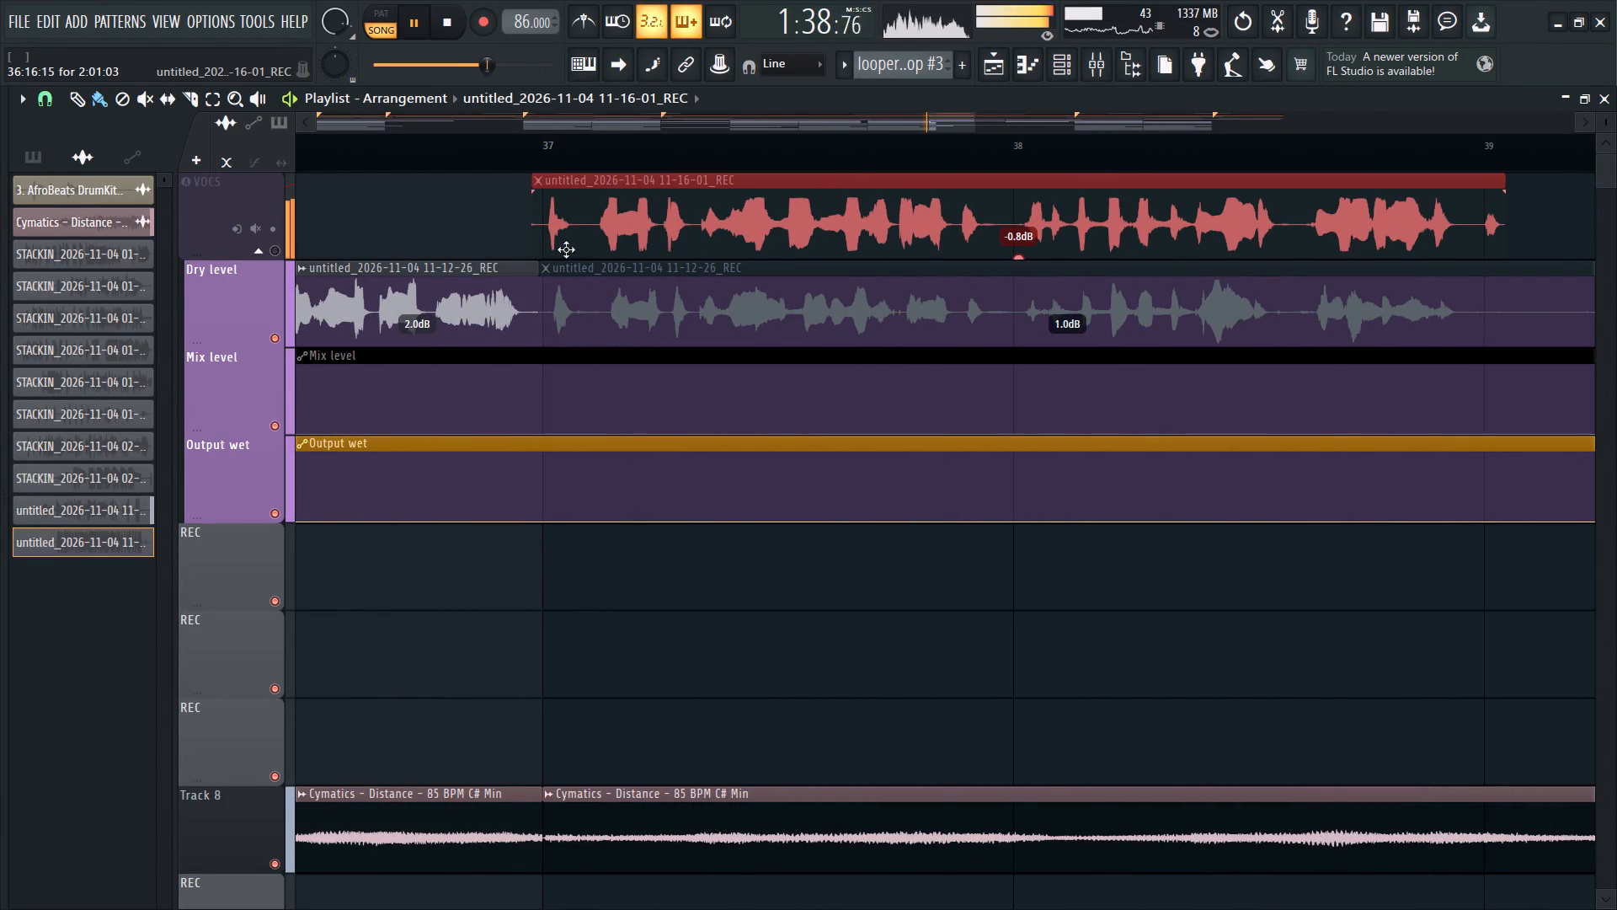
ctrl+scroll(545, 253, down, 3)
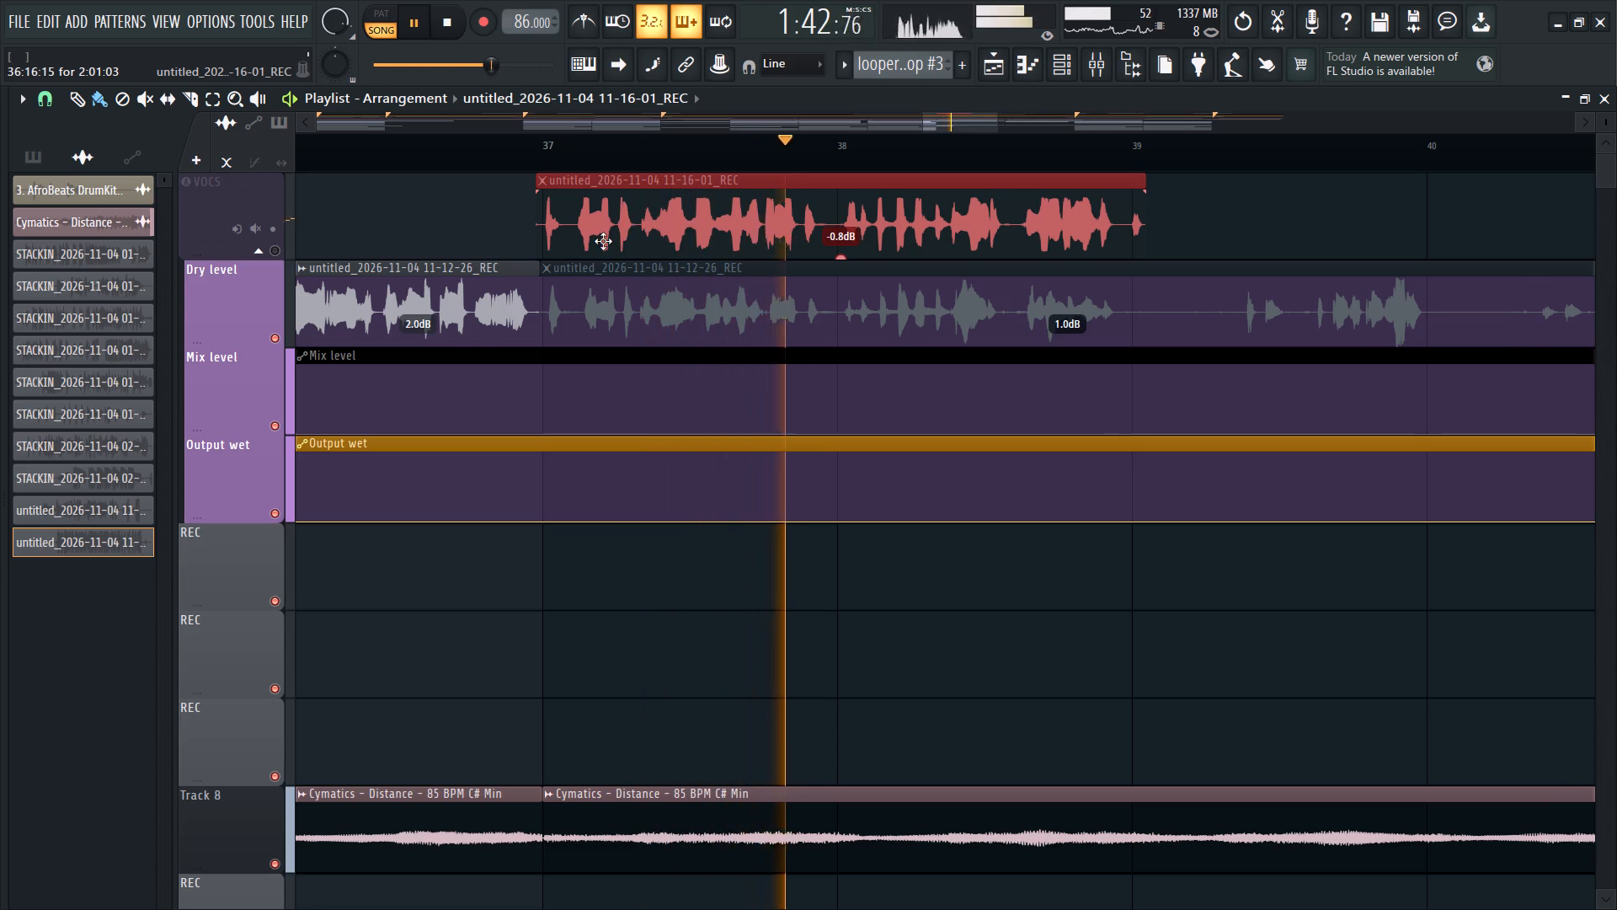
ctrl+scroll(603, 241, down, 12)
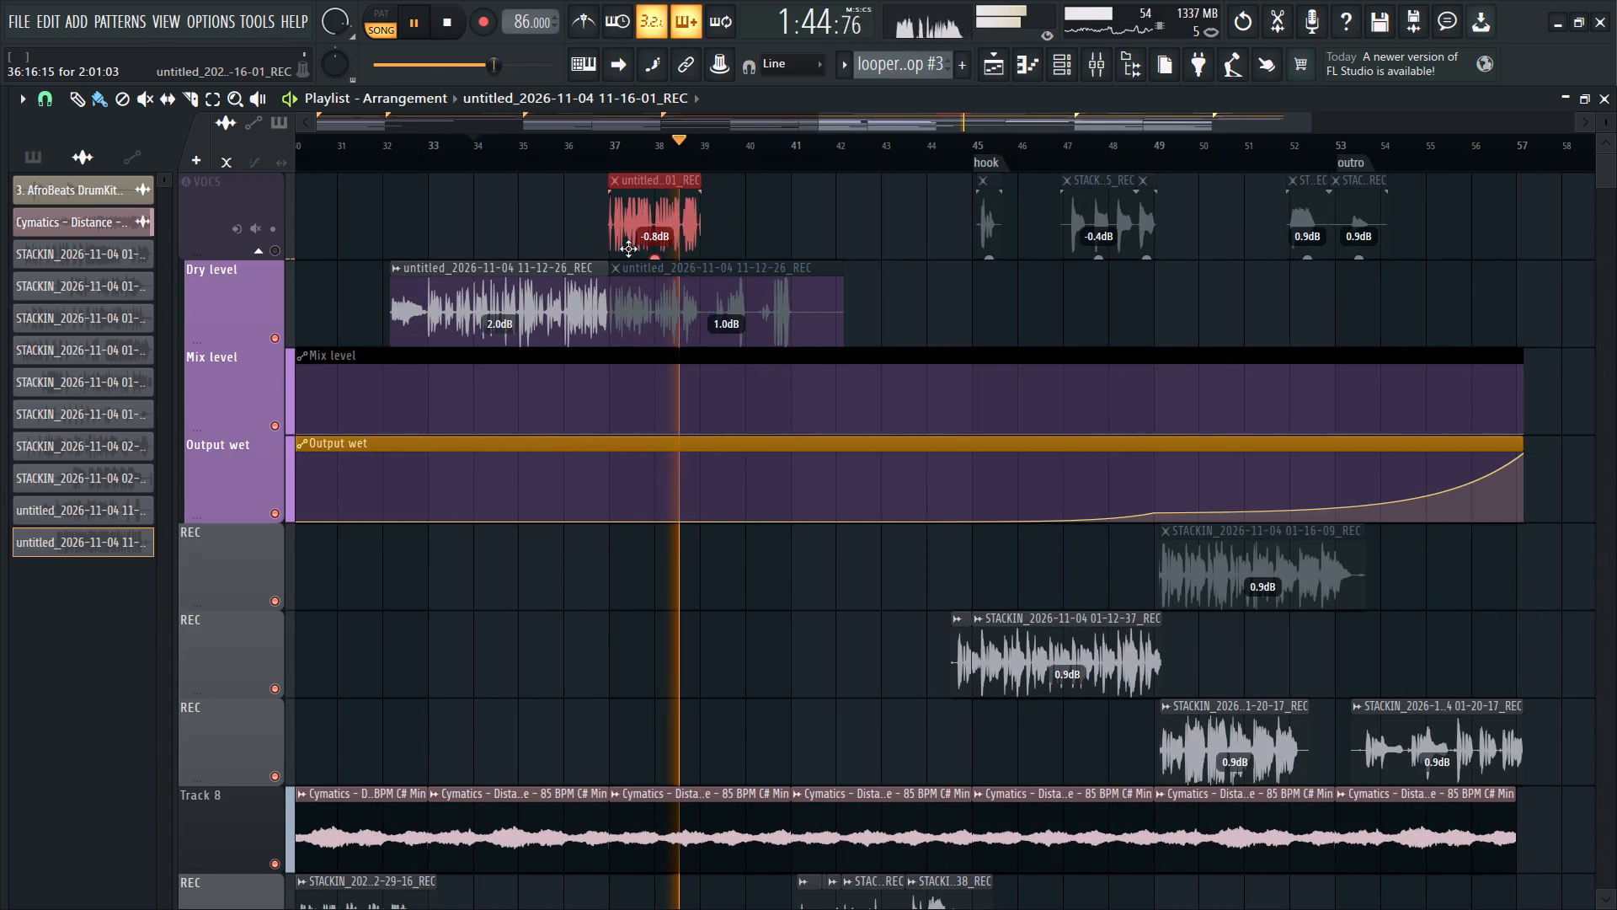
key(space)
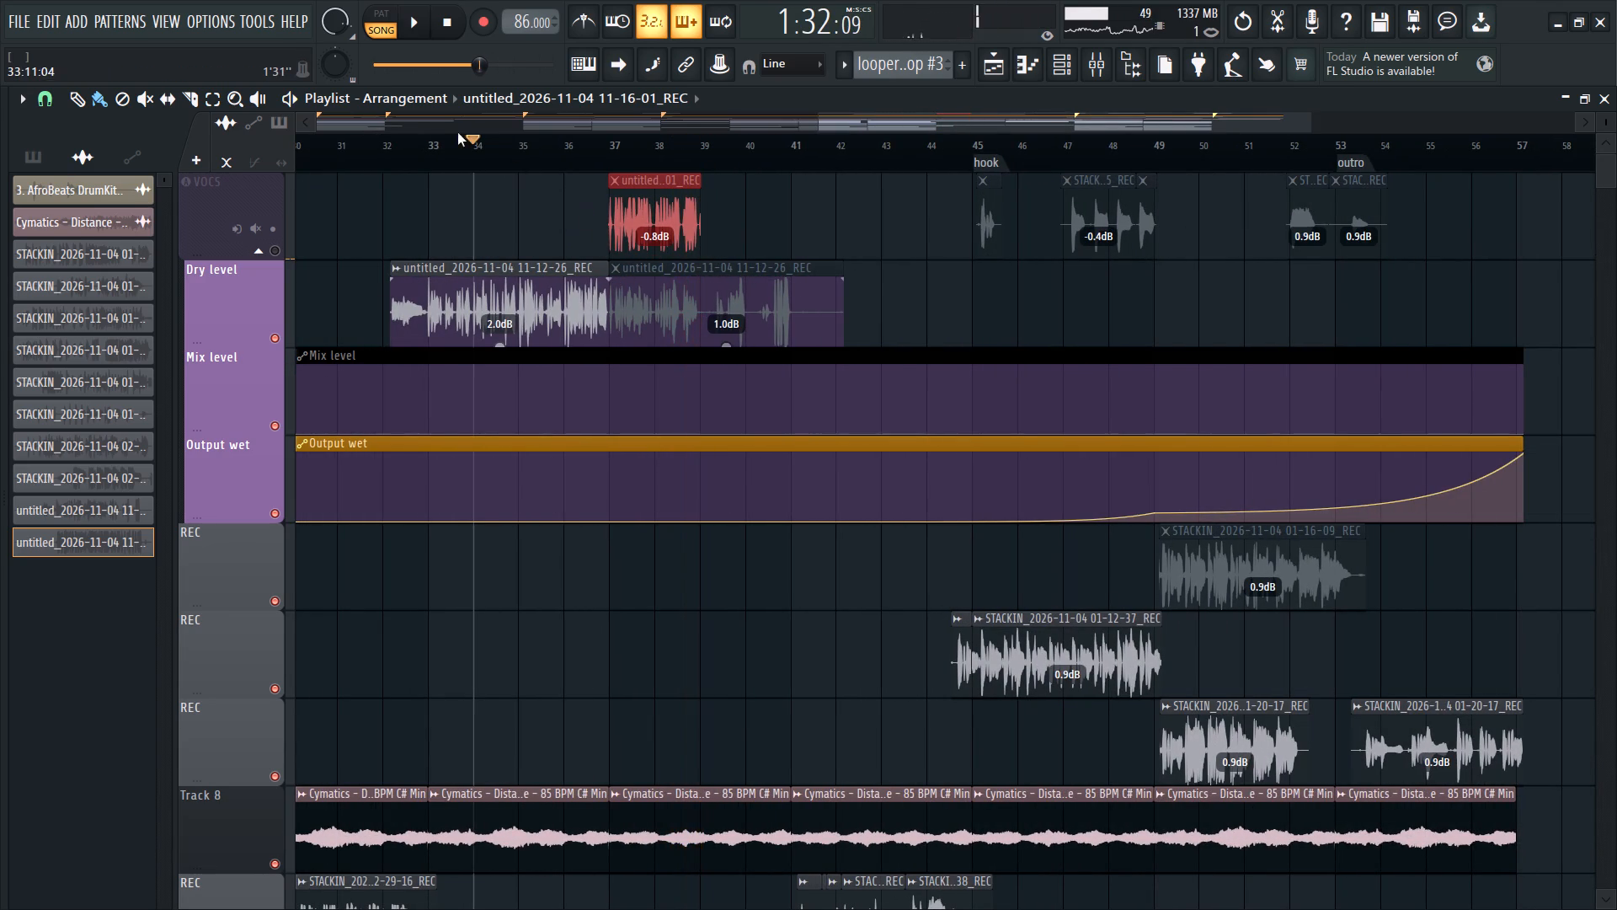
Set the song position to about halfway through bar 32 as the starting point for recording.
drag(470, 141, 414, 150)
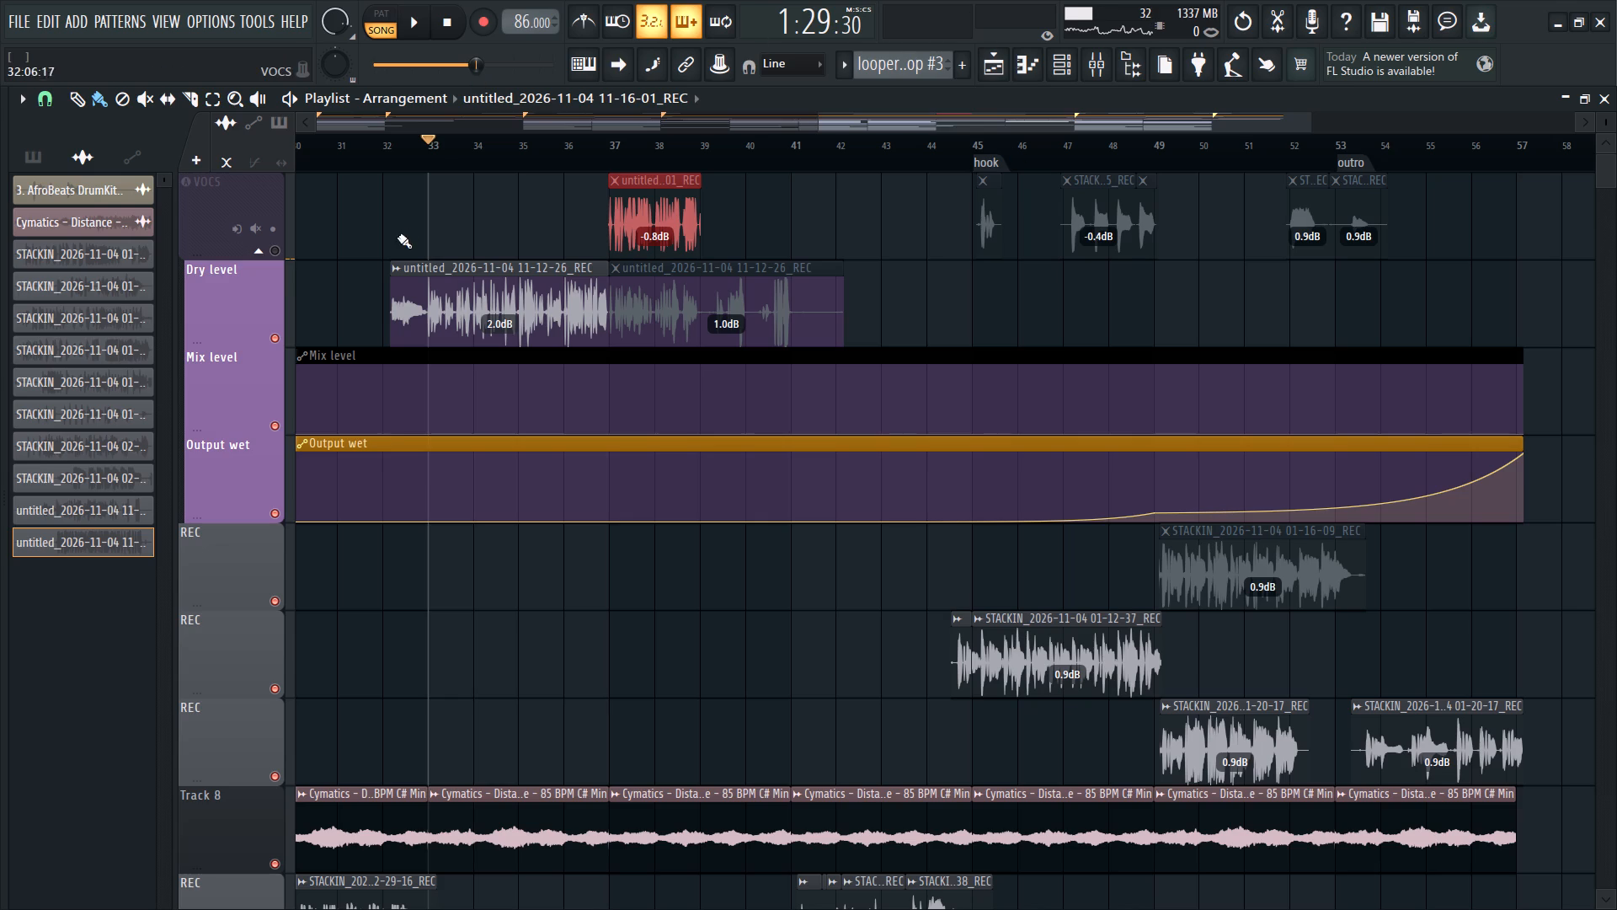
drag(428, 136, 414, 137)
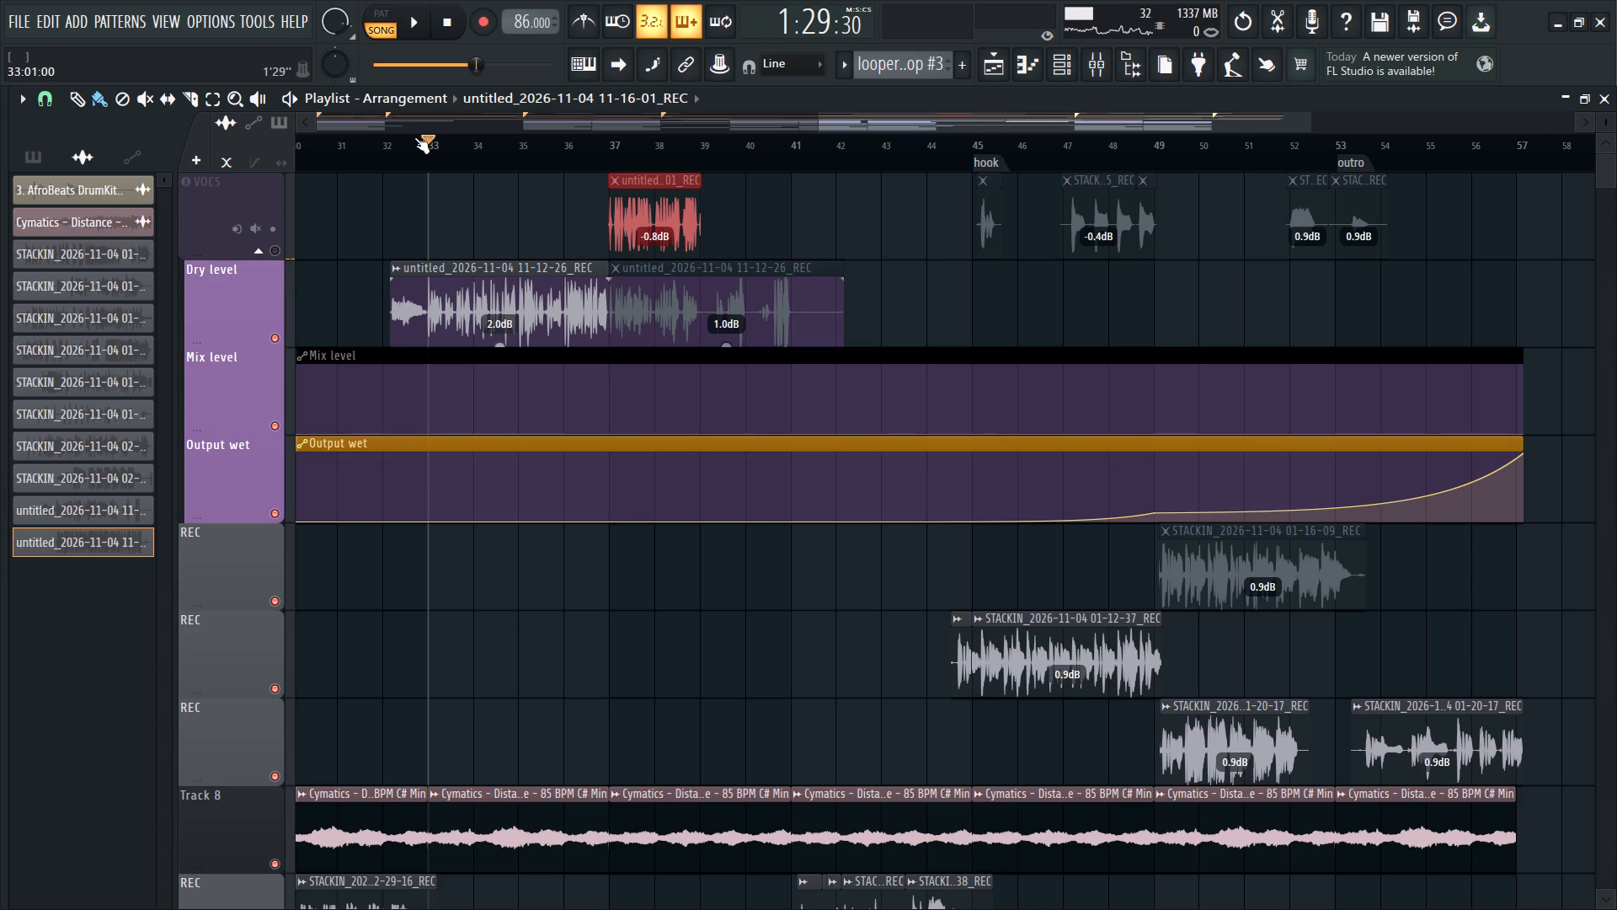
drag(414, 137, 414, 136)
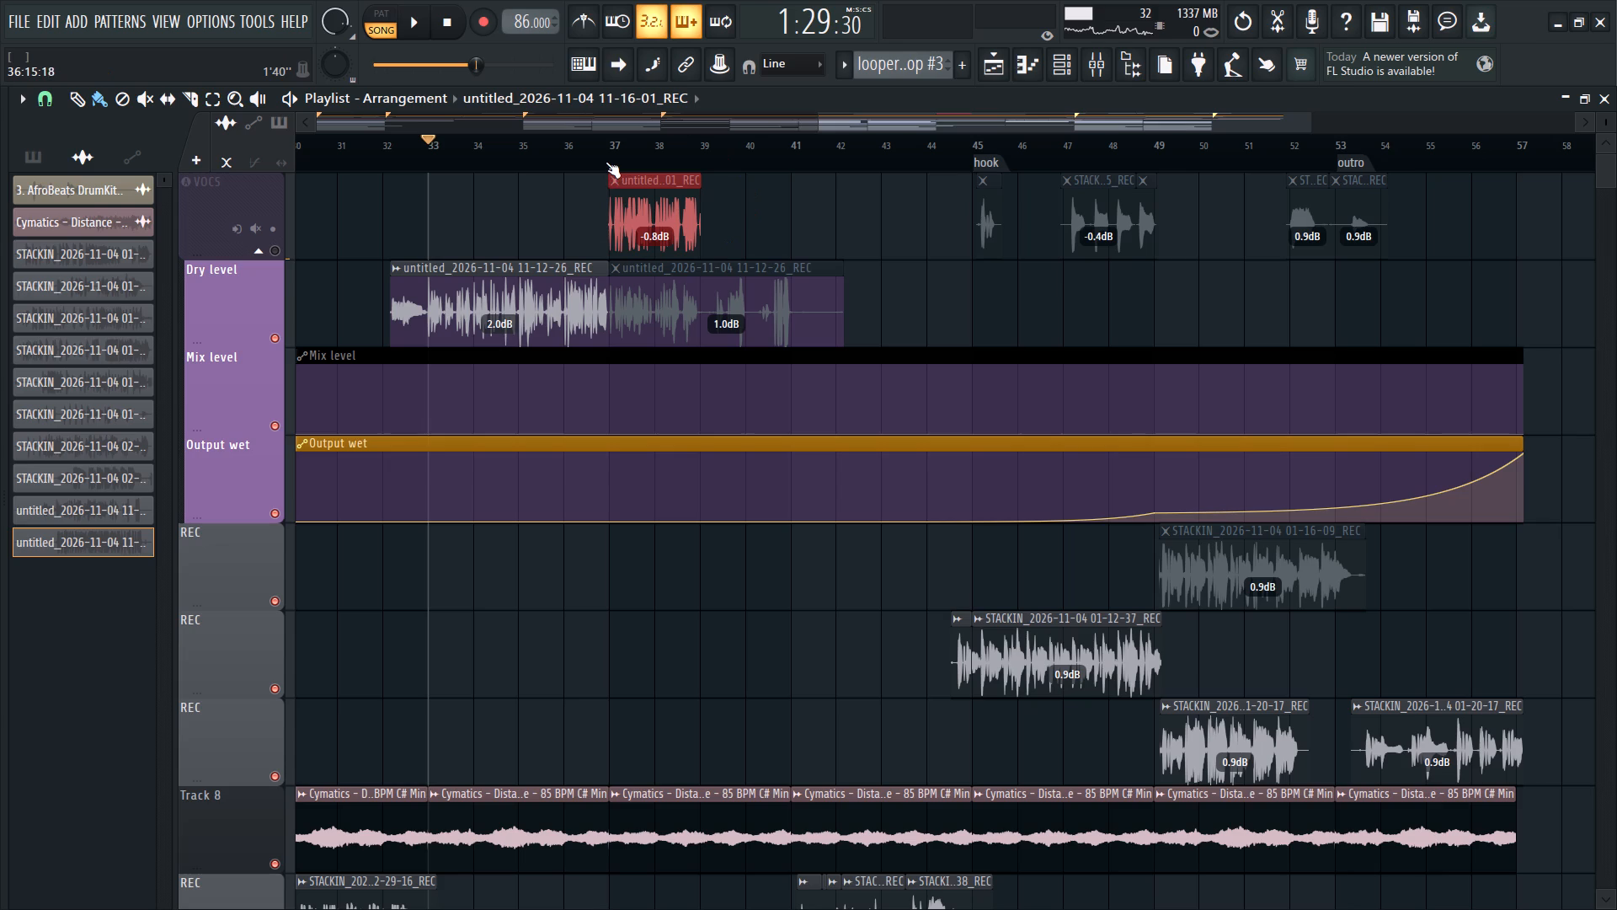
ctrl+scroll(638, 289, up, 6)
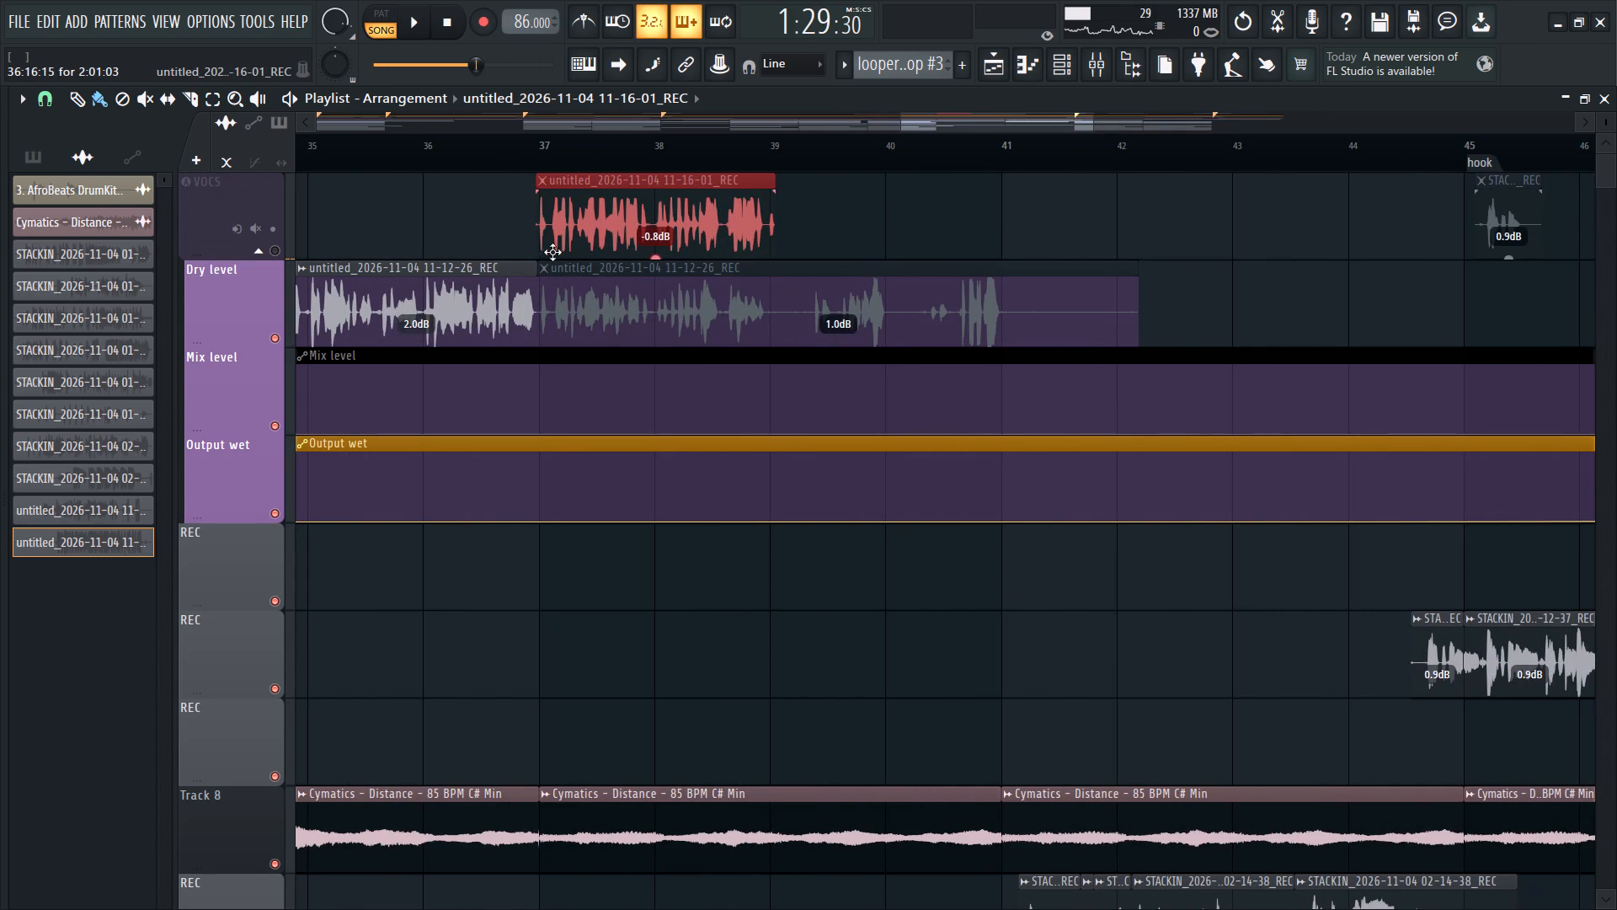
ctrl+scroll(565, 317, down, 5)
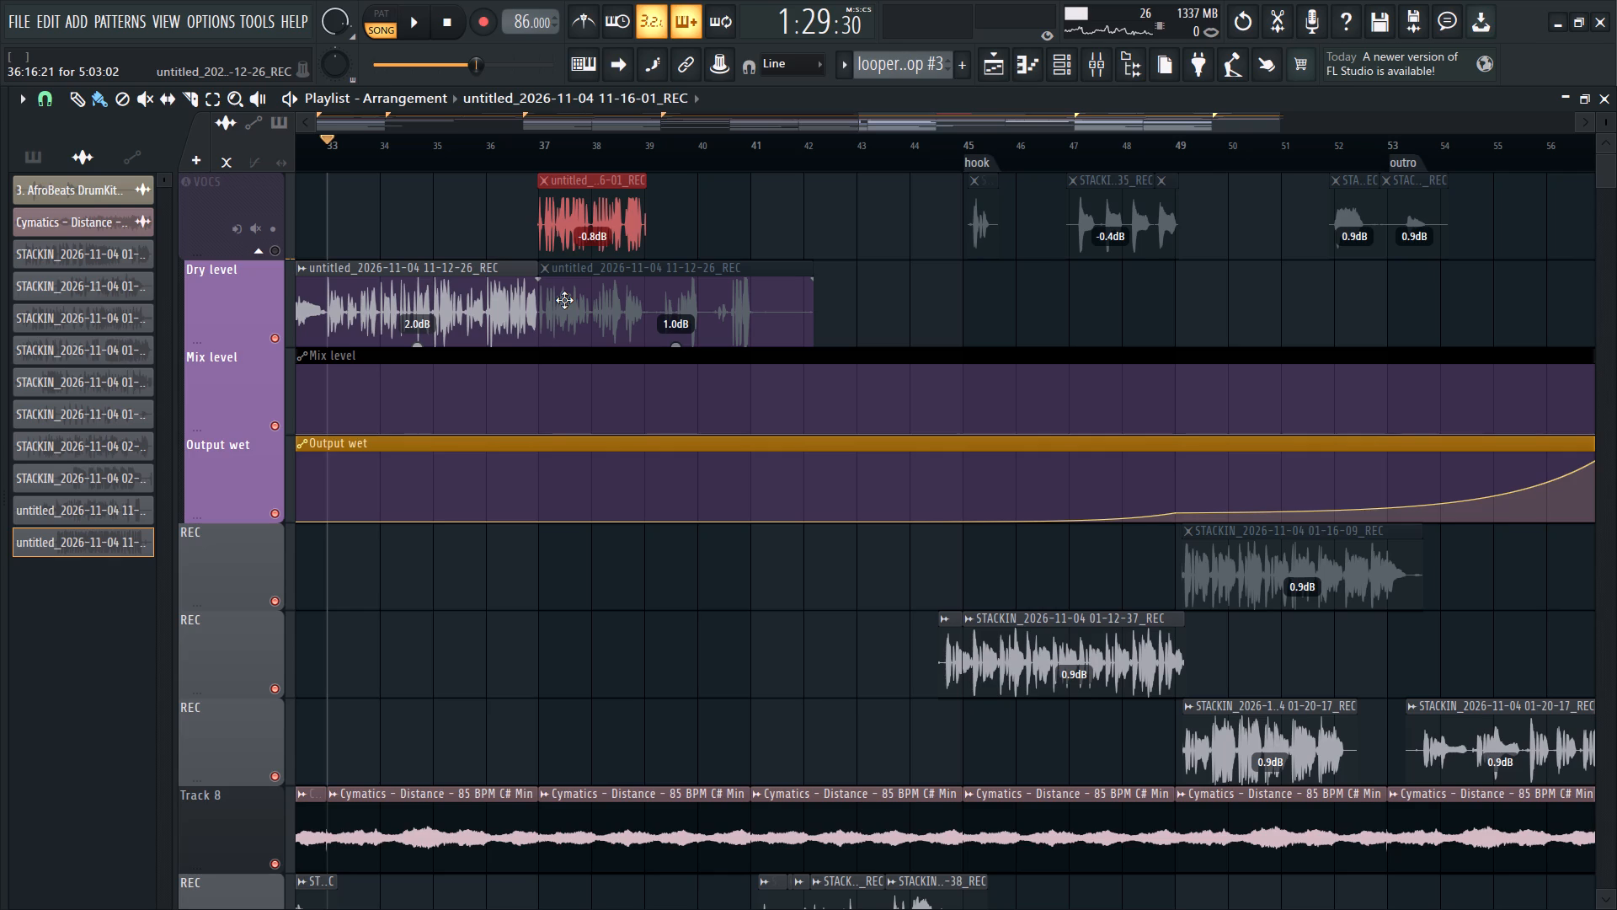
ctrl+scroll(570, 327, down, 3)
drag(423, 141, 422, 141)
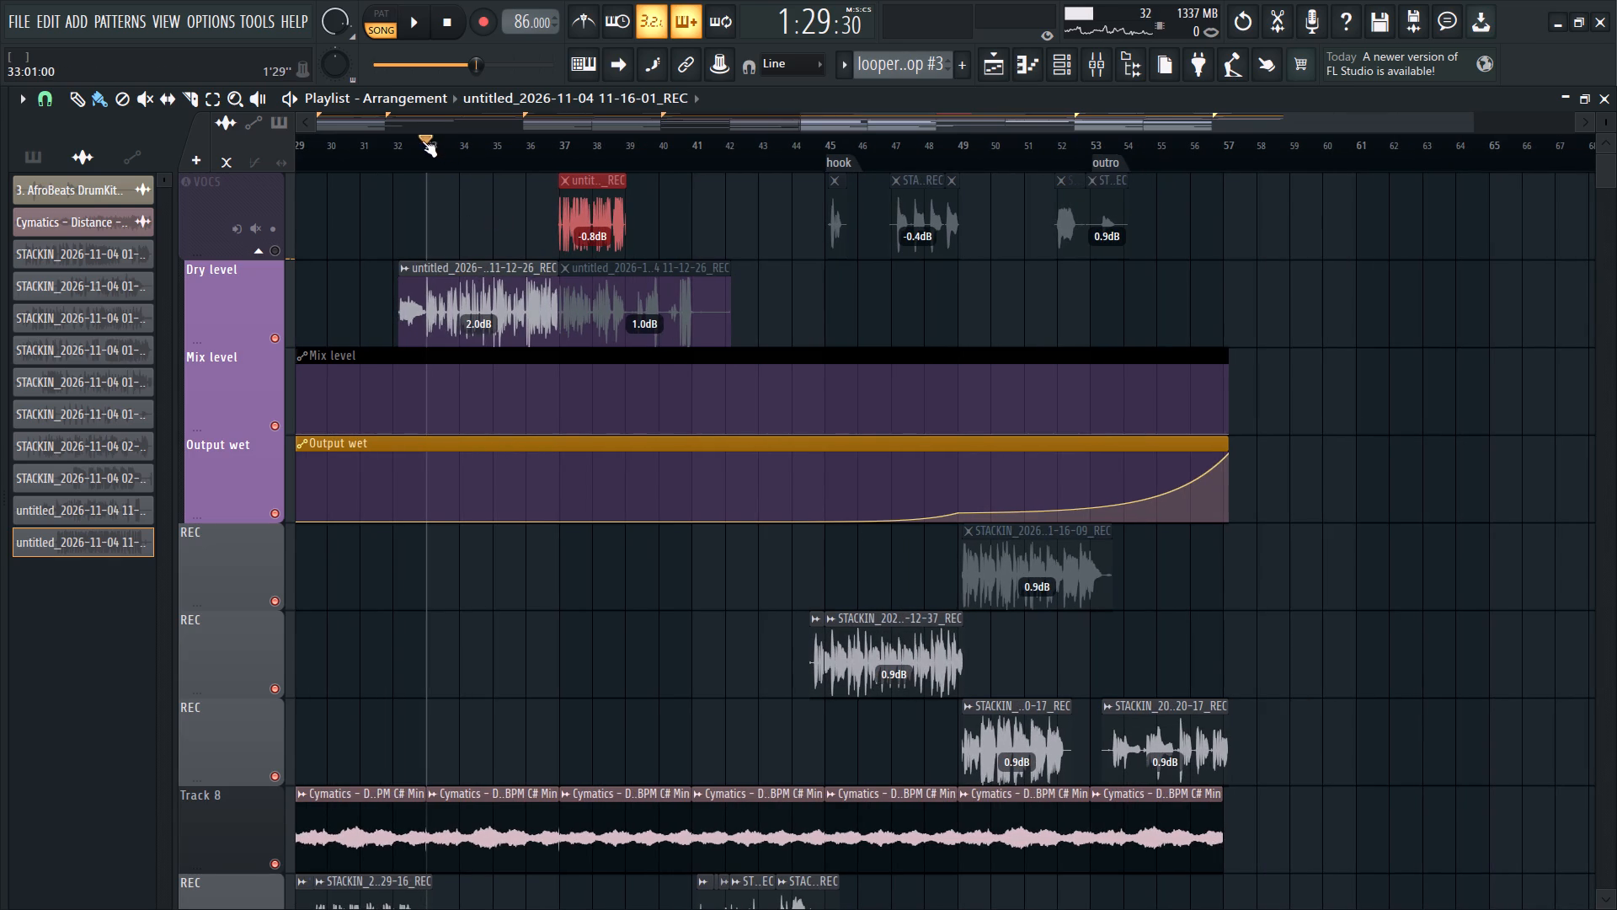
drag(422, 141, 412, 159)
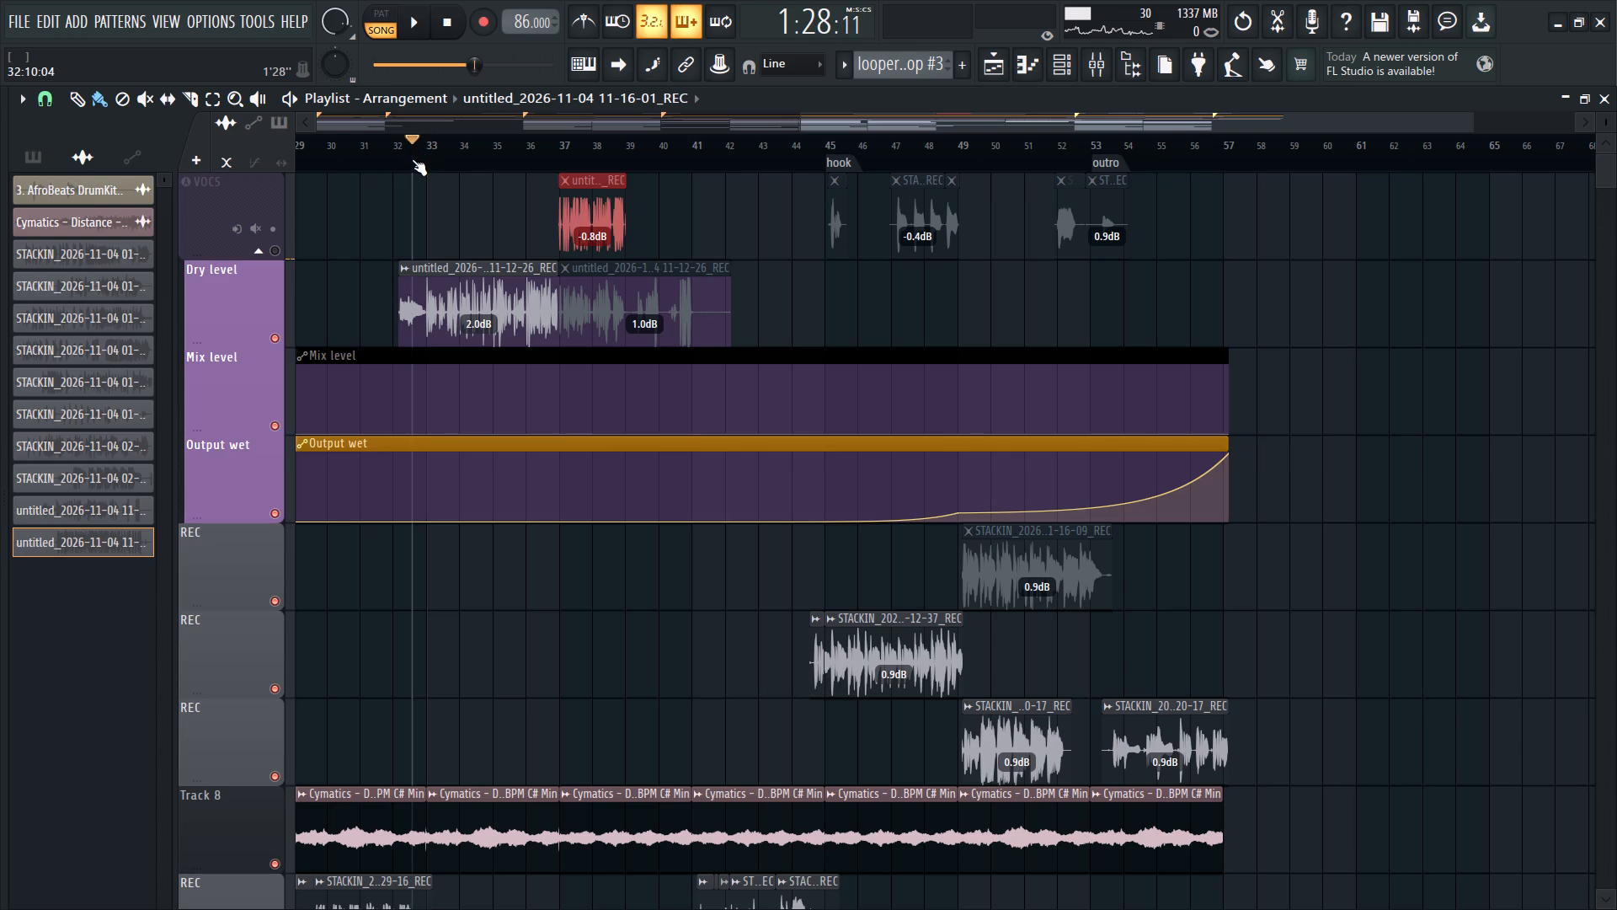
drag(412, 159, 413, 159)
ctrl+scroll(424, 222, up, 8)
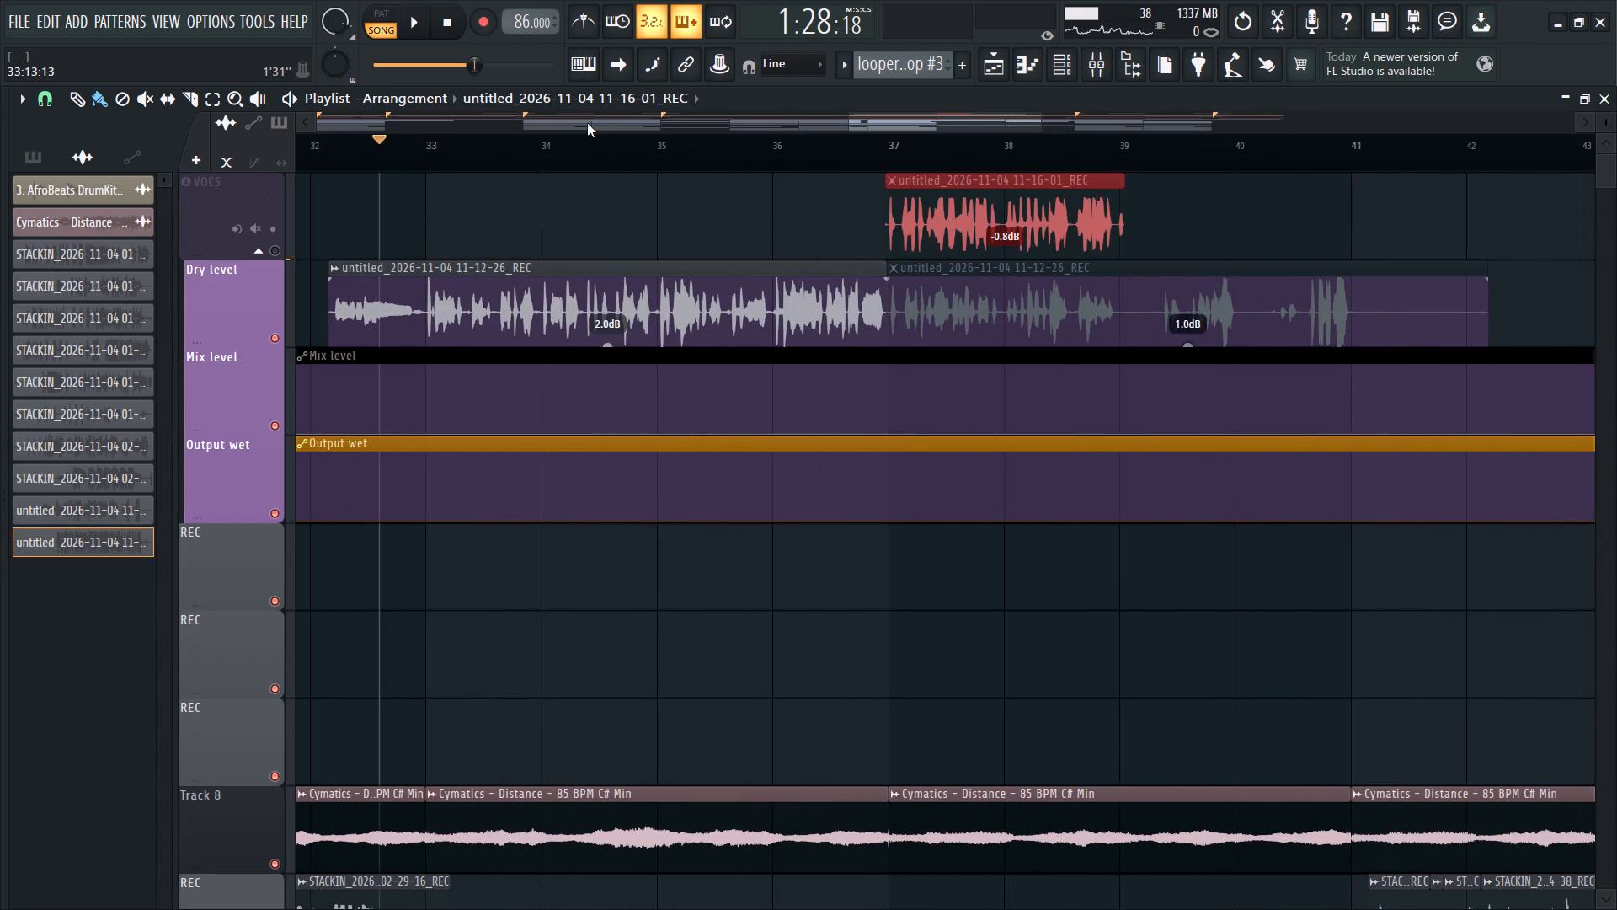
ctrl+scroll(511, 226, down, 2)
scroll(679, 269, up, 3)
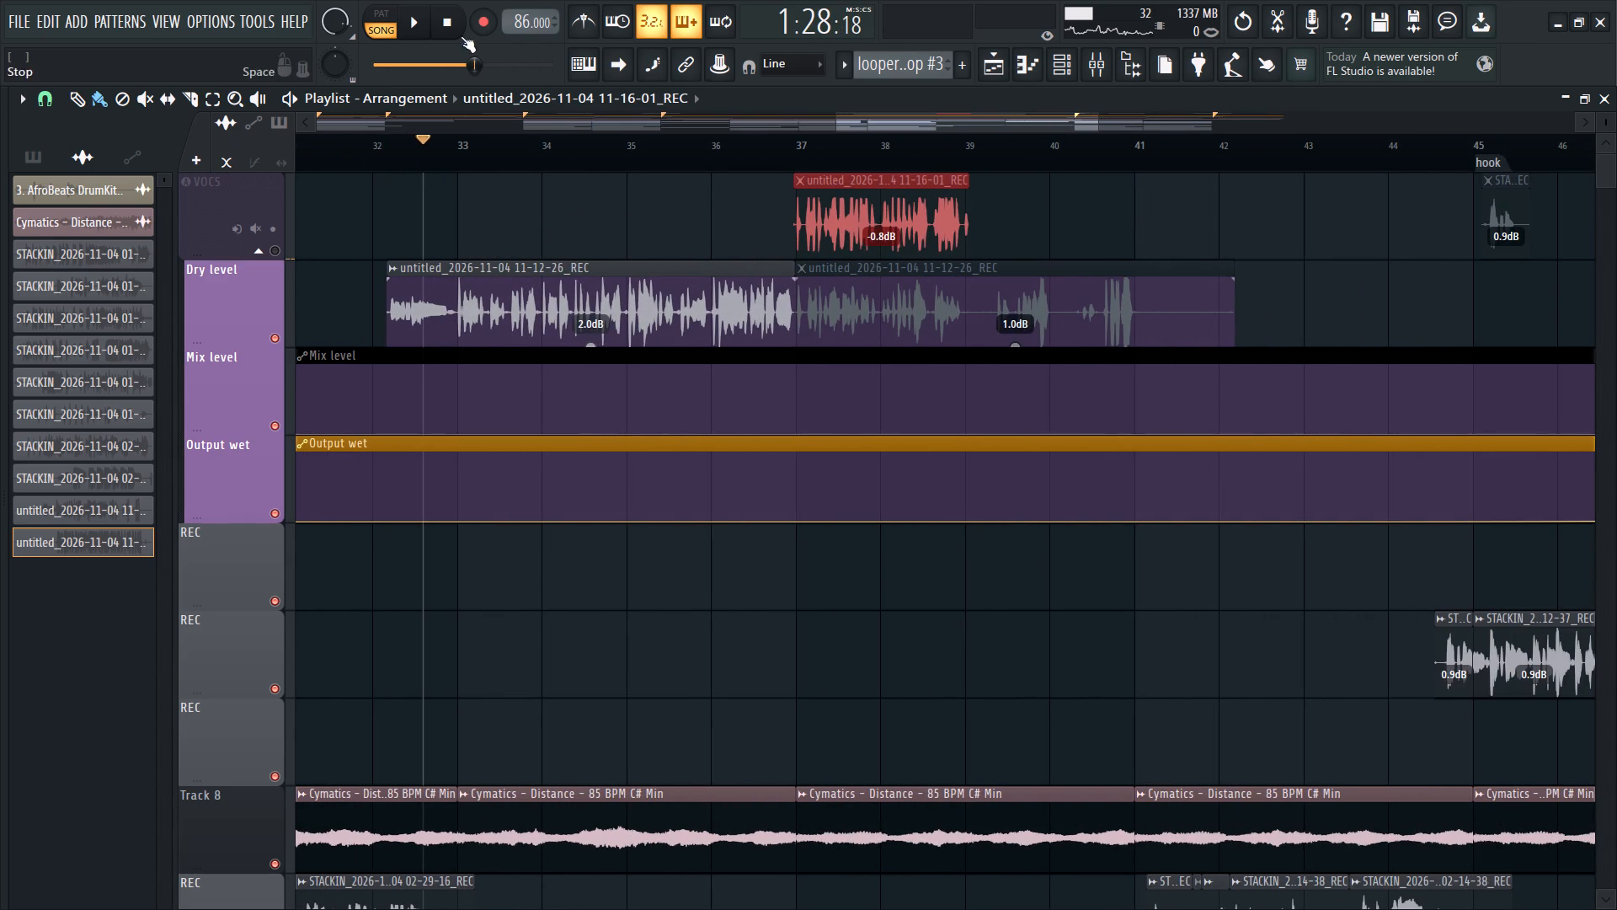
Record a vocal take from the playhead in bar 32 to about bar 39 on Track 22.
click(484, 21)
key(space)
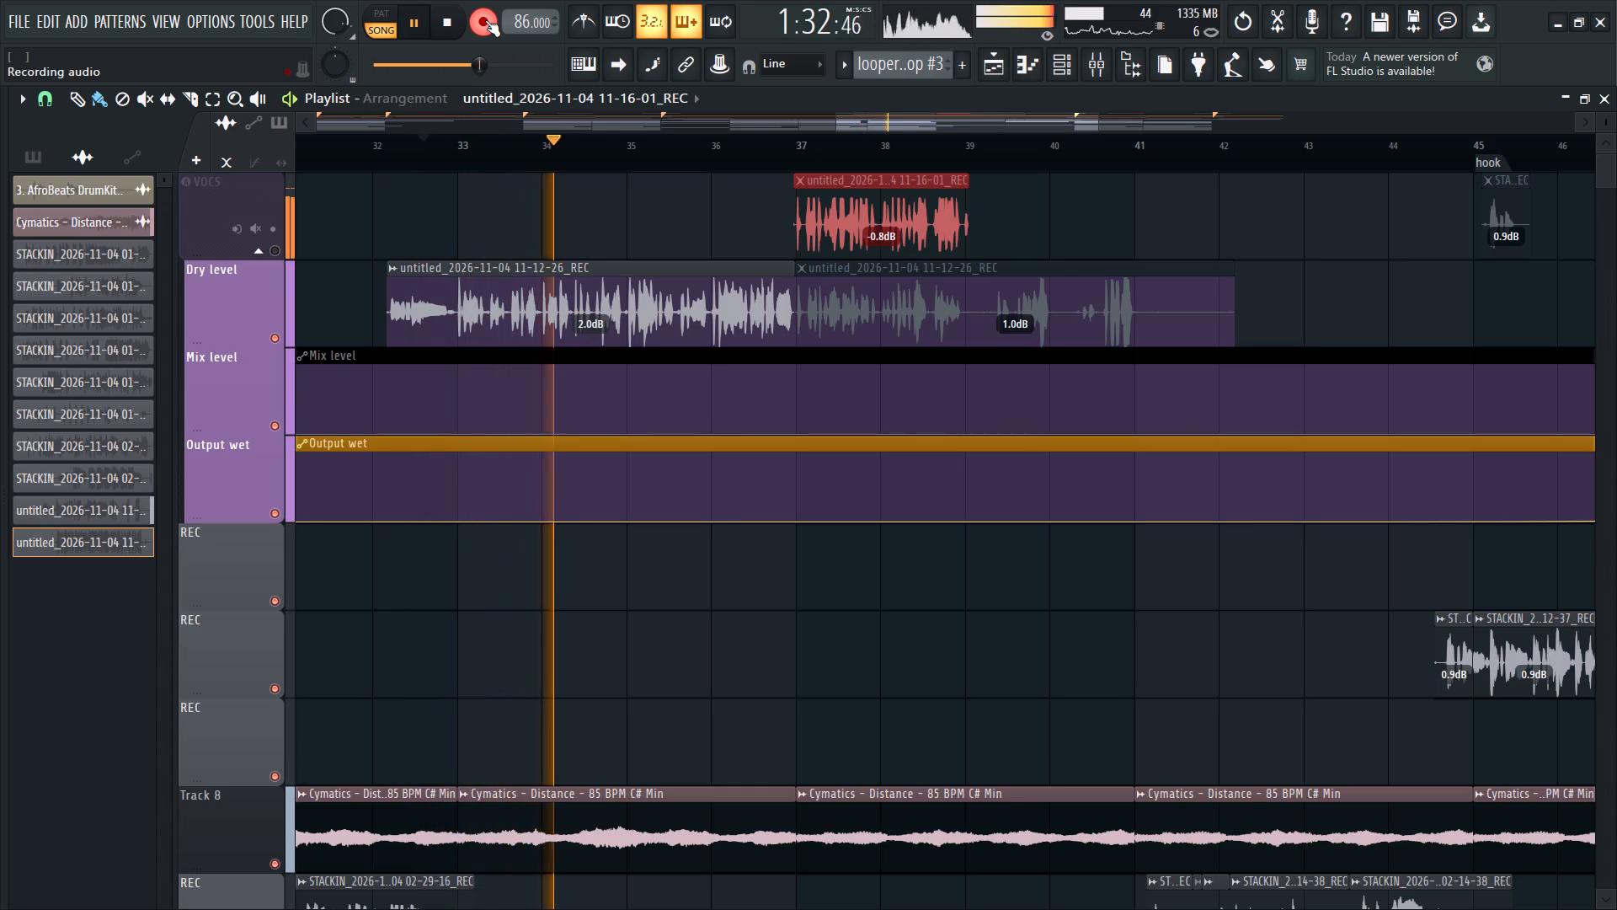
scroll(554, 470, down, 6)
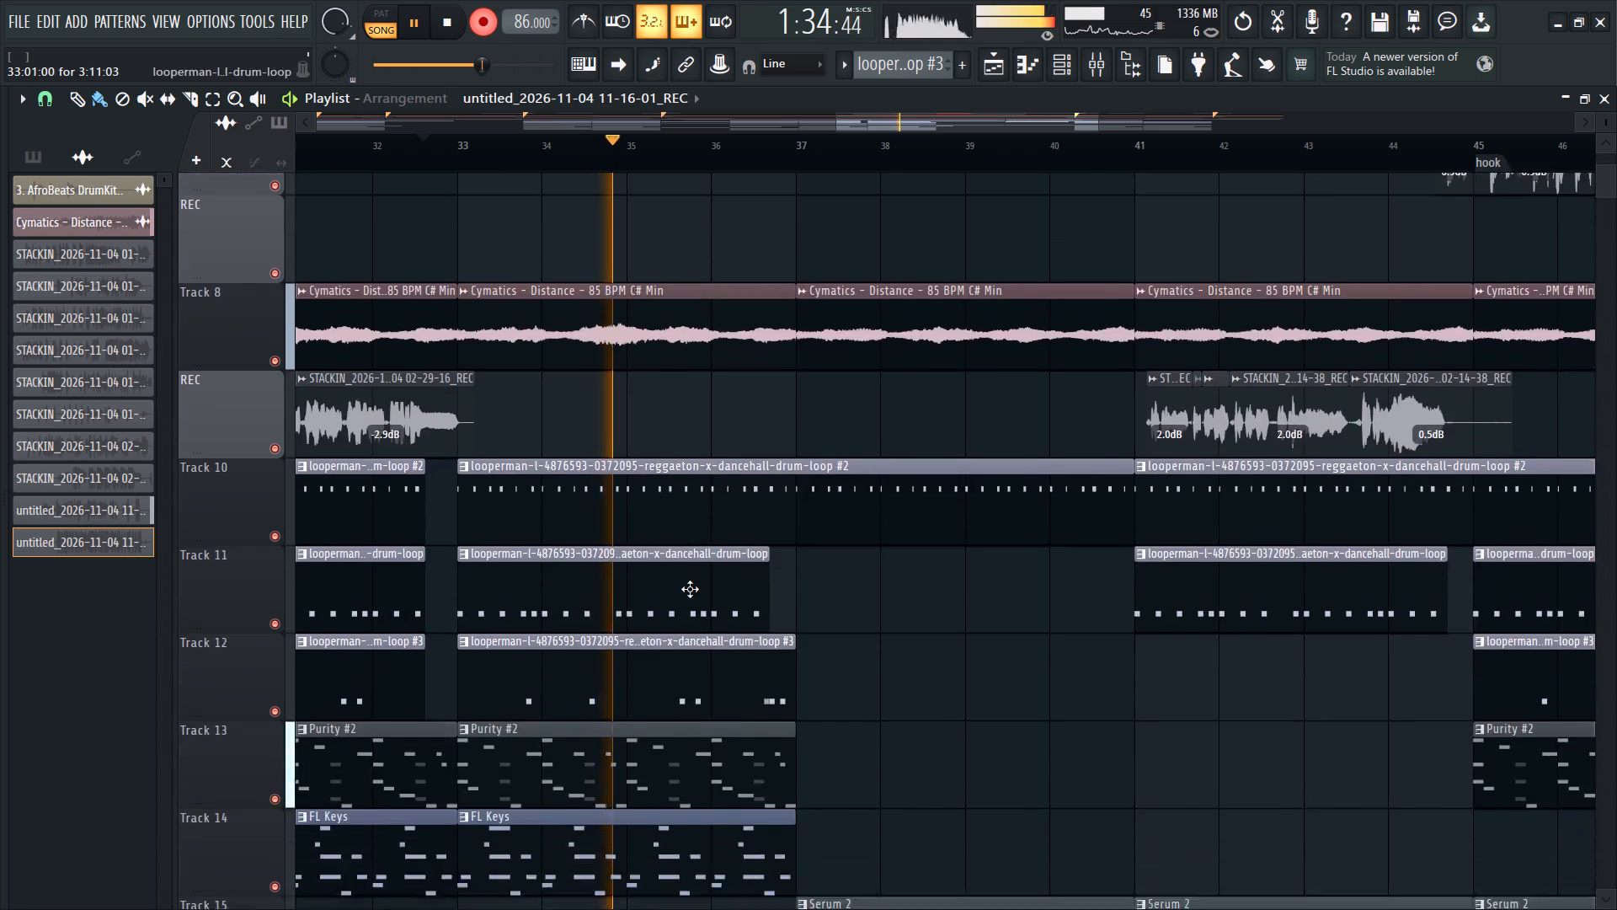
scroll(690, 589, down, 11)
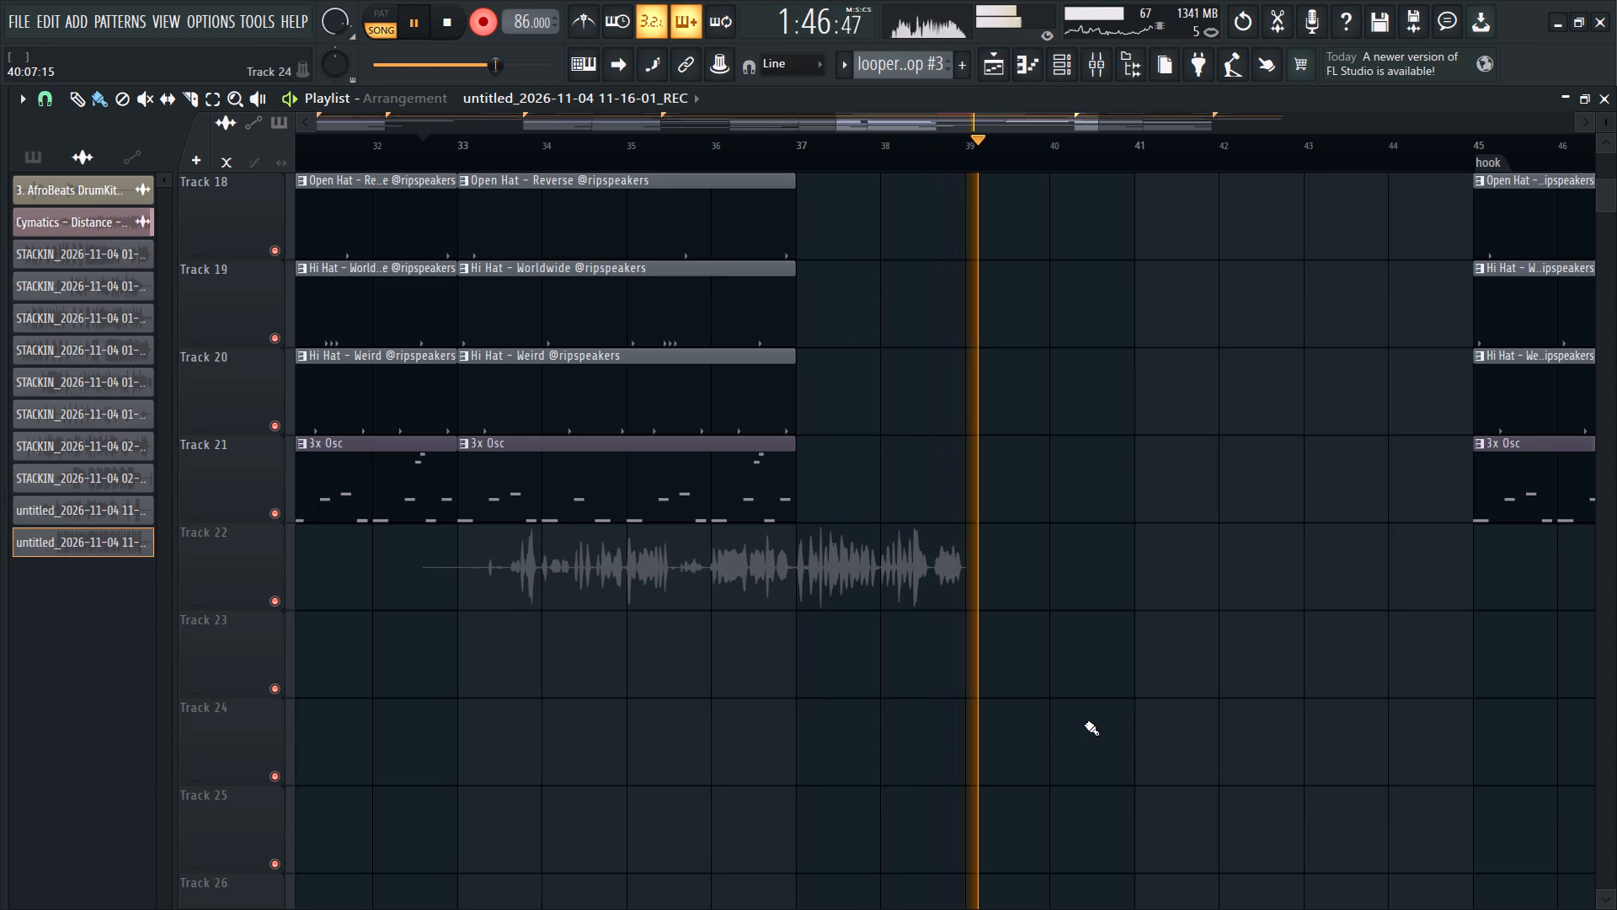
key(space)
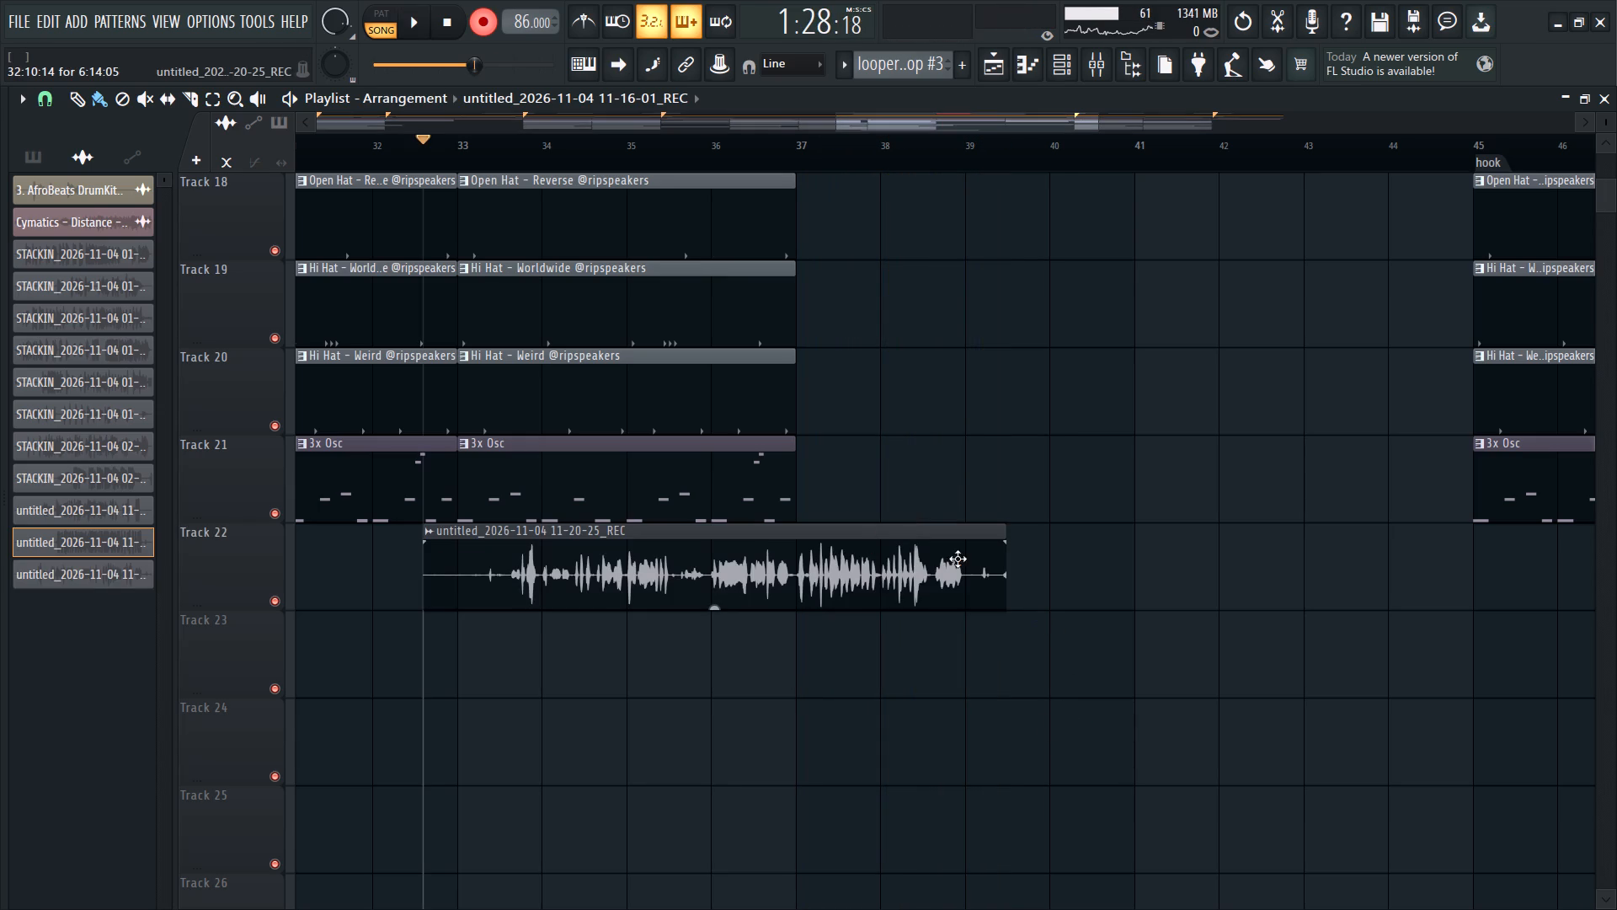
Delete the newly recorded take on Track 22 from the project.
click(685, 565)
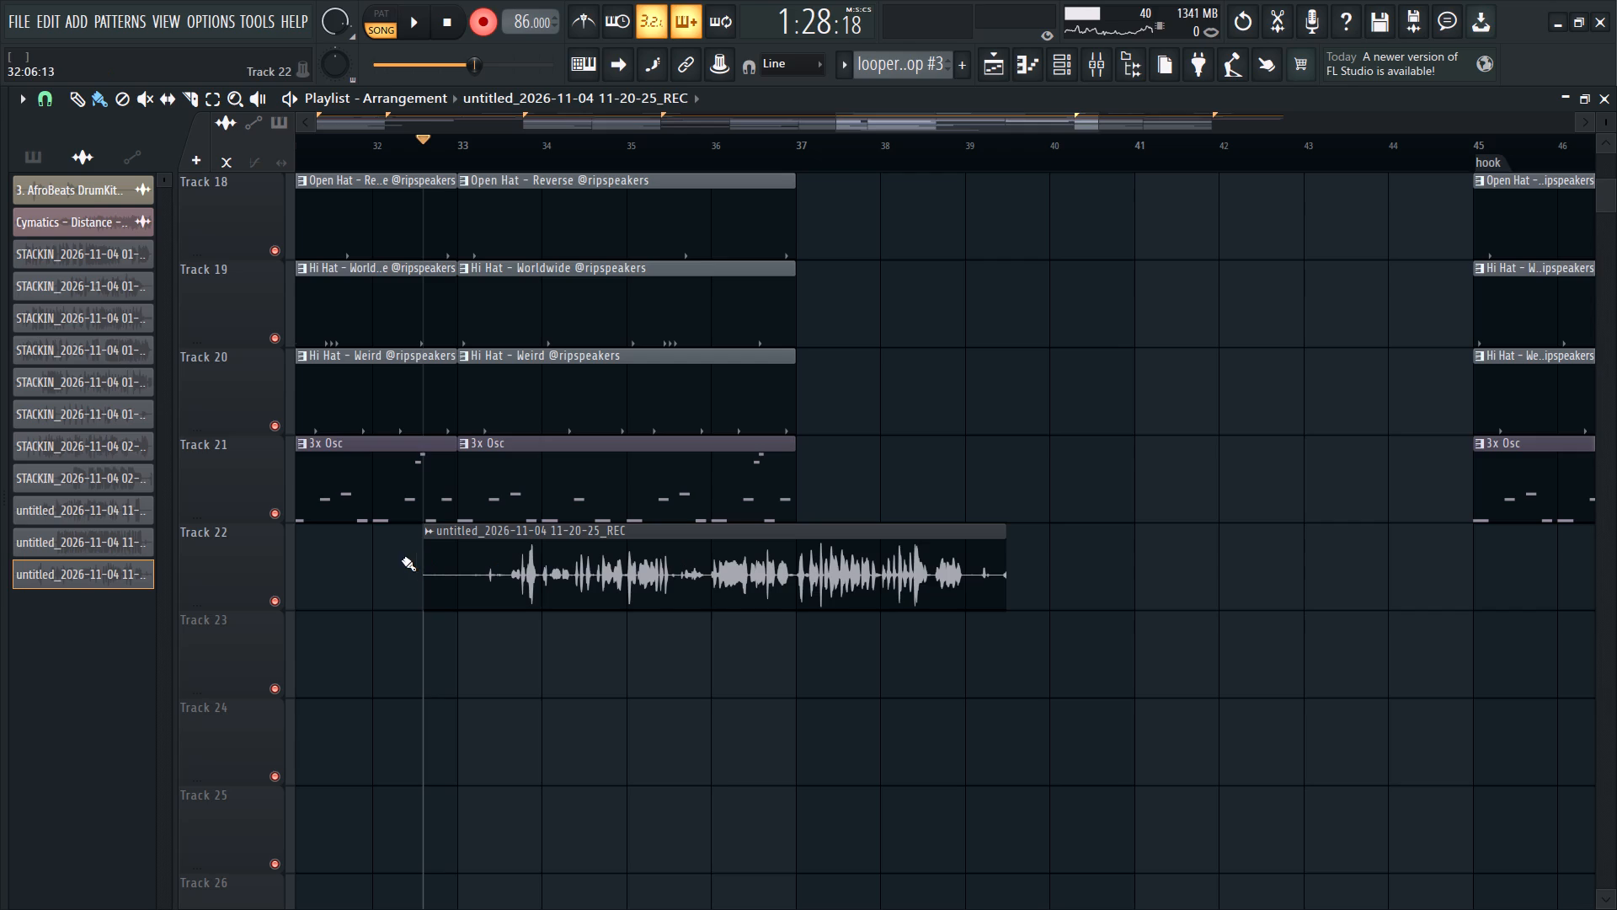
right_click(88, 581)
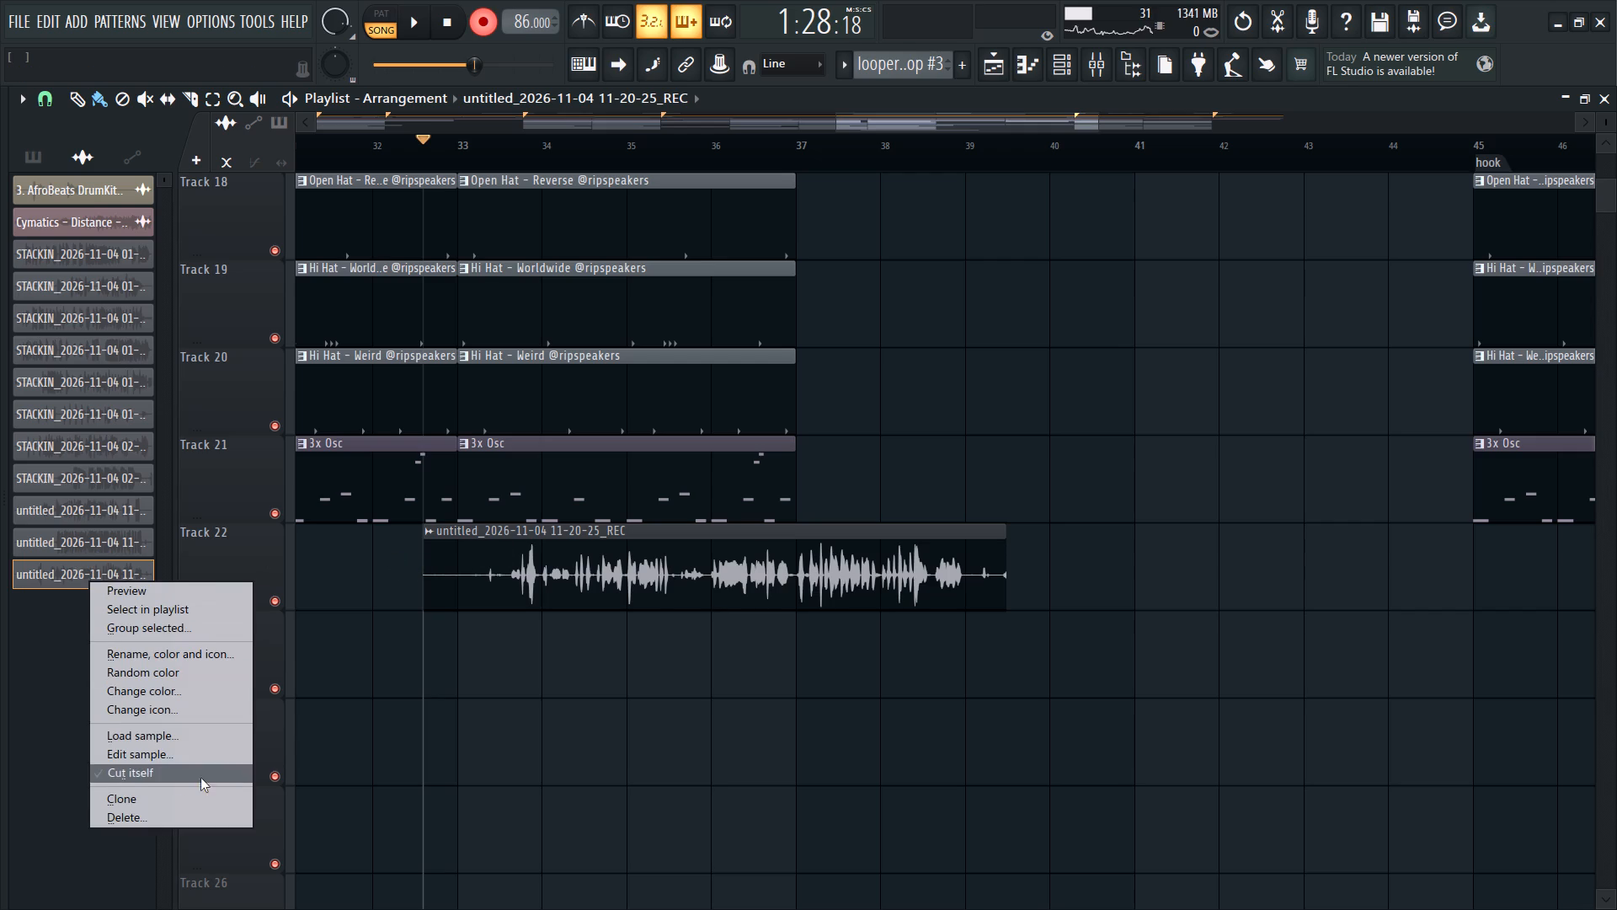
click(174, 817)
Record another vocal take from the playhead in bar 32 to about bar 42, and turn recording mode off.
key(space)
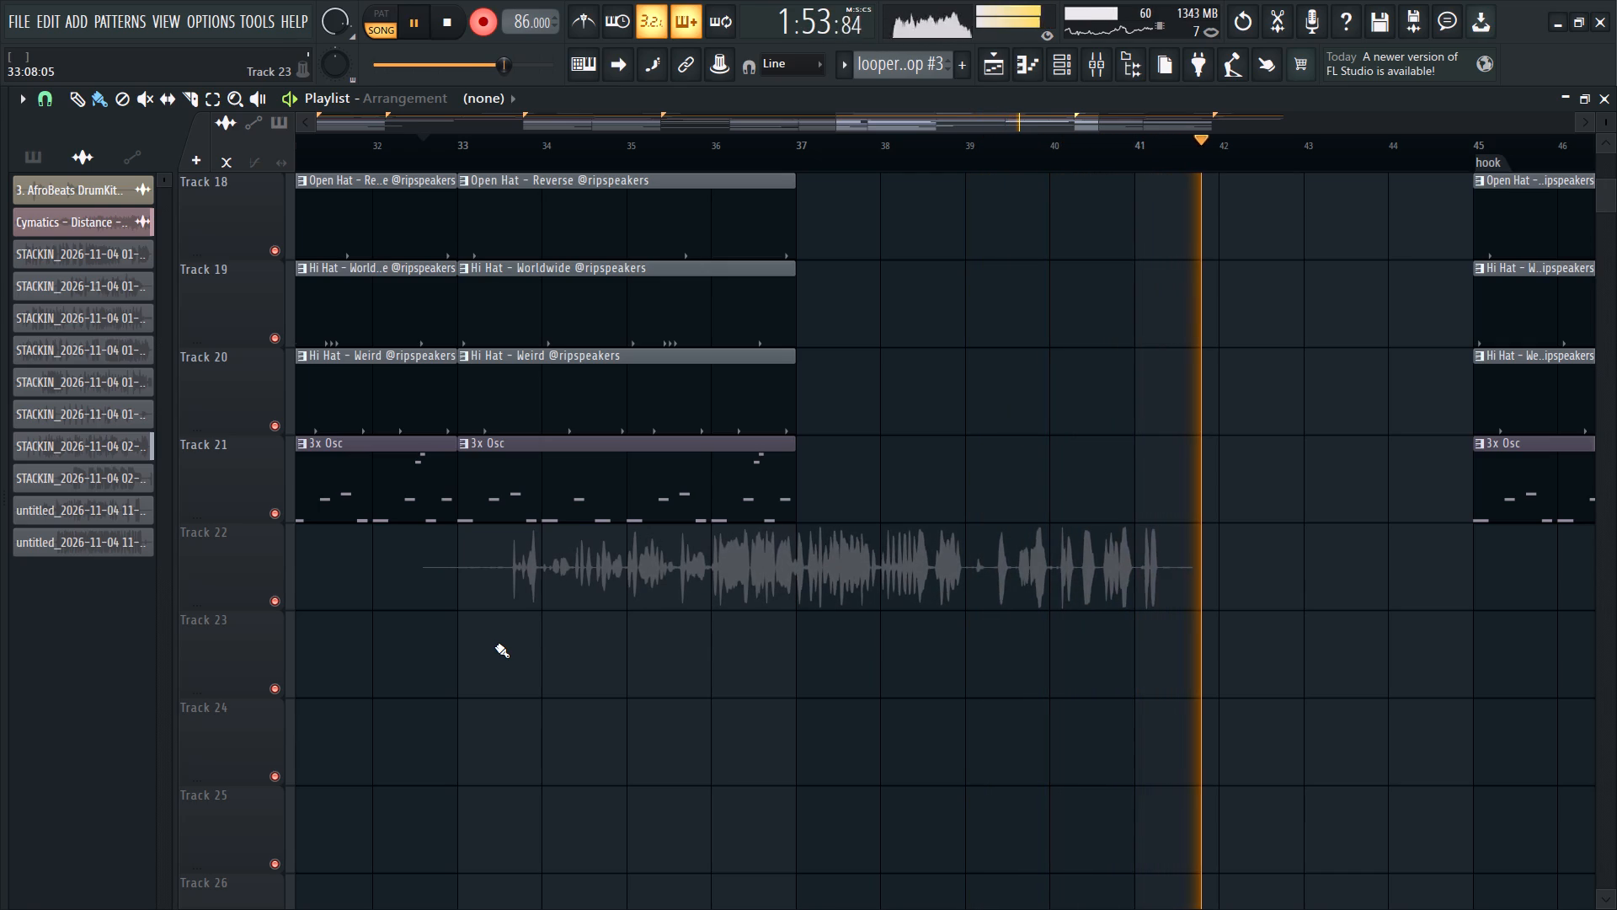
key(space)
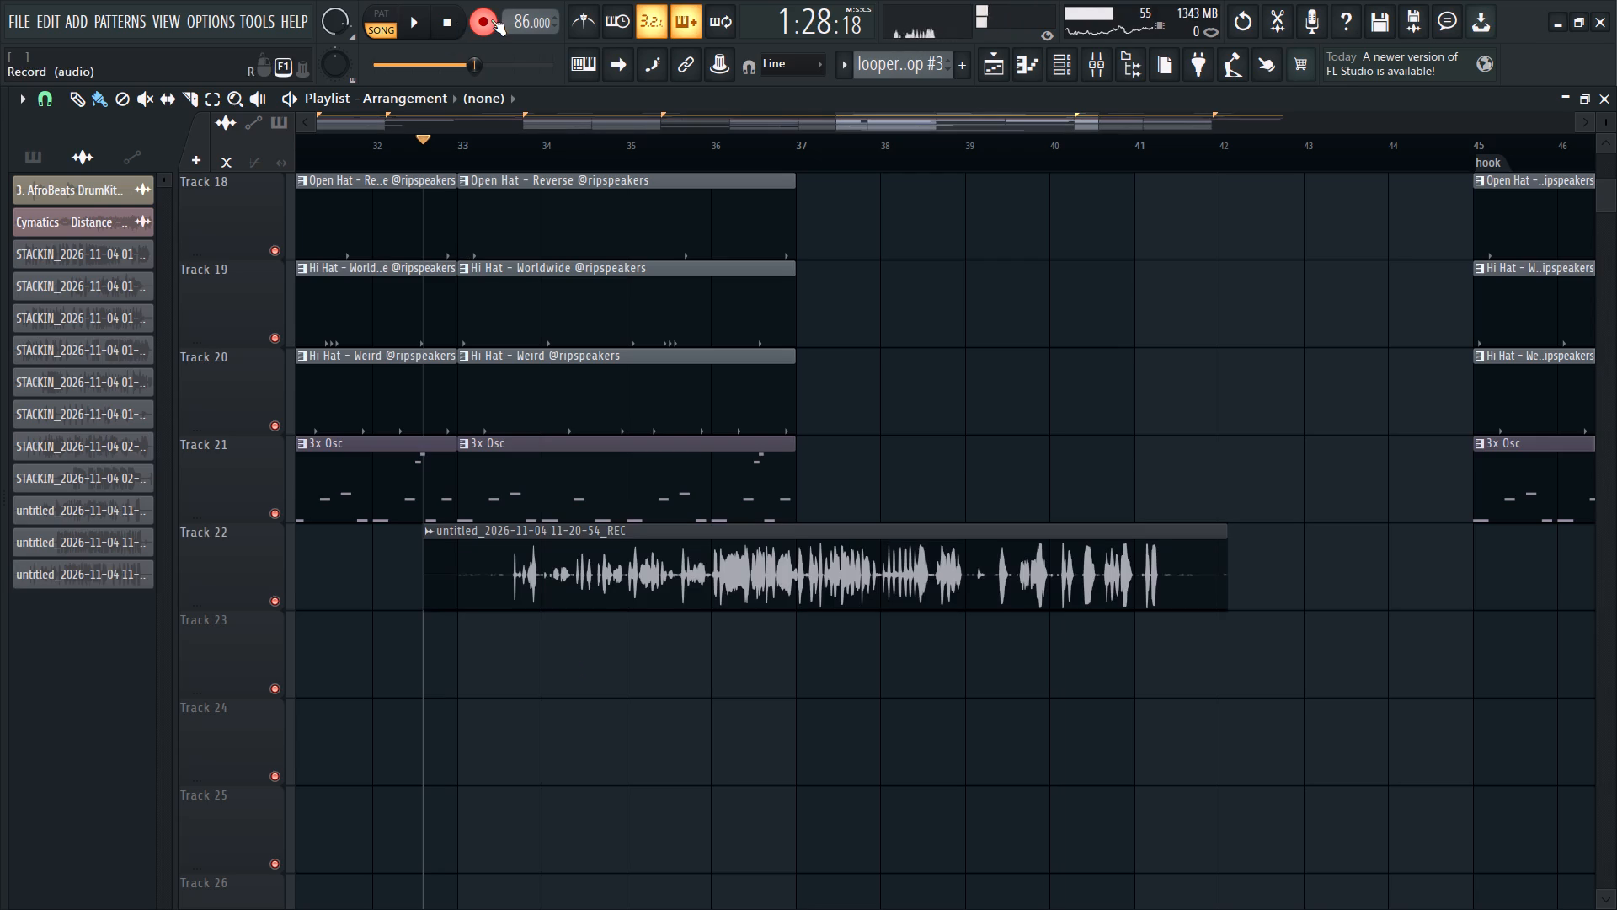
click(491, 19)
Move the newly recorded take from Track 22 up to the REC track directly below Output wet, keeping its timing.
ctrl+click(626, 569)
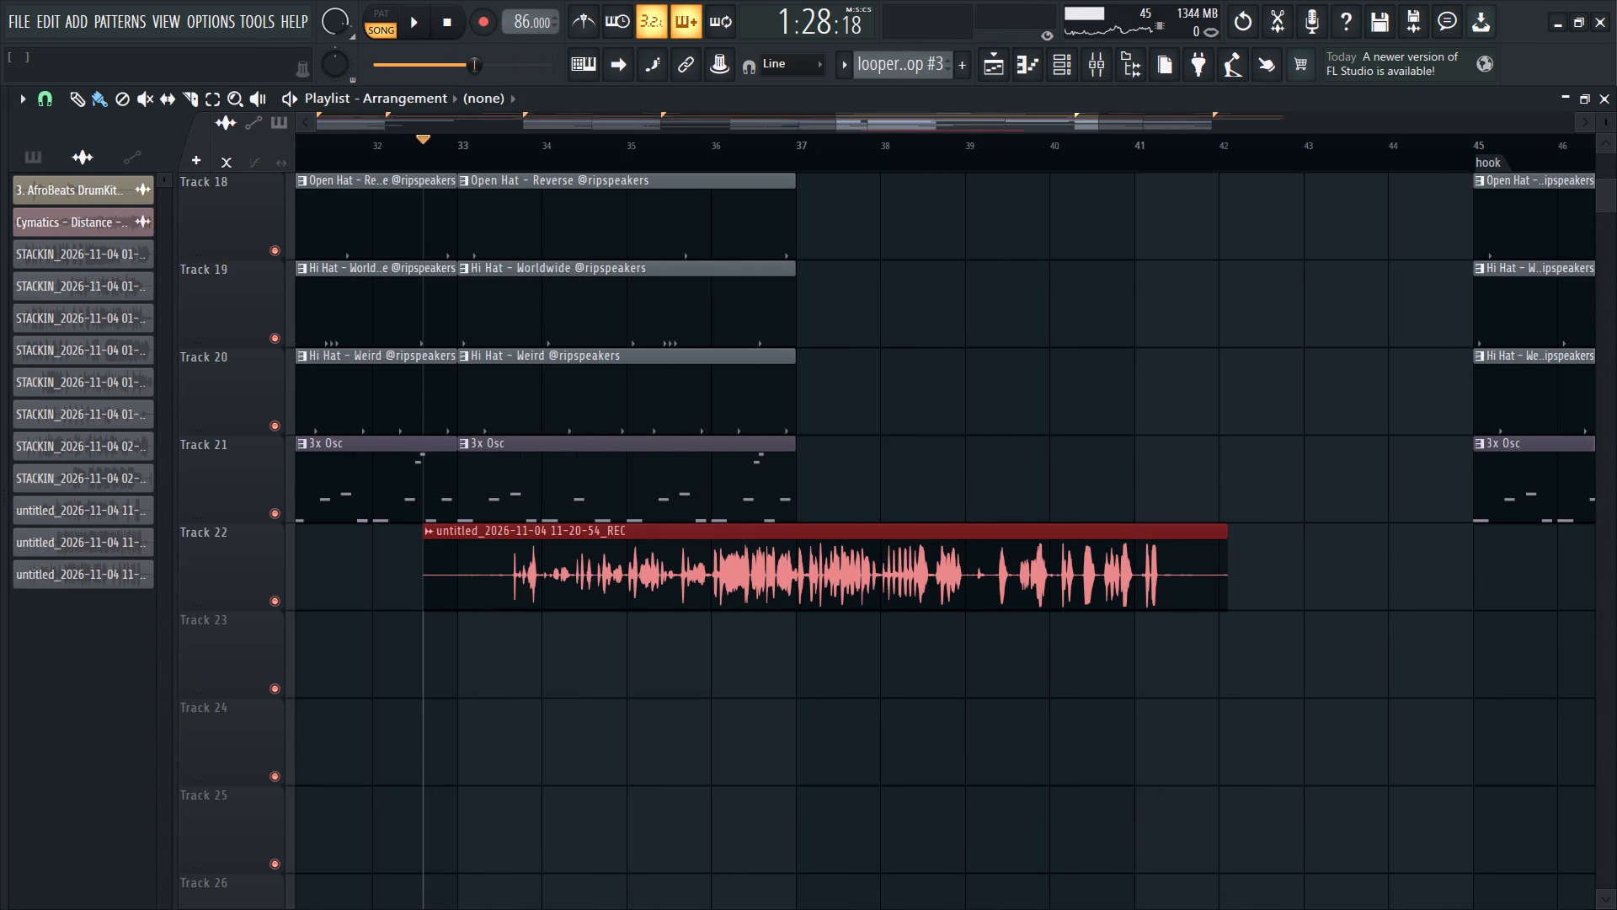
key(shift+Up)
key(shift+Up)
key(shift+Up)
key(shift+Up)
key(shift+Up)
key(shift+Up)
key(shift+Up)
key(shift+Up)
key(shift+Up)
key(shift+Up)
key(shift+Up)
key(shift+Up)
key(shift+Up)
key(shift+Up)
key(shift+Up)
key(shift+Up)
key(shift+Up)
key(shift+Up)
key(shift+Up)
key(shift+Up)
key(shift+Up)
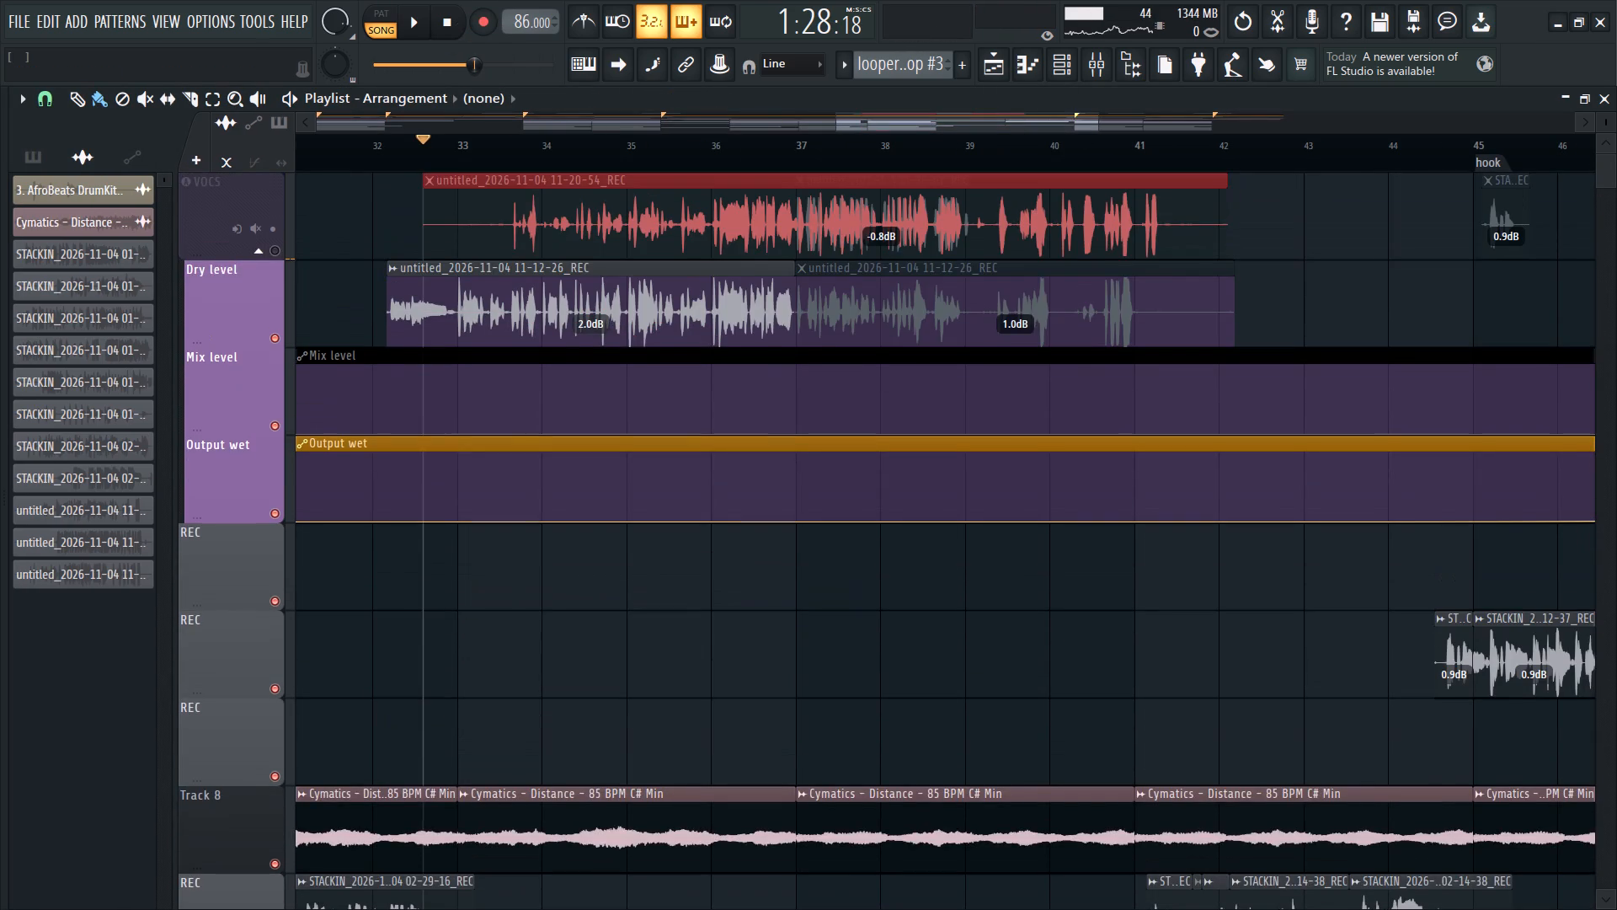
key(shift+Down)
key(shift+Down)
key(shift+Down)
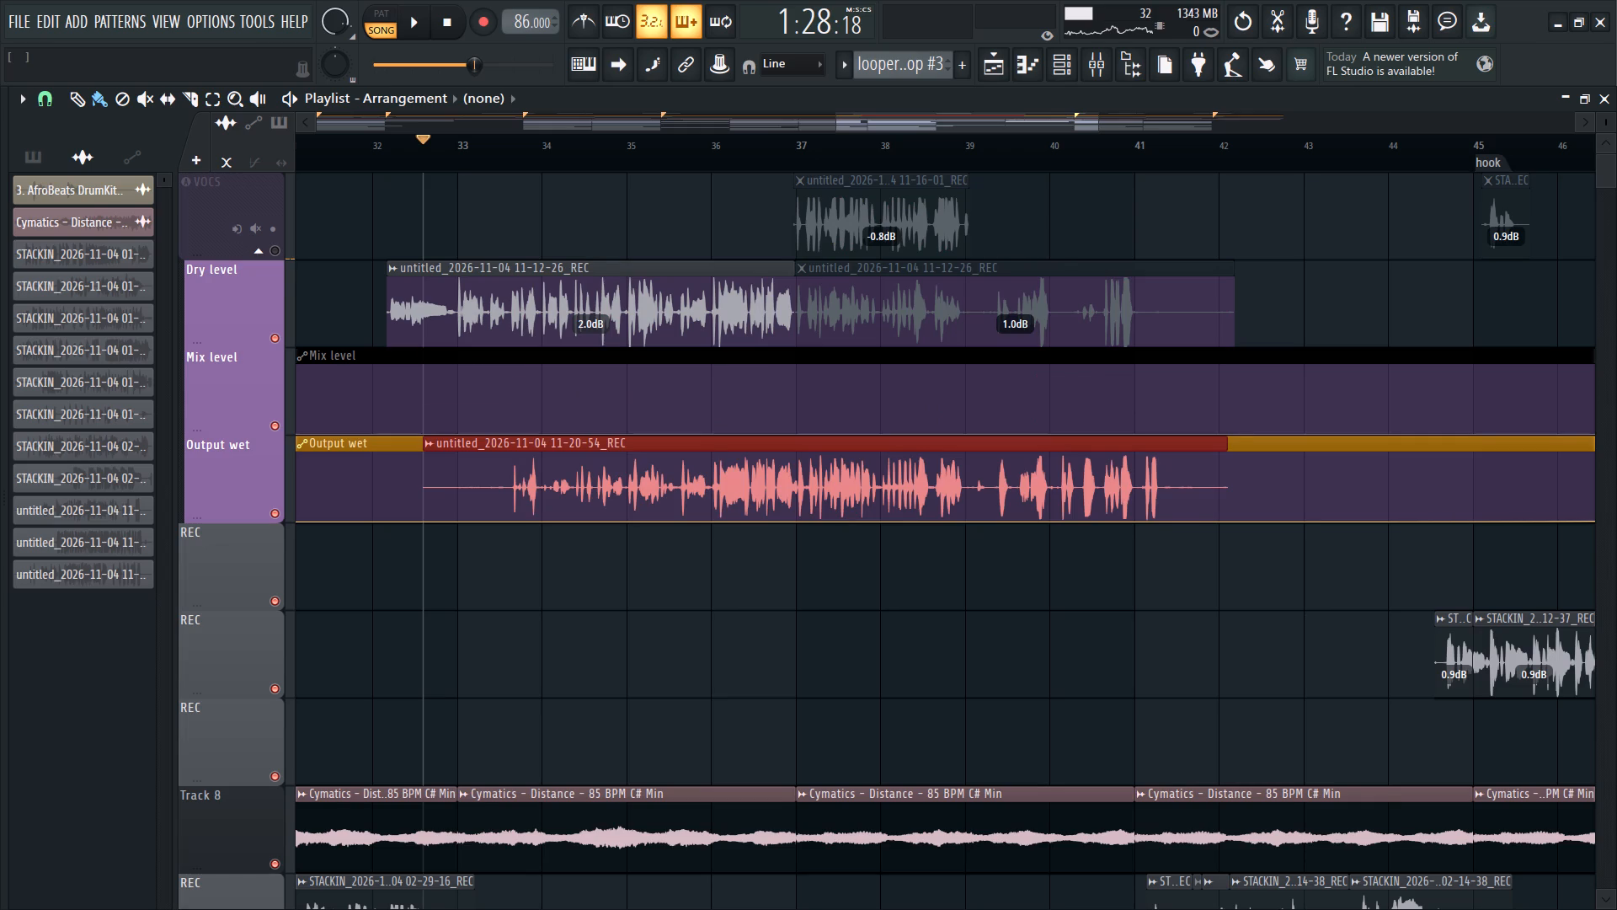
key(shift+Up)
key(shift+Up)
key(shift+Down)
key(shift+Down)
key(shift+Down)
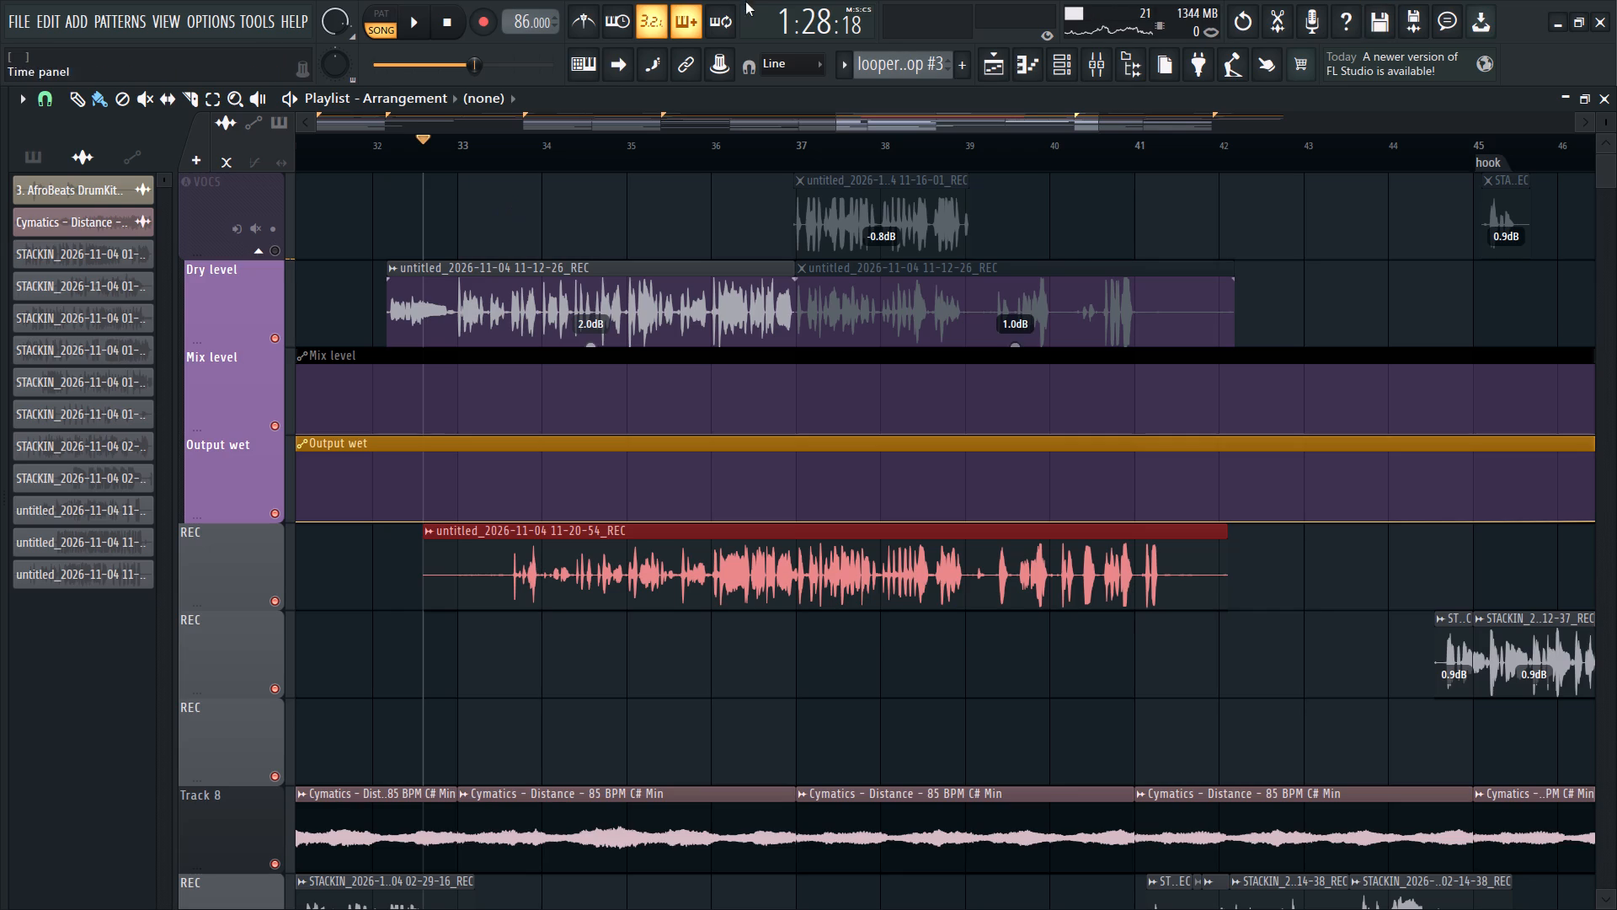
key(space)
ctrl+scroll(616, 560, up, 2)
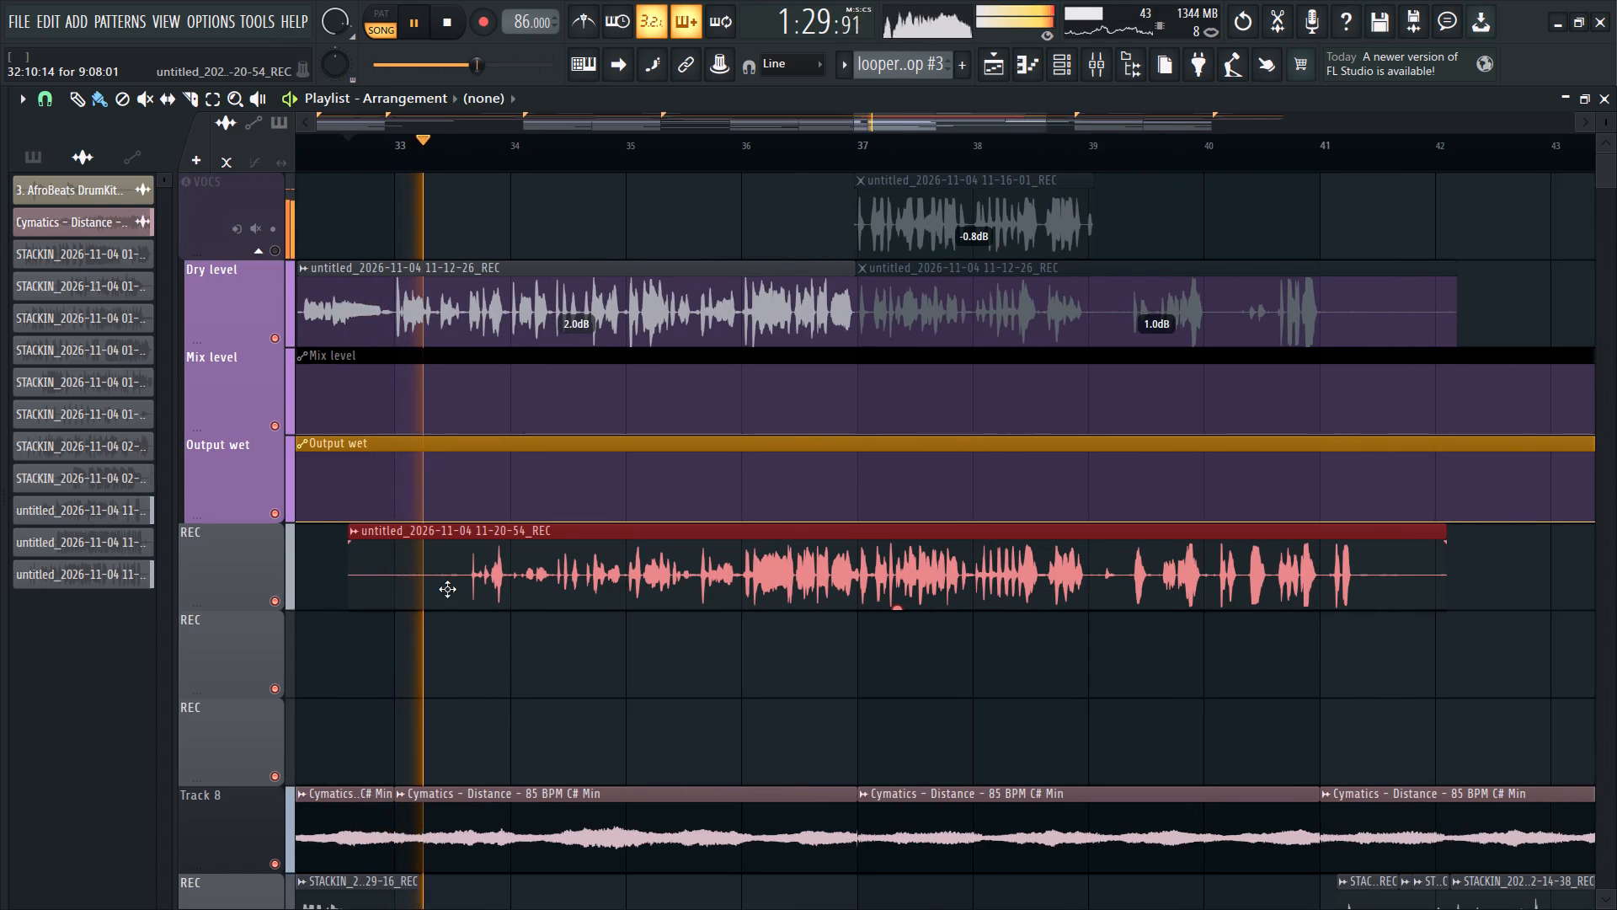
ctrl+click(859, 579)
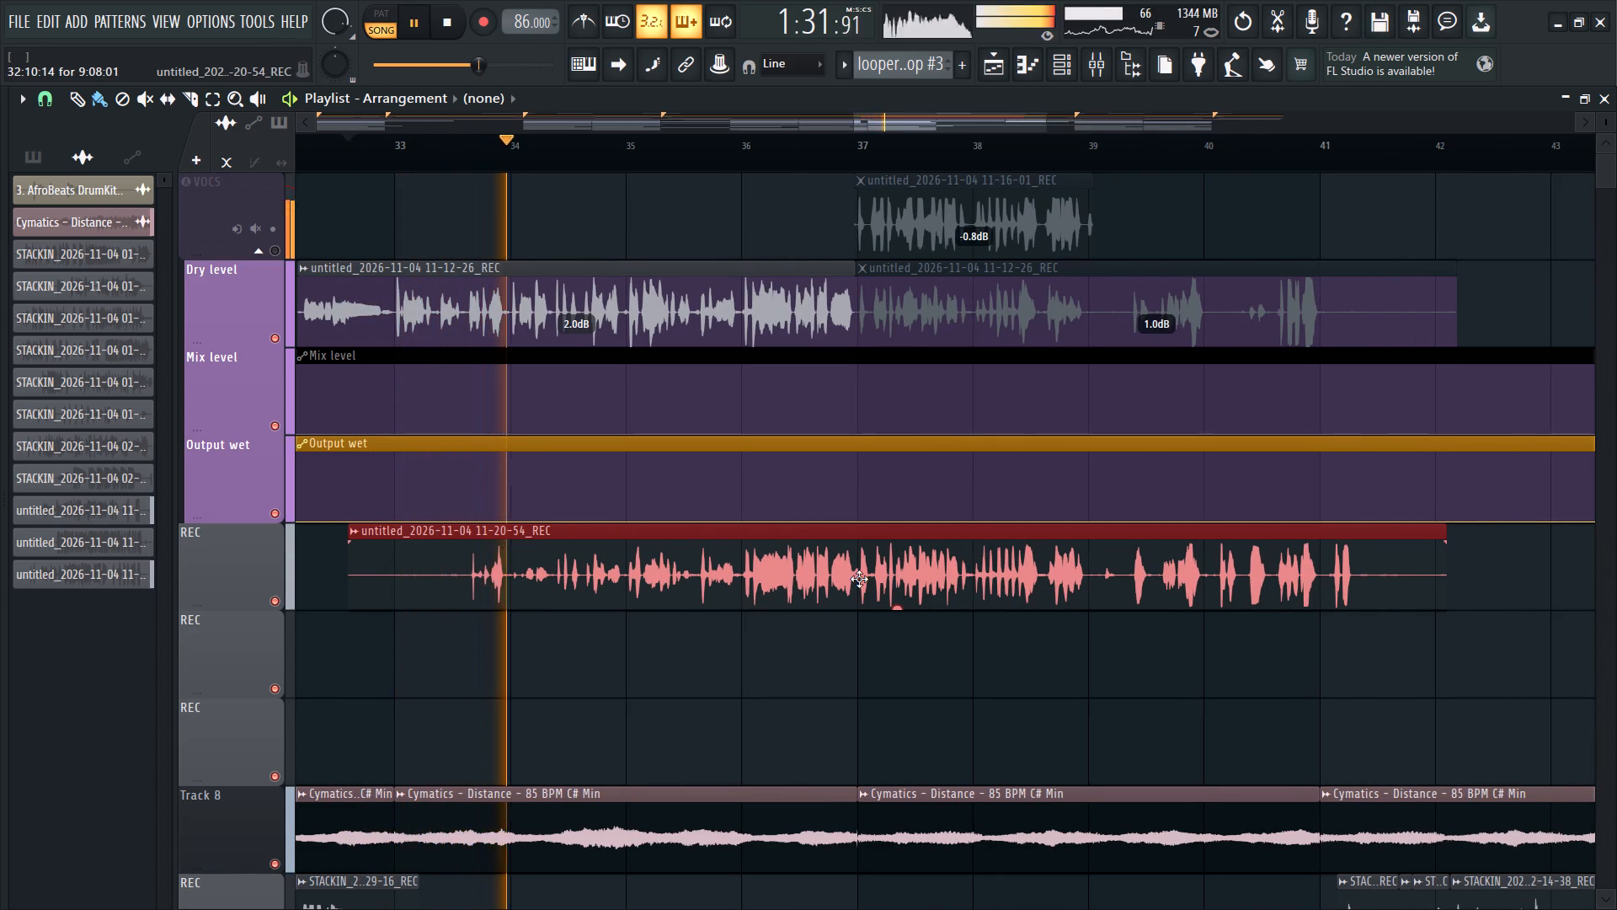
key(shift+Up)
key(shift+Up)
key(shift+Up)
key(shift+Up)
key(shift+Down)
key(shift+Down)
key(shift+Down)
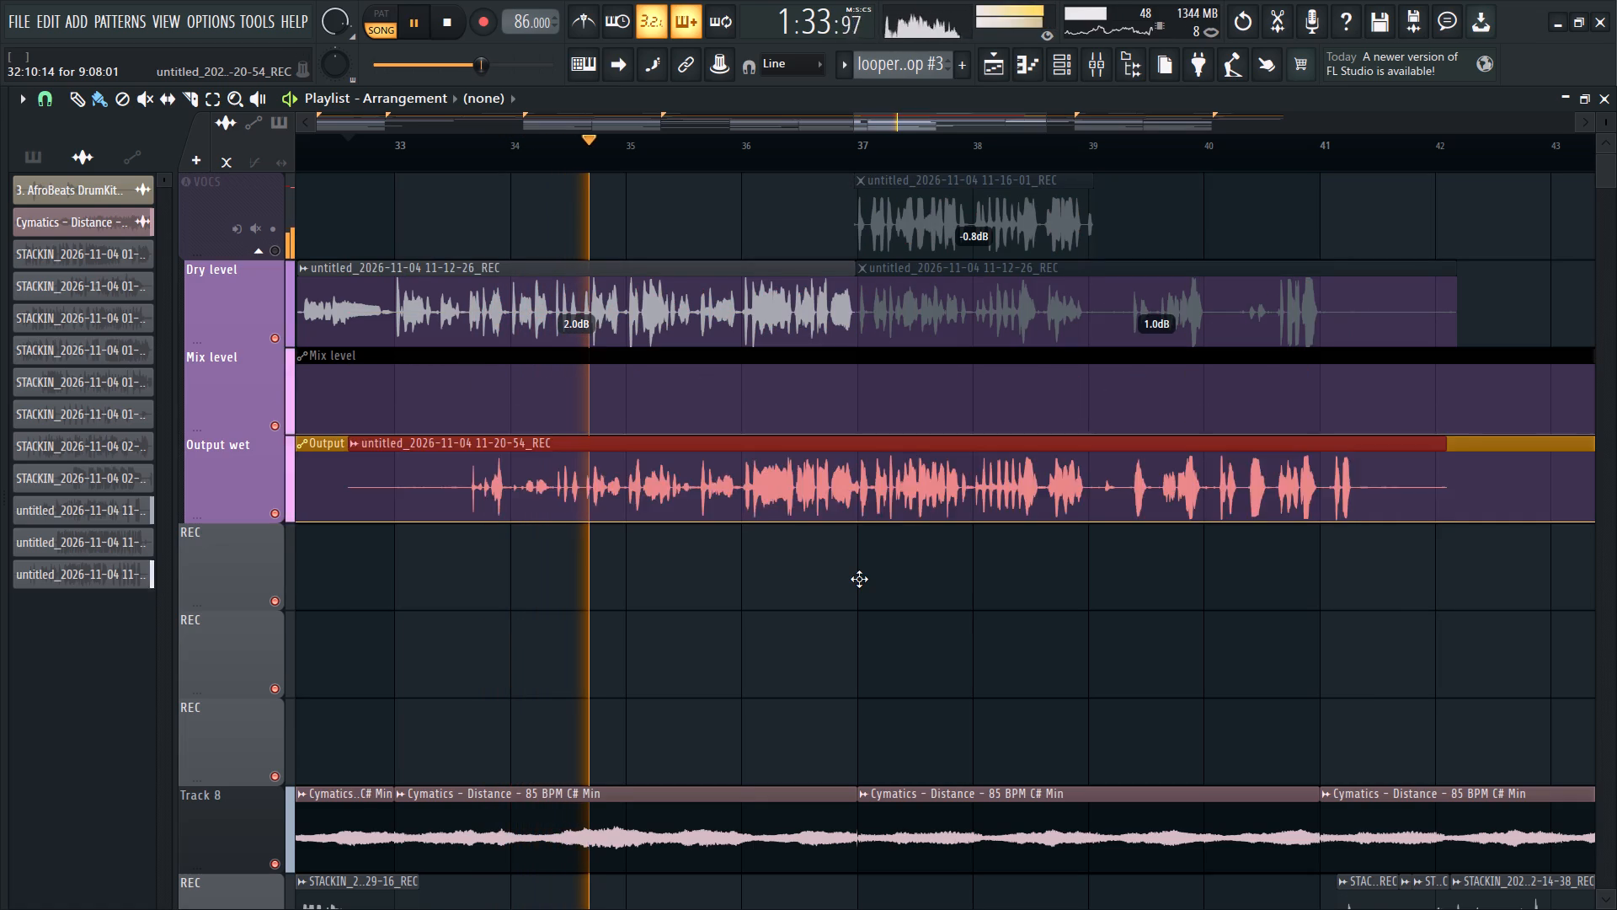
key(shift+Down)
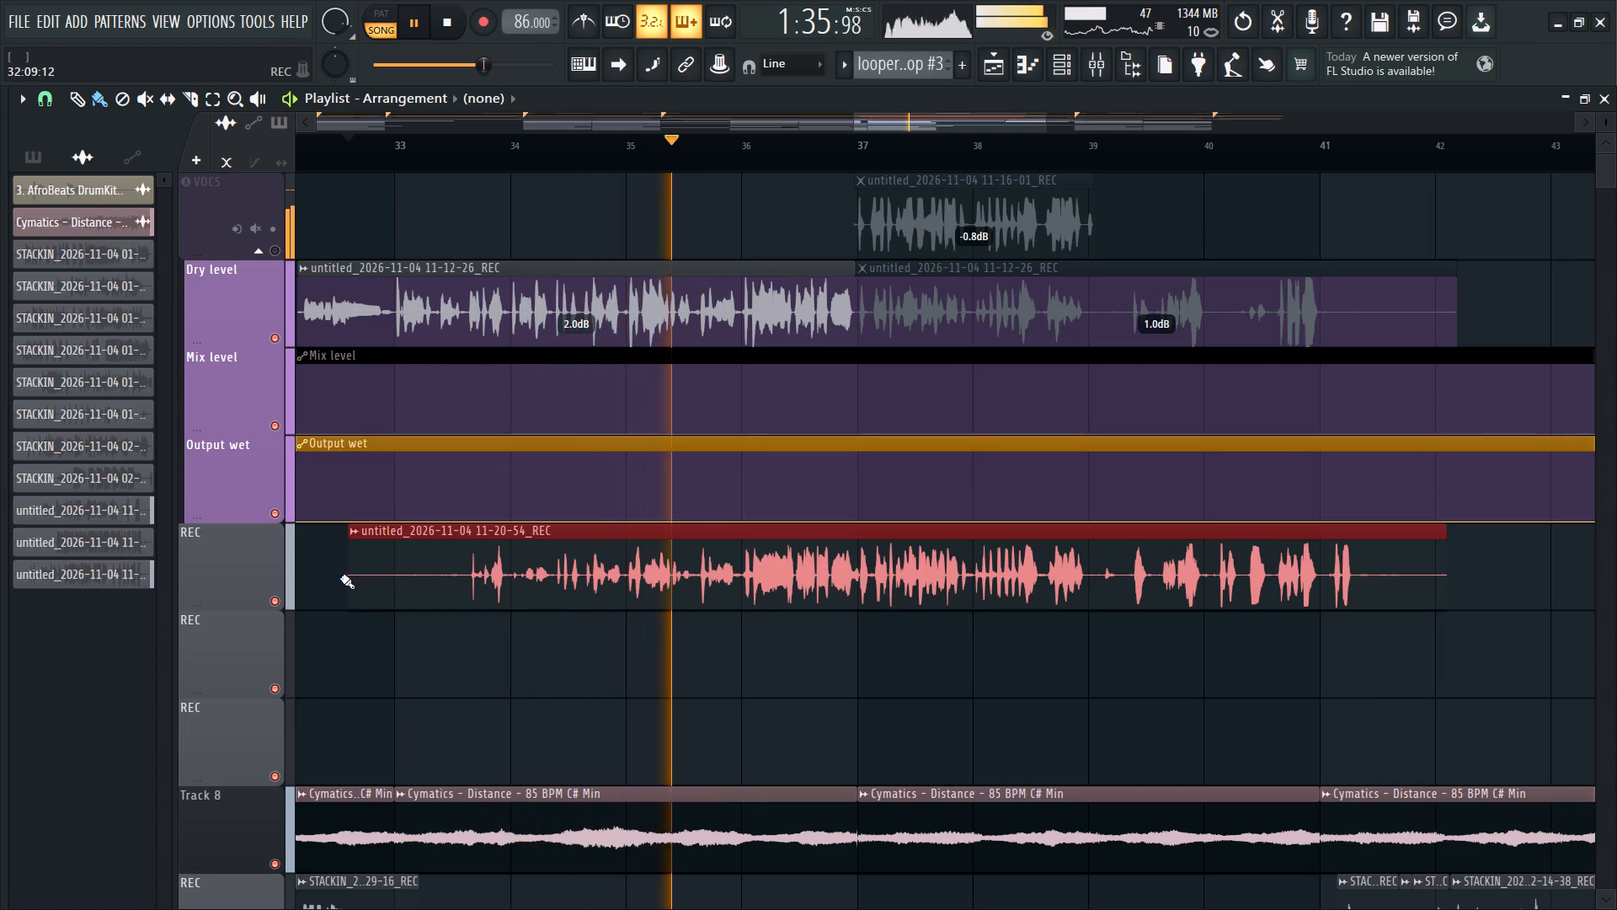
Trim off the beginning of the new take so it starts just before bar 37, at 36:16:15.
alt+drag(349, 583, 846, 667)
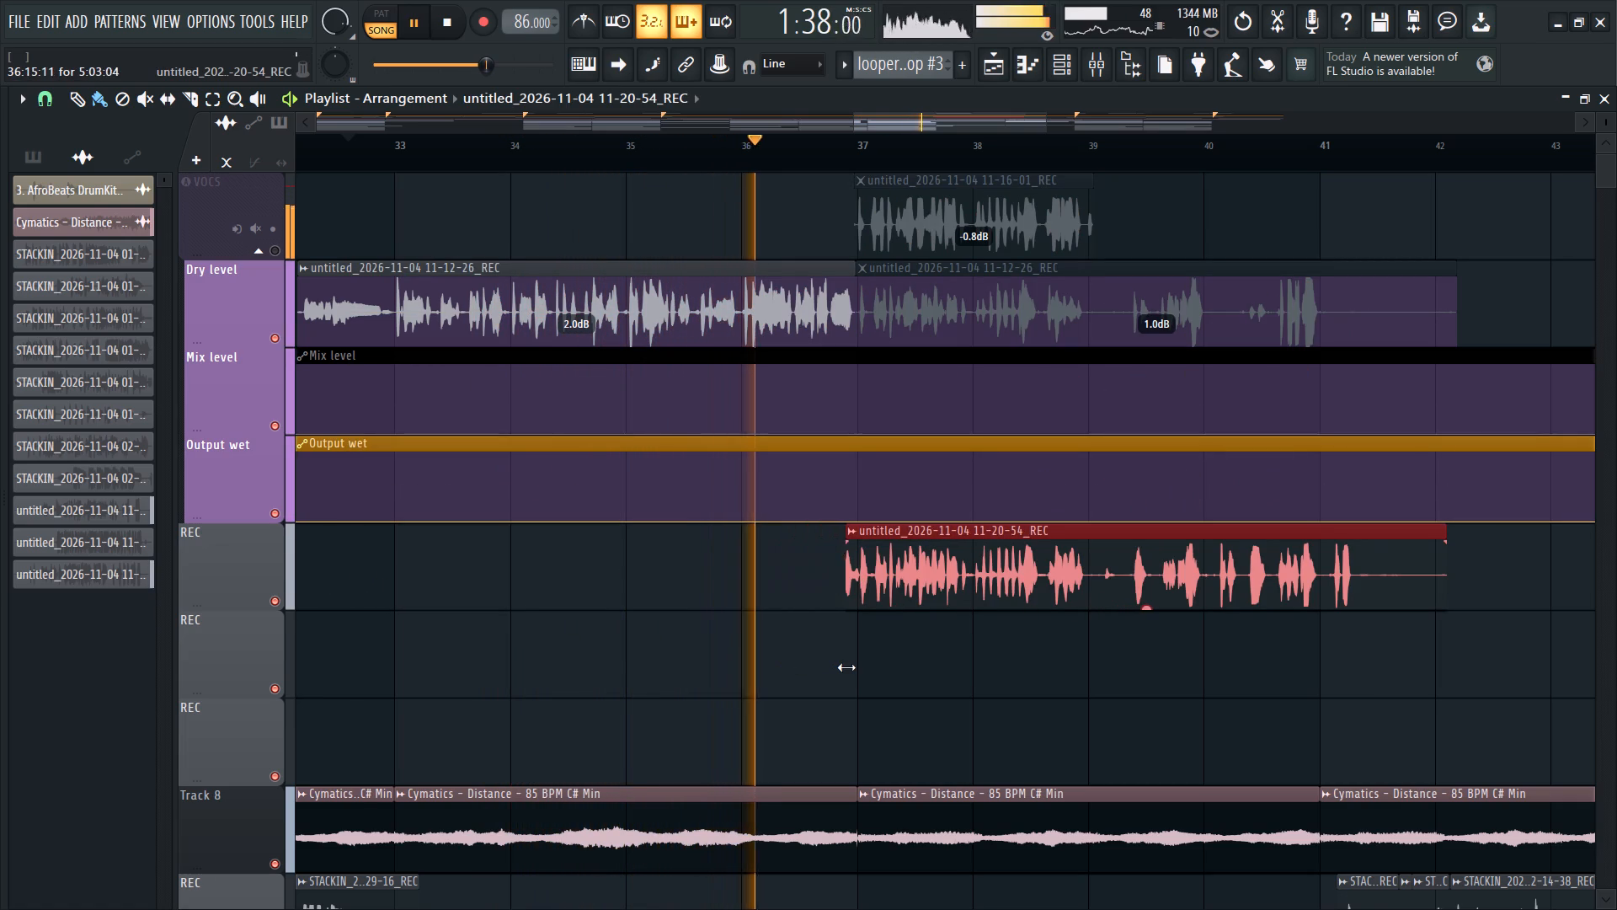
alt+drag(846, 667, 855, 670)
Nudge the trimmed take earlier to start at 36:16:06, aligning its waveform with the muted takes above.
ctrl+scroll(876, 625, up, 9)
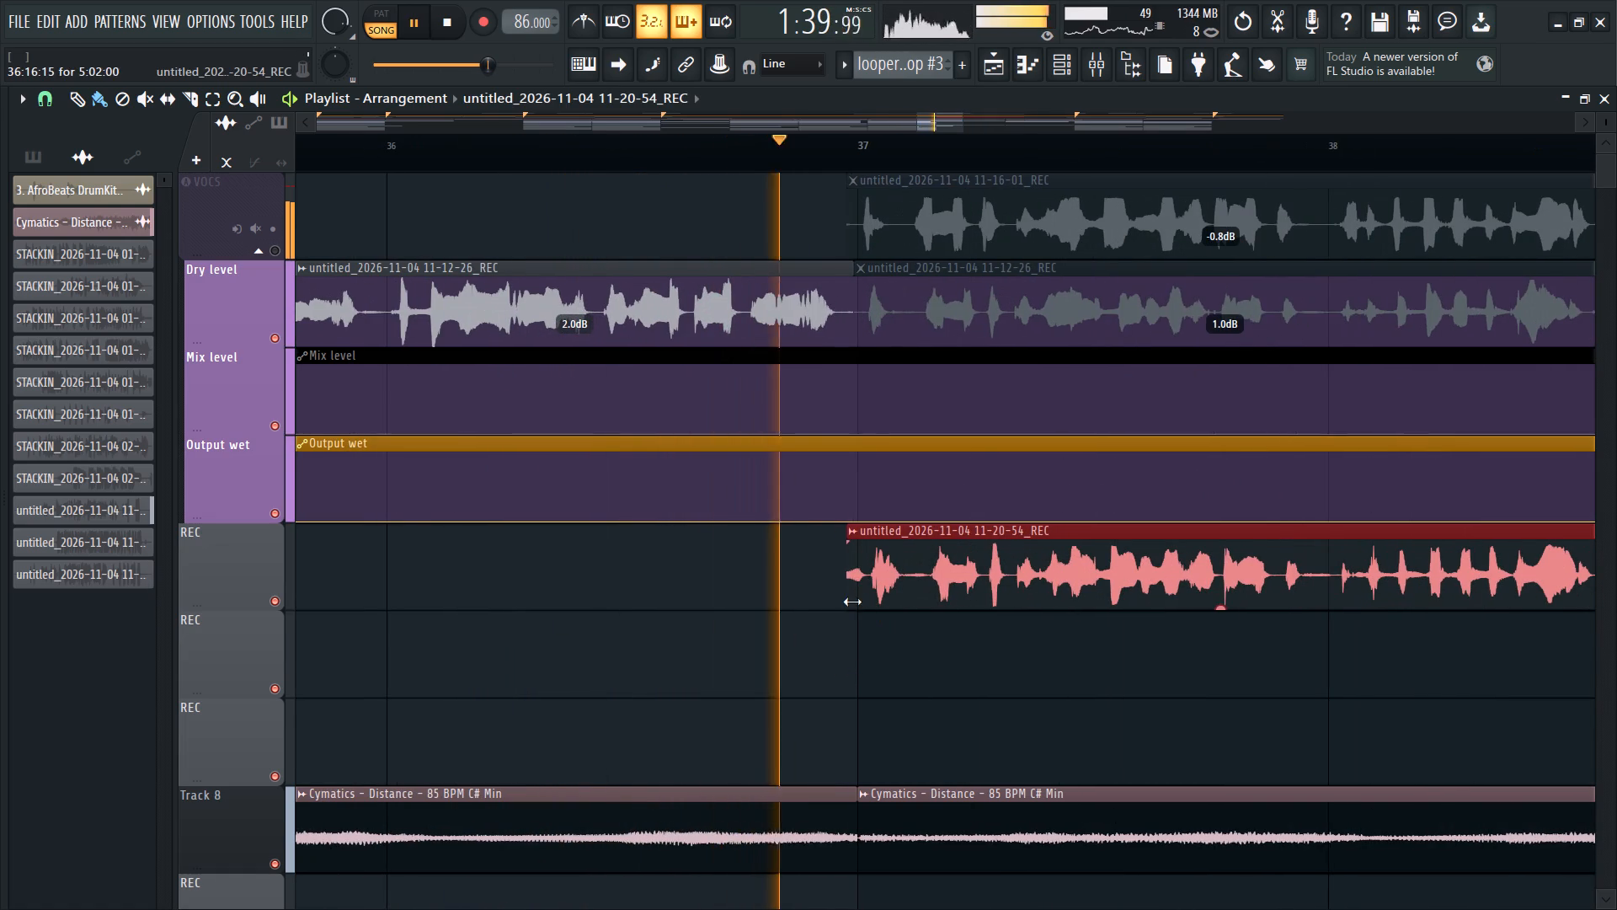
ctrl+scroll(939, 586, up, 4)
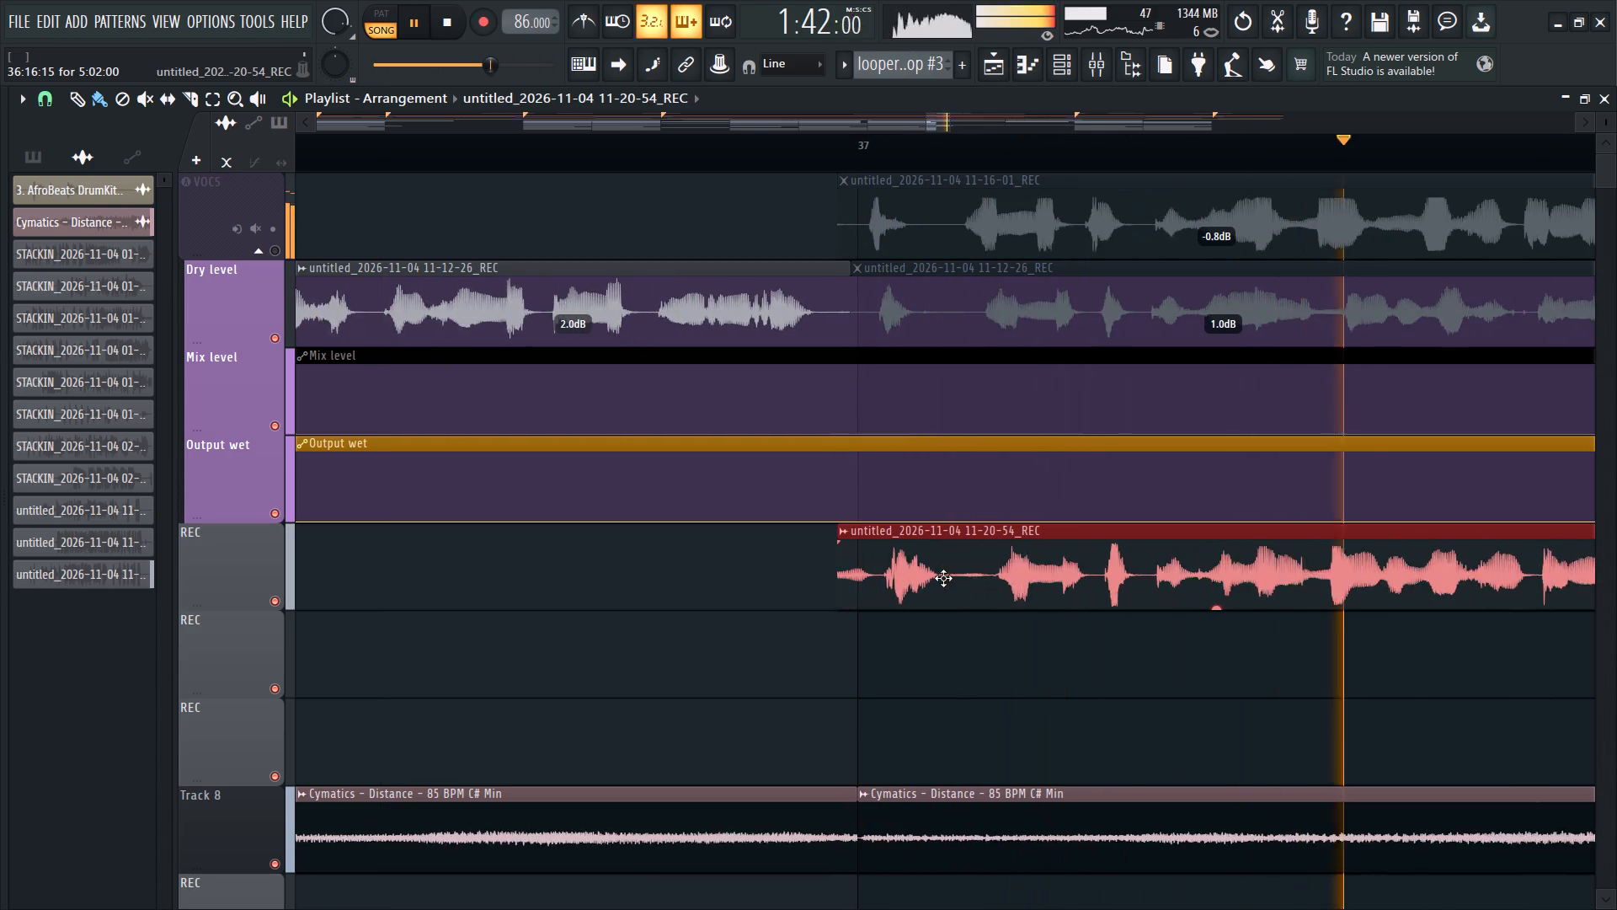
ctrl+scroll(943, 578, up, 3)
alt+drag(1042, 587, 1030, 584)
ctrl+scroll(627, 566, down, 5)
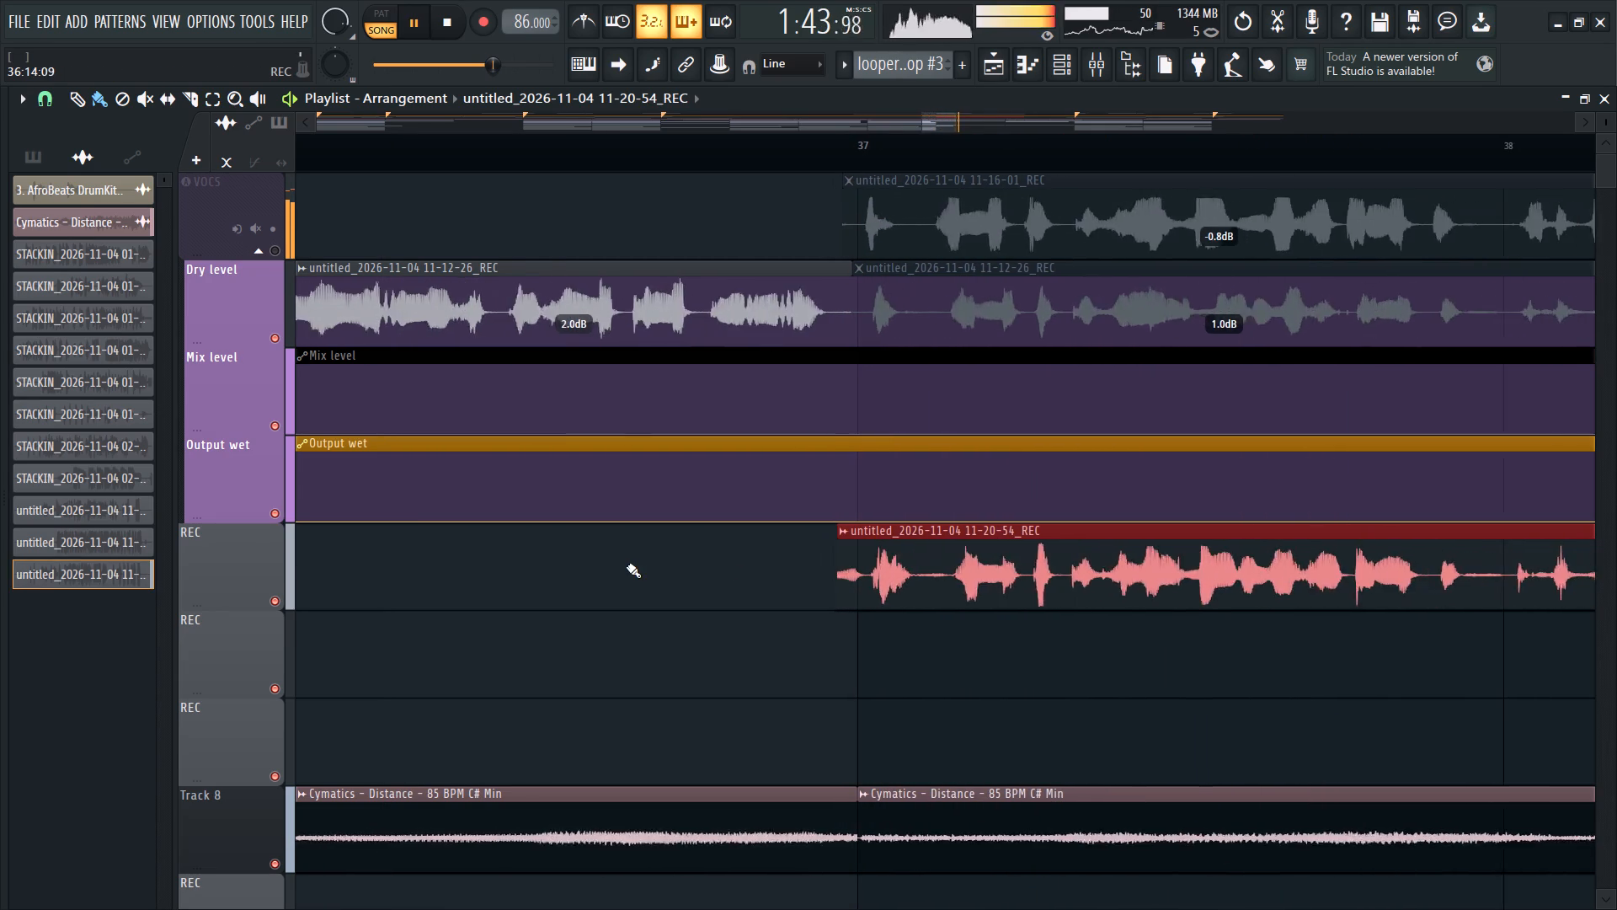
ctrl+scroll(627, 566, down, 5)
ctrl+scroll(1278, 605, up, 9)
ctrl+scroll(703, 597, up, 1)
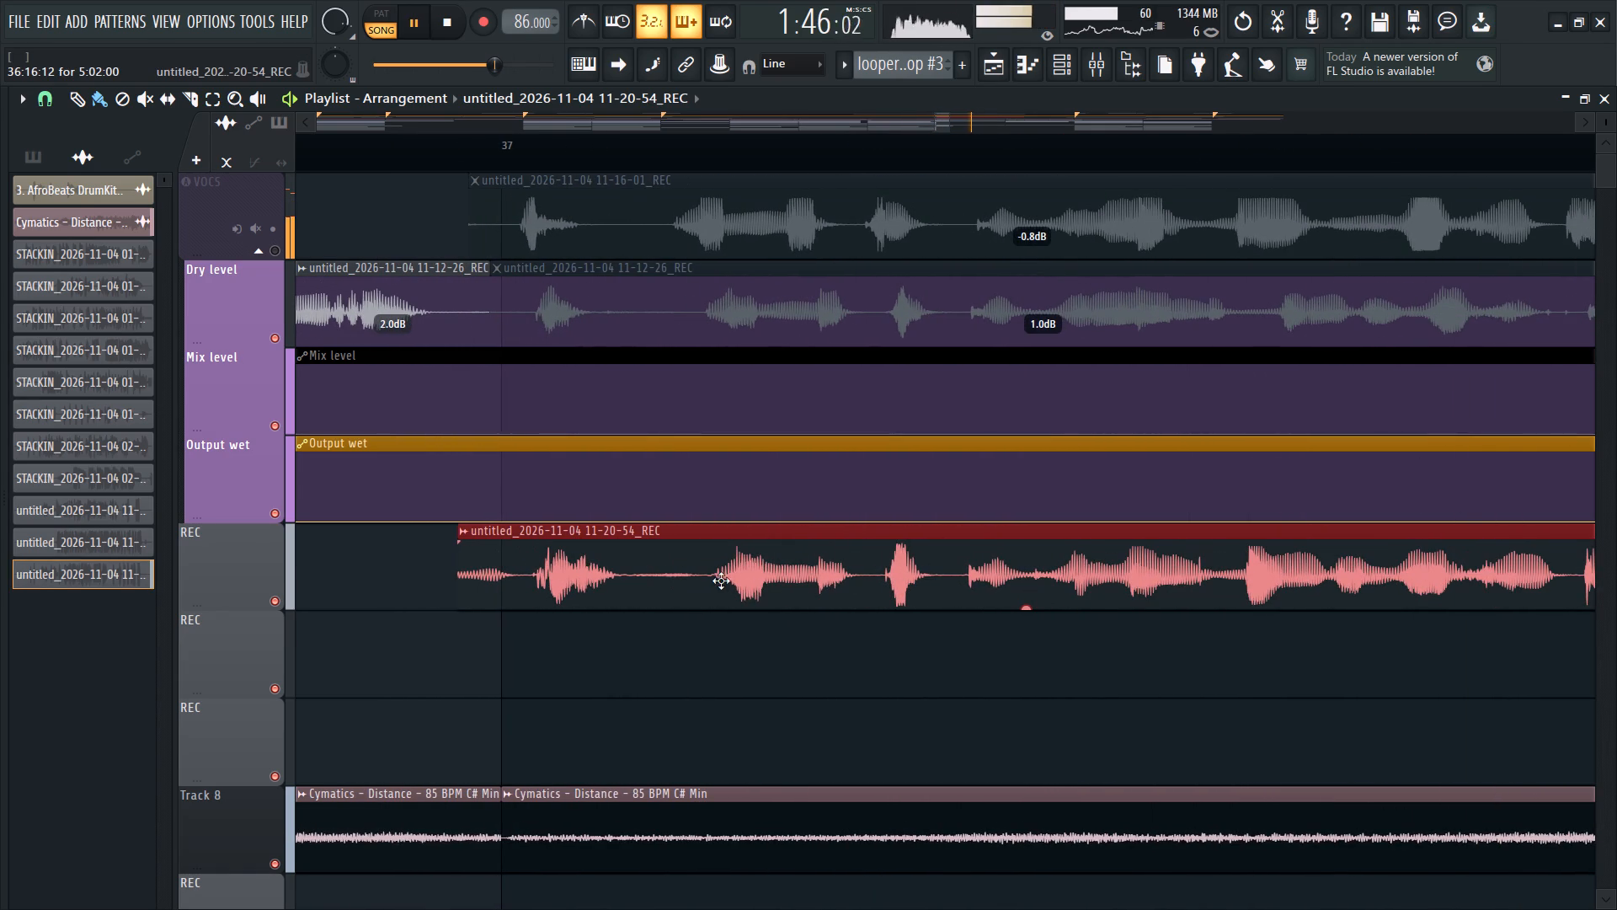
alt+drag(754, 578, 730, 575)
key(space)
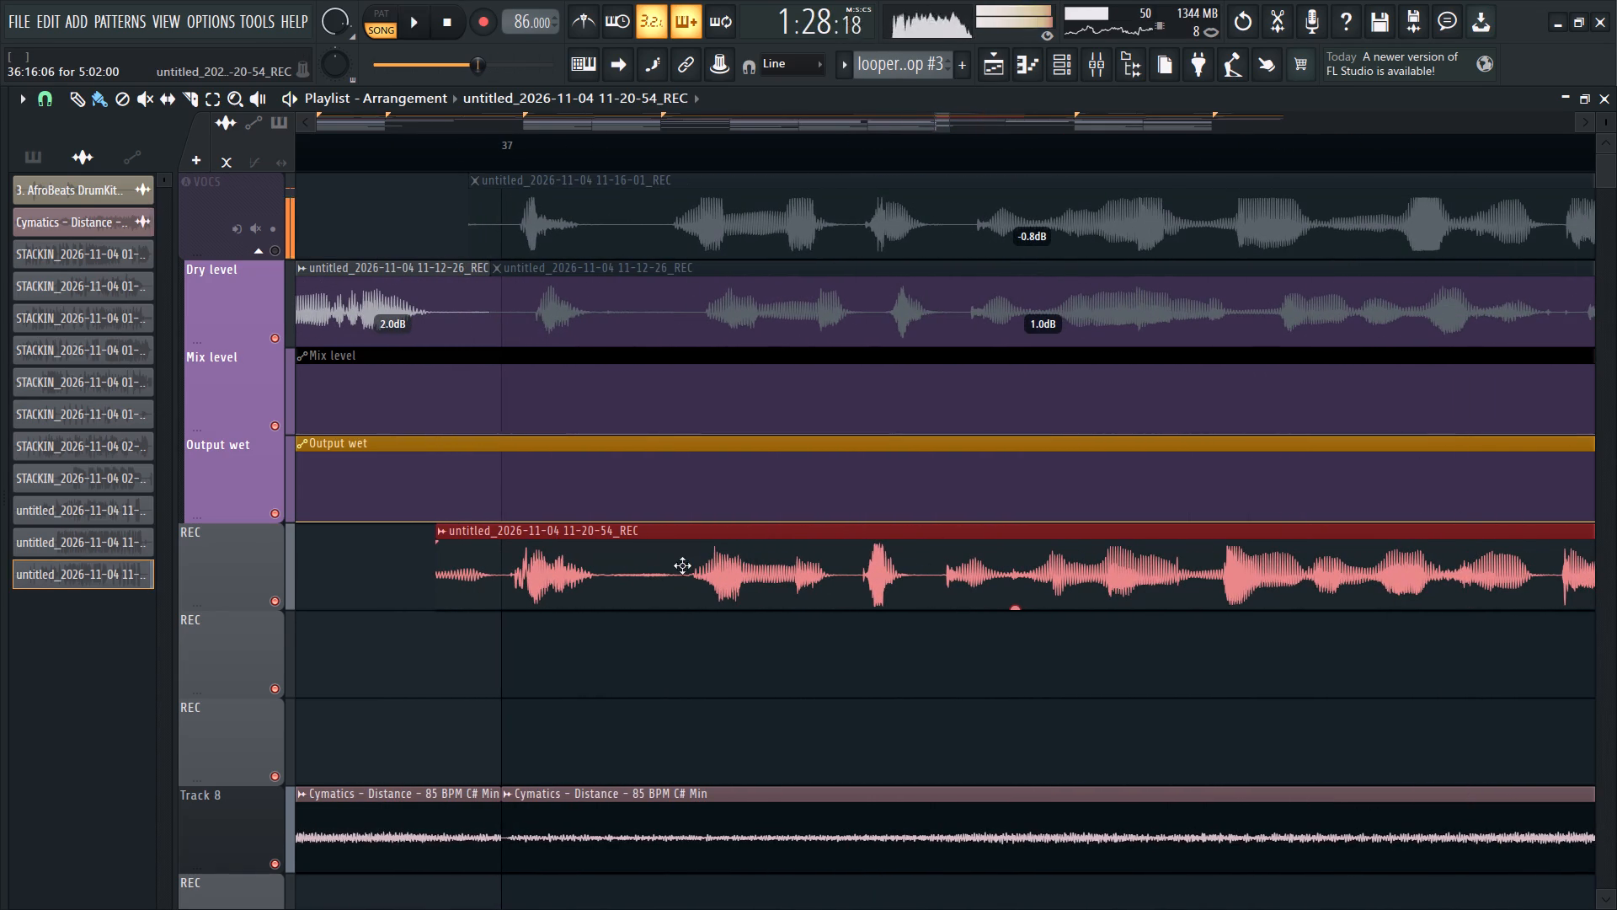
Play the song again and trim the take's start further to 36:16:23, cutting the noise before the first word.
key(space)
ctrl+scroll(506, 607, down, 4)
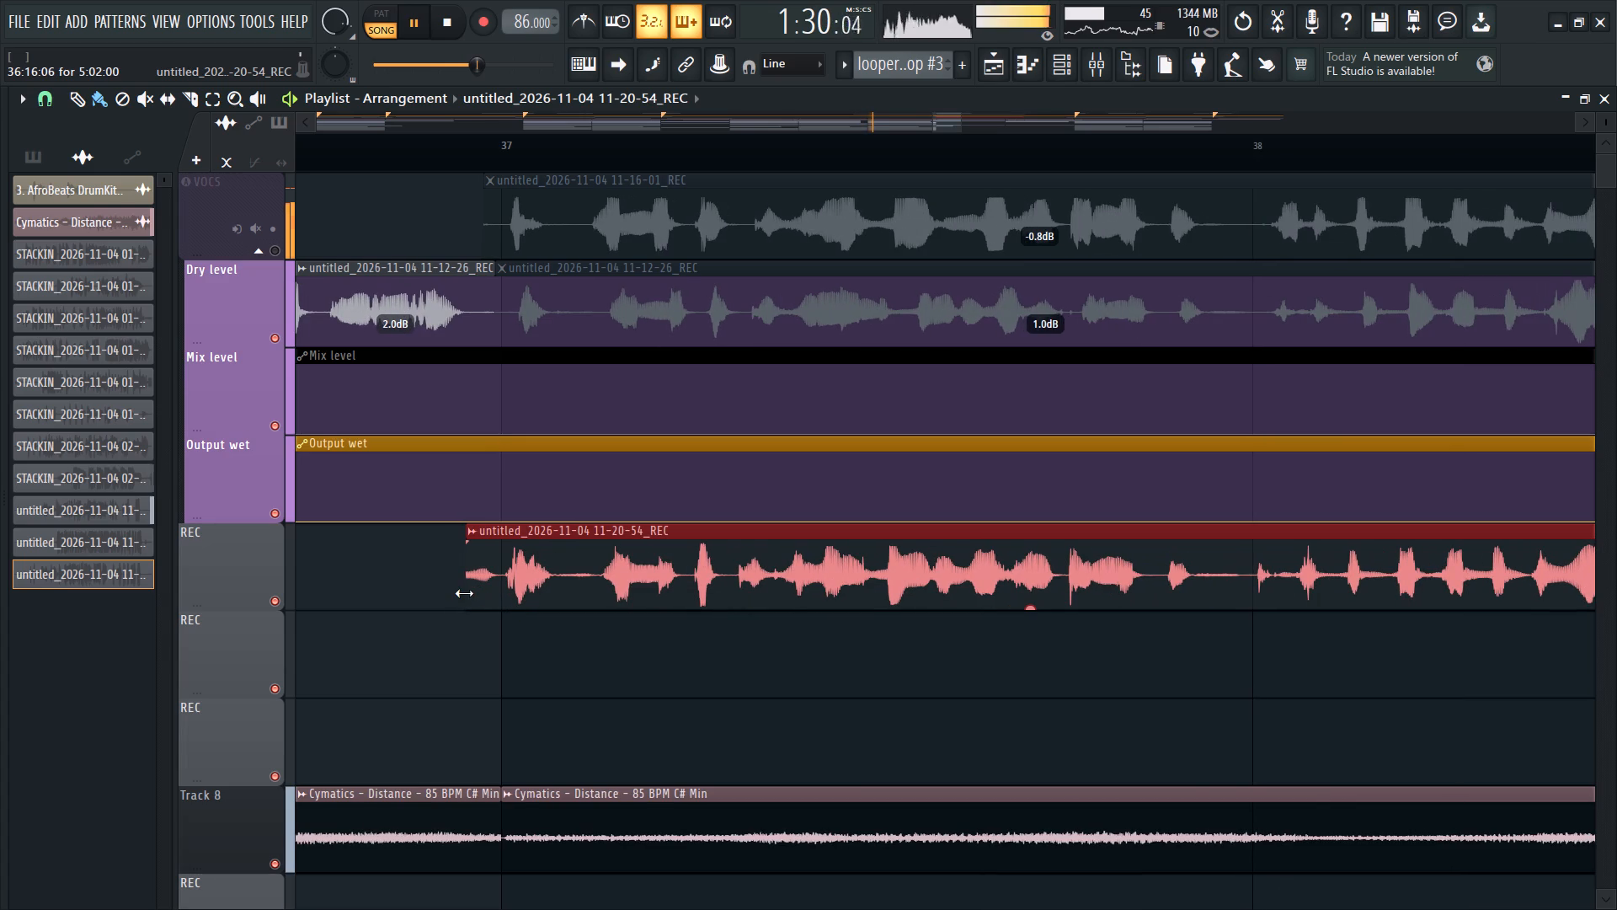
alt+drag(464, 595, 498, 651)
ctrl+scroll(515, 627, up, 8)
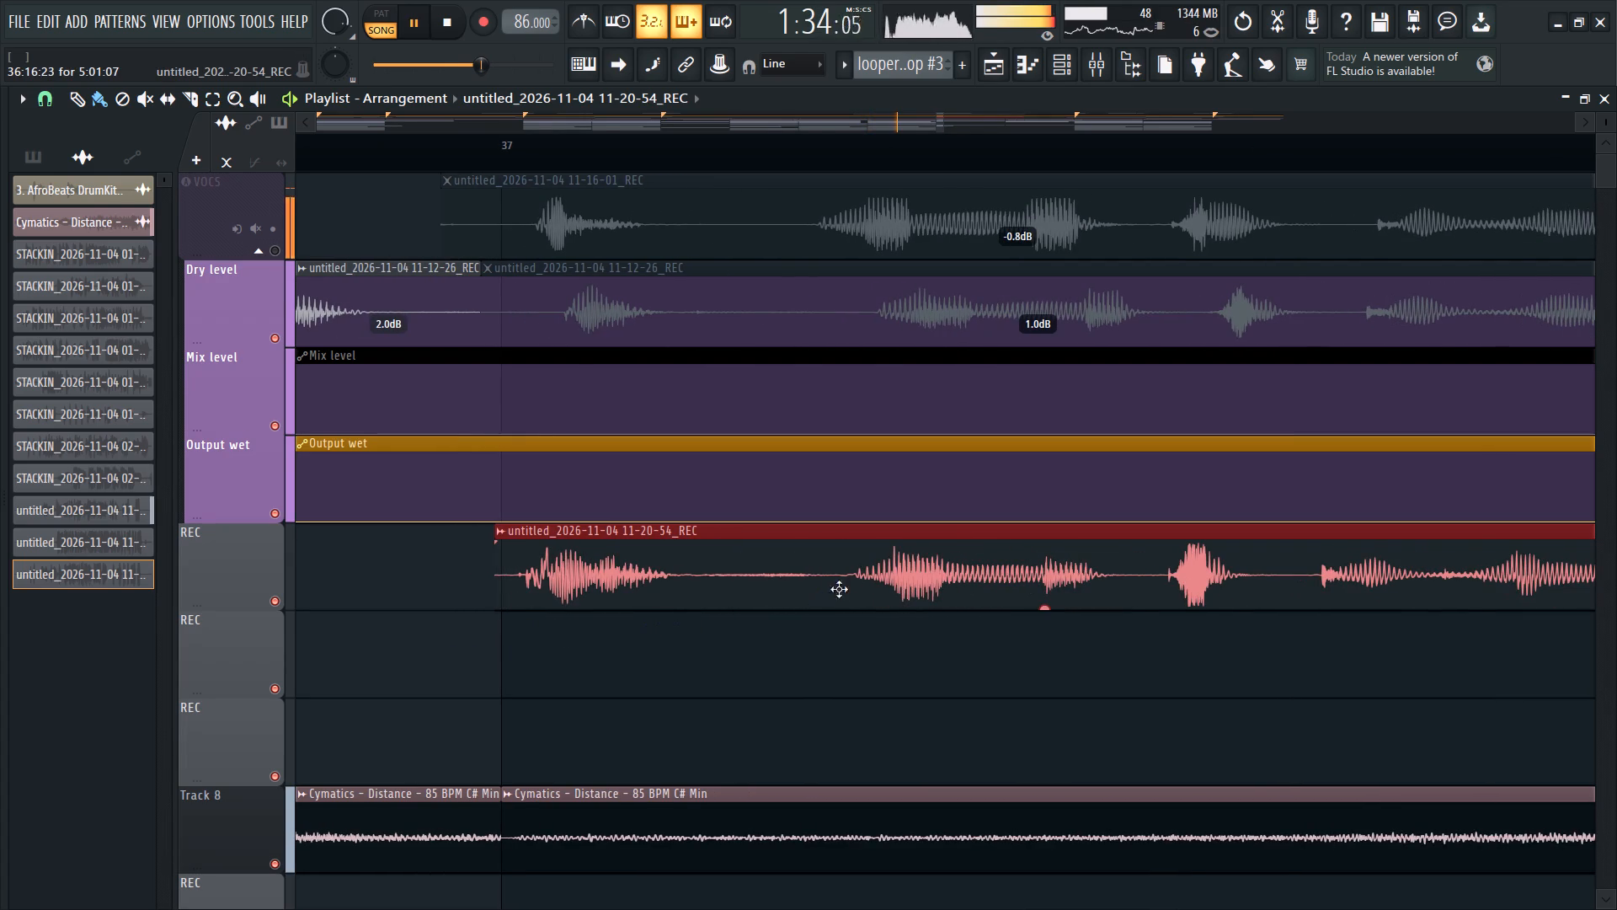
ctrl+scroll(963, 586, up, 1)
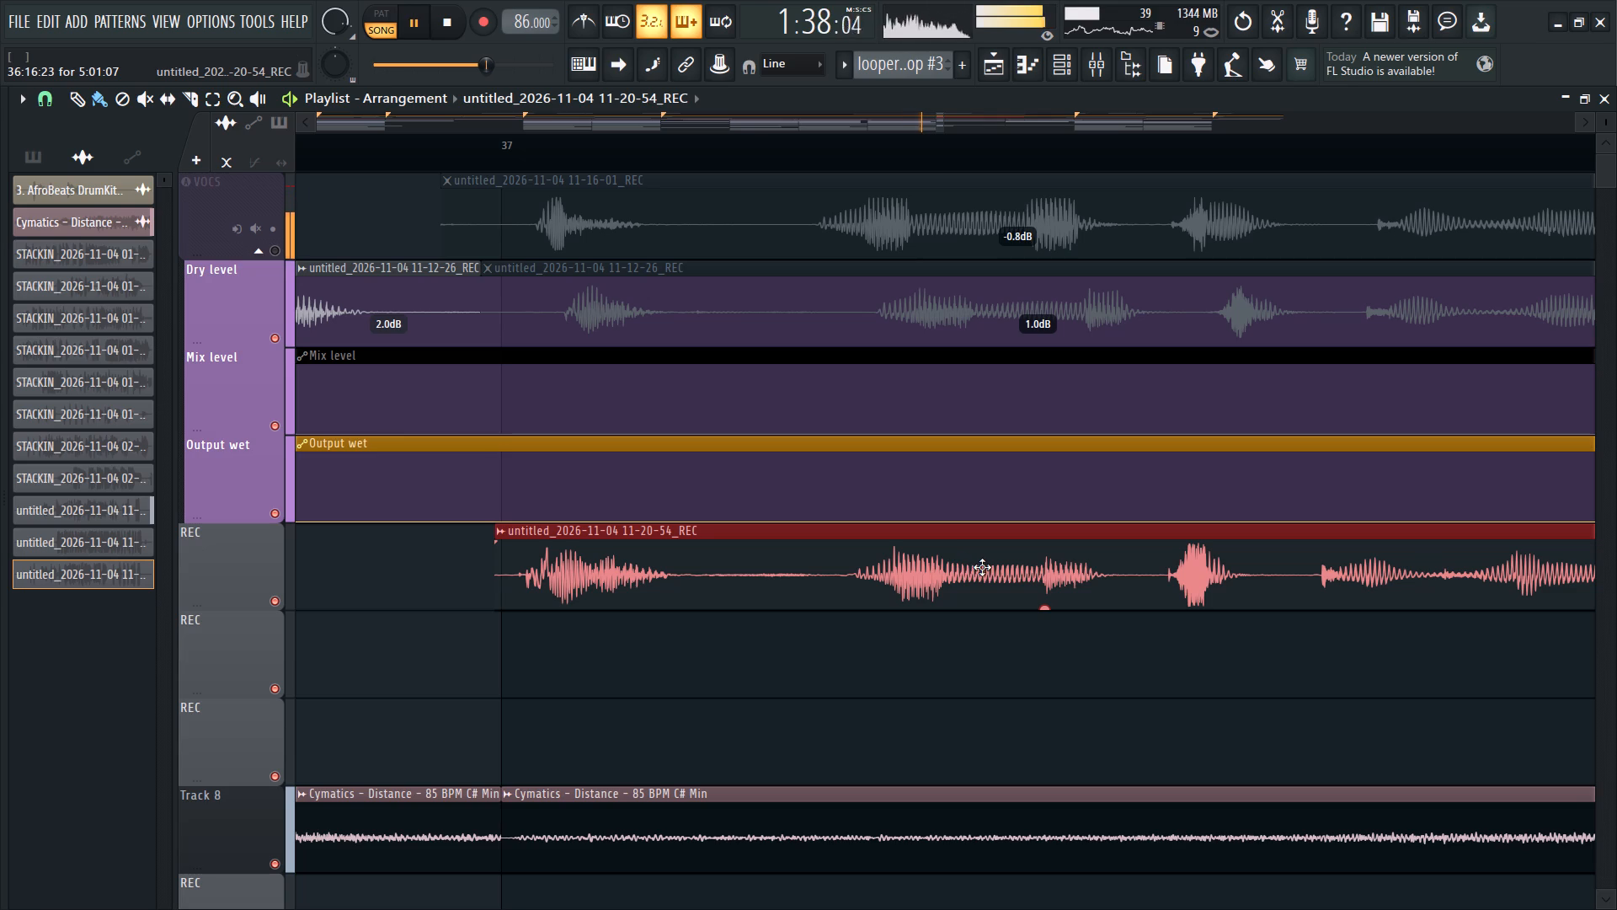
alt+click(982, 567)
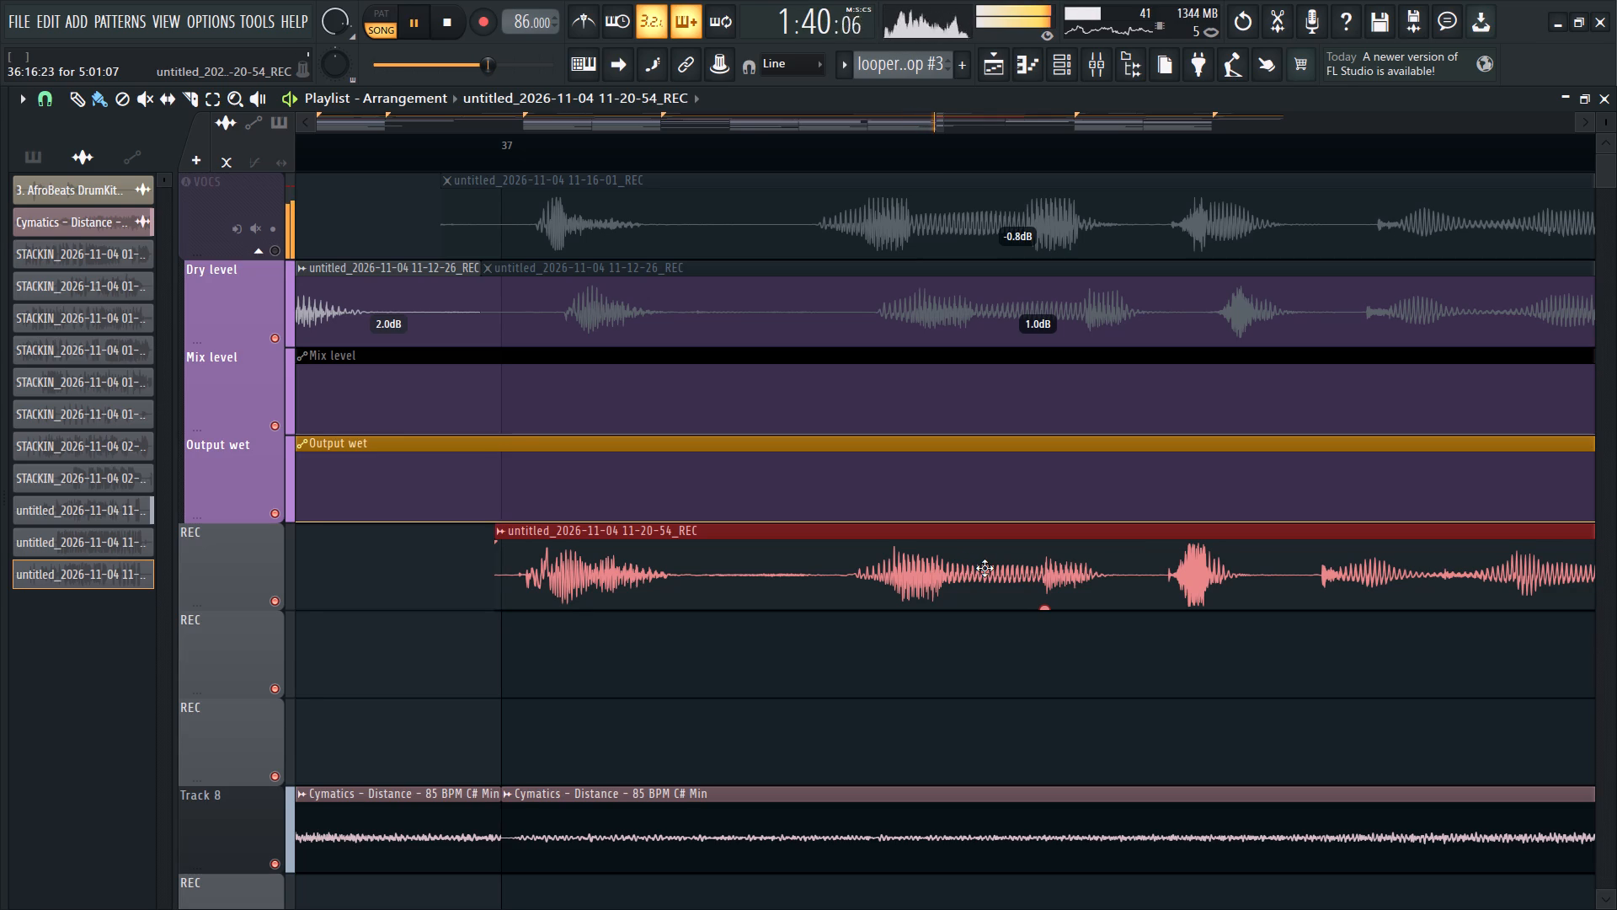
Slice the take just after the start of bar 40 and about a third into that bar, isolating the short phrase.
ctrl+scroll(654, 608, down, 4)
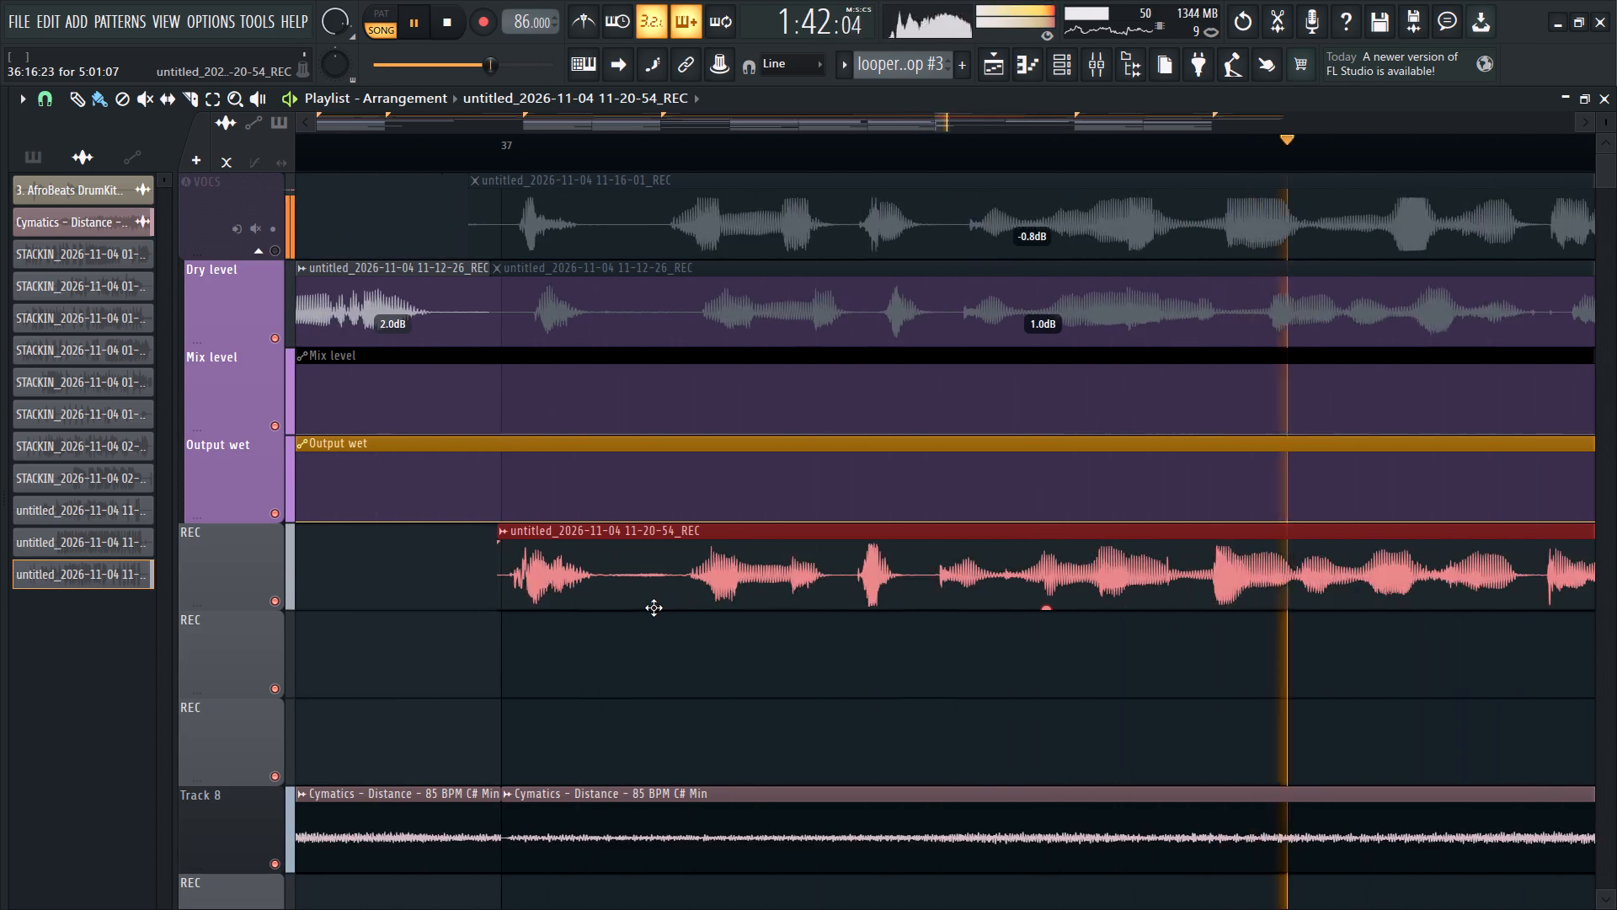
ctrl+scroll(654, 608, down, 12)
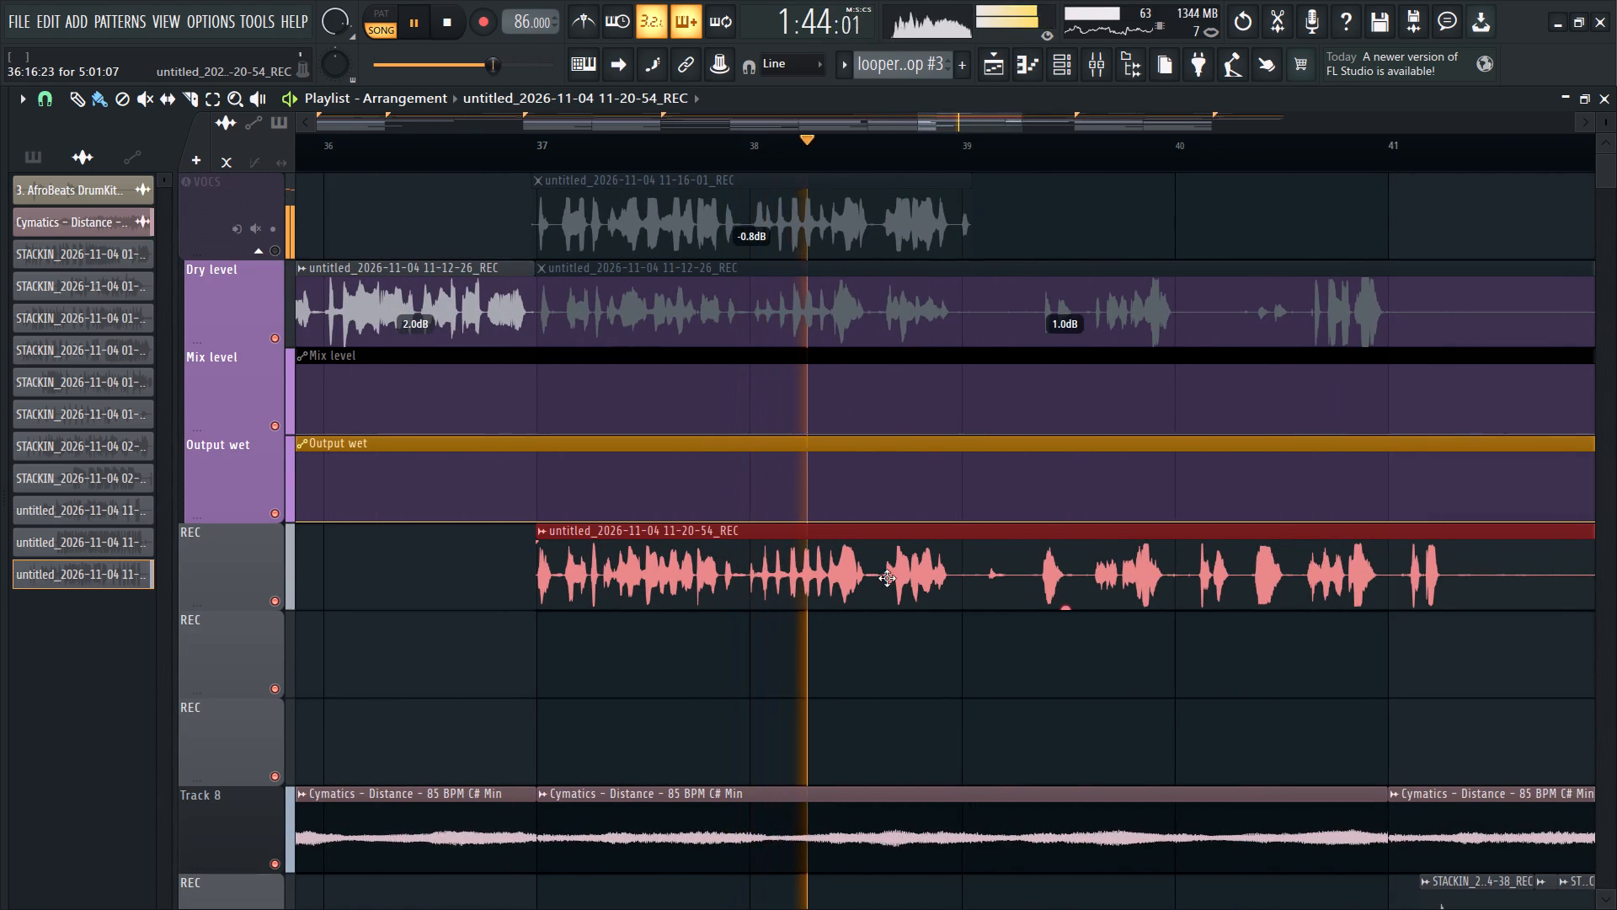
ctrl+scroll(734, 600, down, 3)
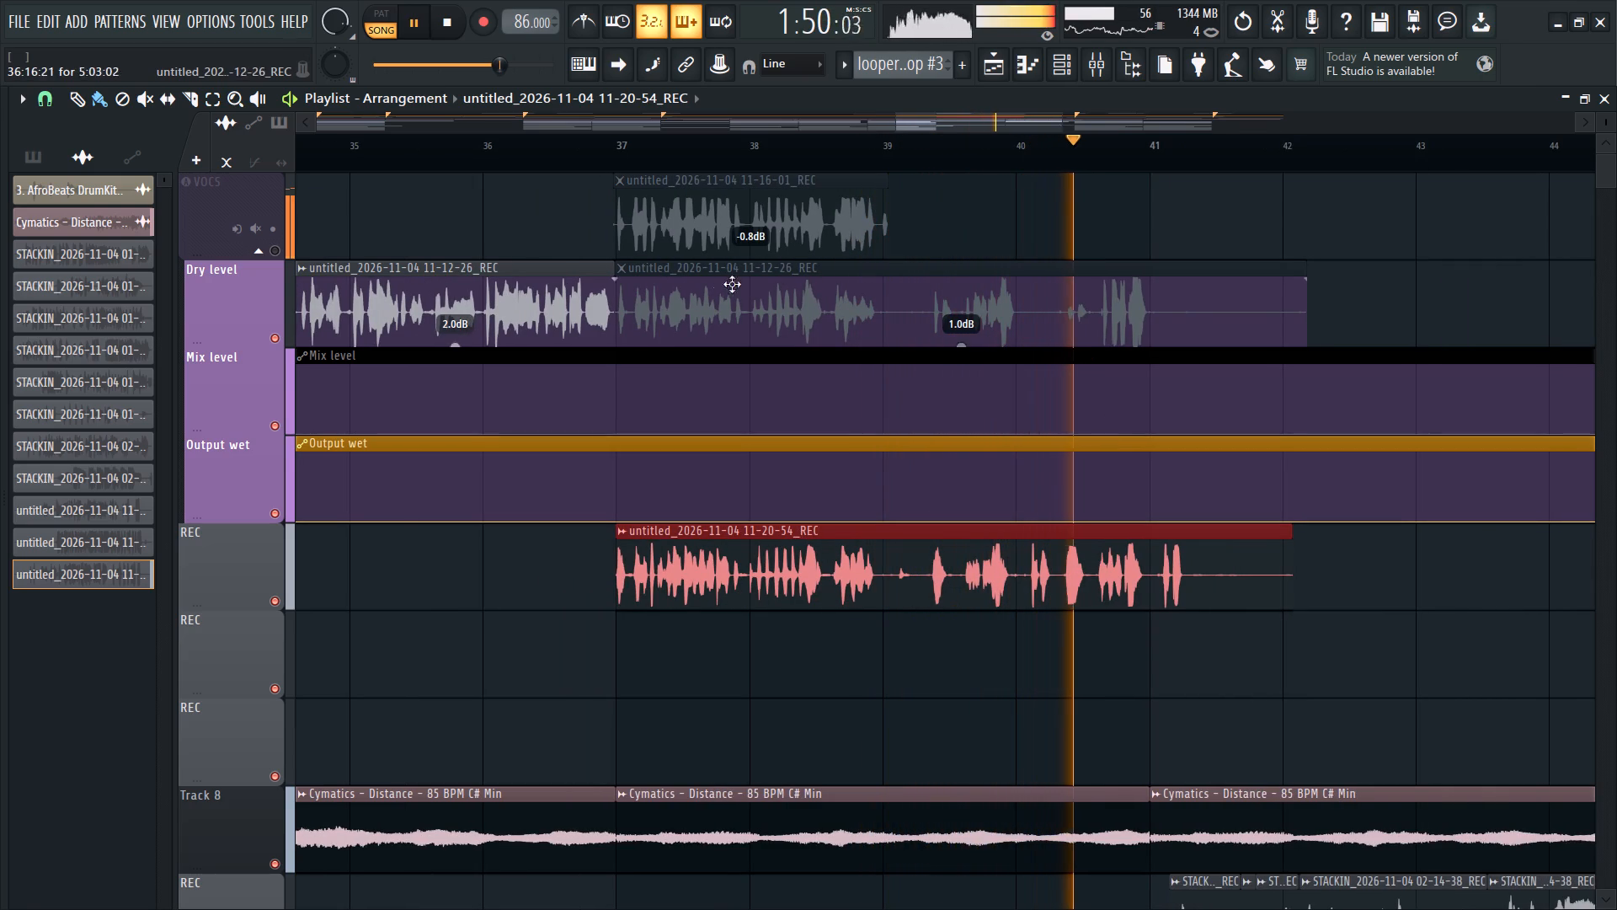
click(193, 101)
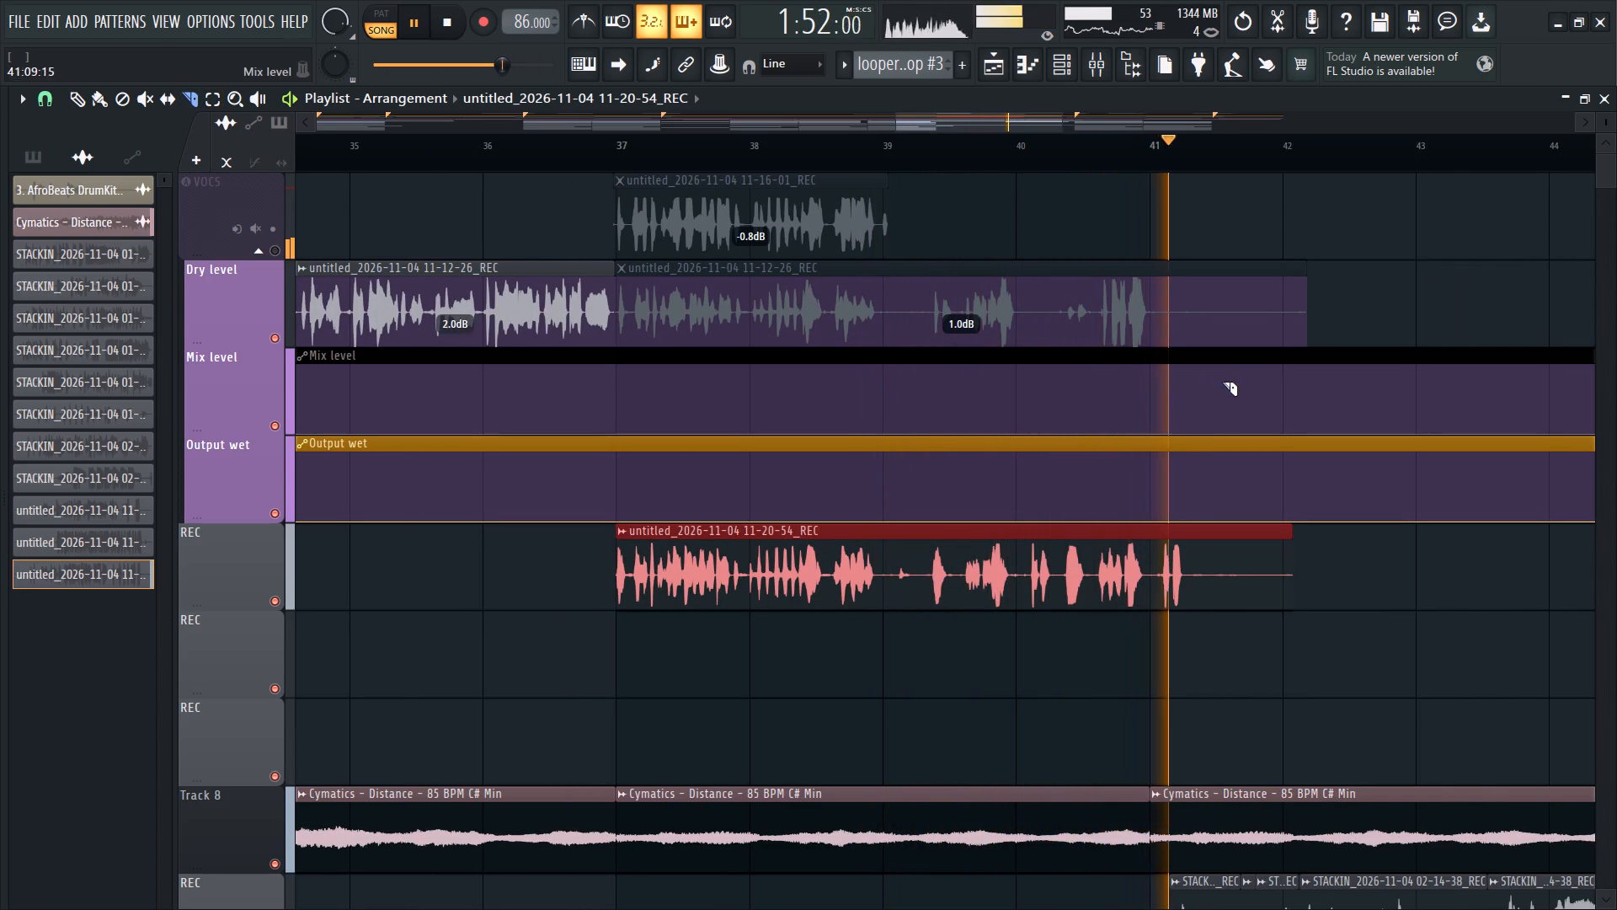
ctrl+scroll(1065, 559, up, 4)
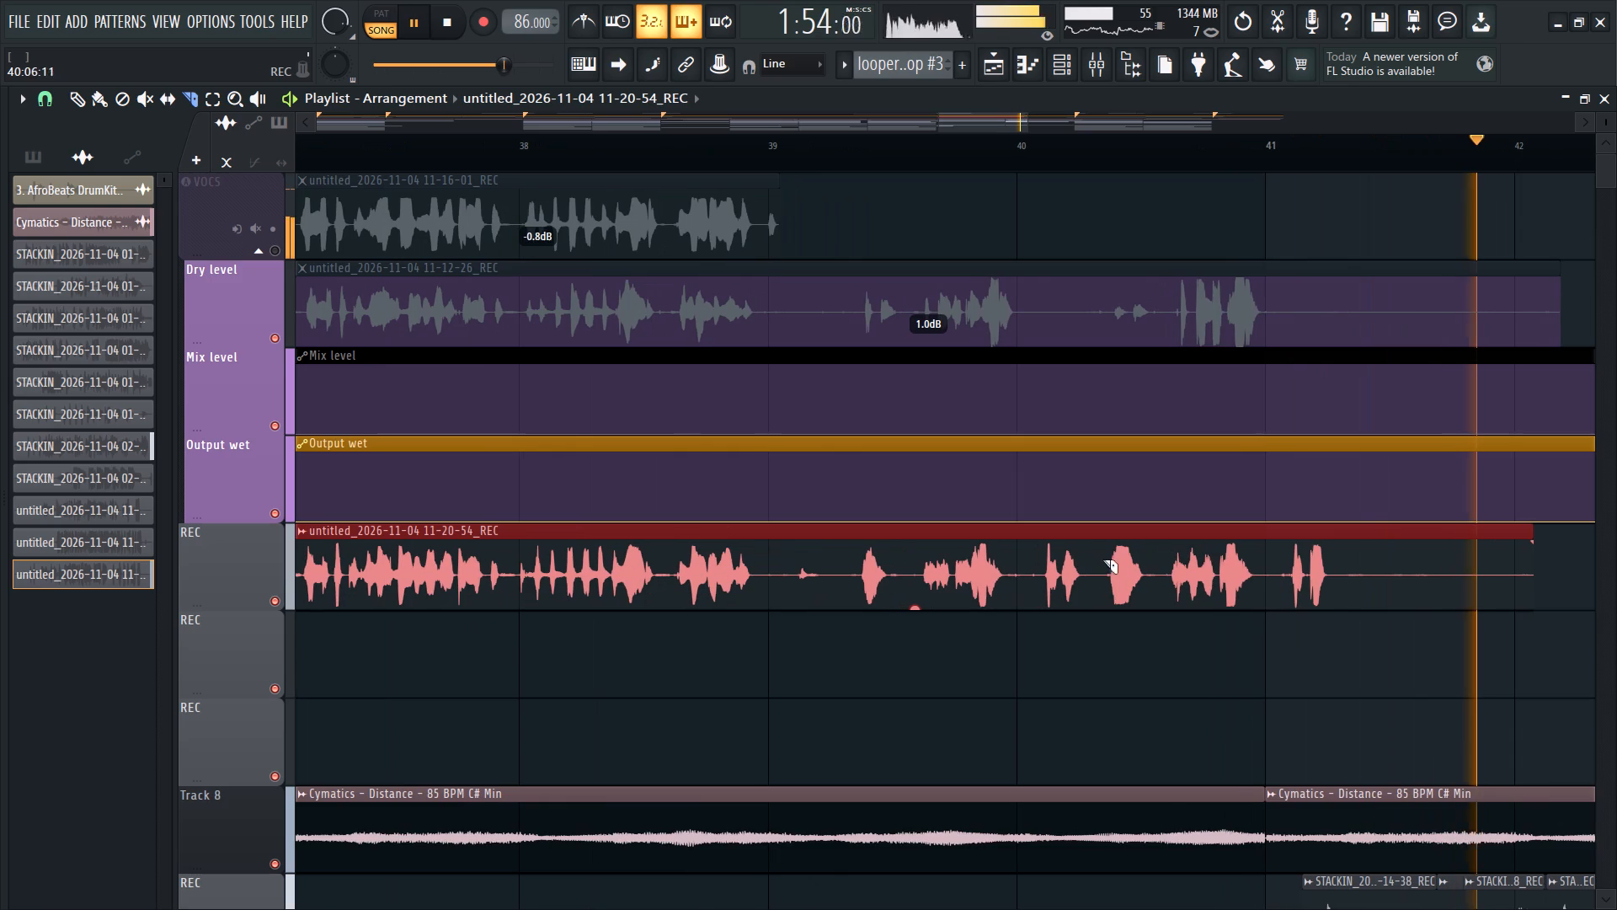
alt+drag(1096, 545, 1096, 626)
alt+drag(1030, 541, 1032, 640)
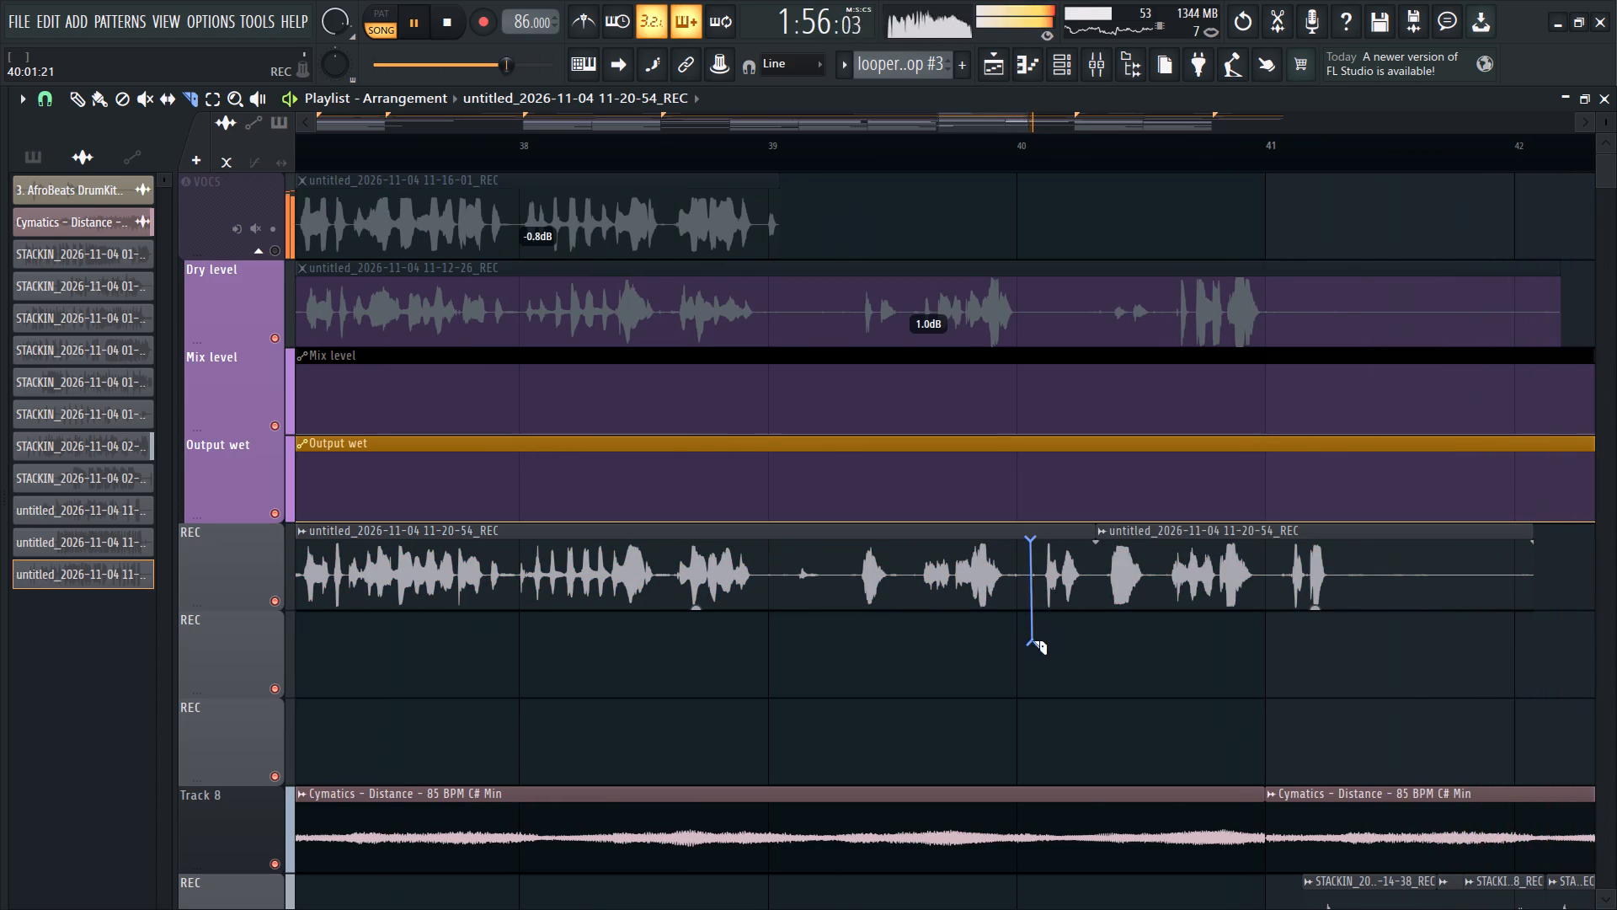
alt+drag(1032, 640, 1032, 640)
ctrl+scroll(958, 598, down, 4)
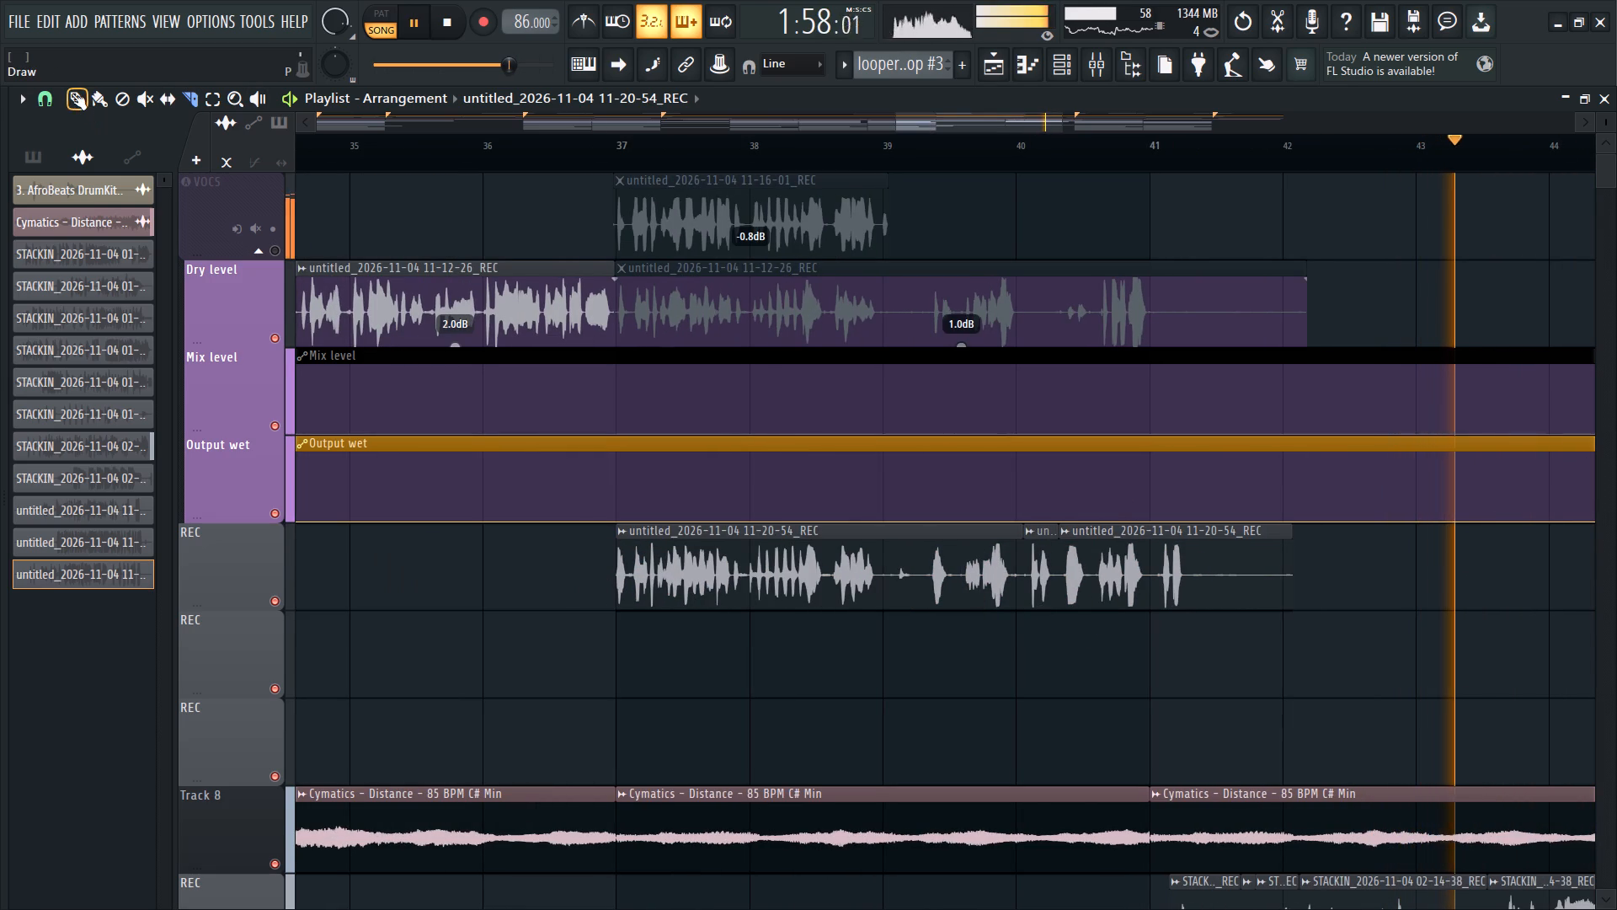
Place a copy of the short bar 40 slice on the next REC track down at 39:01:00, and restart playback.
click(72, 94)
ctrl+scroll(1106, 695, up, 3)
click(982, 578)
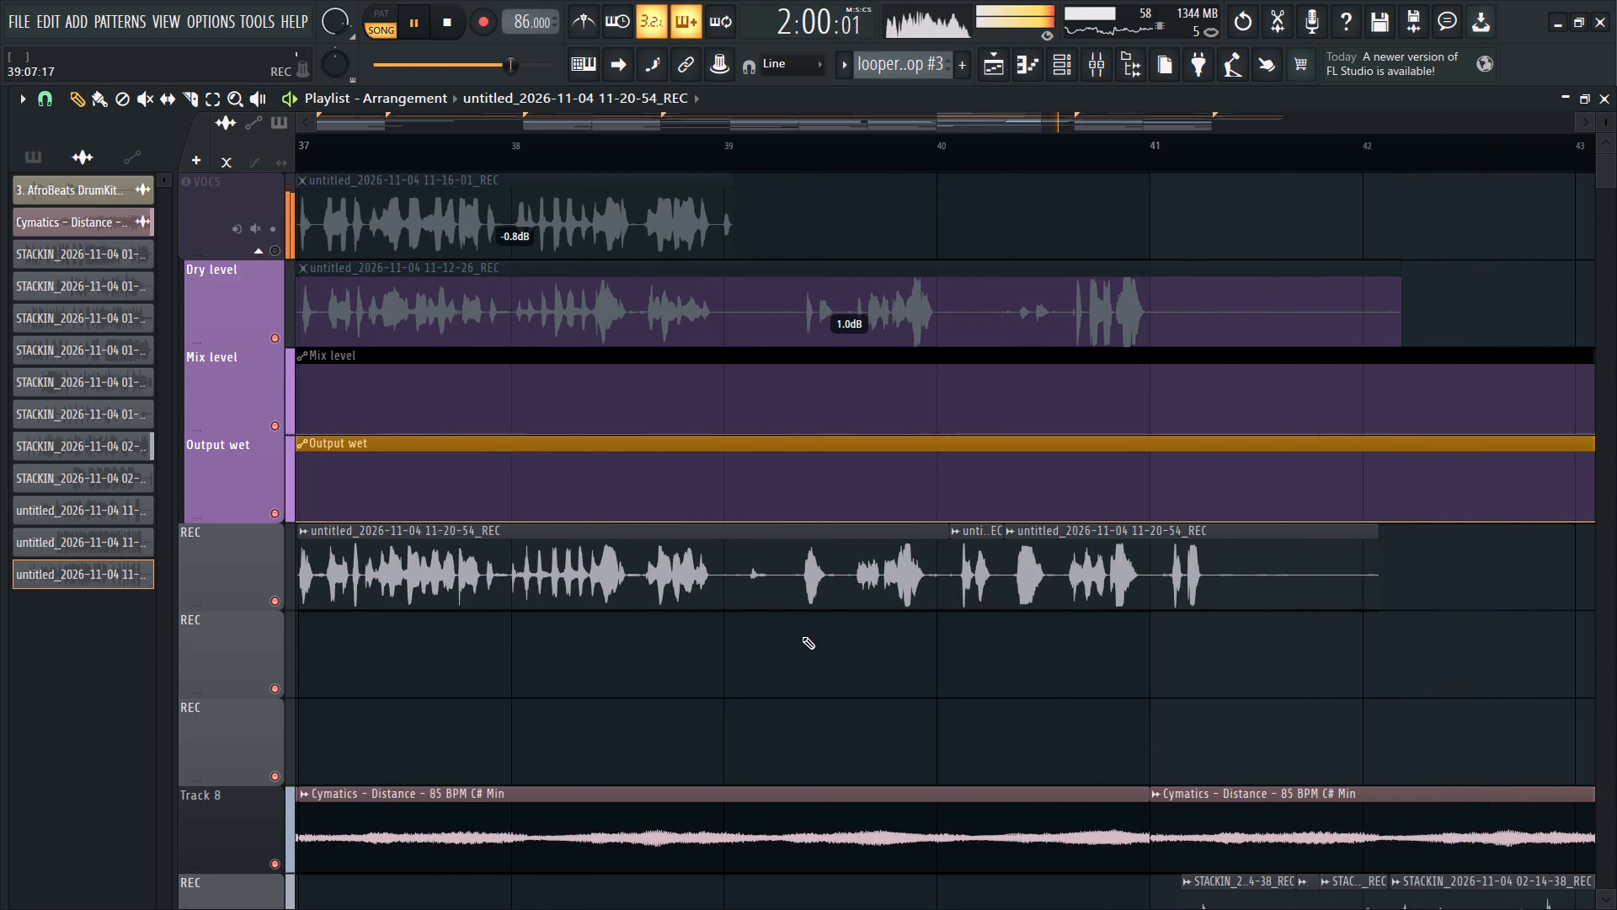
click(756, 629)
key(space)
key(space)
Move the copied slice slightly later in bar 39 so it starts at 39:02:00.
ctrl+scroll(774, 649, up, 7)
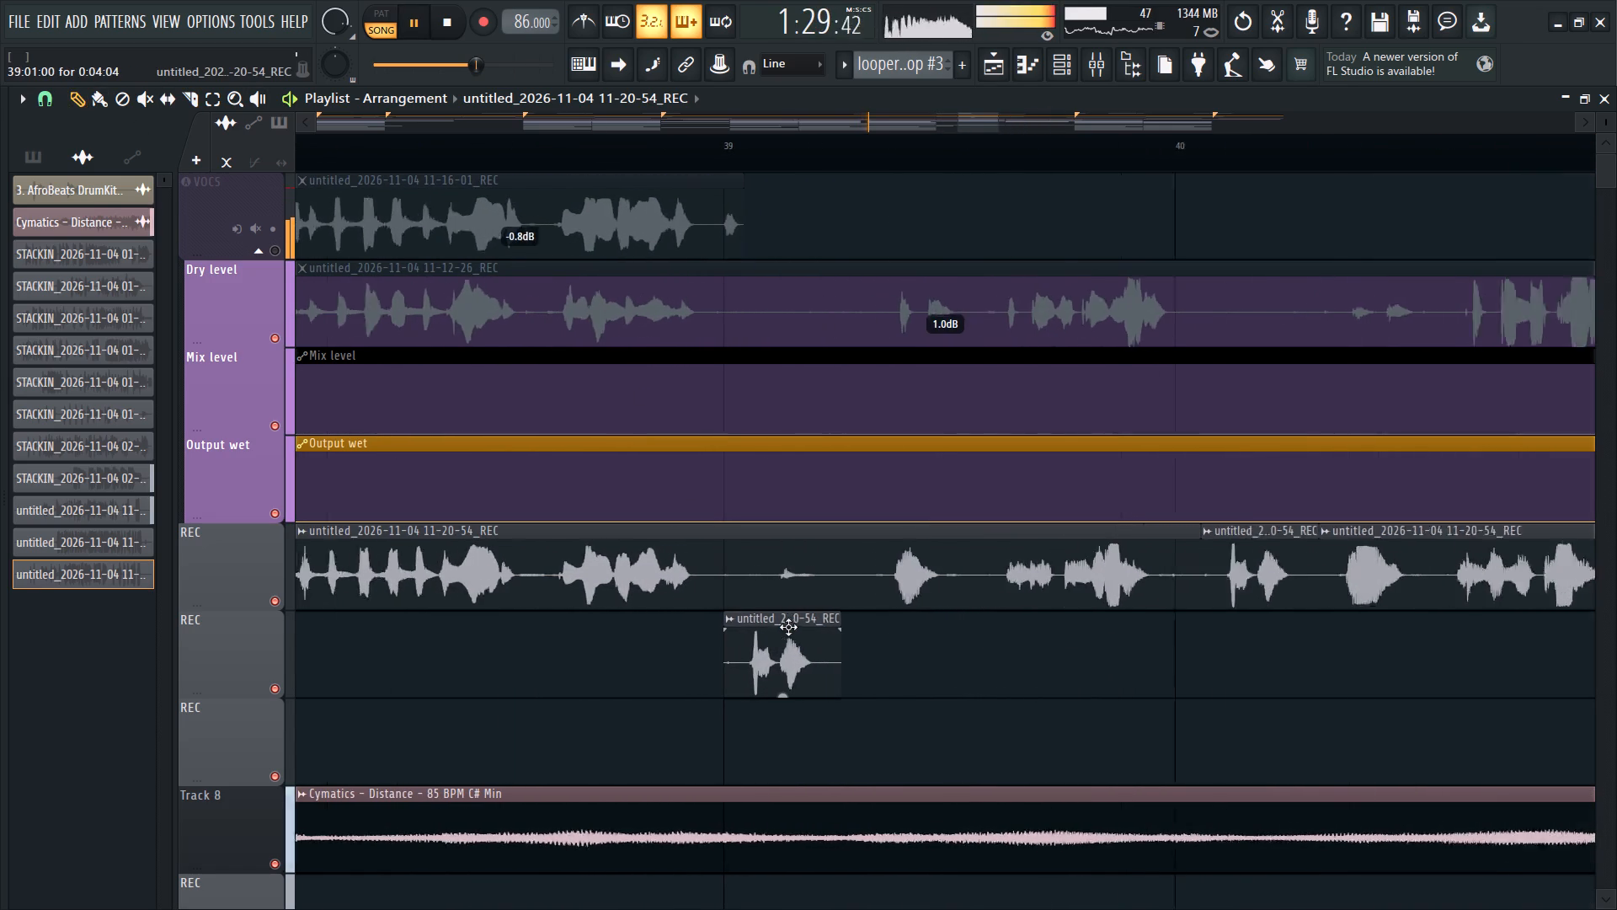
ctrl+scroll(825, 657, down, 3)
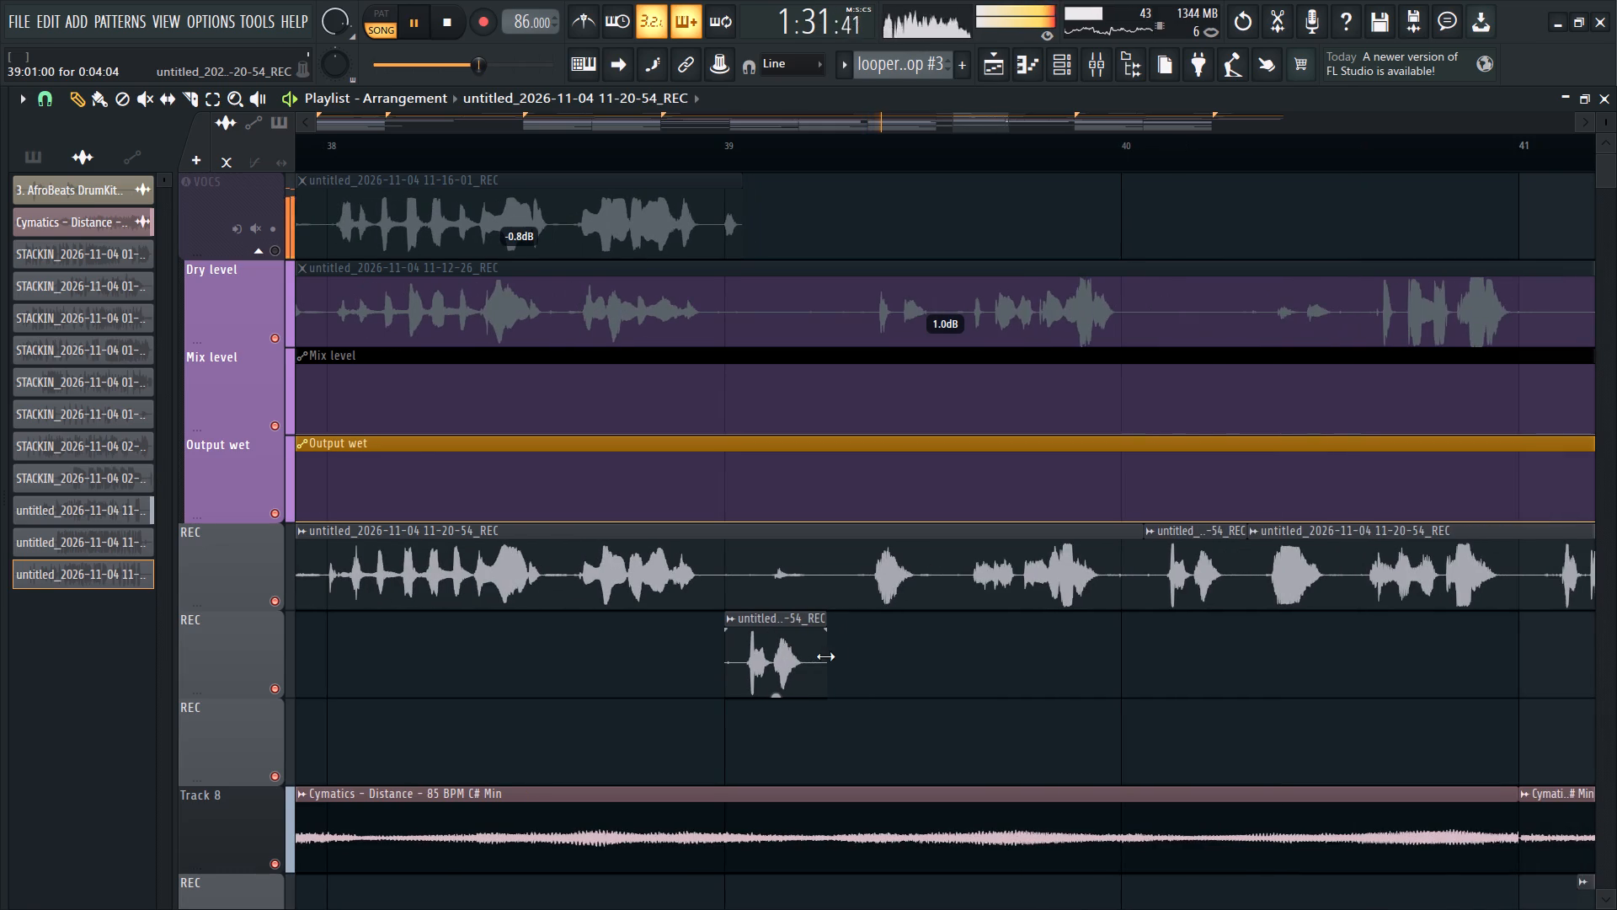
ctrl+scroll(857, 660, up, 3)
alt+drag(808, 660, 835, 661)
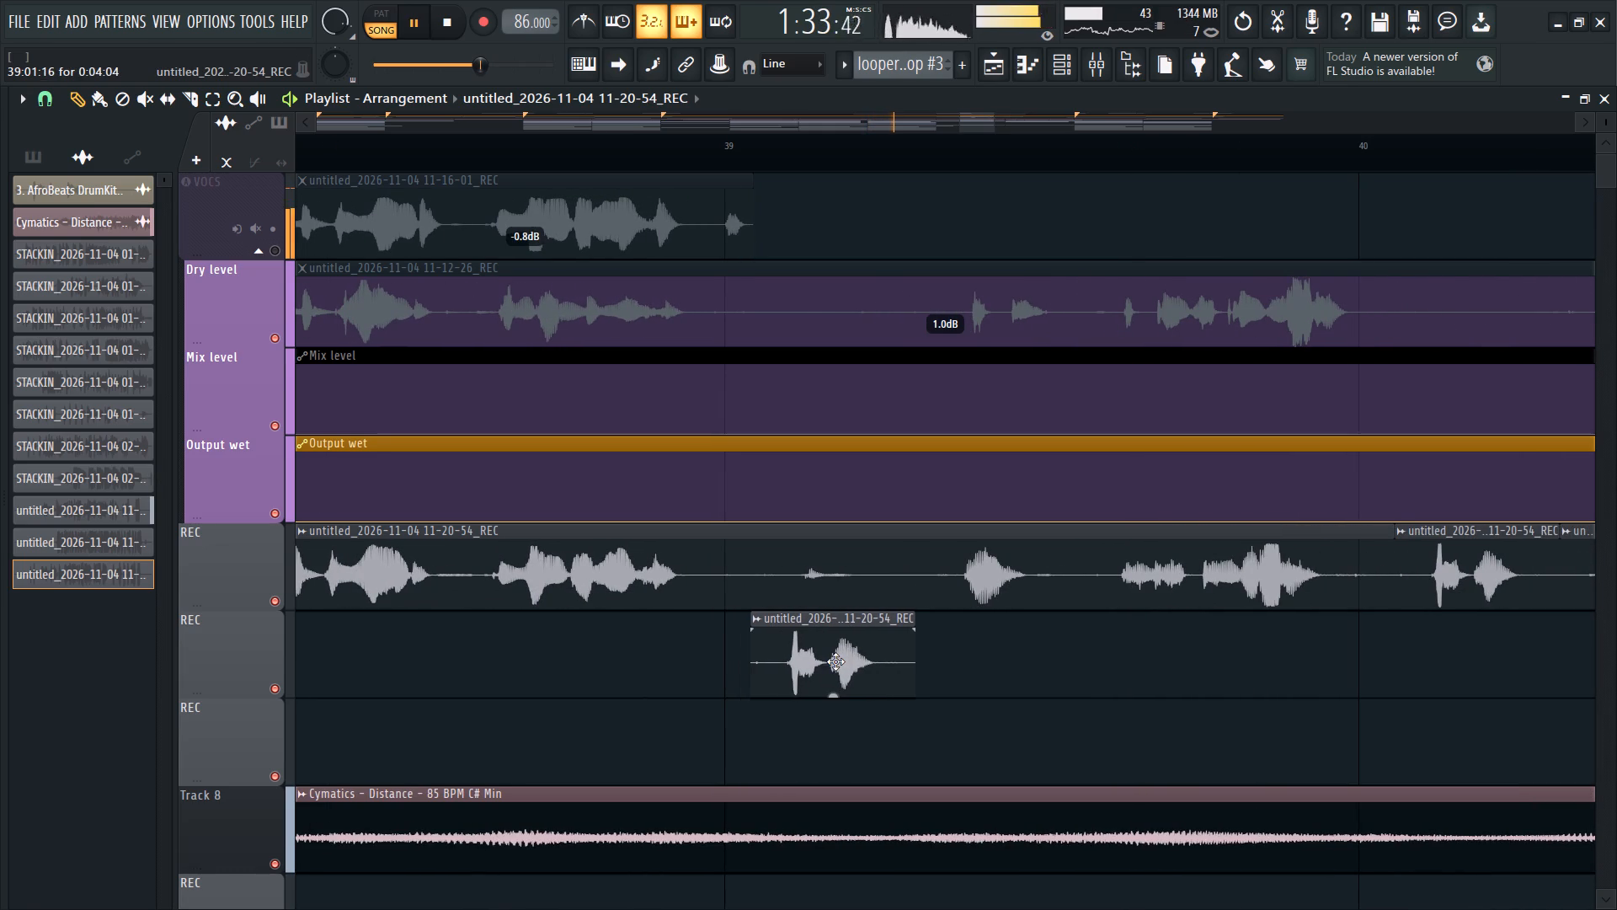
alt+drag(835, 661, 848, 661)
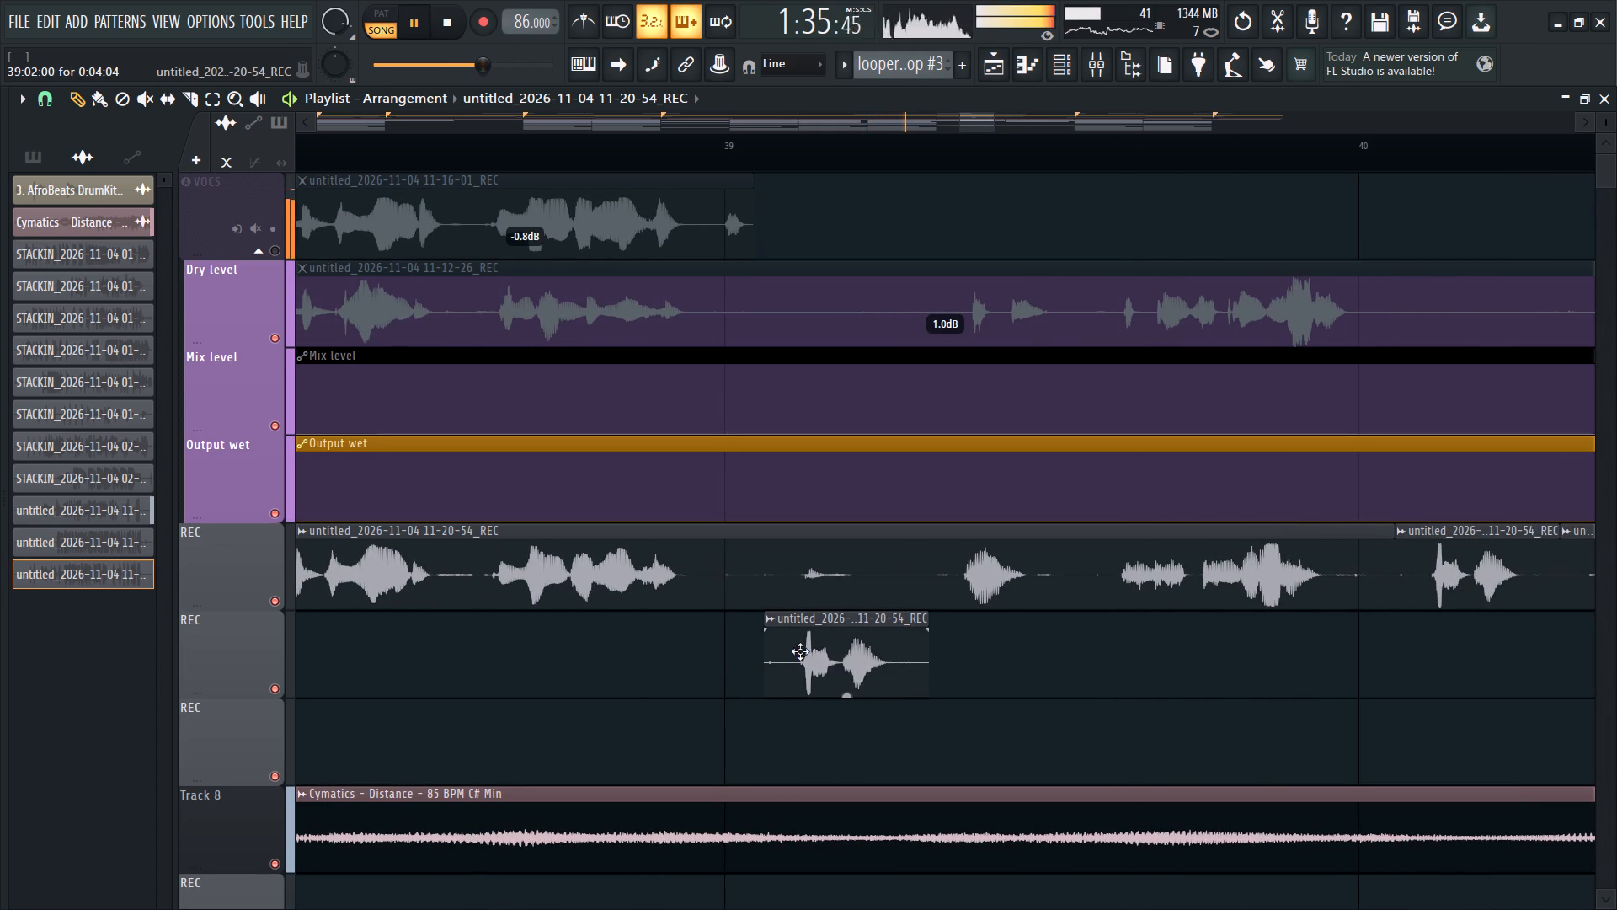
Trim the start of the main vocal segment to exactly 37:01:00.
ctrl+scroll(739, 643, down, 2)
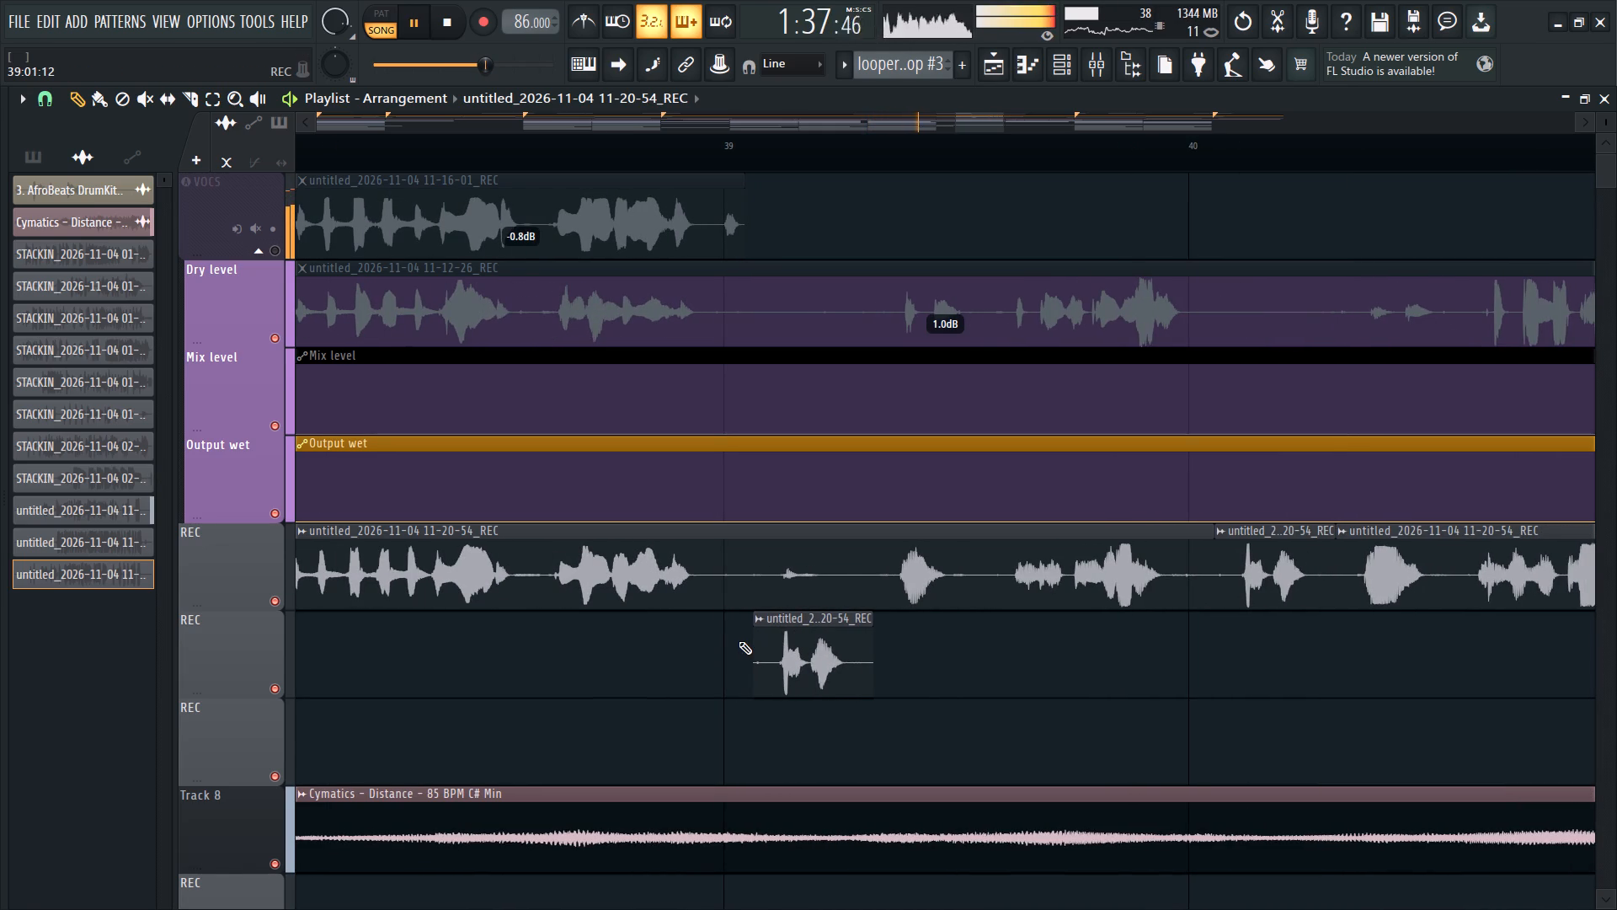
ctrl+scroll(825, 641, down, 7)
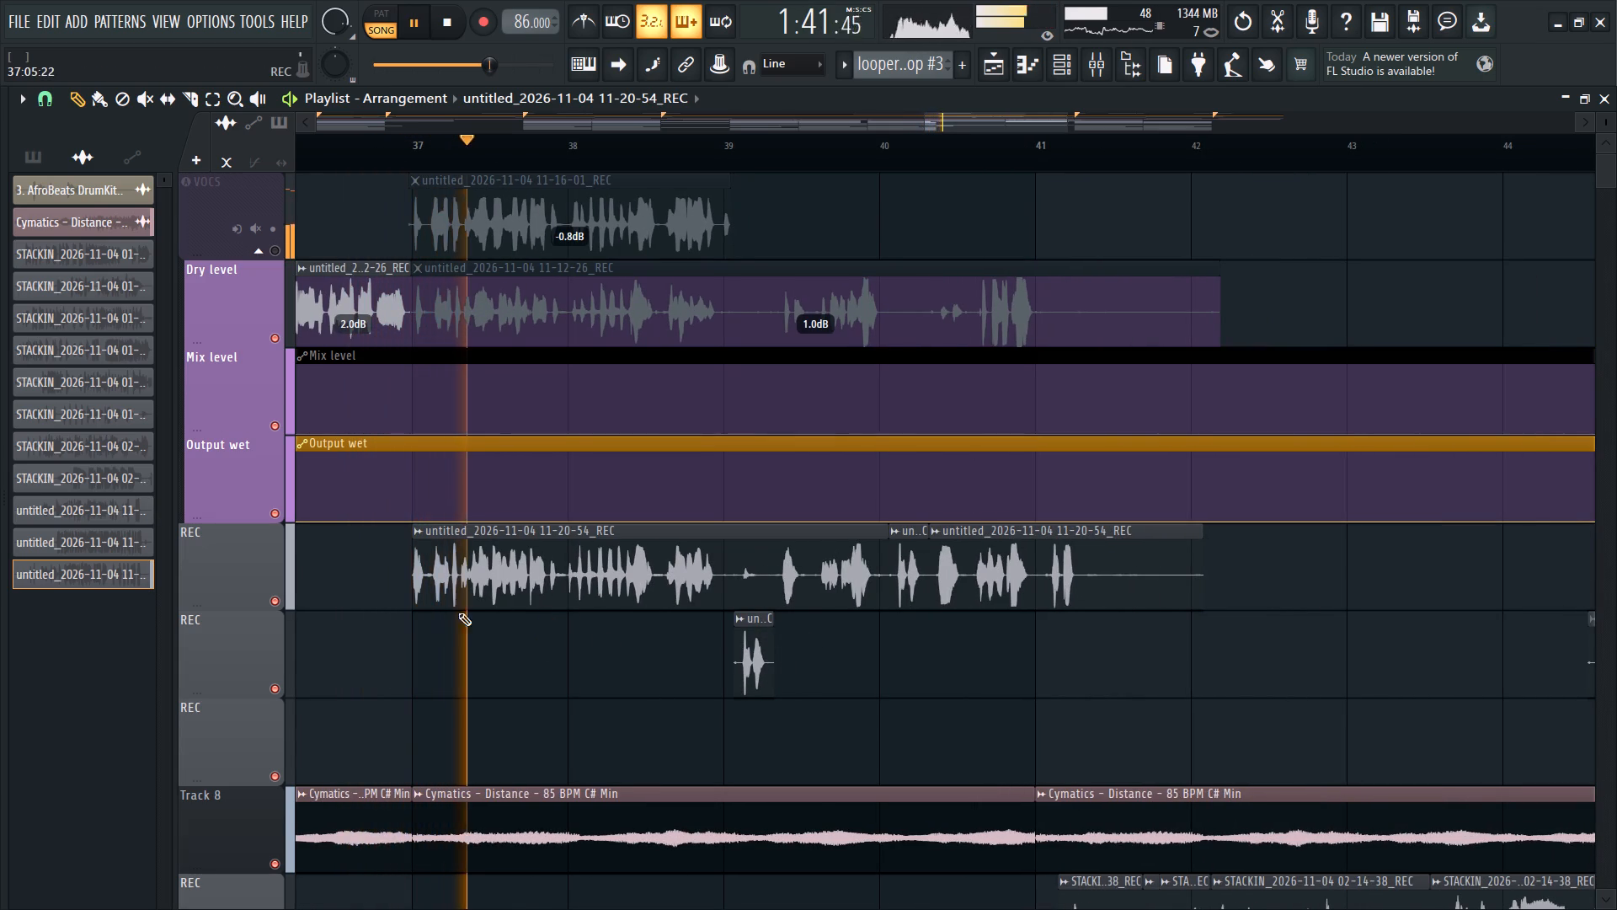
ctrl+scroll(427, 623, up, 11)
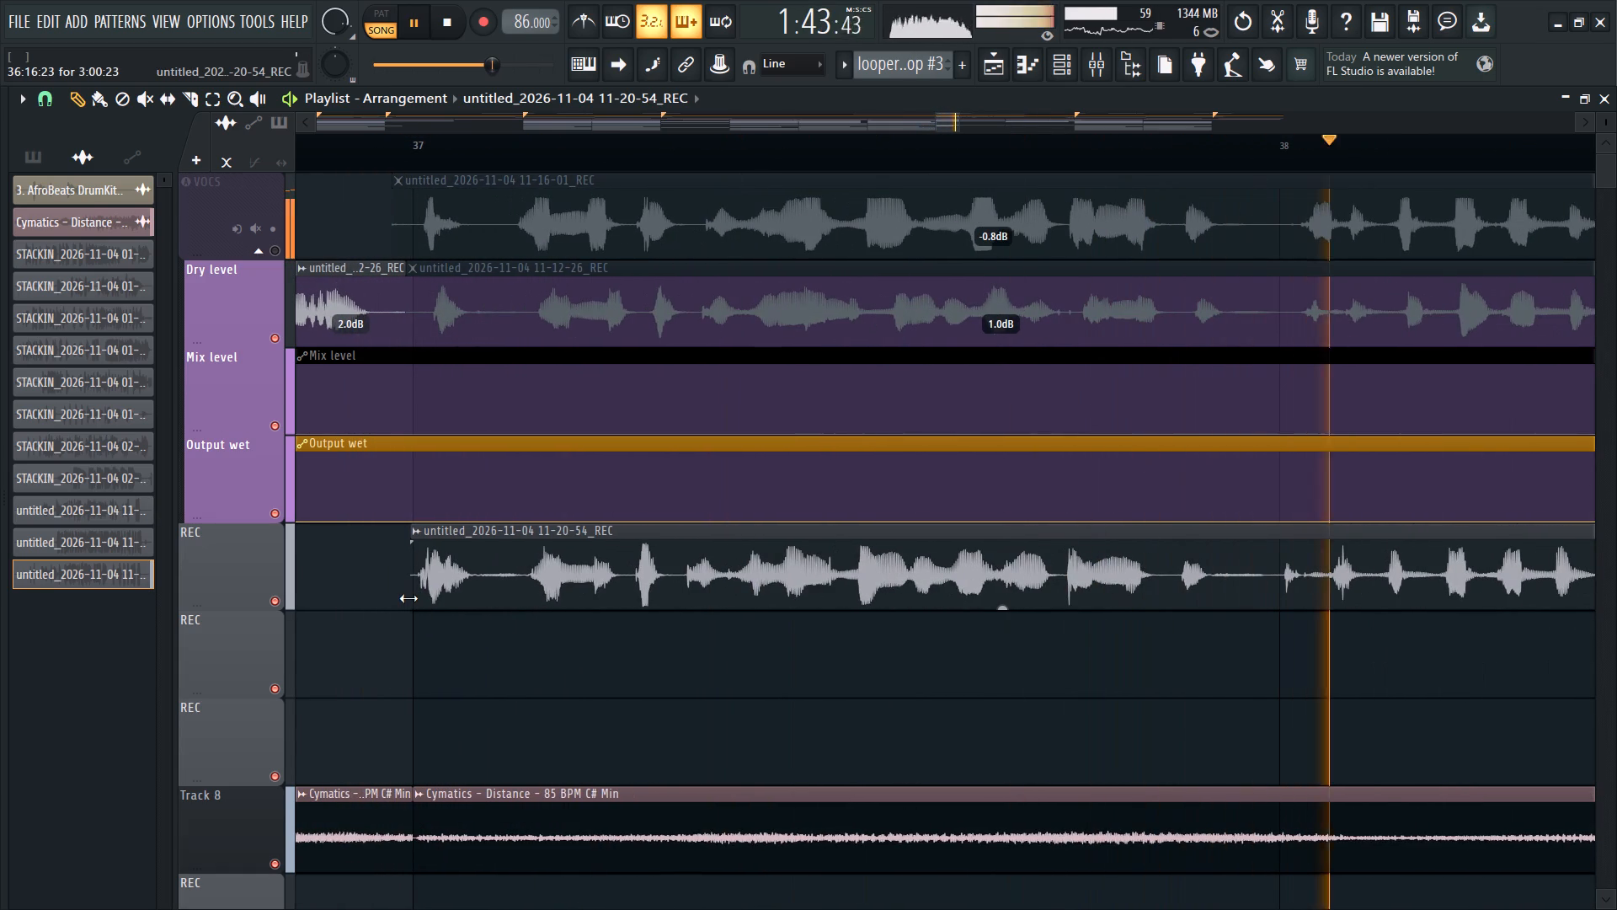
alt+drag(408, 598, 411, 652)
ctrl+scroll(427, 634, down, 10)
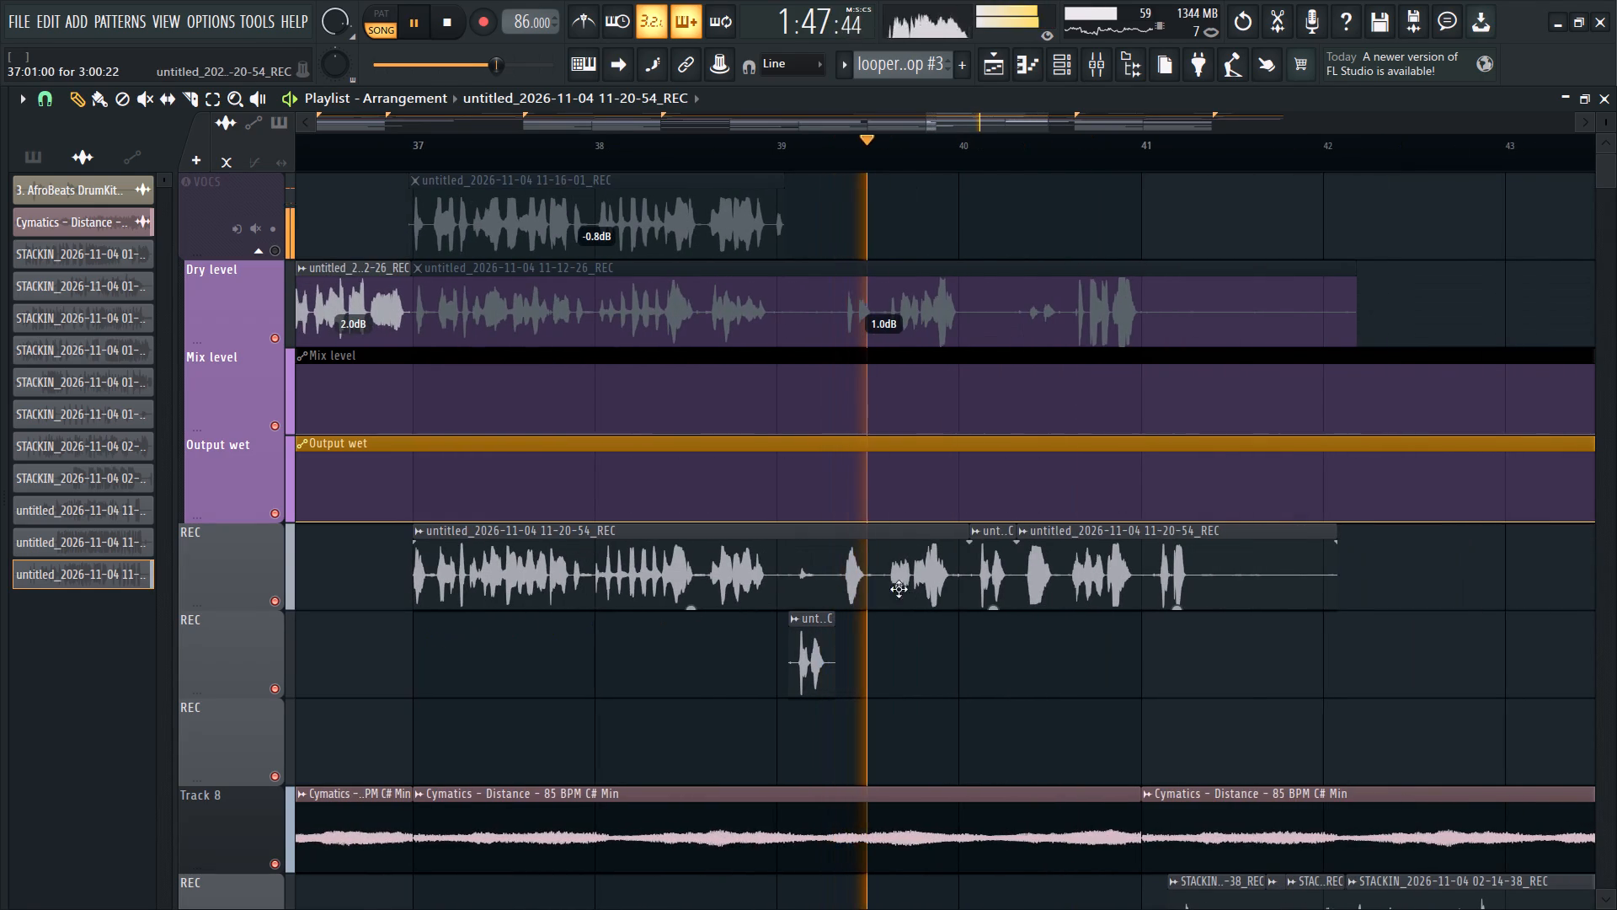
ctrl+scroll(875, 641, up, 6)
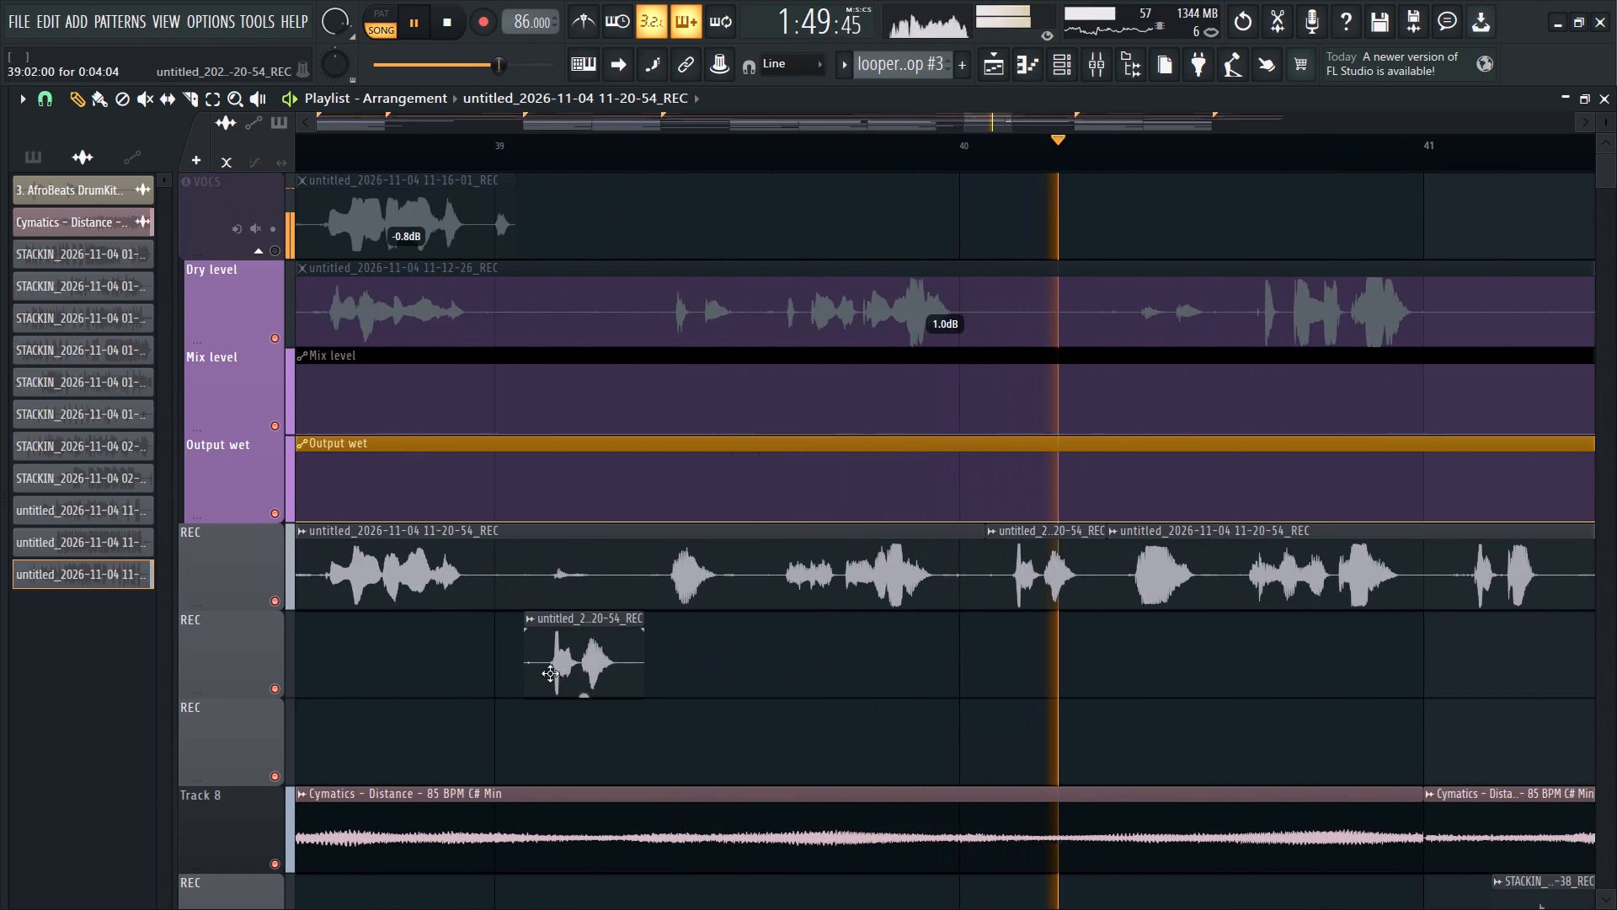
Nudge the copied slice slightly earlier to 39:01:23, lower its level to -1.1 dB, and stop playback.
alt+click(589, 672)
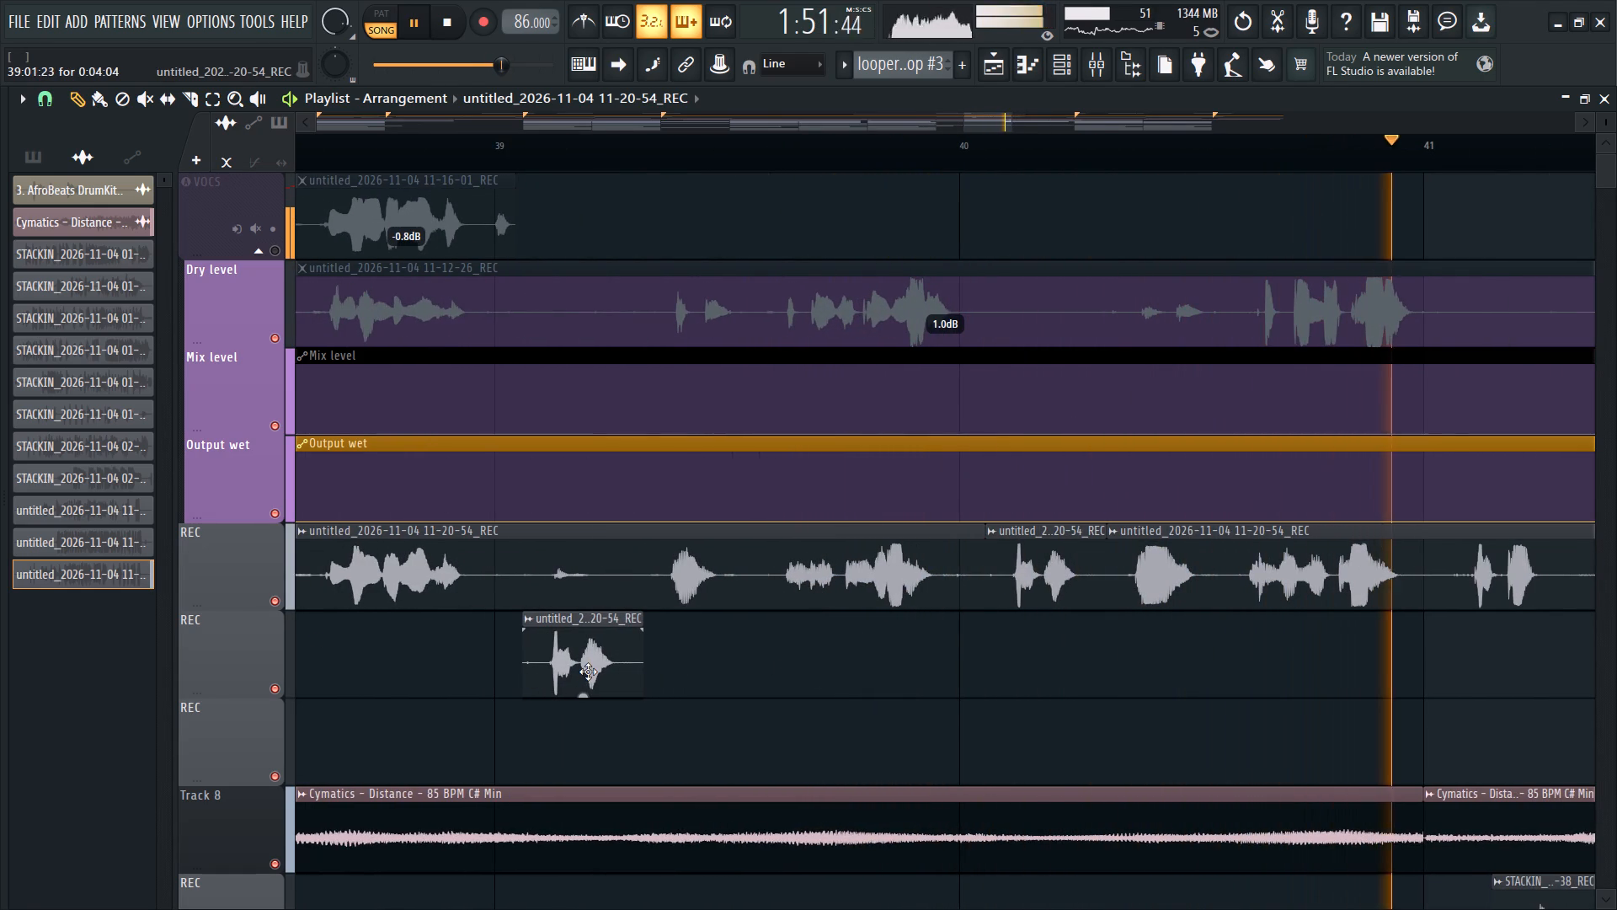
drag(584, 693, 584, 703)
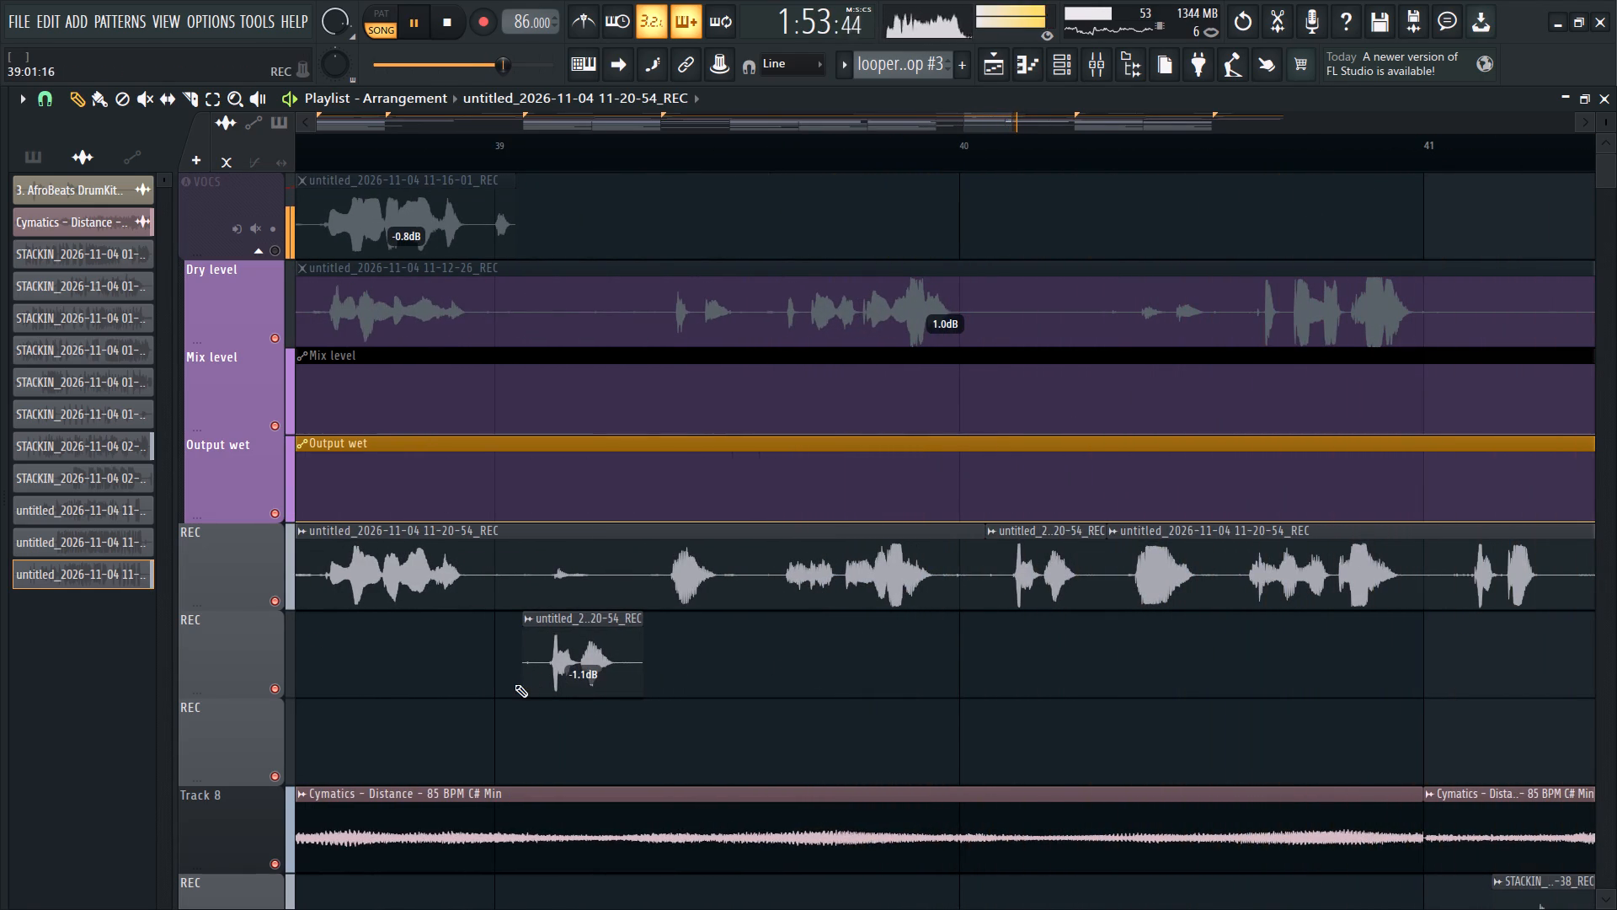
key(space)
Trim a small sliver off the start of the copied slice in bar 39.
alt+drag(522, 671, 523, 675)
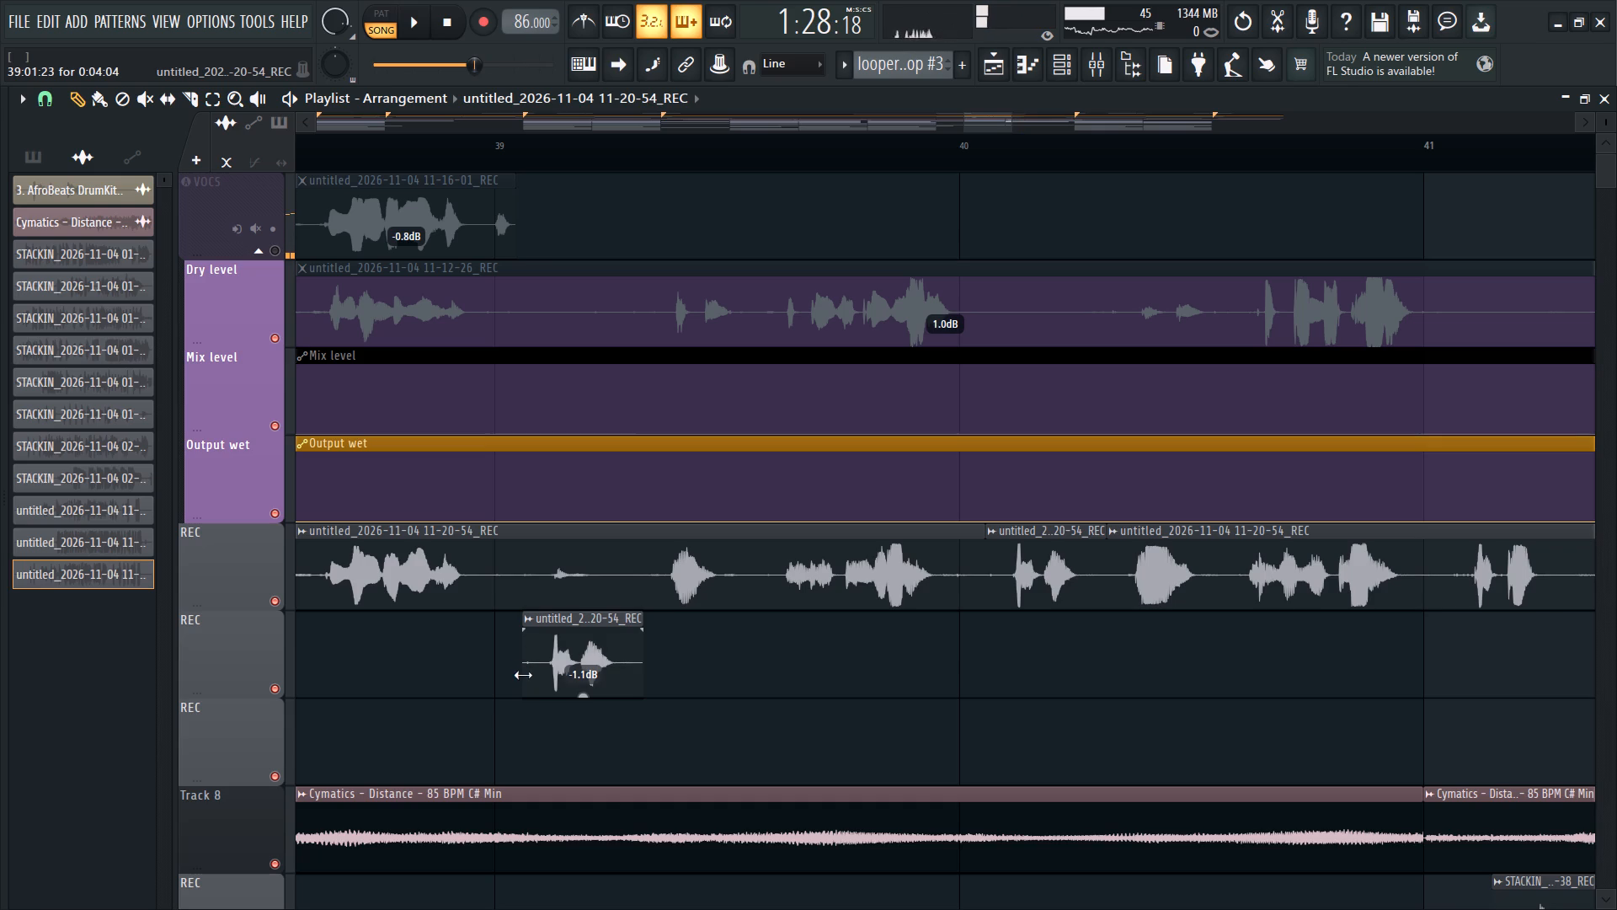
alt+drag(523, 675, 537, 727)
Look over the vocal clips across the intro, hook and verse sections, comparing them with the new verse takes around bars 37 to 42.
ctrl+scroll(538, 661, down, 9)
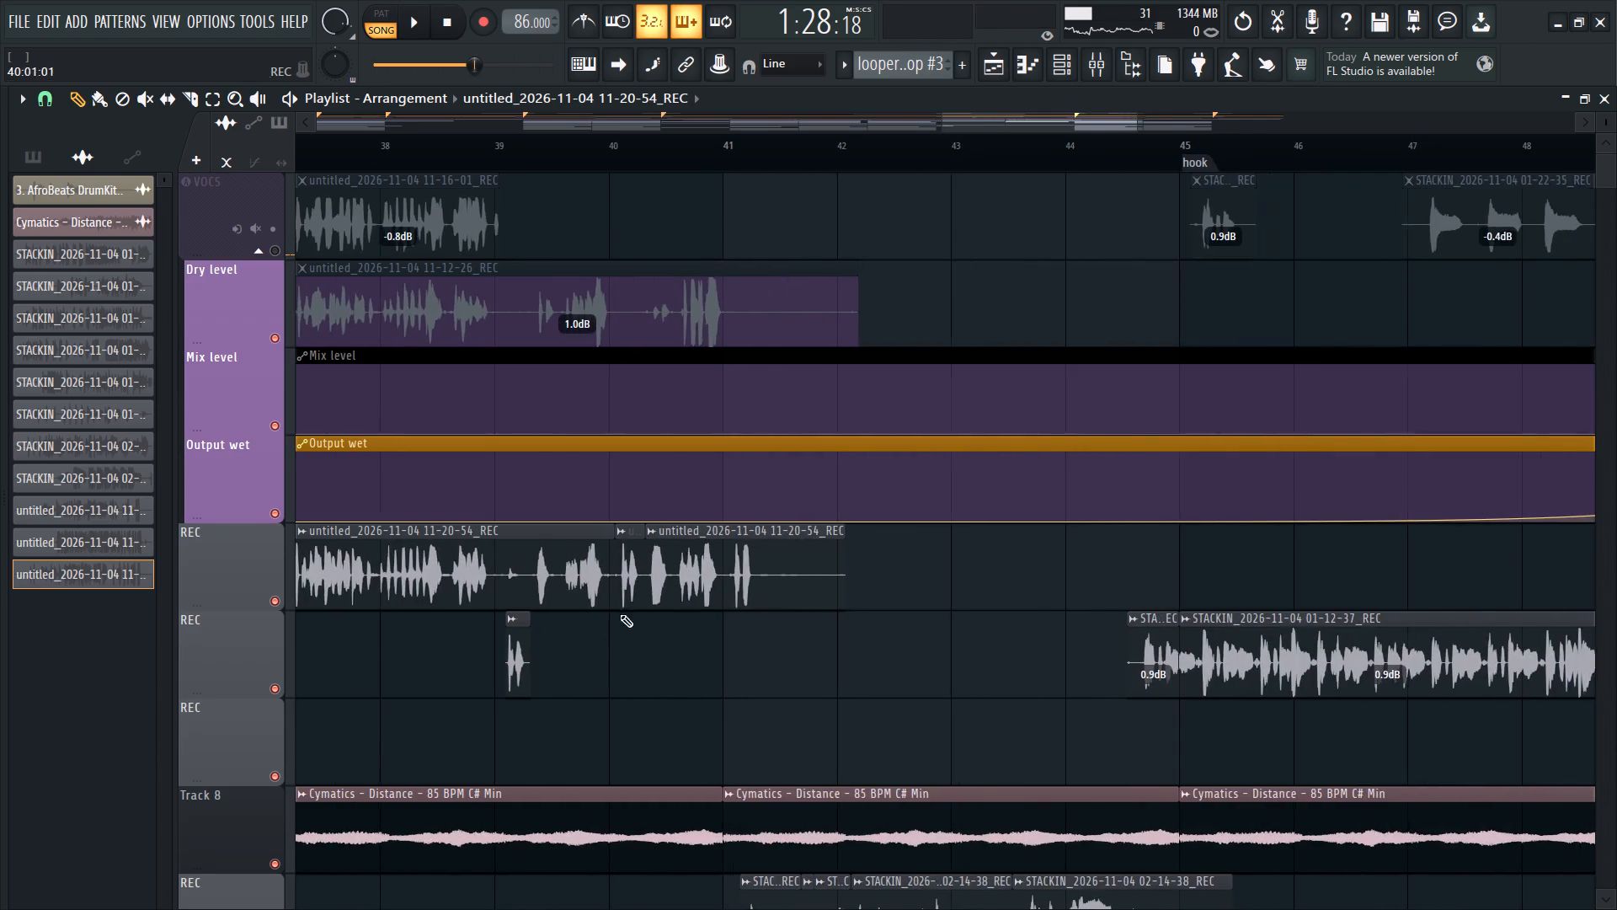
scroll(693, 583, down, 3)
scroll(886, 500, up, 3)
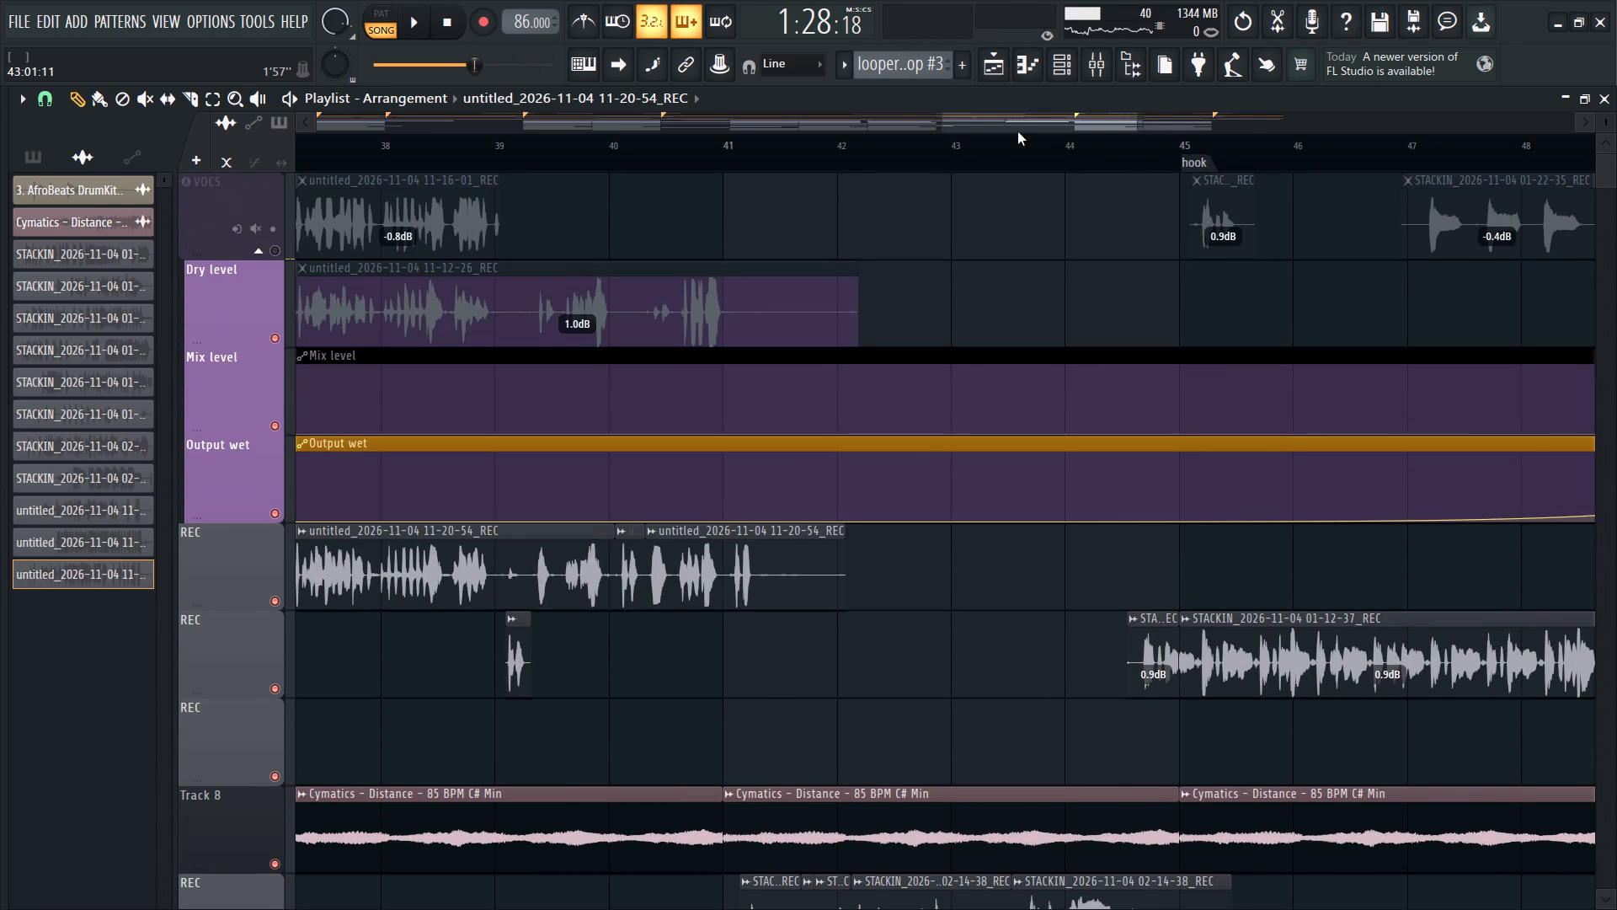
drag(1106, 131, 1134, 126)
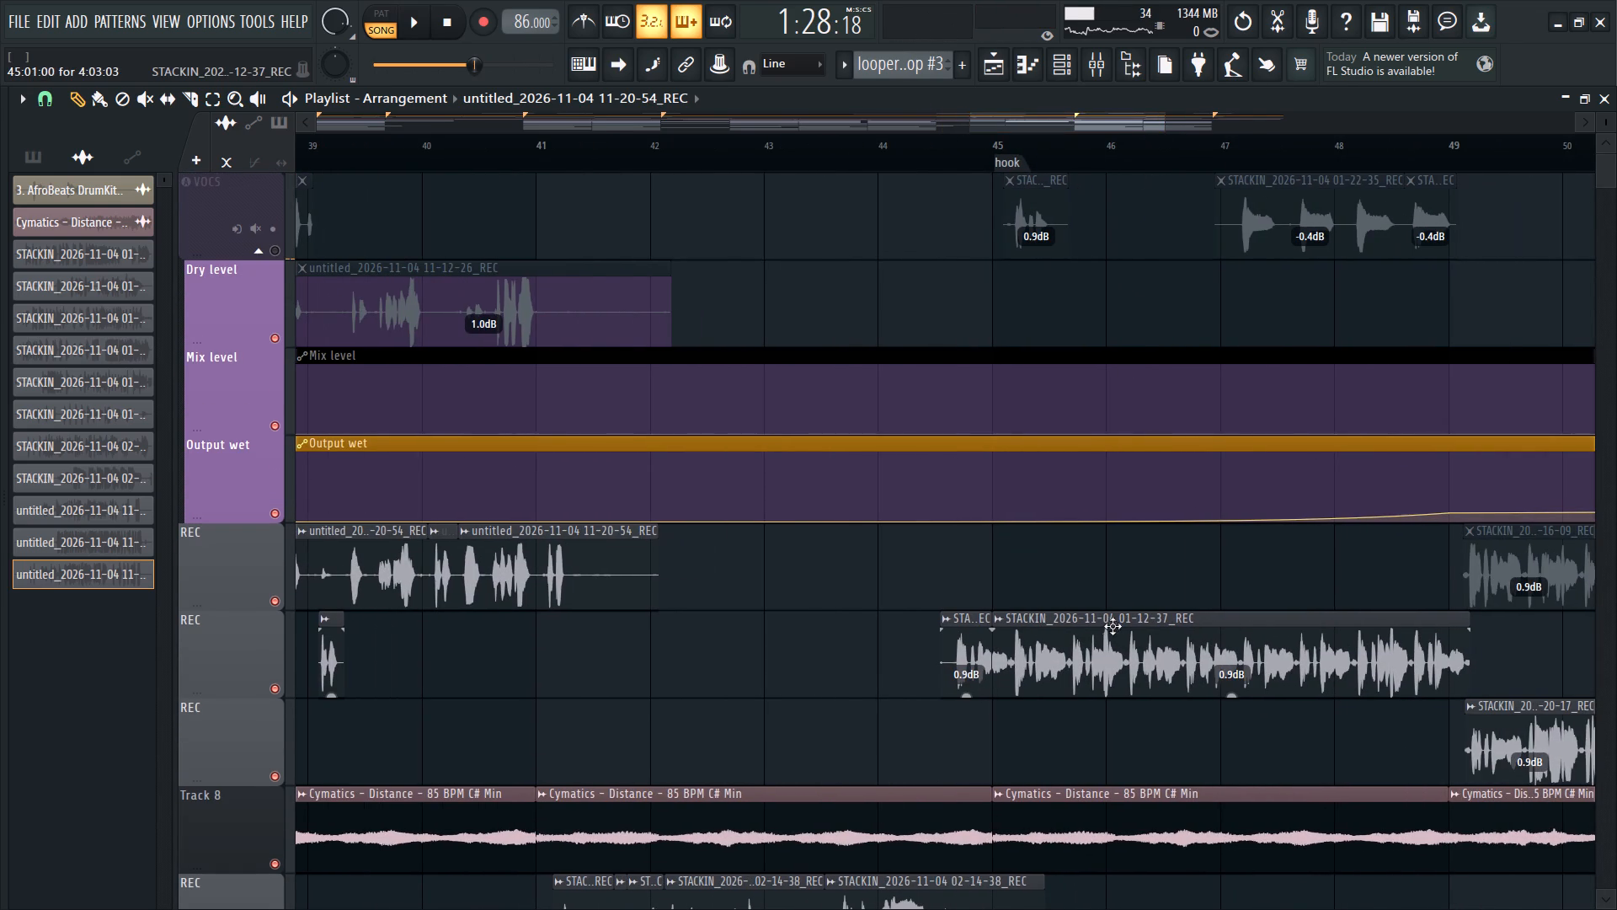
drag(1094, 120, 1123, 117)
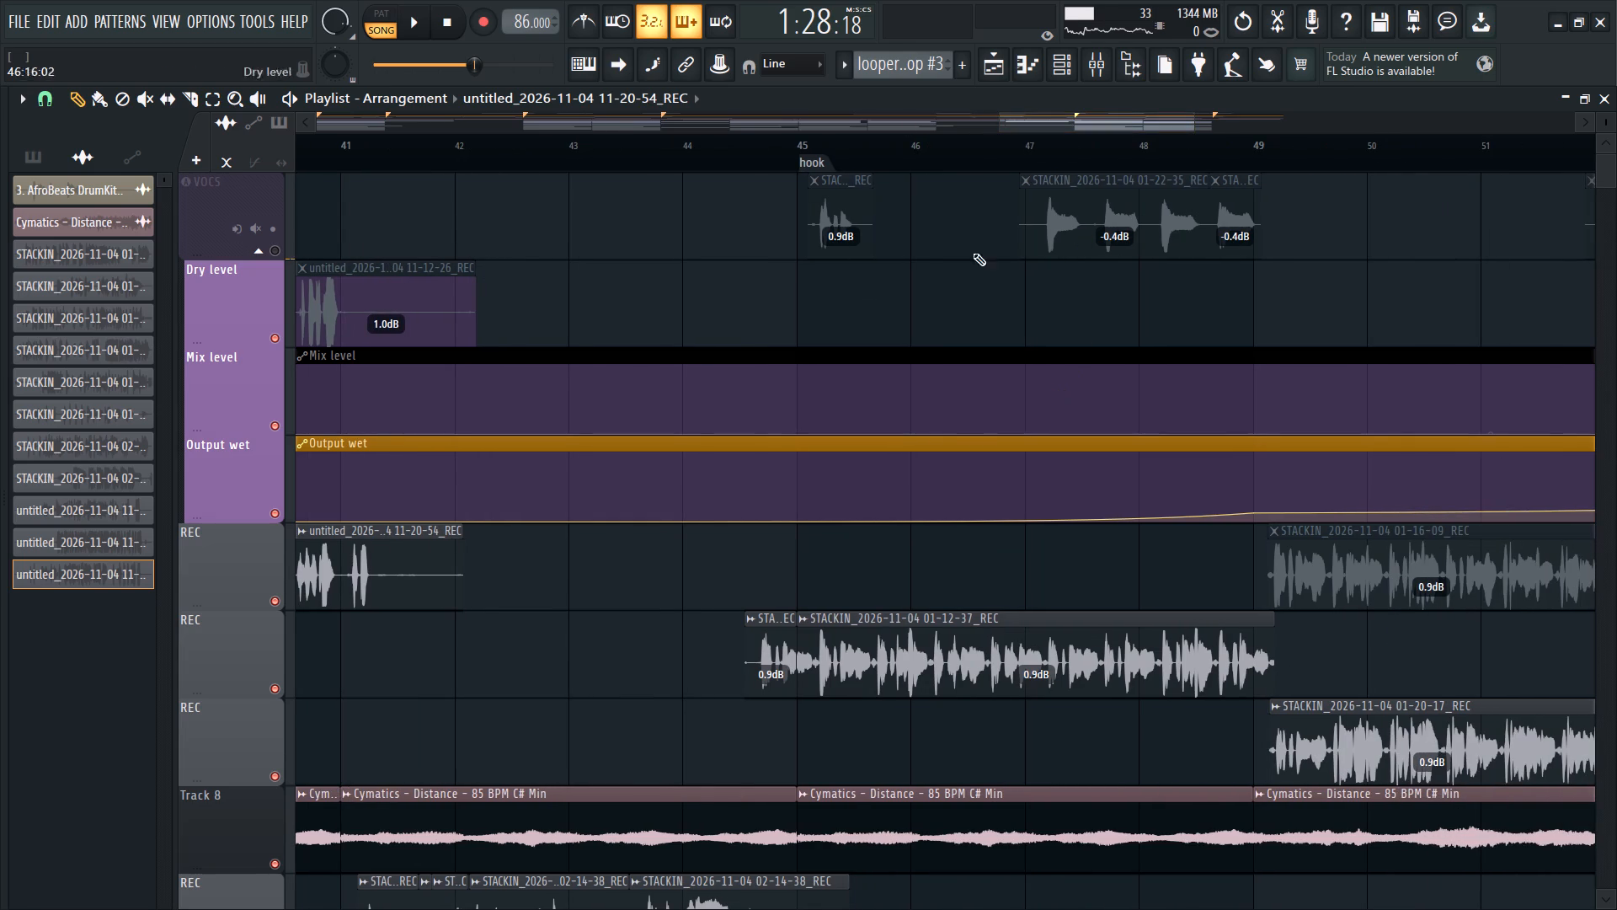
click(628, 126)
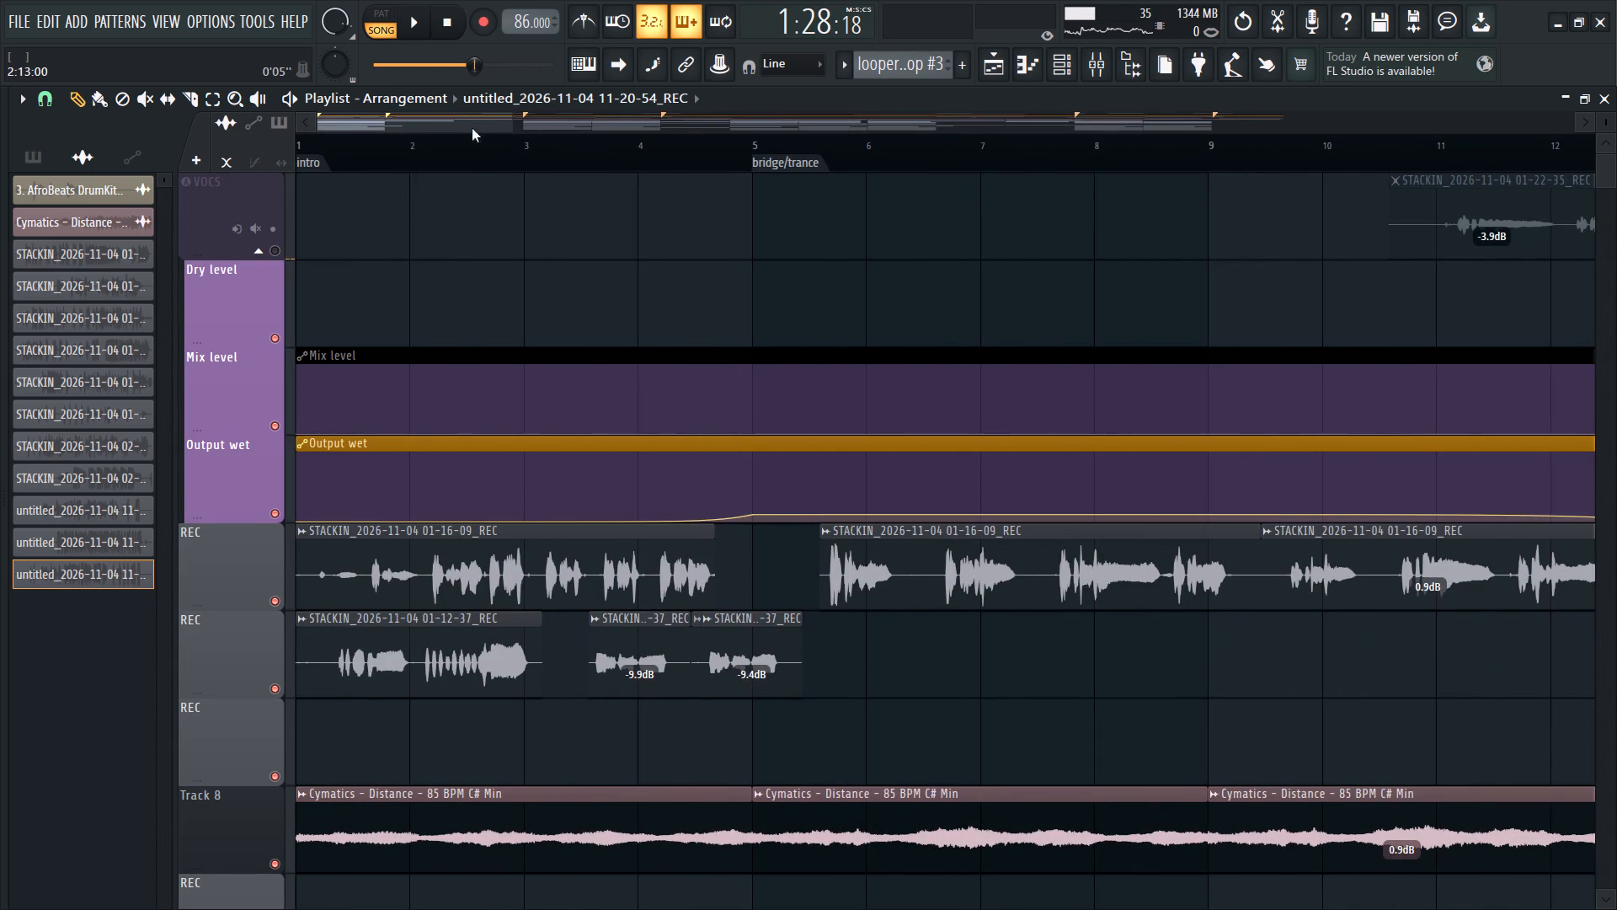
drag(371, 128, 568, 131)
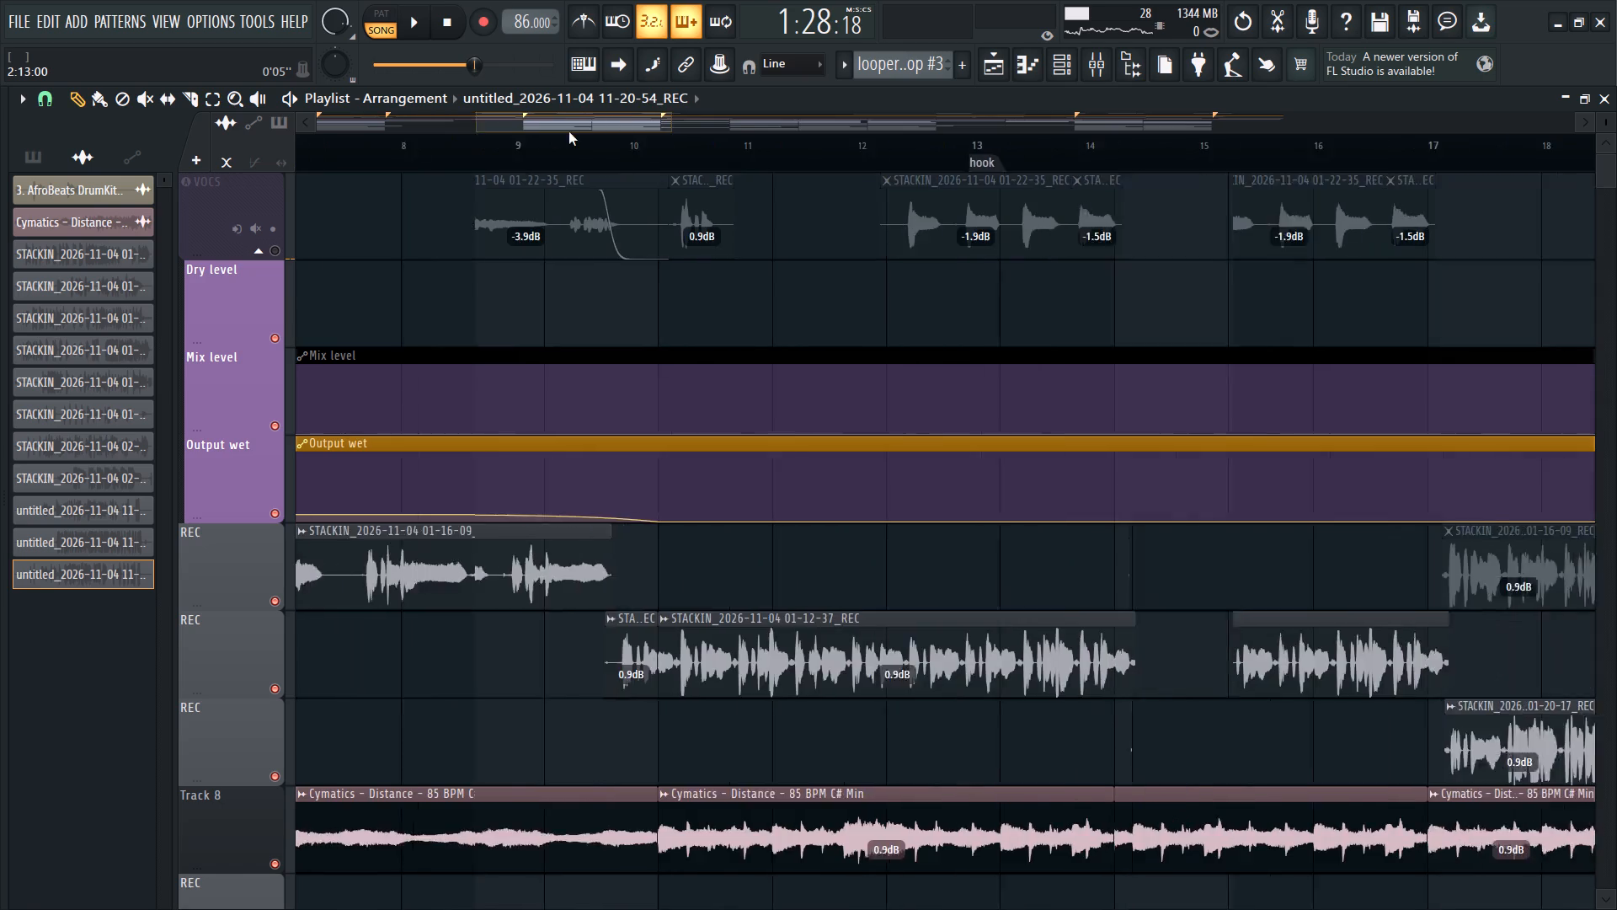
drag(568, 131, 690, 127)
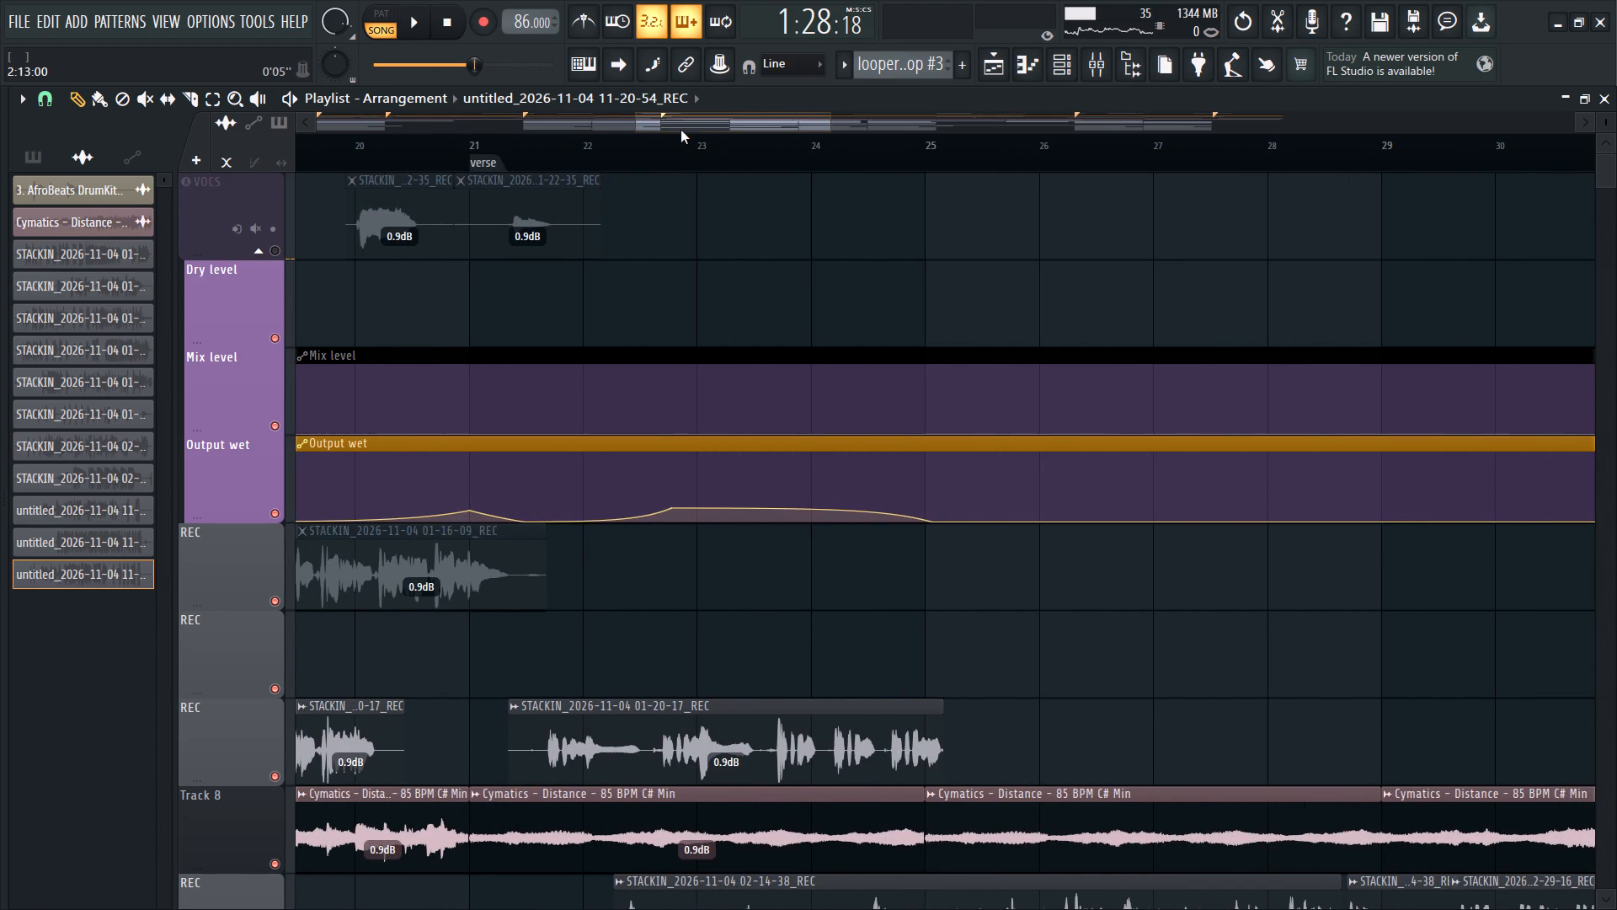
click(578, 147)
drag(748, 120, 841, 110)
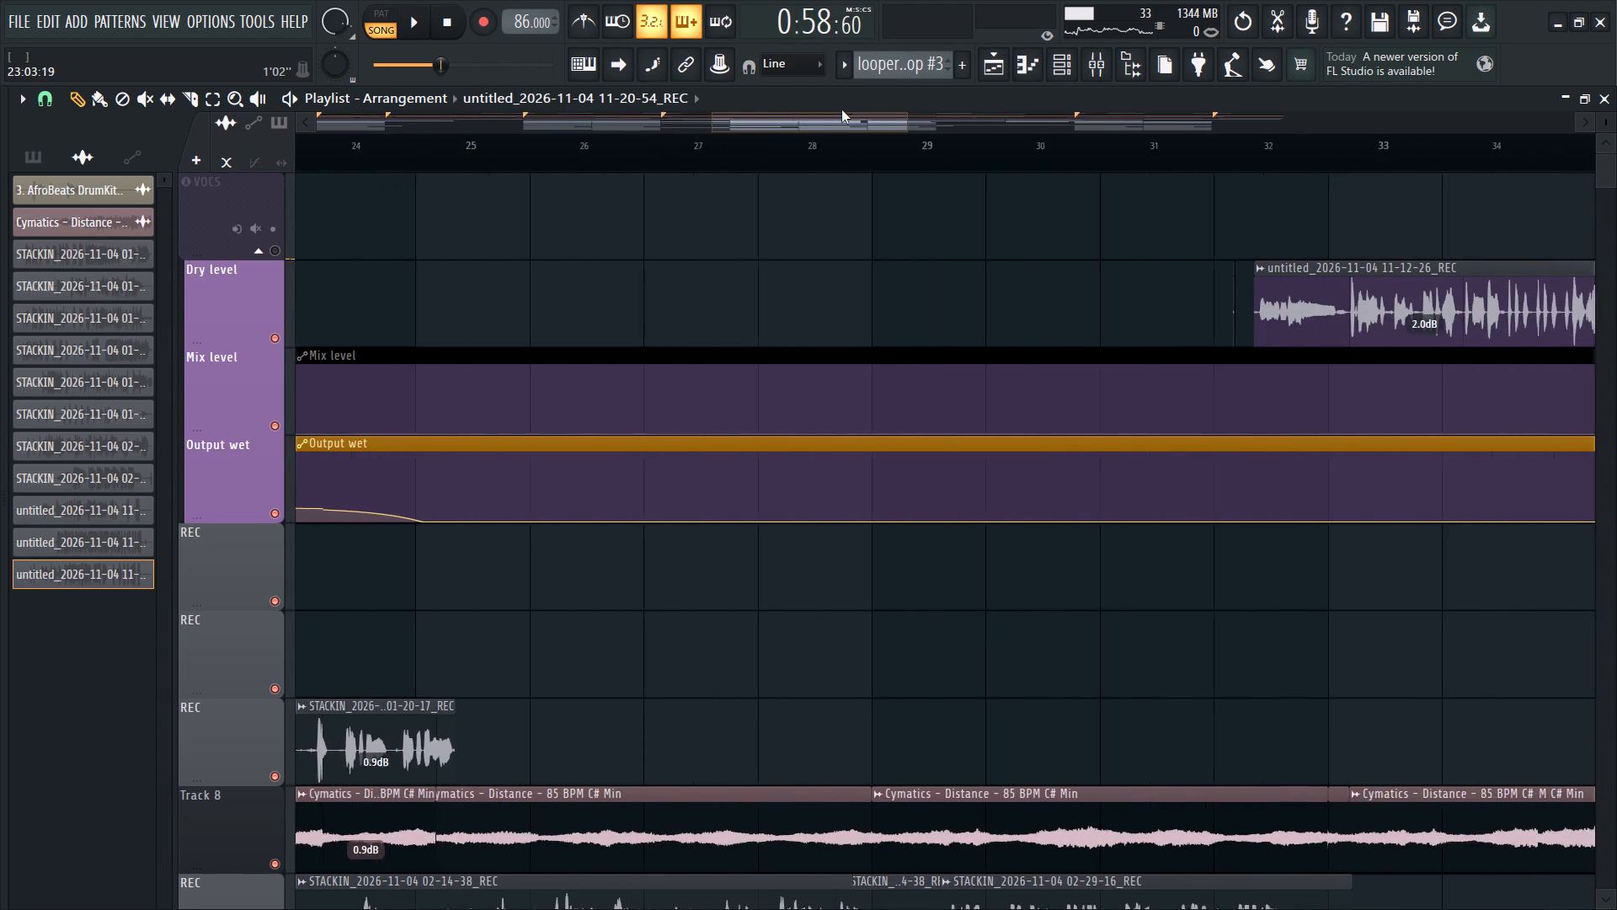
drag(841, 110, 847, 107)
drag(888, 130, 1039, 119)
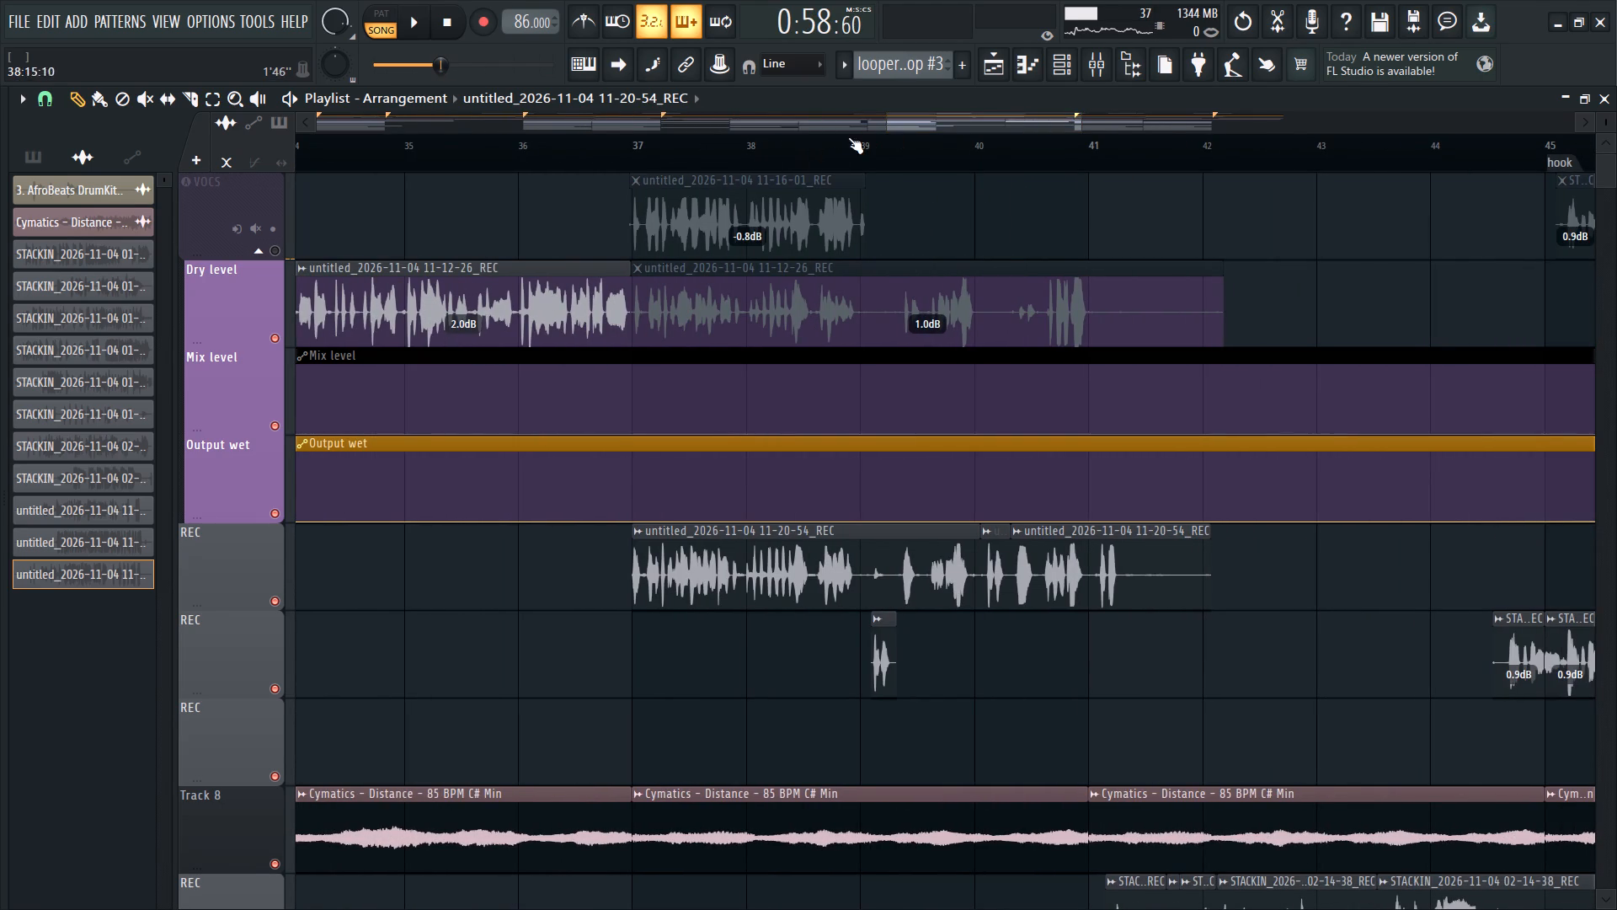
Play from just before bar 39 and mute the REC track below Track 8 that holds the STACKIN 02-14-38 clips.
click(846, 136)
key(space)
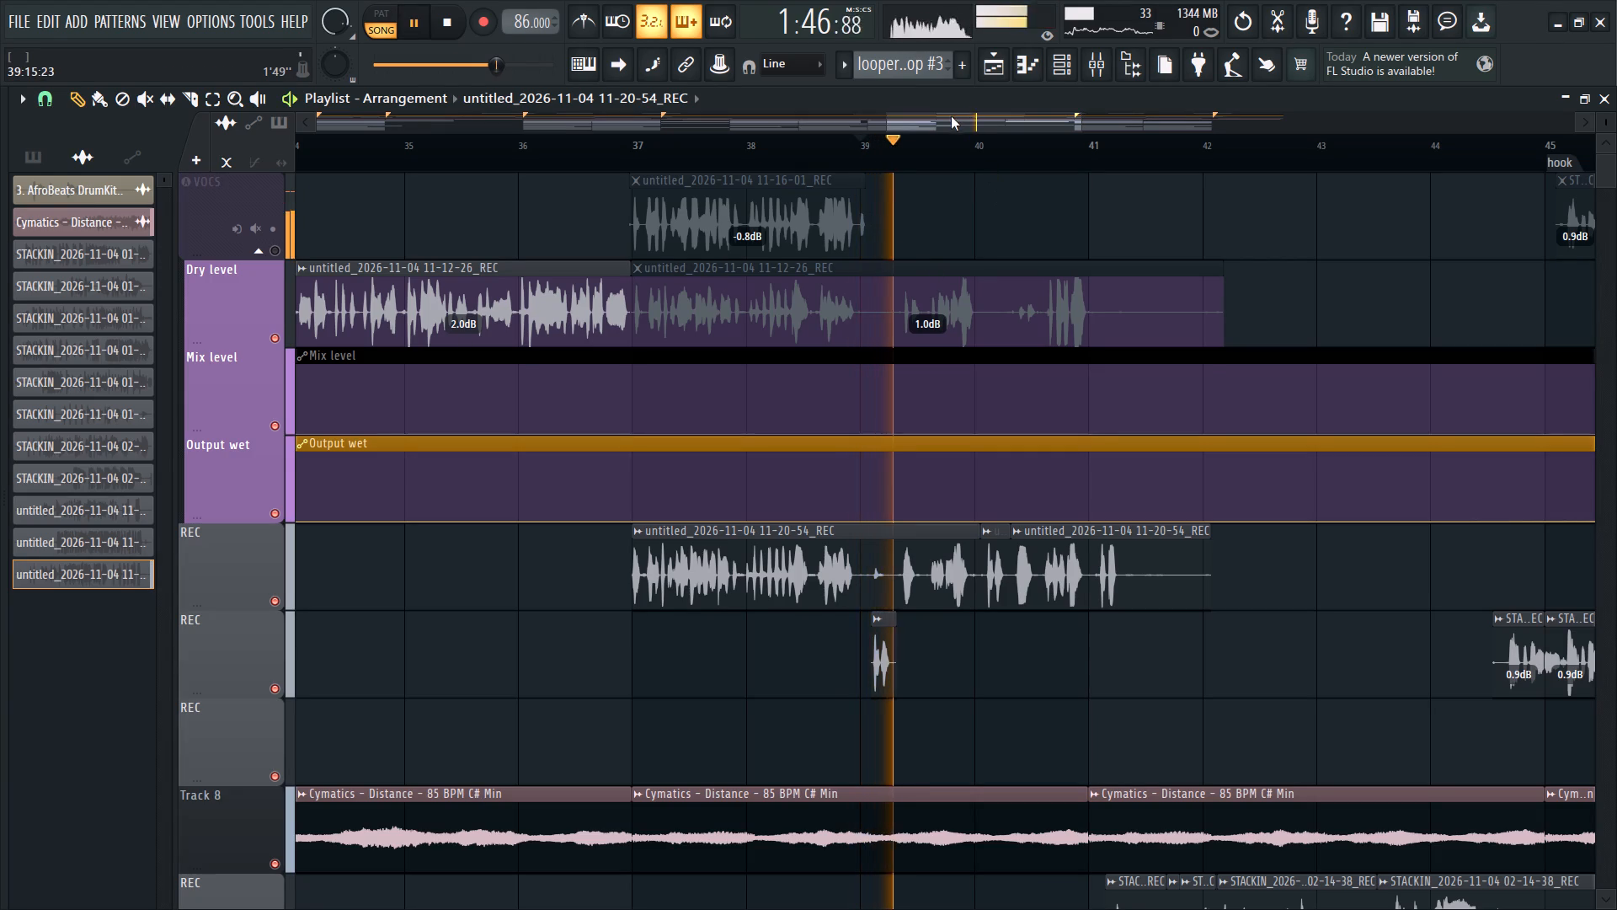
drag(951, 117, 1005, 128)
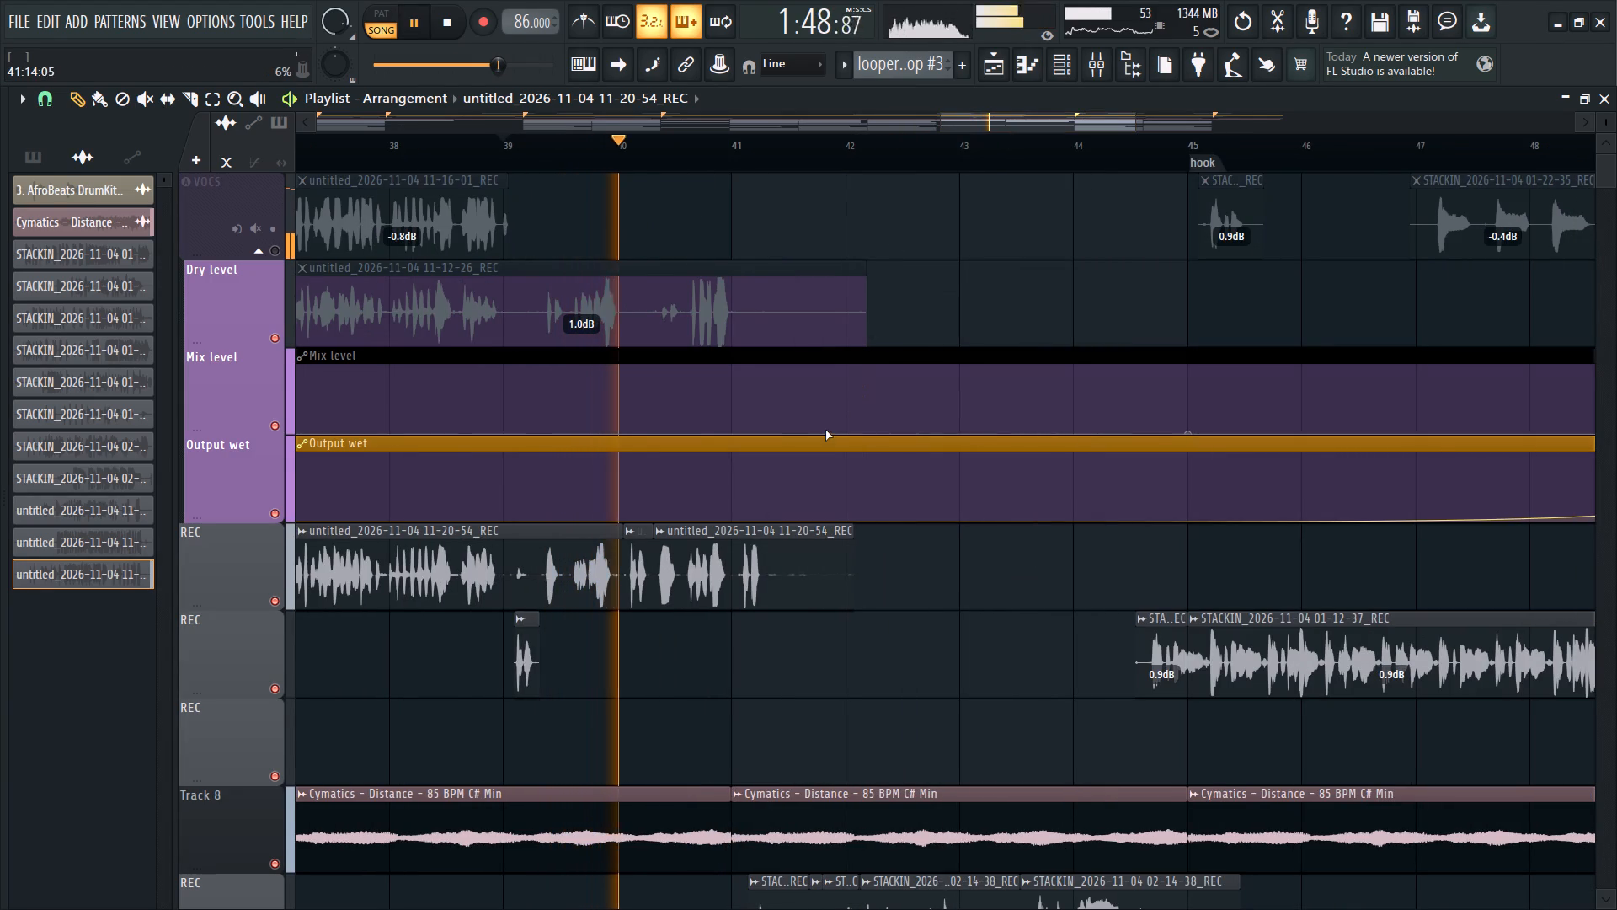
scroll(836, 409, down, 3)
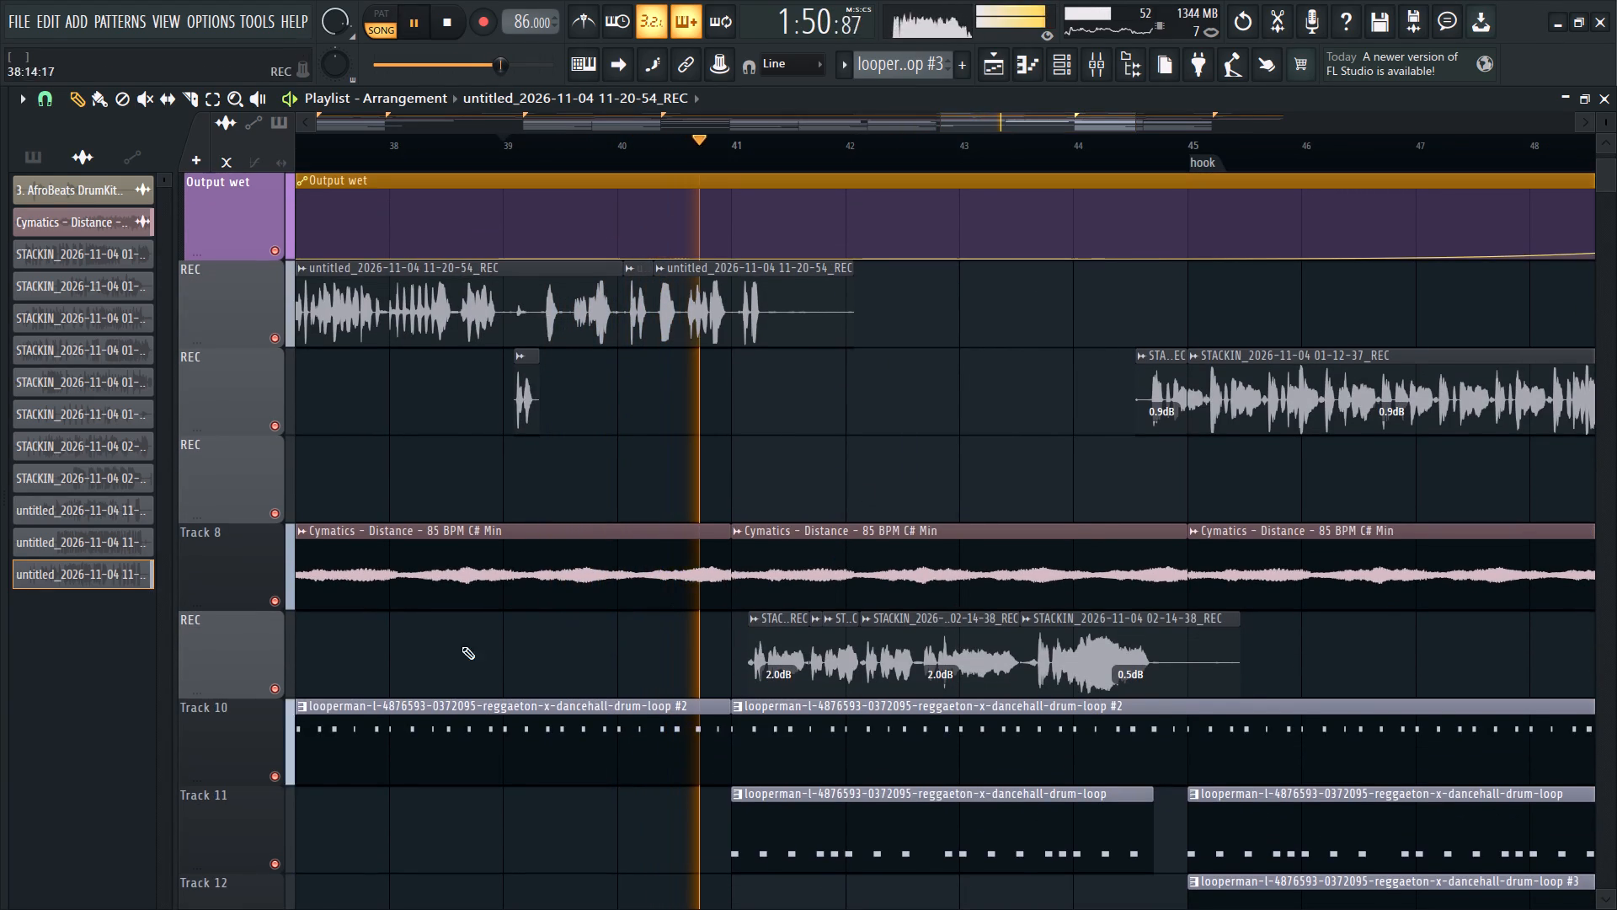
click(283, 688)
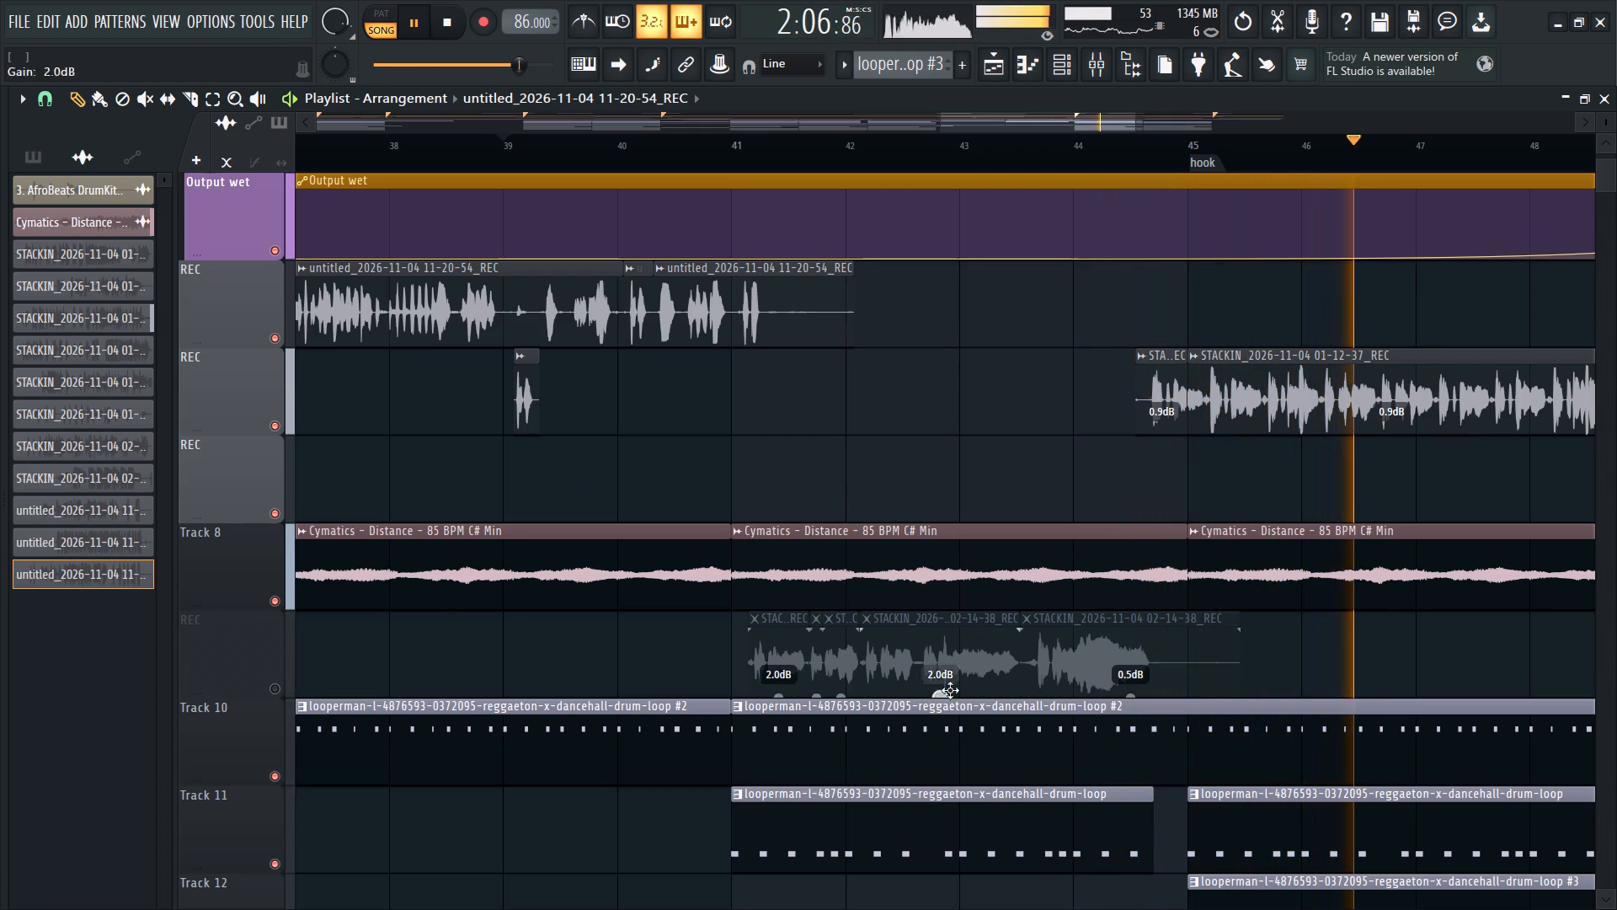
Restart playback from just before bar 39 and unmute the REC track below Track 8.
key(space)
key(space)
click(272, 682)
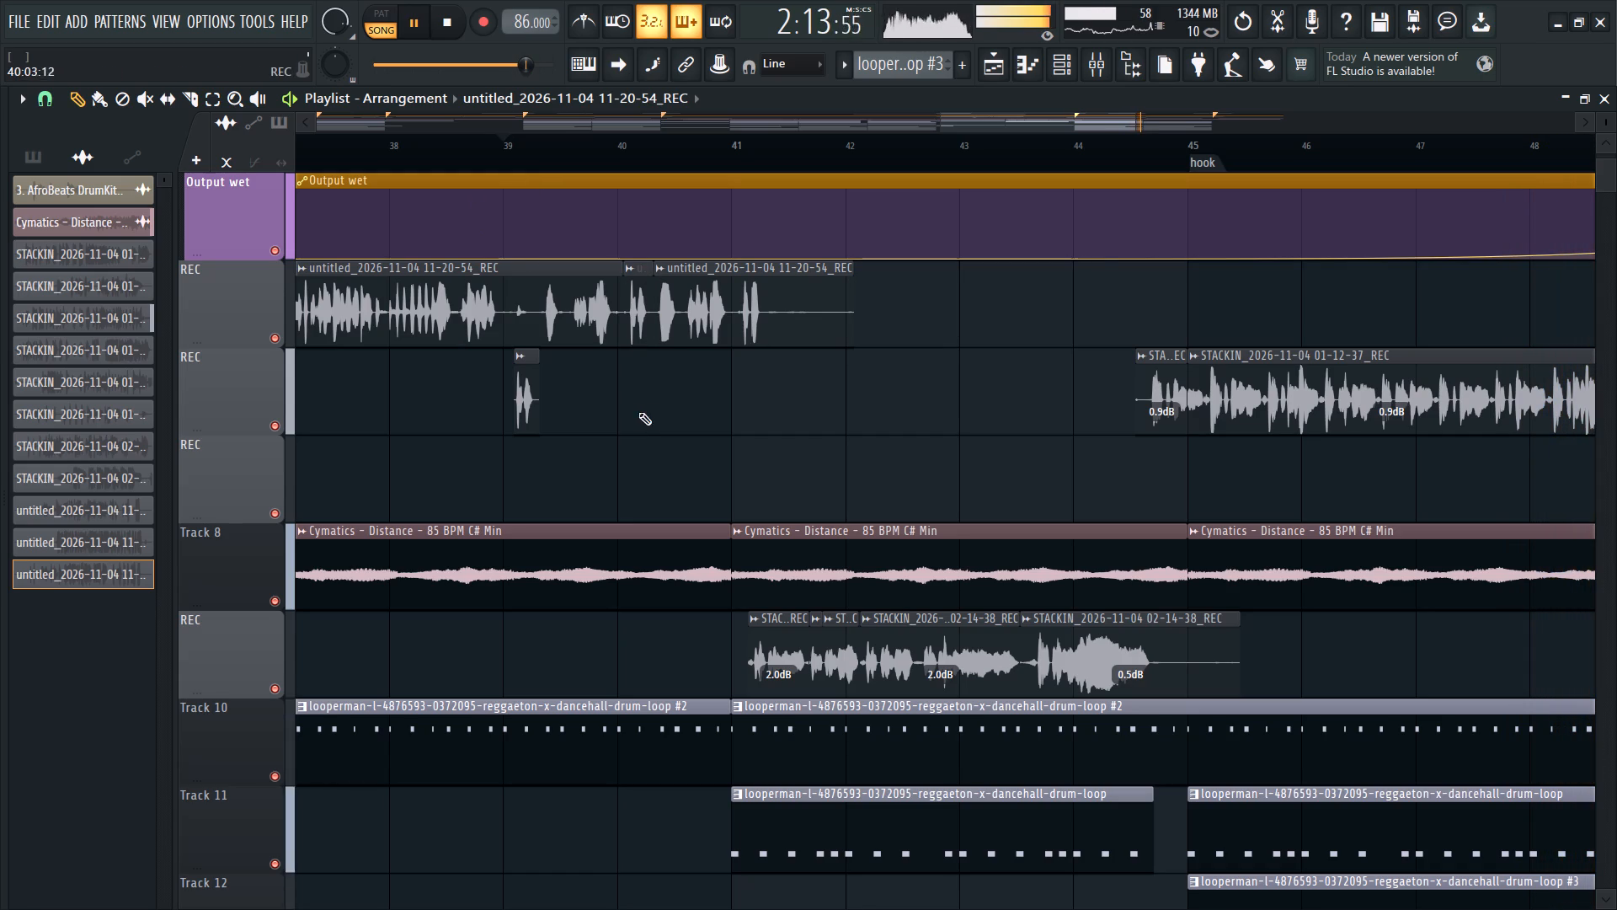
Restart playback from just before bar 39 and mute the REC track below Track 8.
key(space)
key(space)
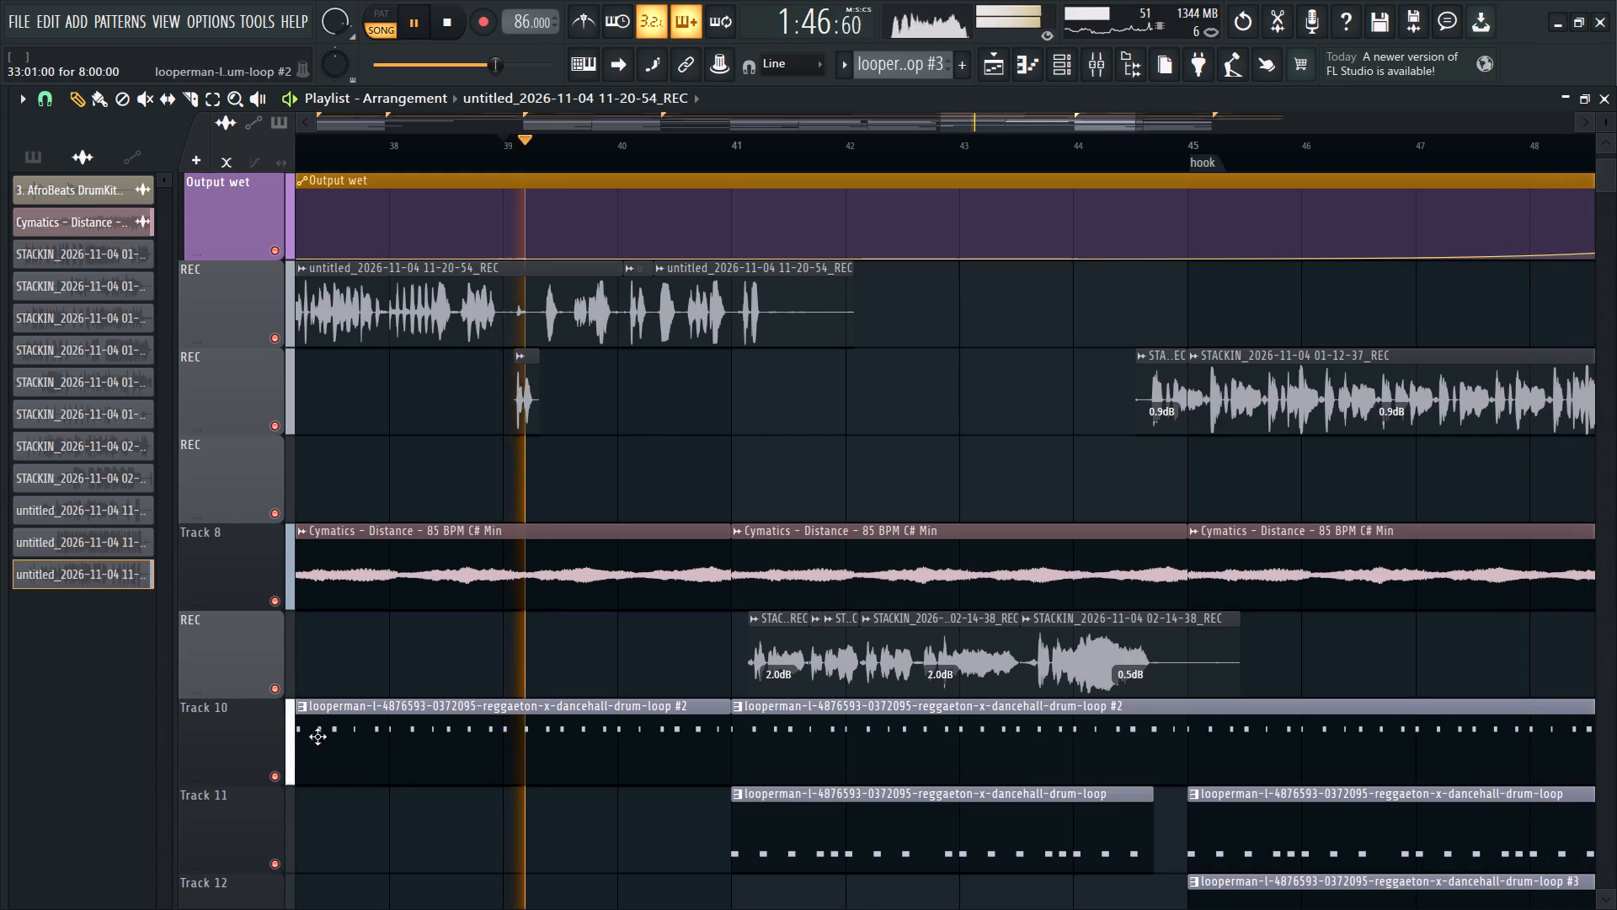
click(268, 681)
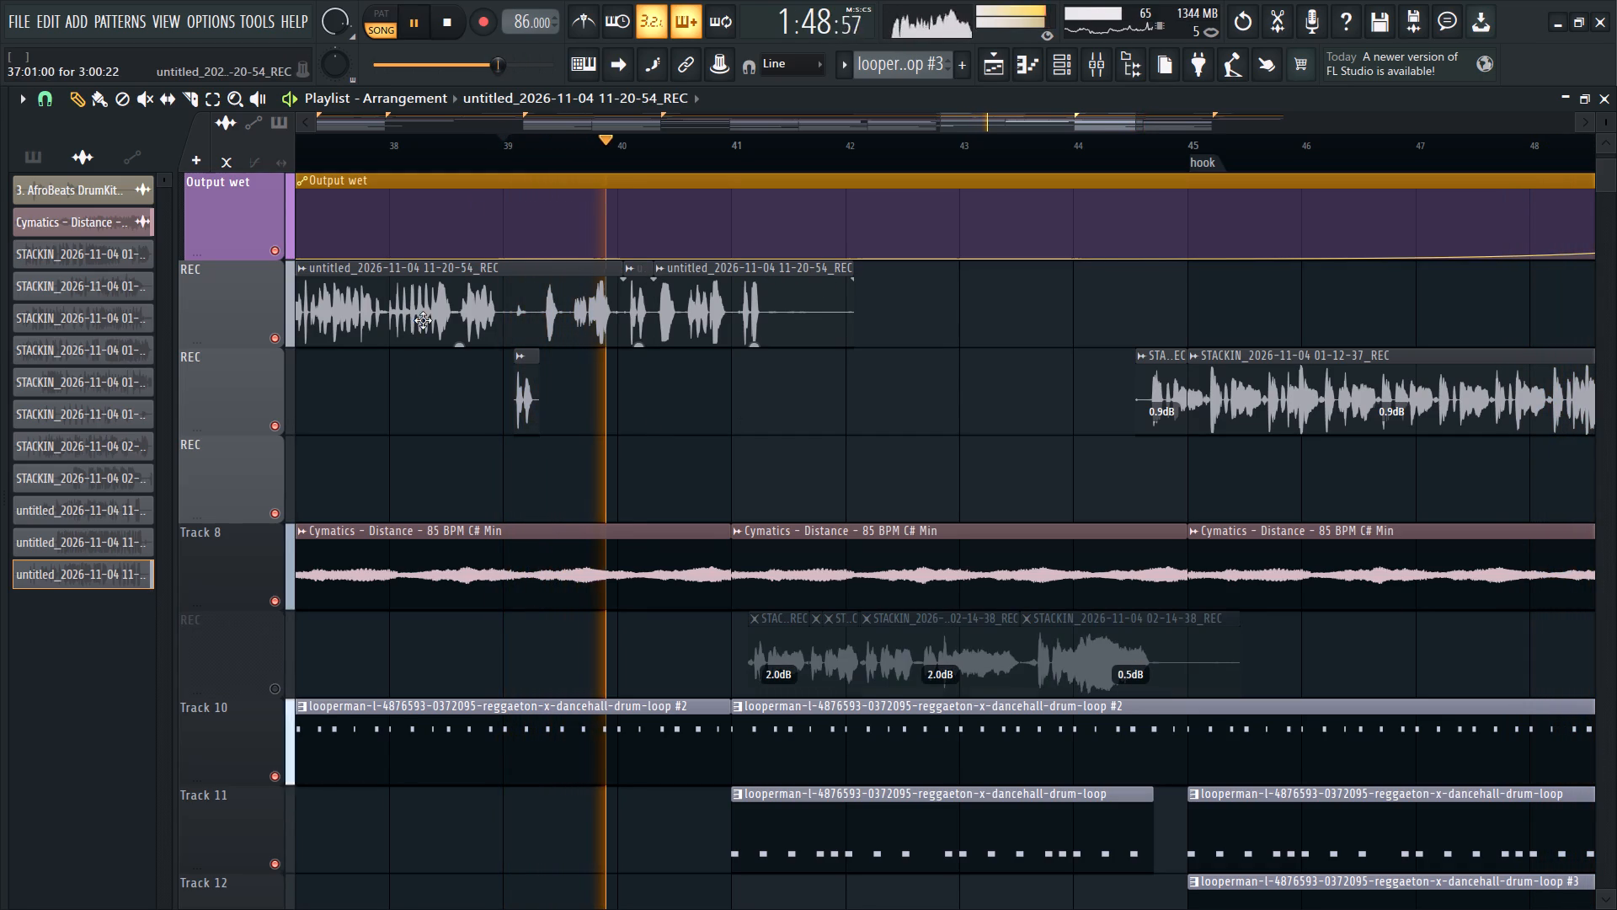
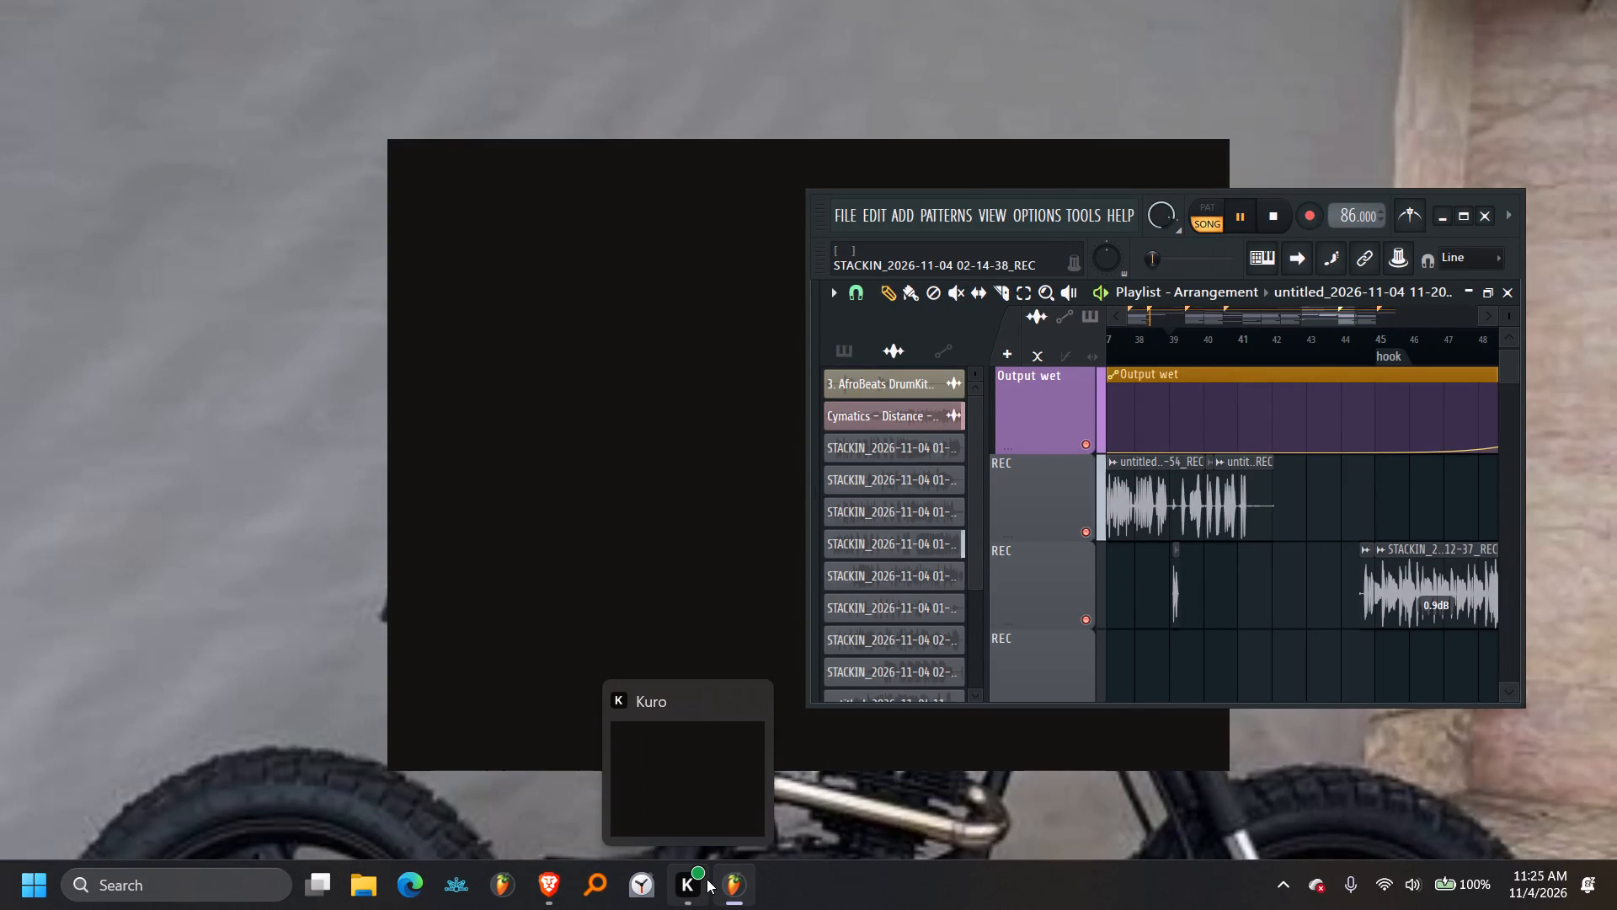
Unmute the REC track below Track 8 that holds the STACKIN 02-14-38 clips.
click(1468, 211)
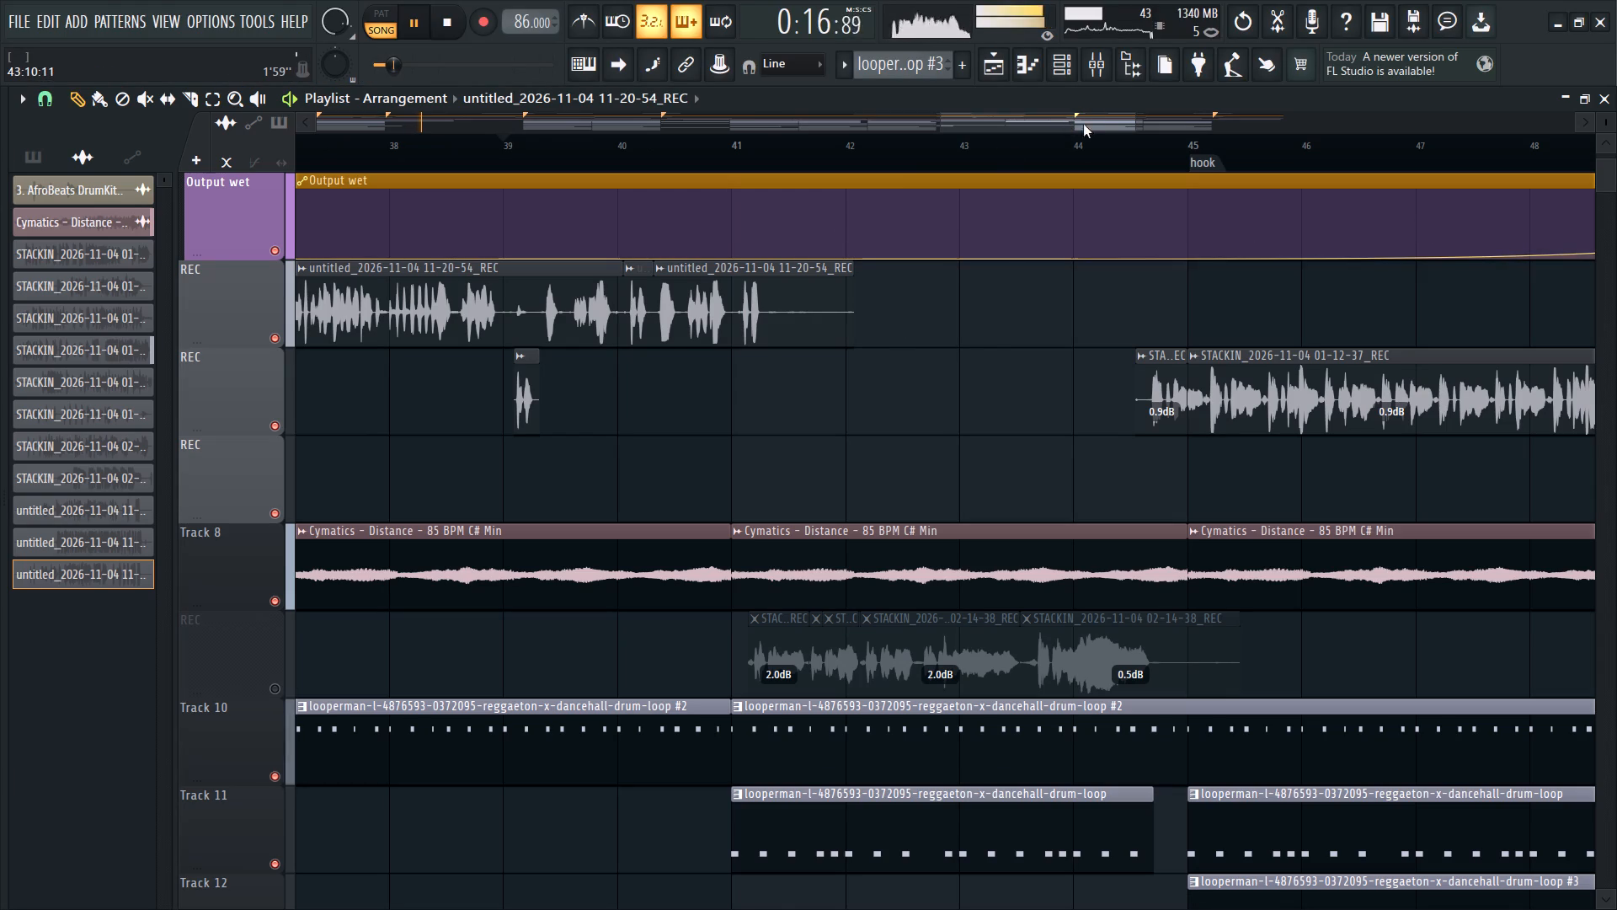
scroll(650, 420, down, 1)
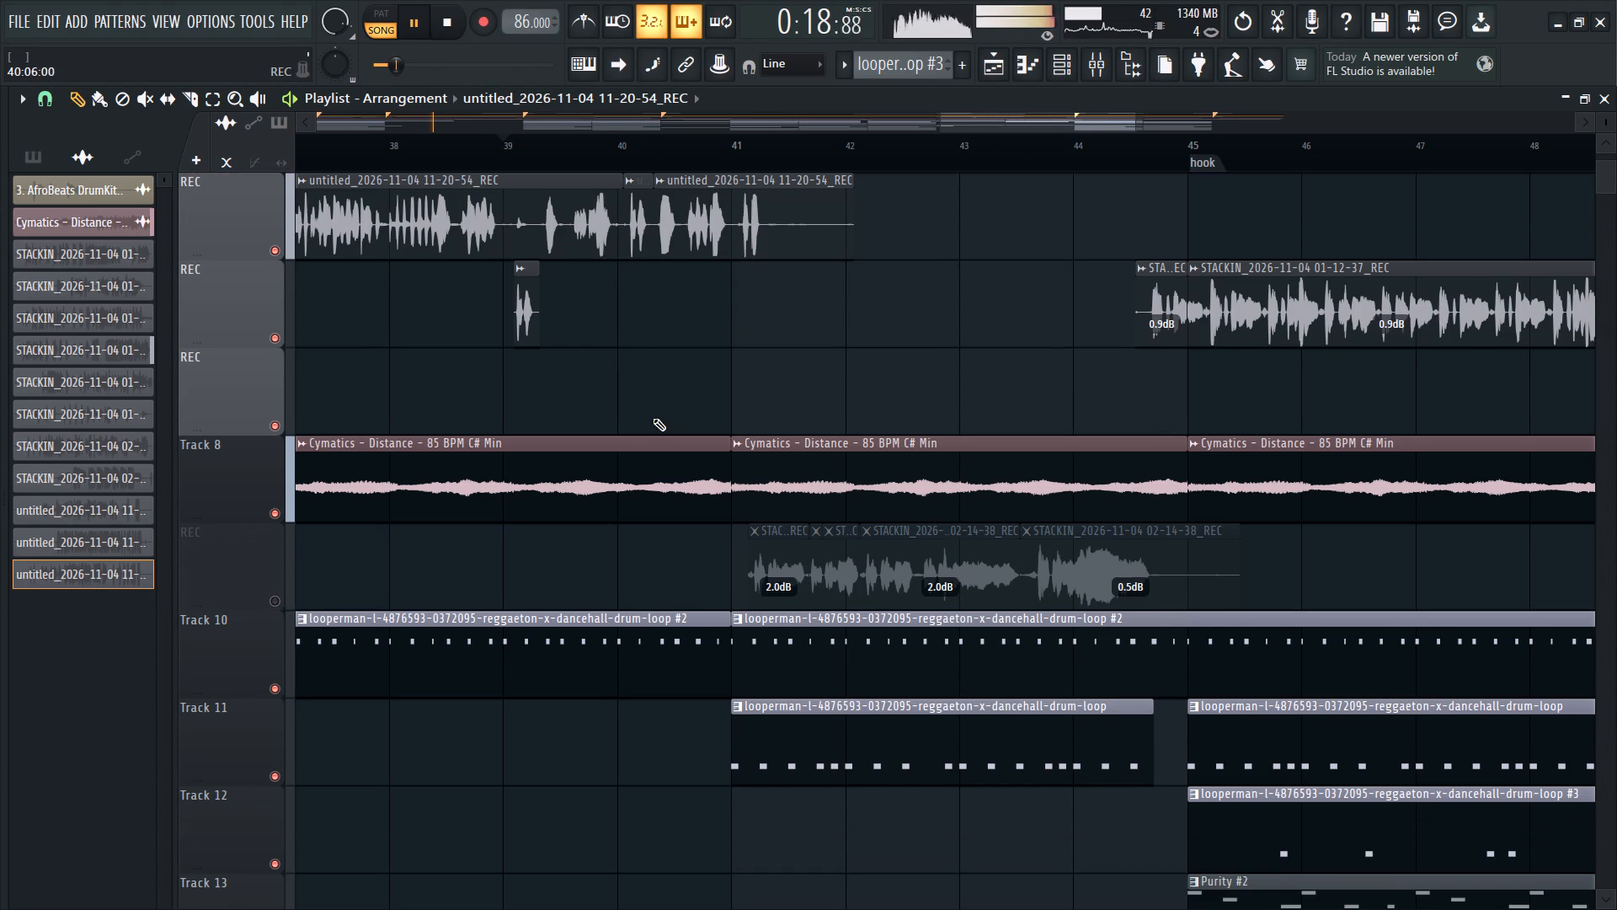
scroll(653, 416, up, 2)
drag(1091, 120, 1045, 119)
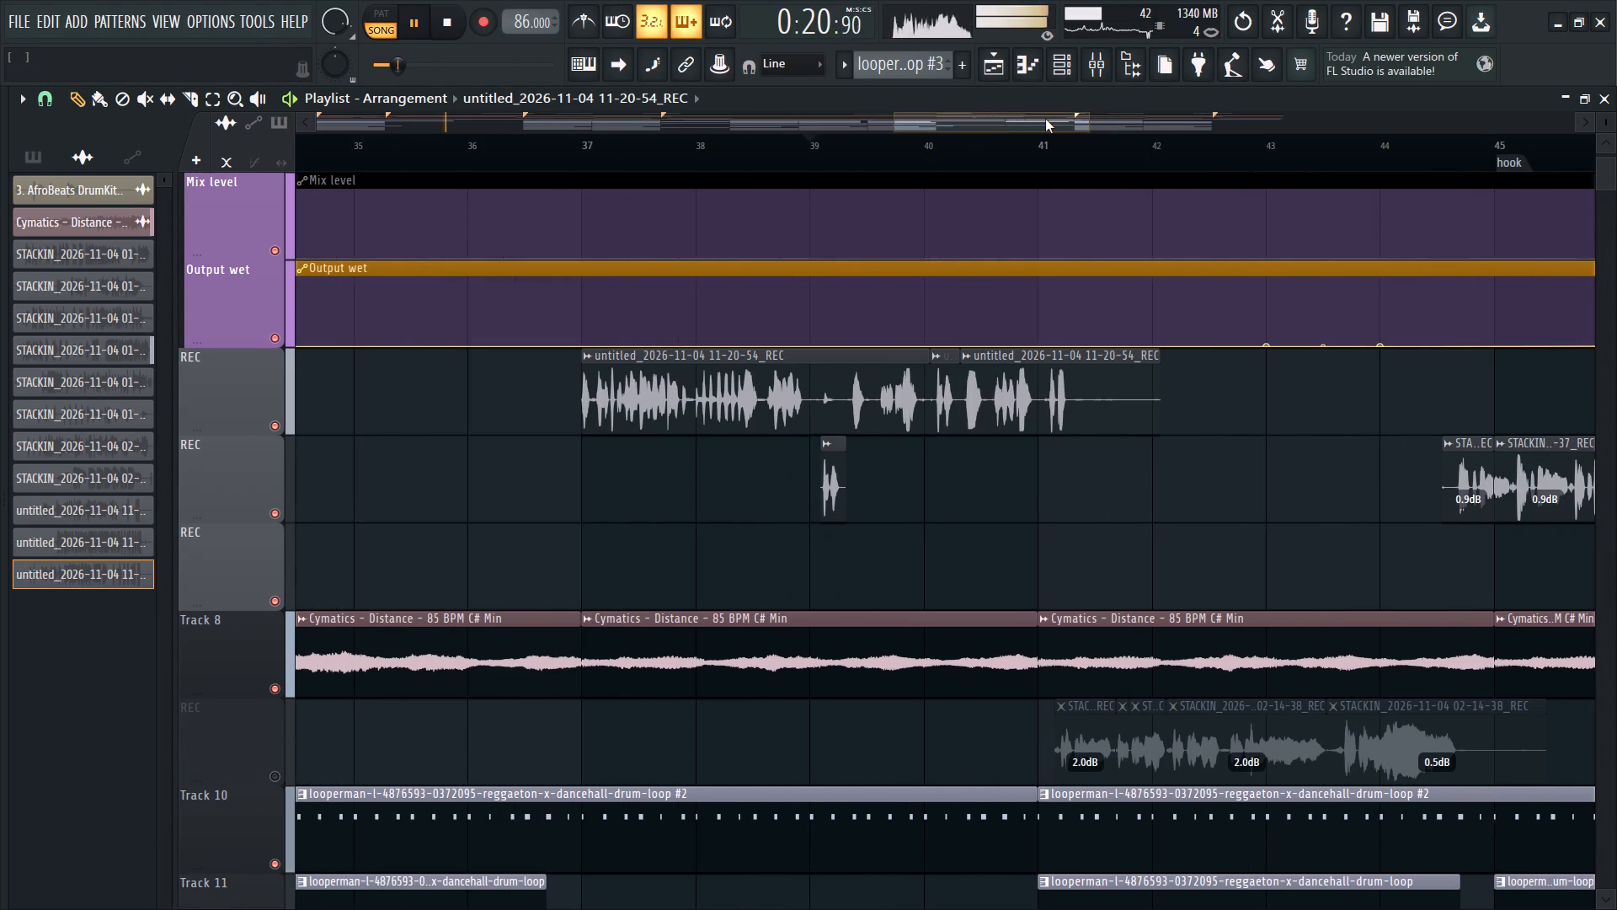
drag(1045, 119, 1055, 114)
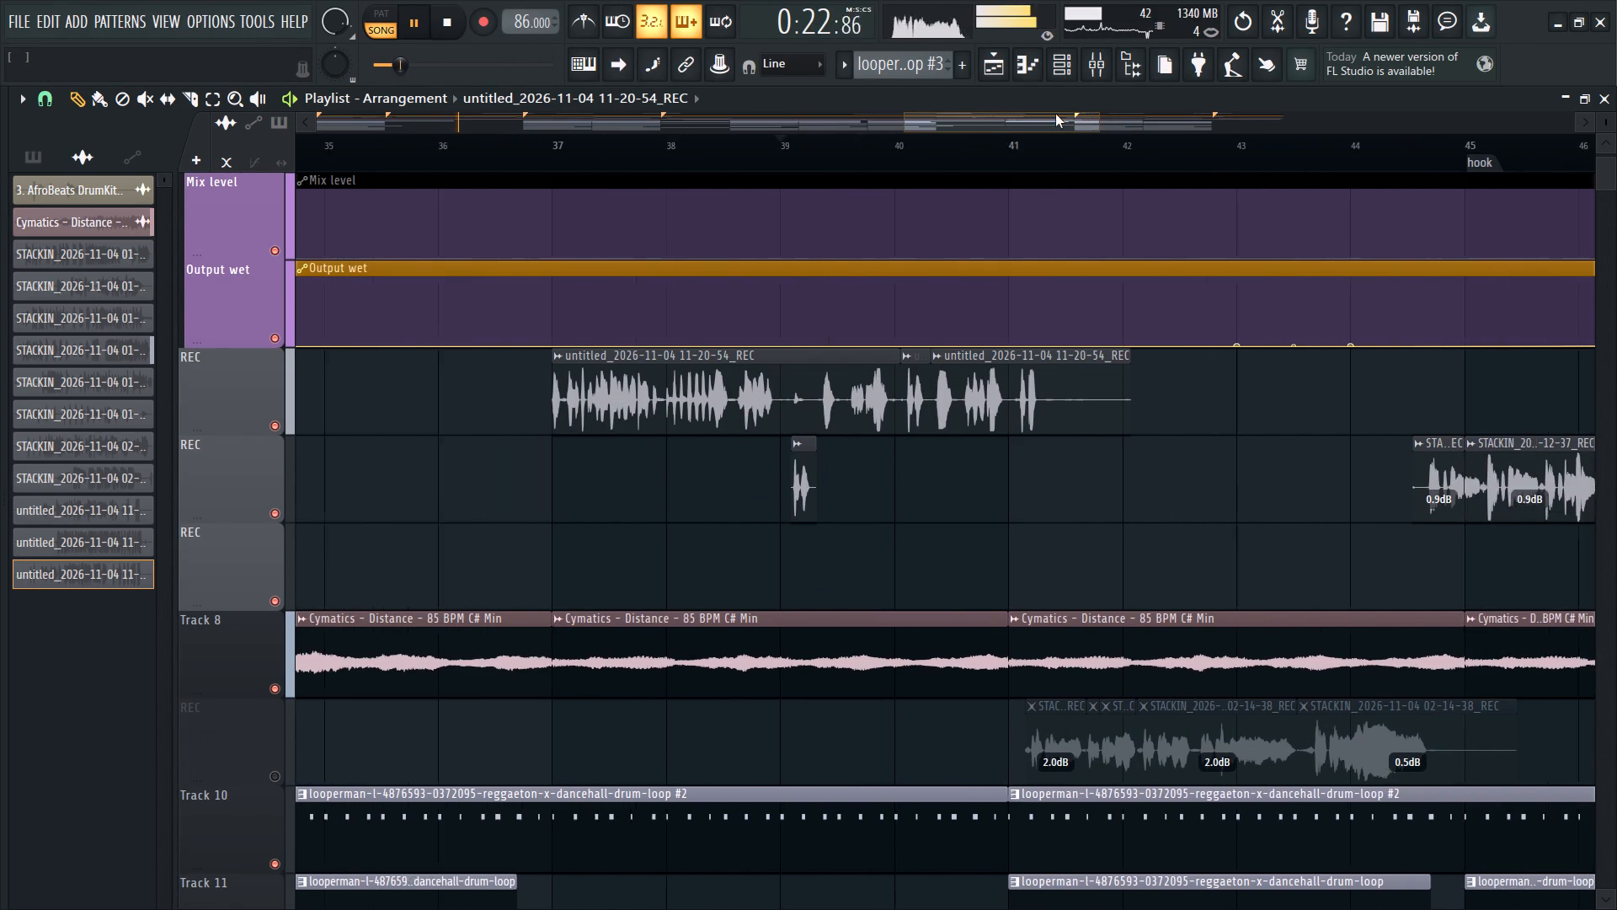
drag(1055, 114, 1078, 109)
scroll(1095, 559, down, 2)
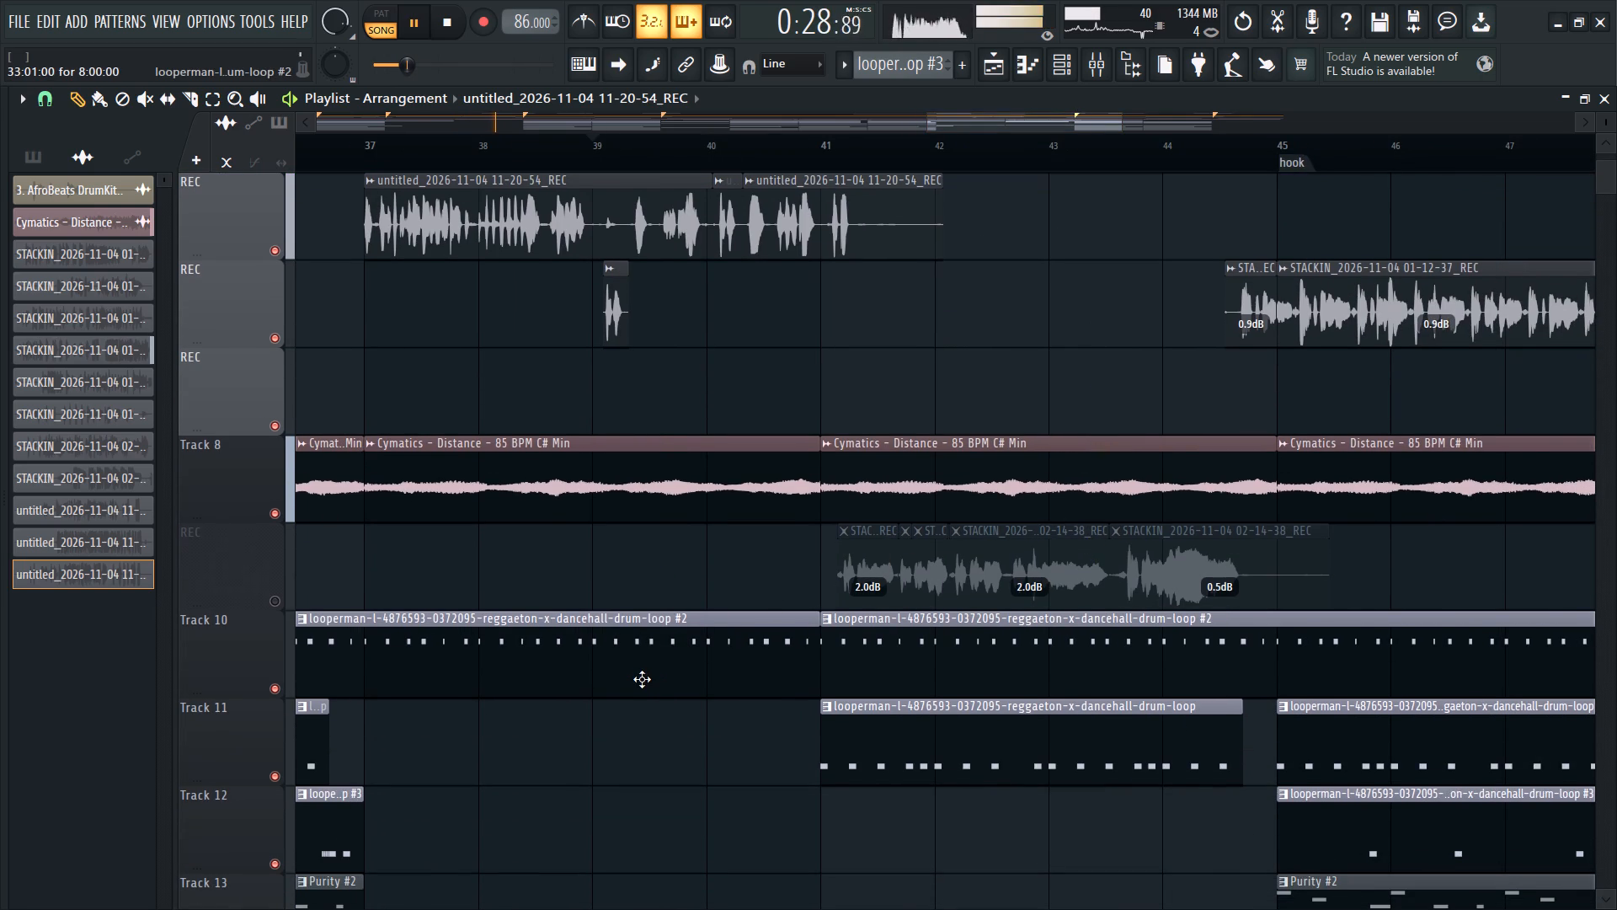
ctrl+scroll(643, 679, down, 12)
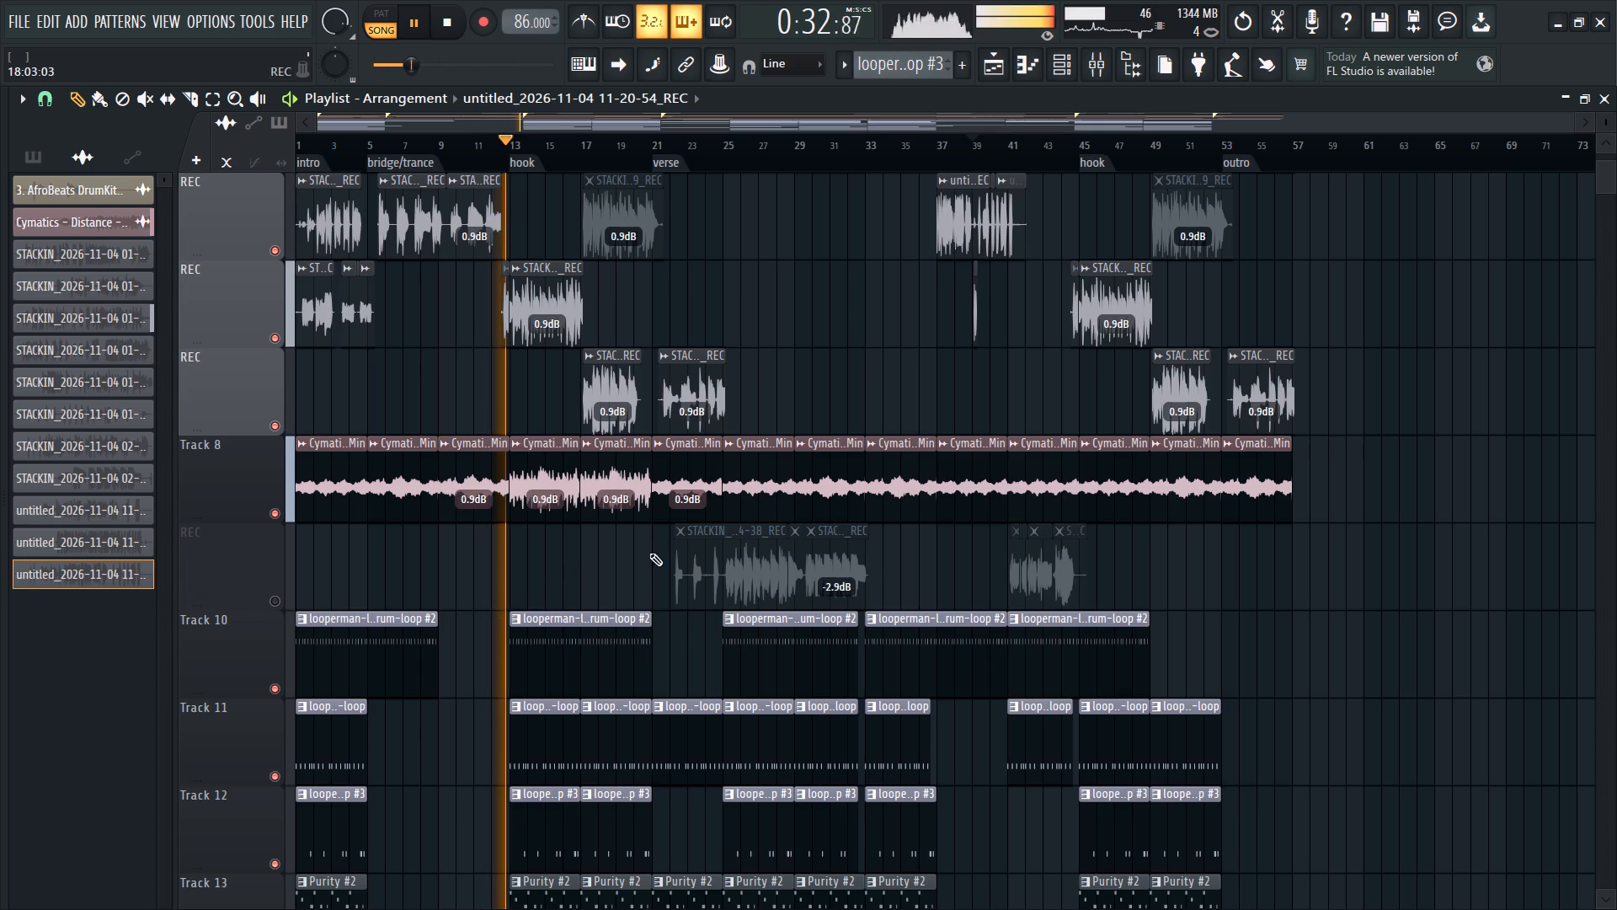
click(282, 605)
Move the group of STACKIN 02-14-38 clips at bars 41 to 45 up two tracks, onto the REC track above Track 8.
ctrl+scroll(971, 589, up, 3)
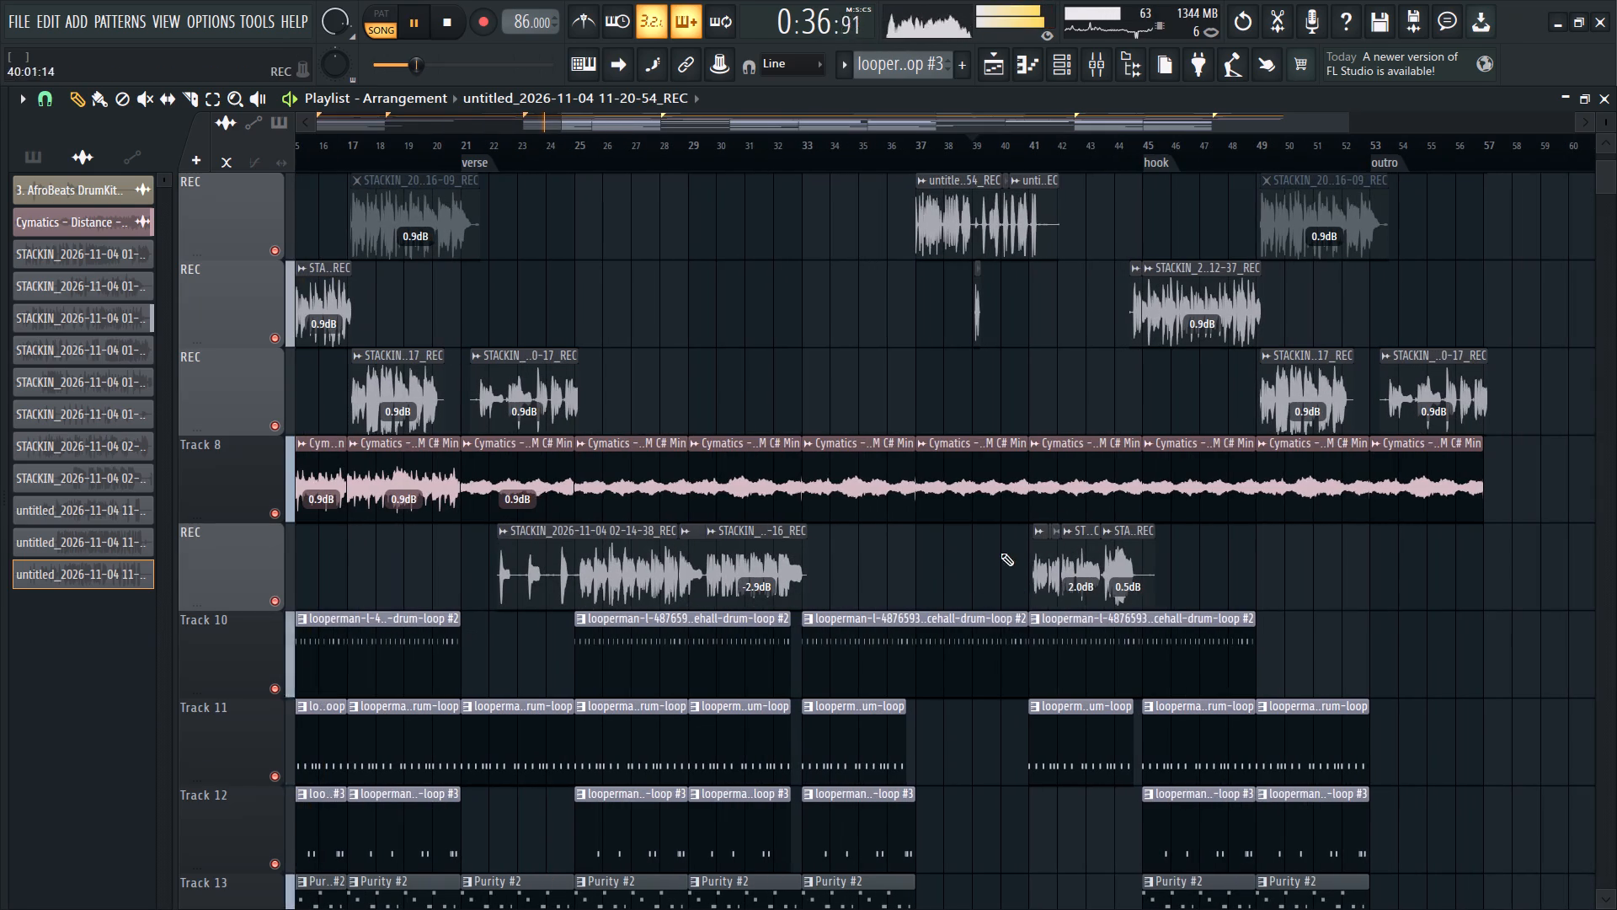
ctrl+drag(973, 550, 1217, 571)
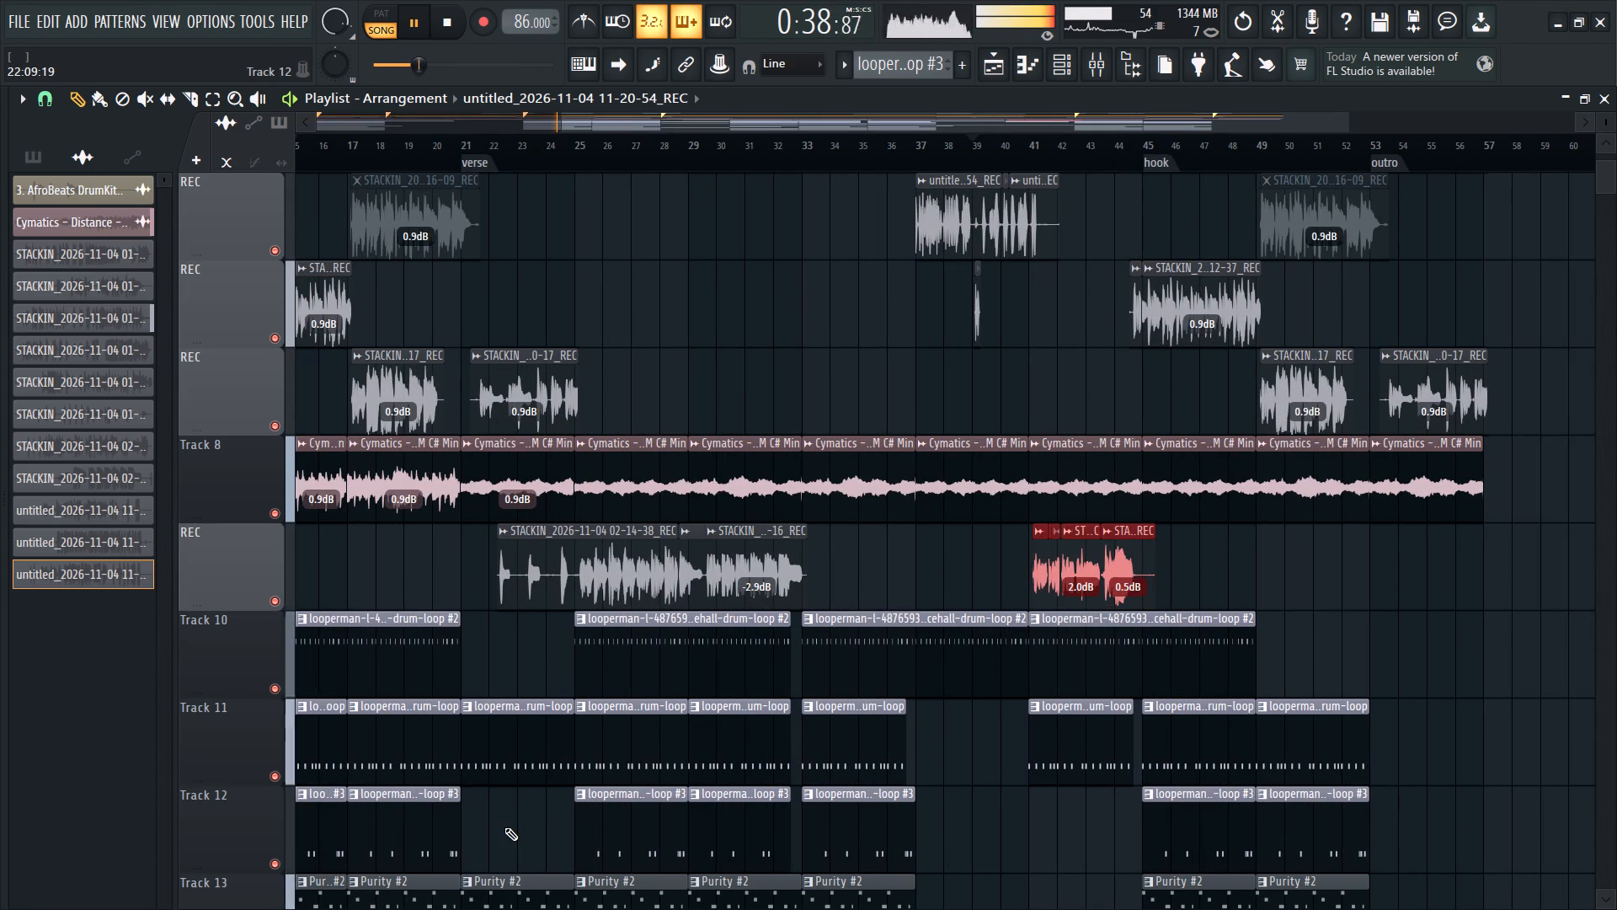
key(shift+Up)
key(shift+Up)
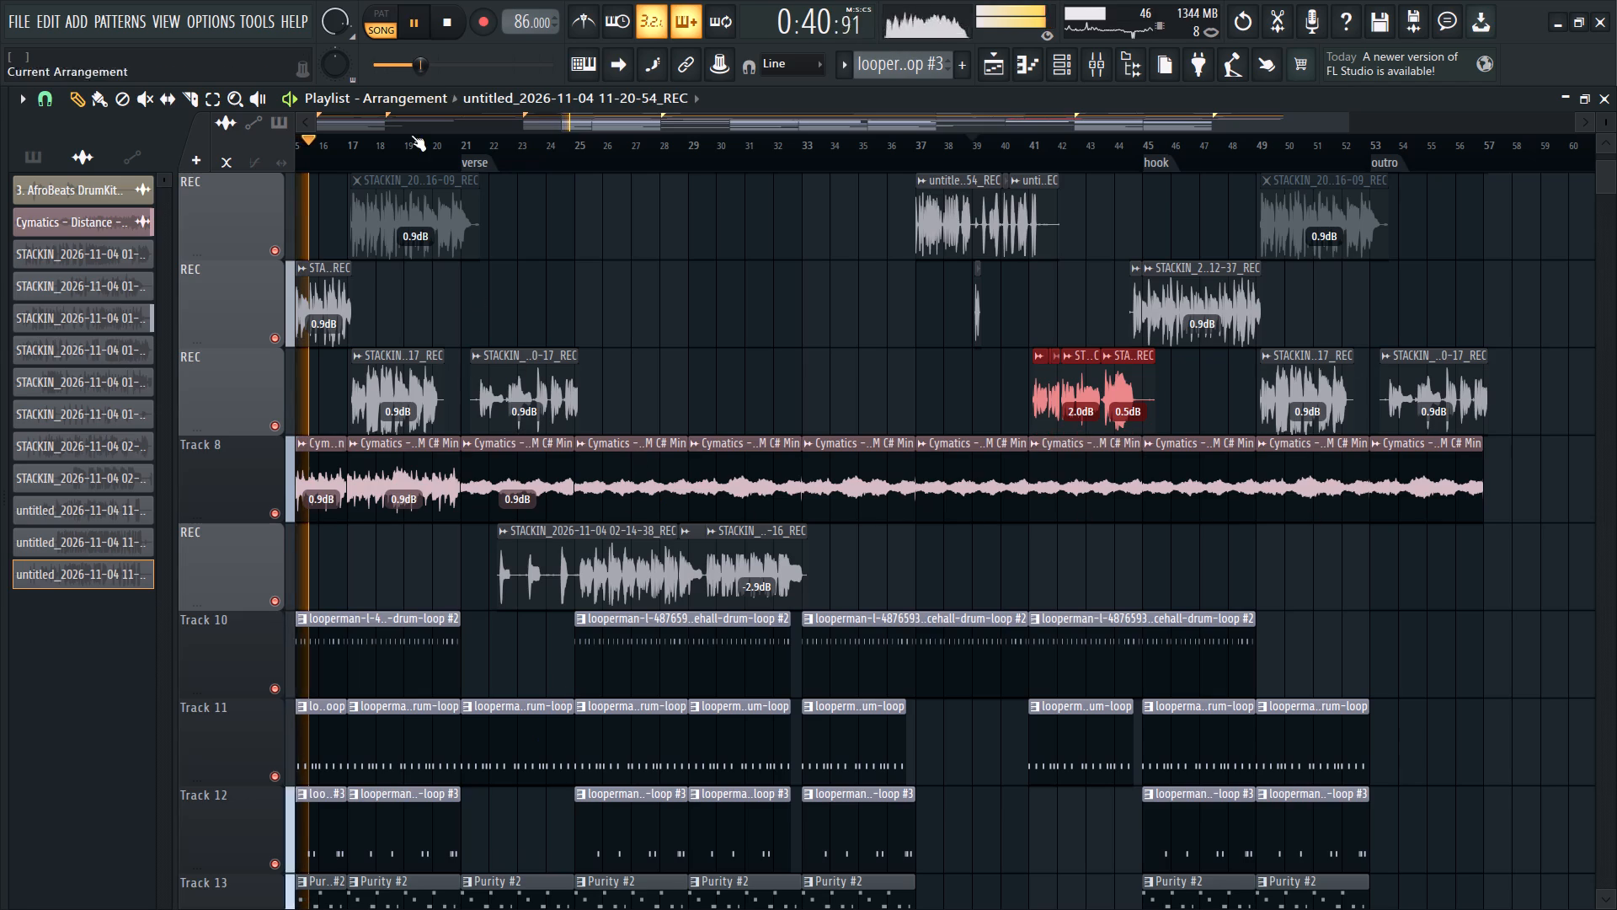
Mute the STACKIN 02-14-38 clips at bars 41 to 45 on the REC track above Track 8.
click(144, 99)
drag(985, 399, 1179, 377)
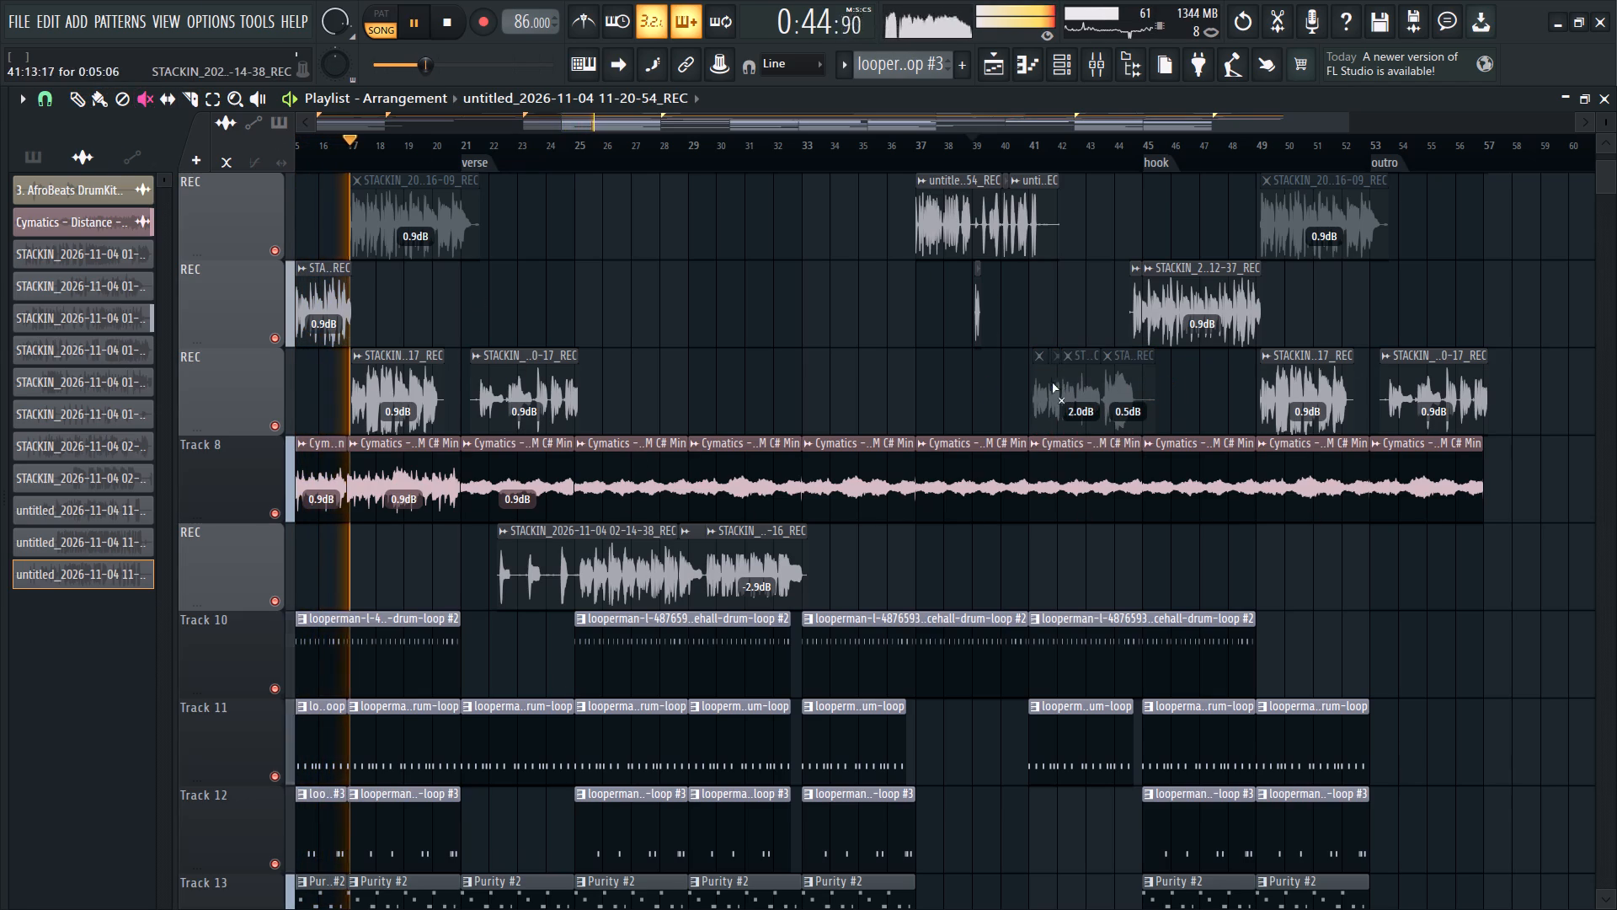
Trim the end of the STACKIN 01-12-37 clip and the start of the STACKIN 01-20-17 clip just after bar 17.
ctrl+scroll(287, 343, up, 10)
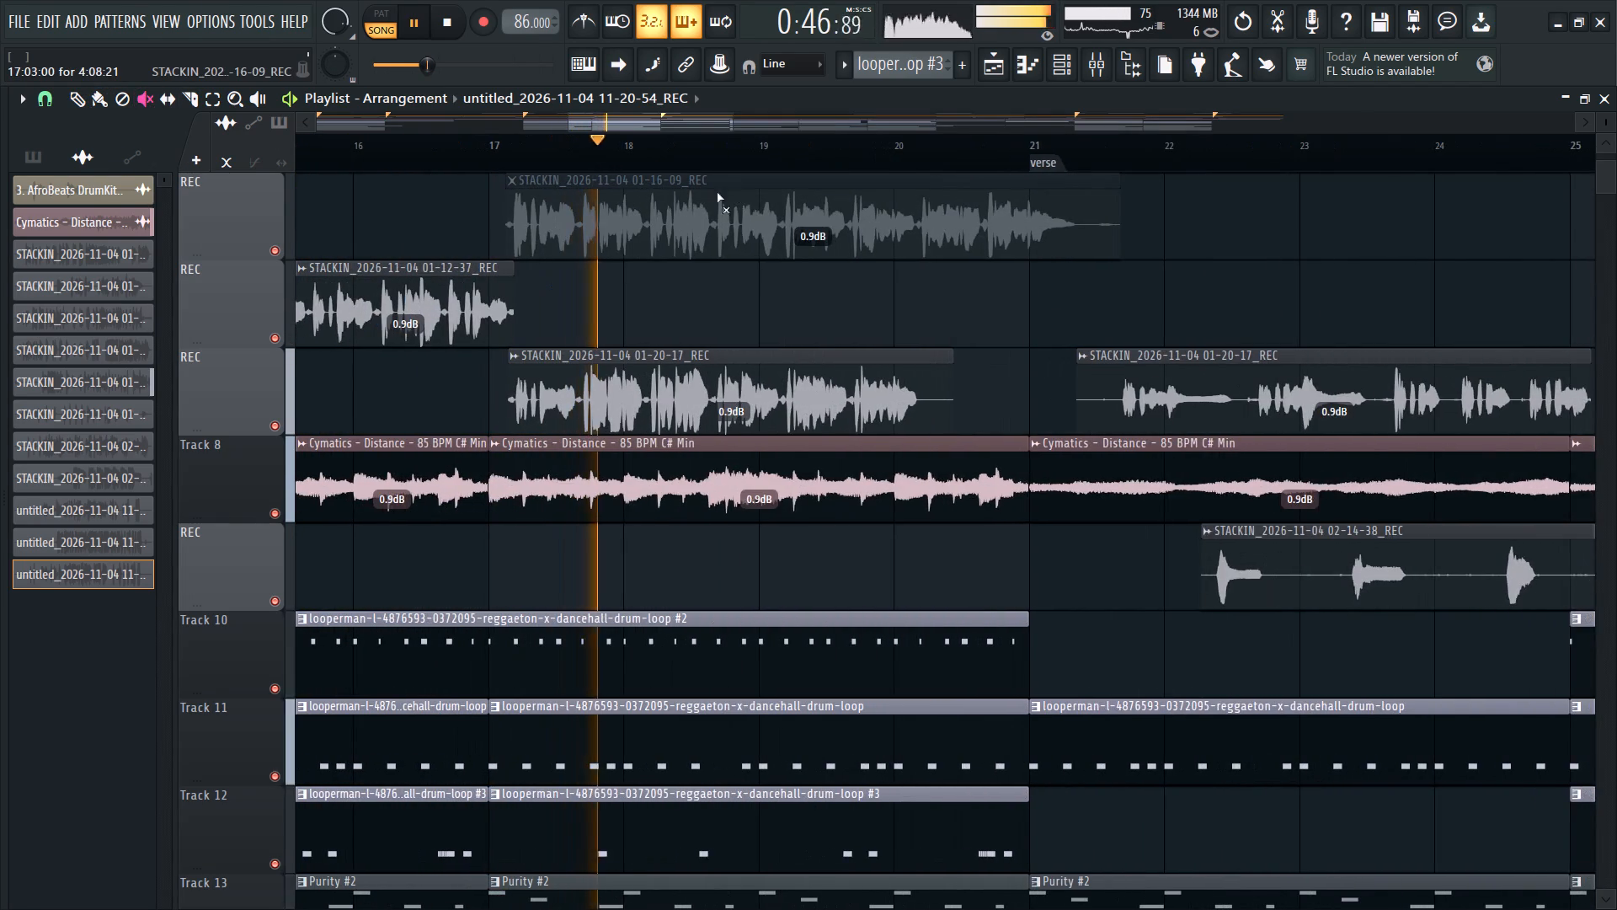
ctrl+scroll(535, 272, up, 9)
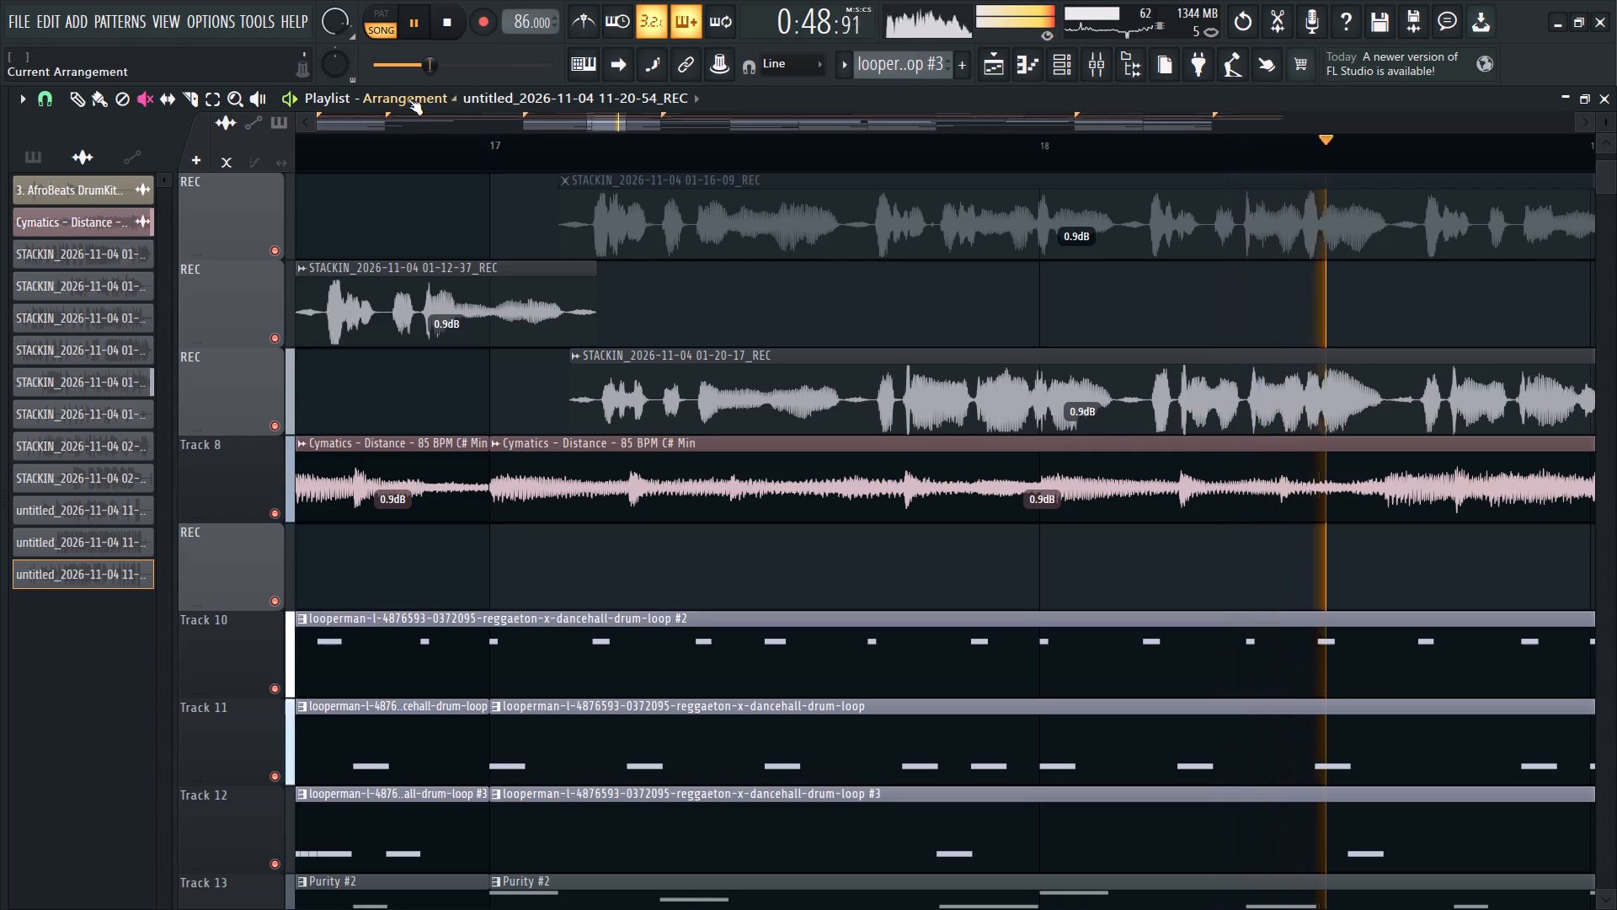
click(83, 97)
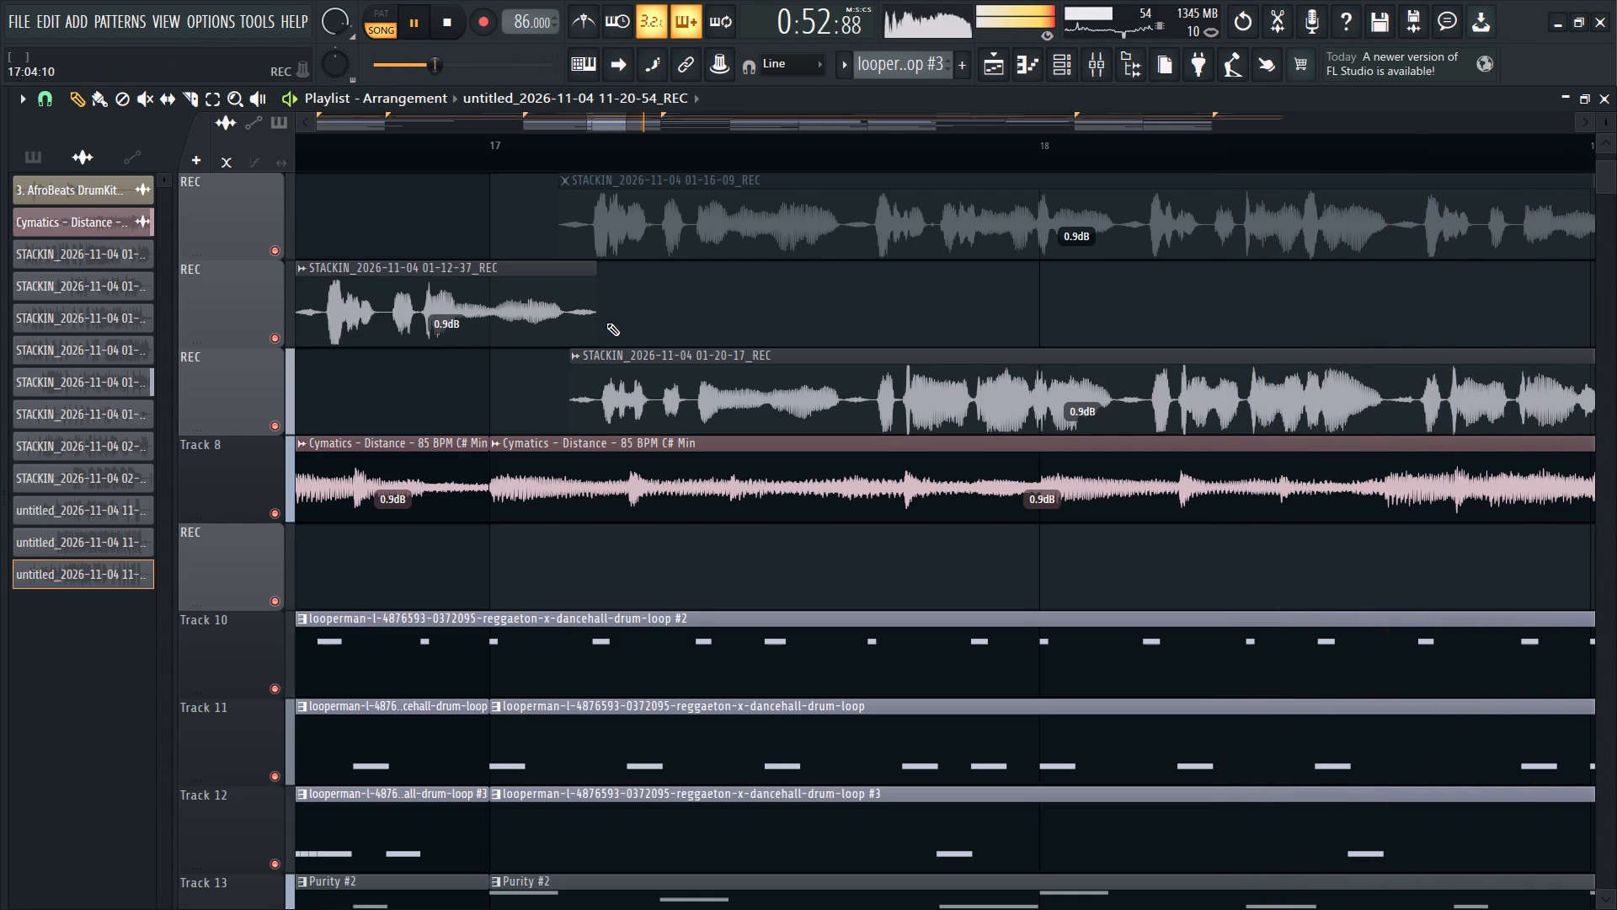
alt+drag(590, 316, 562, 349)
alt+drag(573, 408, 590, 427)
ctrl+scroll(555, 423, down, 10)
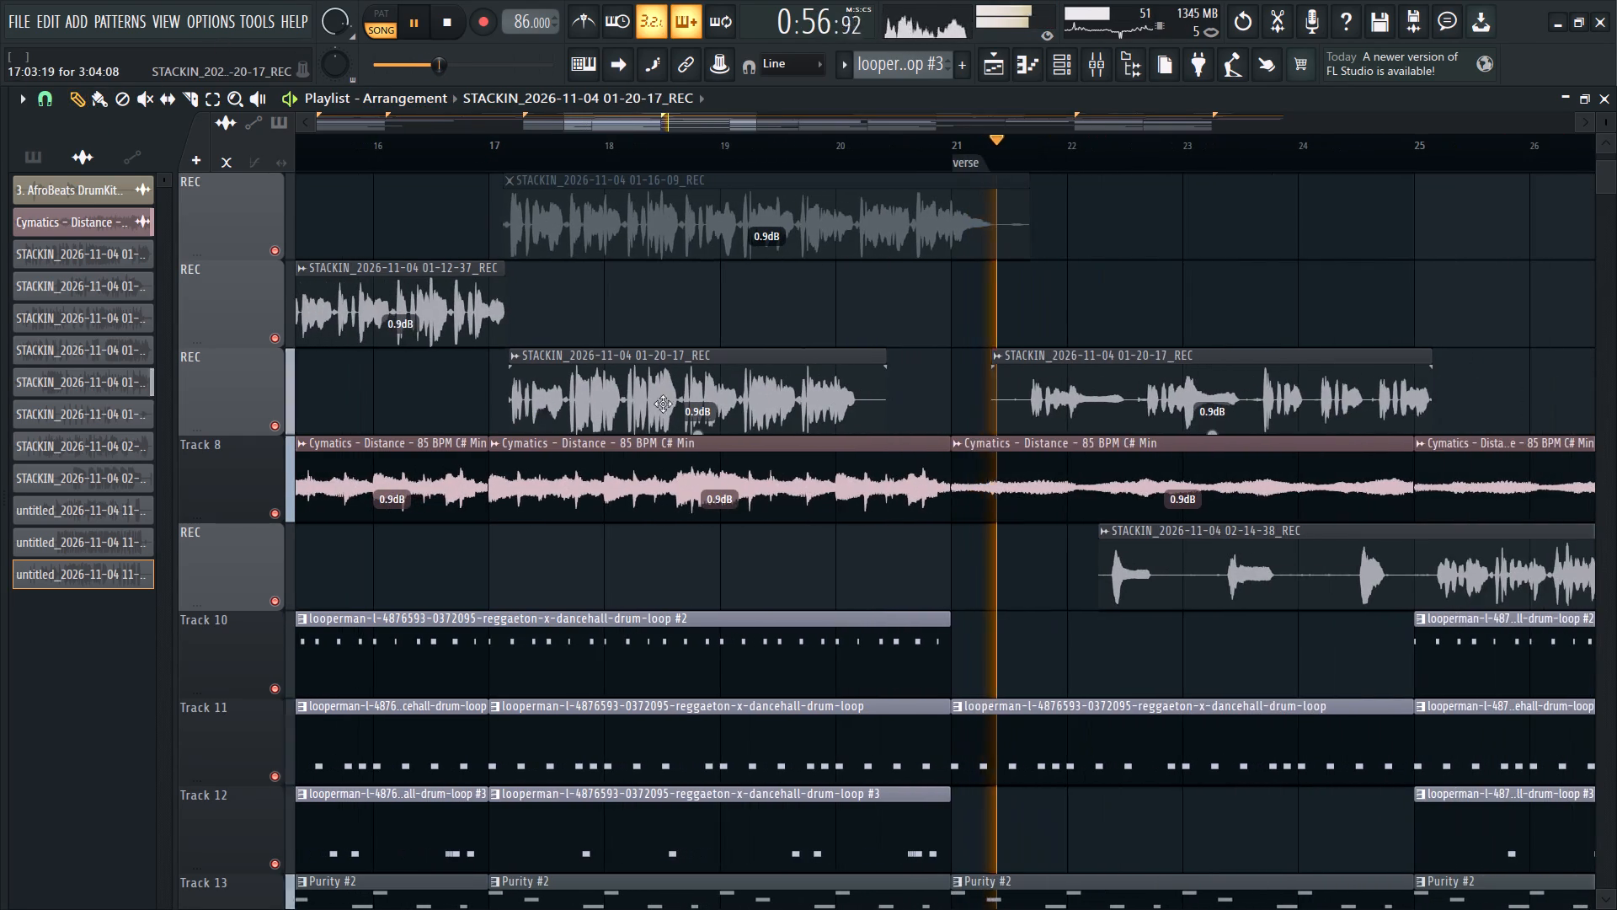
Unmute the VOCS group track.
scroll(994, 371, up, 3)
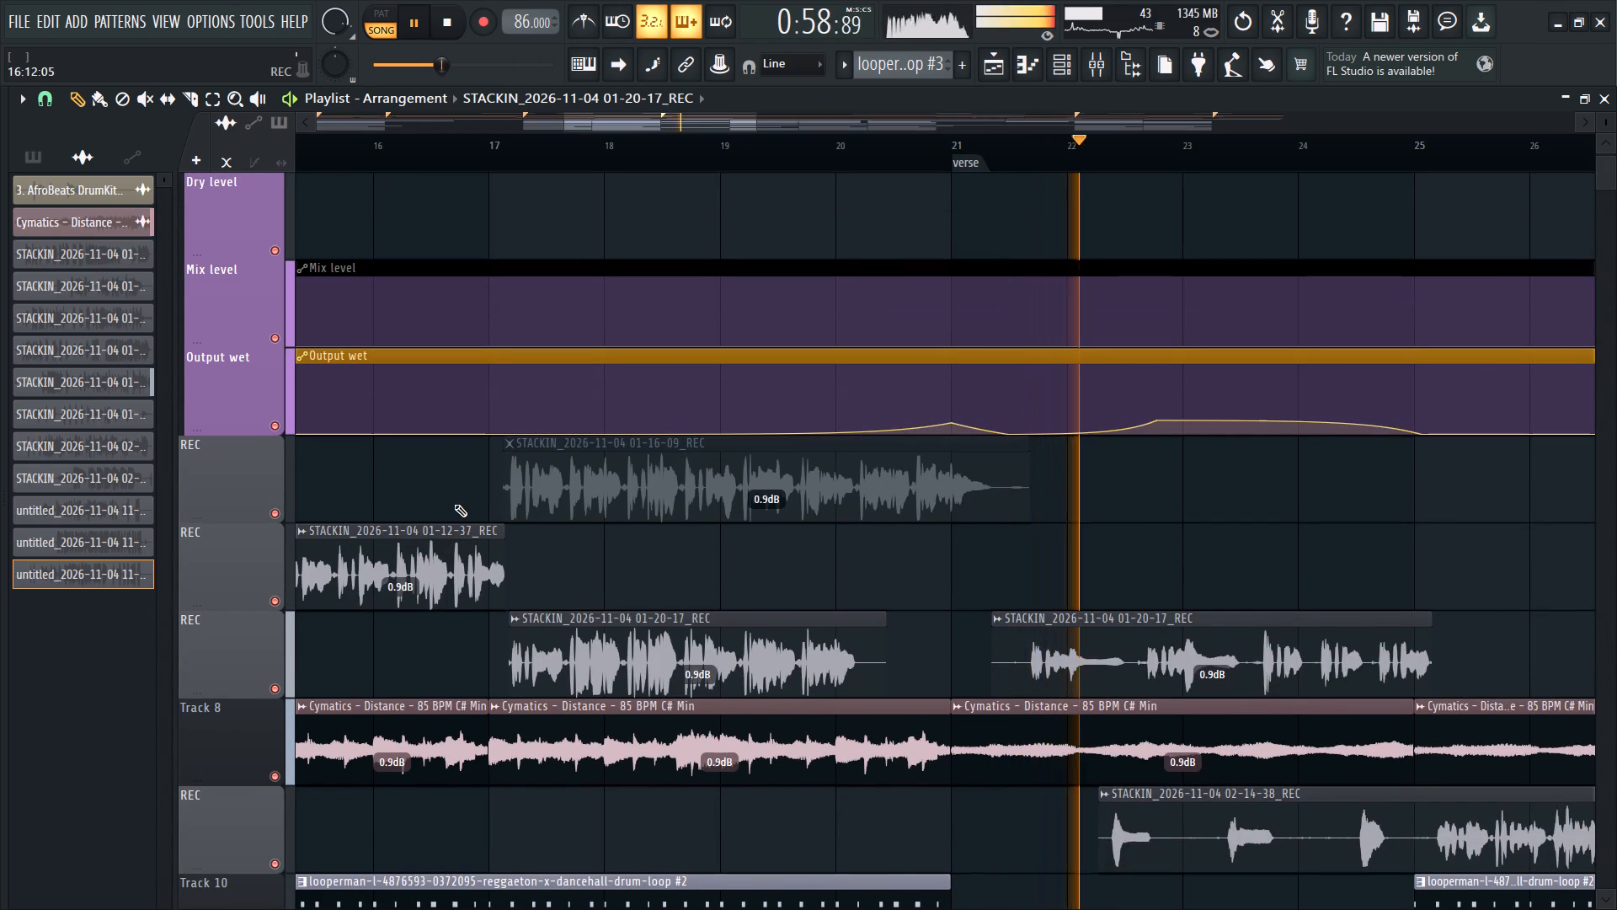
scroll(582, 492, up, 4)
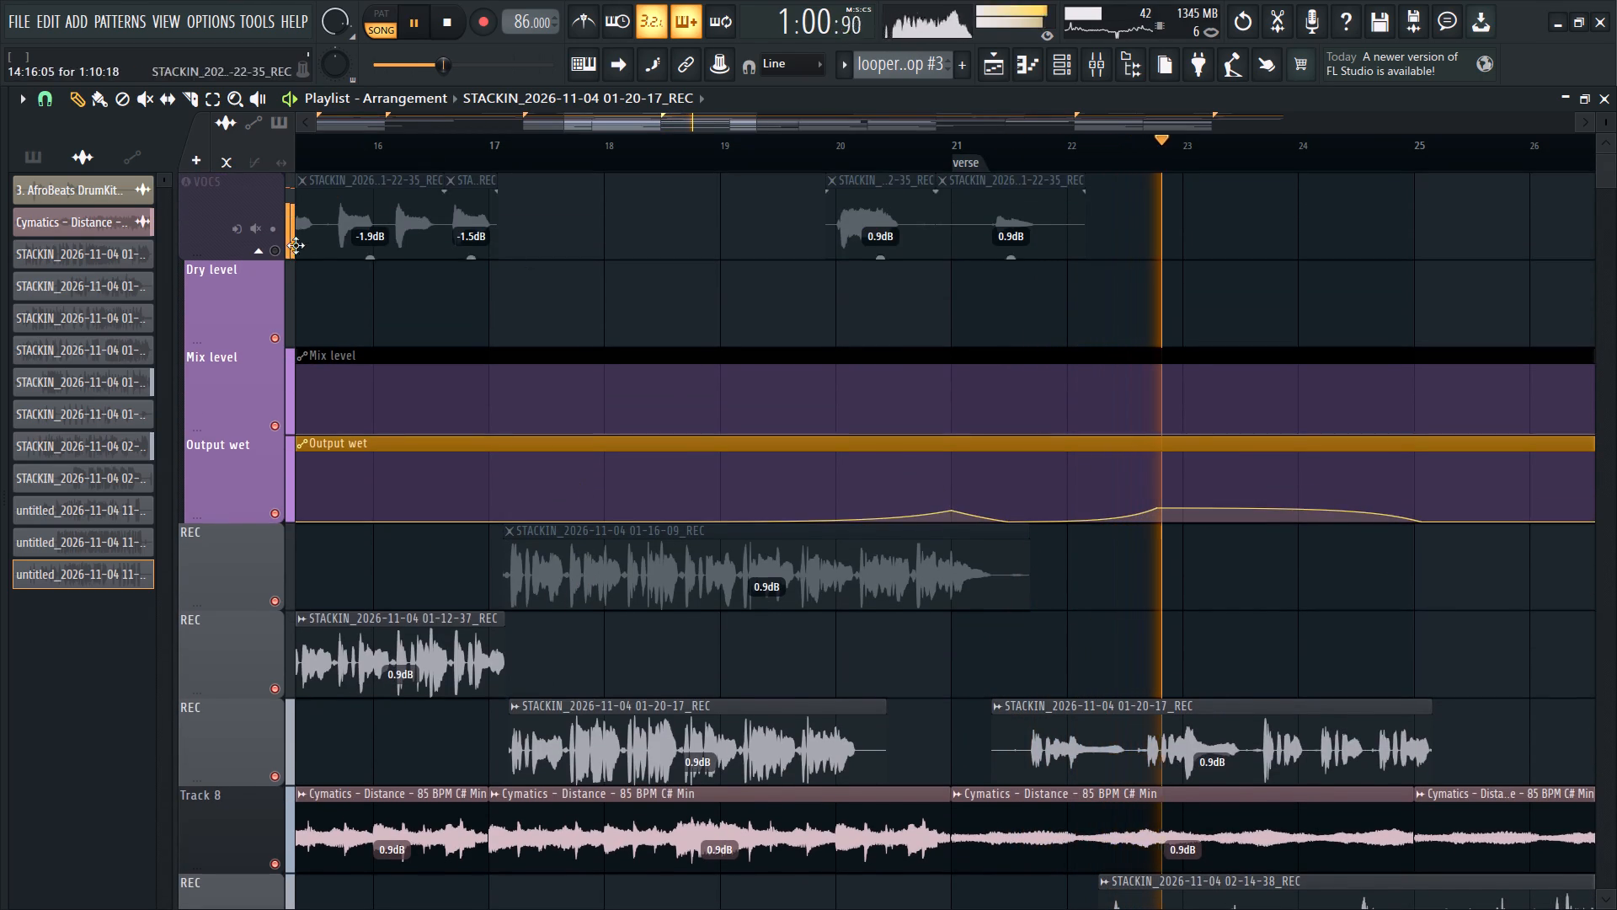
click(279, 251)
Play from just after bar 19 and check the VOCS and REC vocal clips leading into the verse.
ctrl+scroll(345, 281, down, 3)
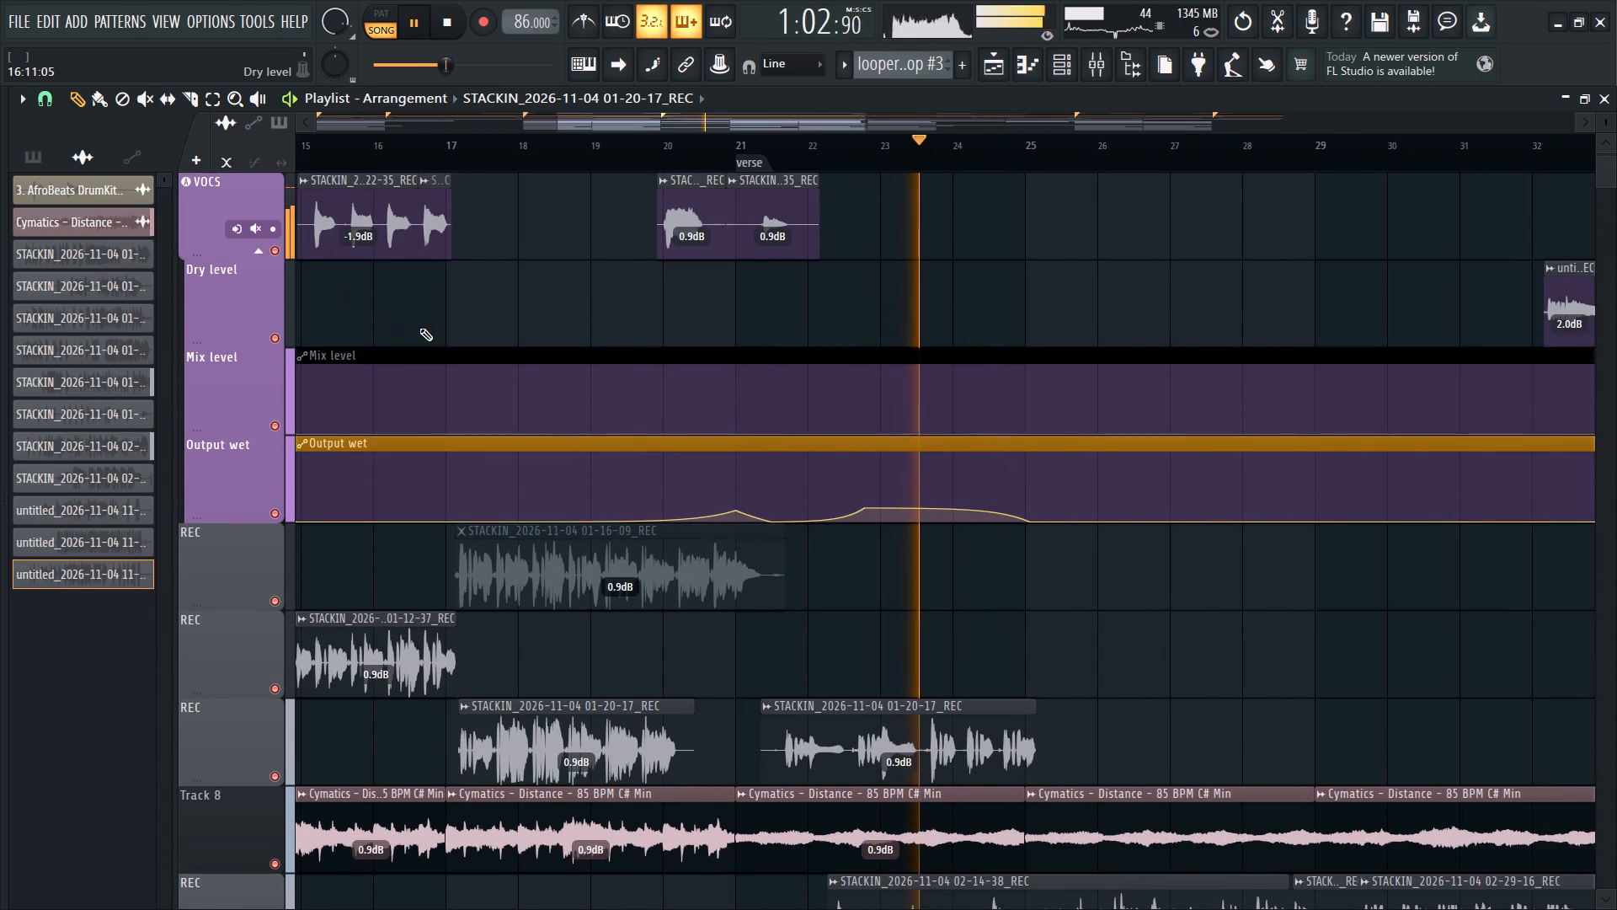
scroll(419, 328, down, 2)
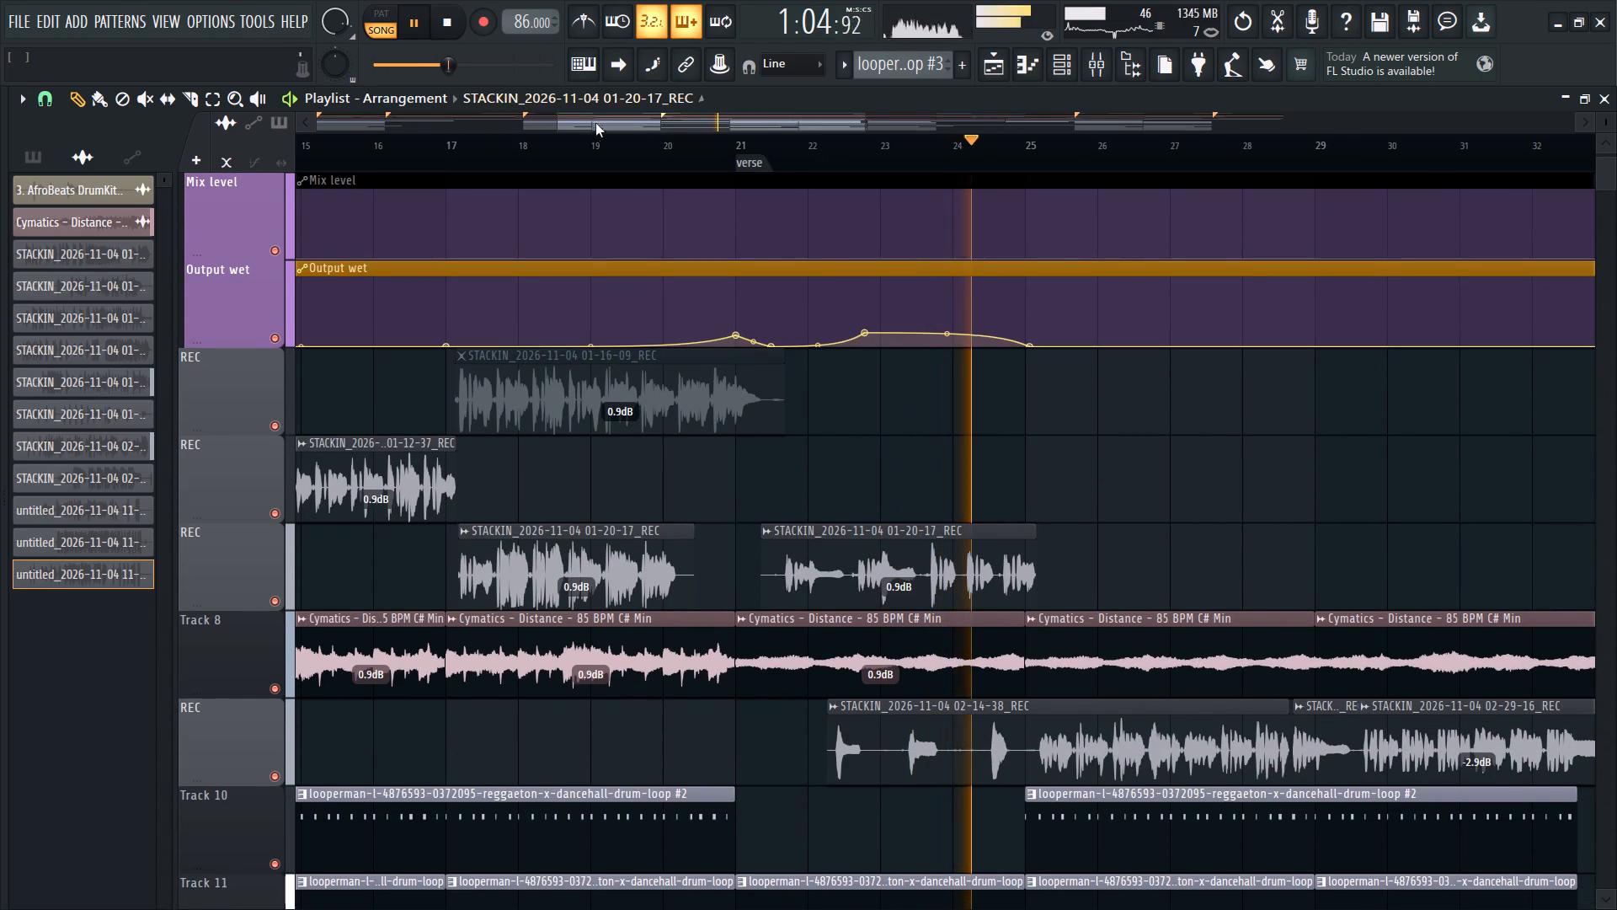
click(599, 140)
ctrl+scroll(687, 462, up, 3)
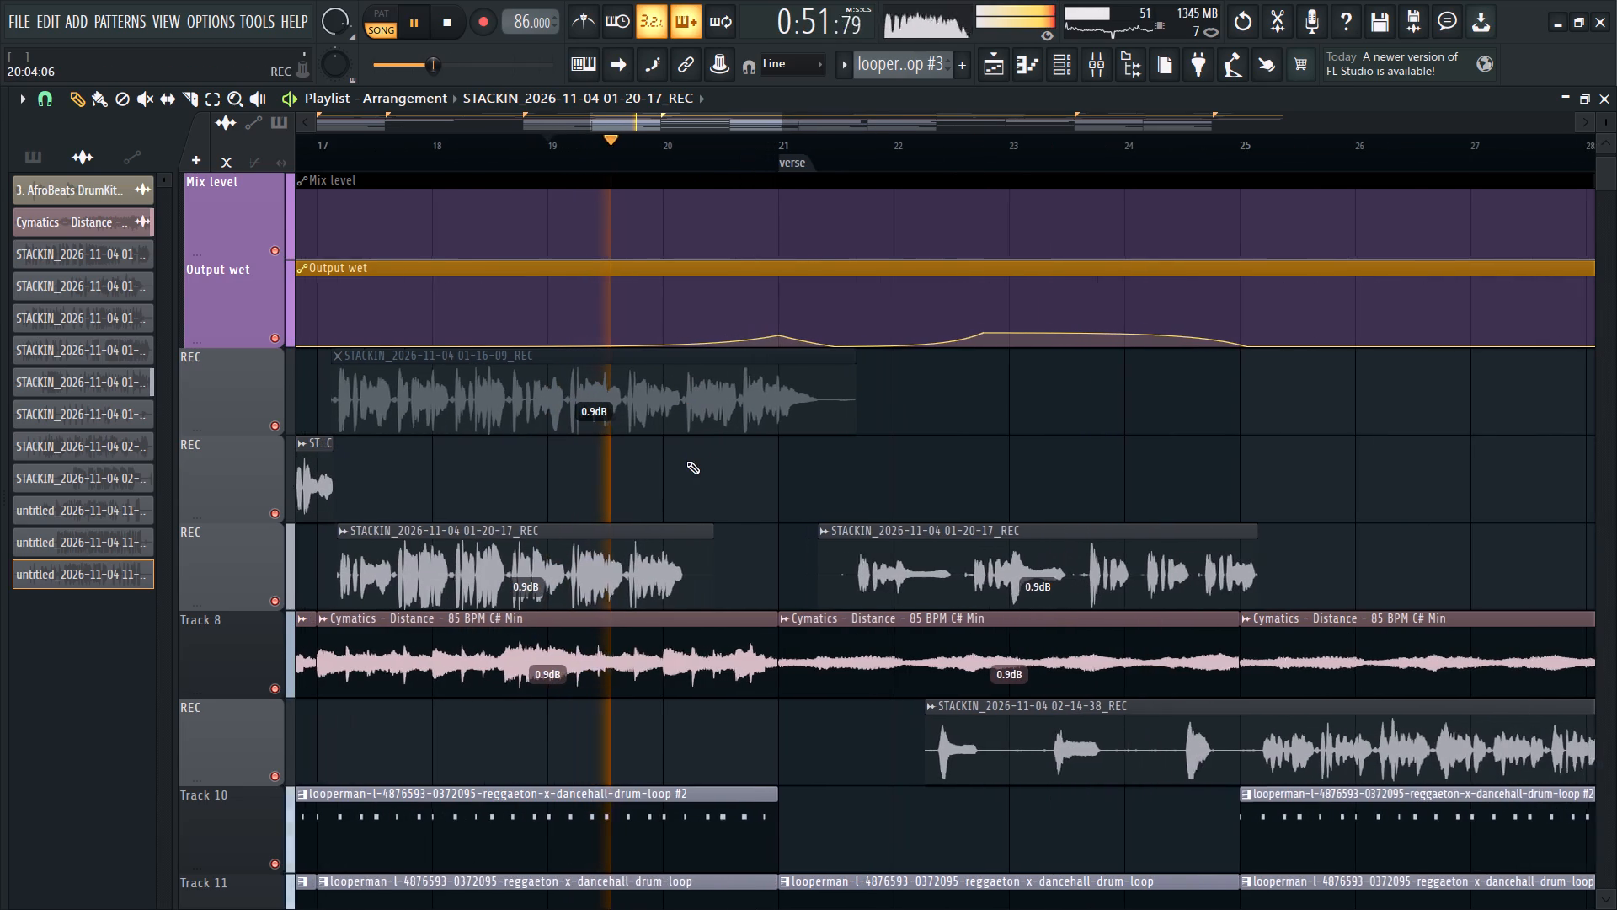
scroll(844, 431, up, 4)
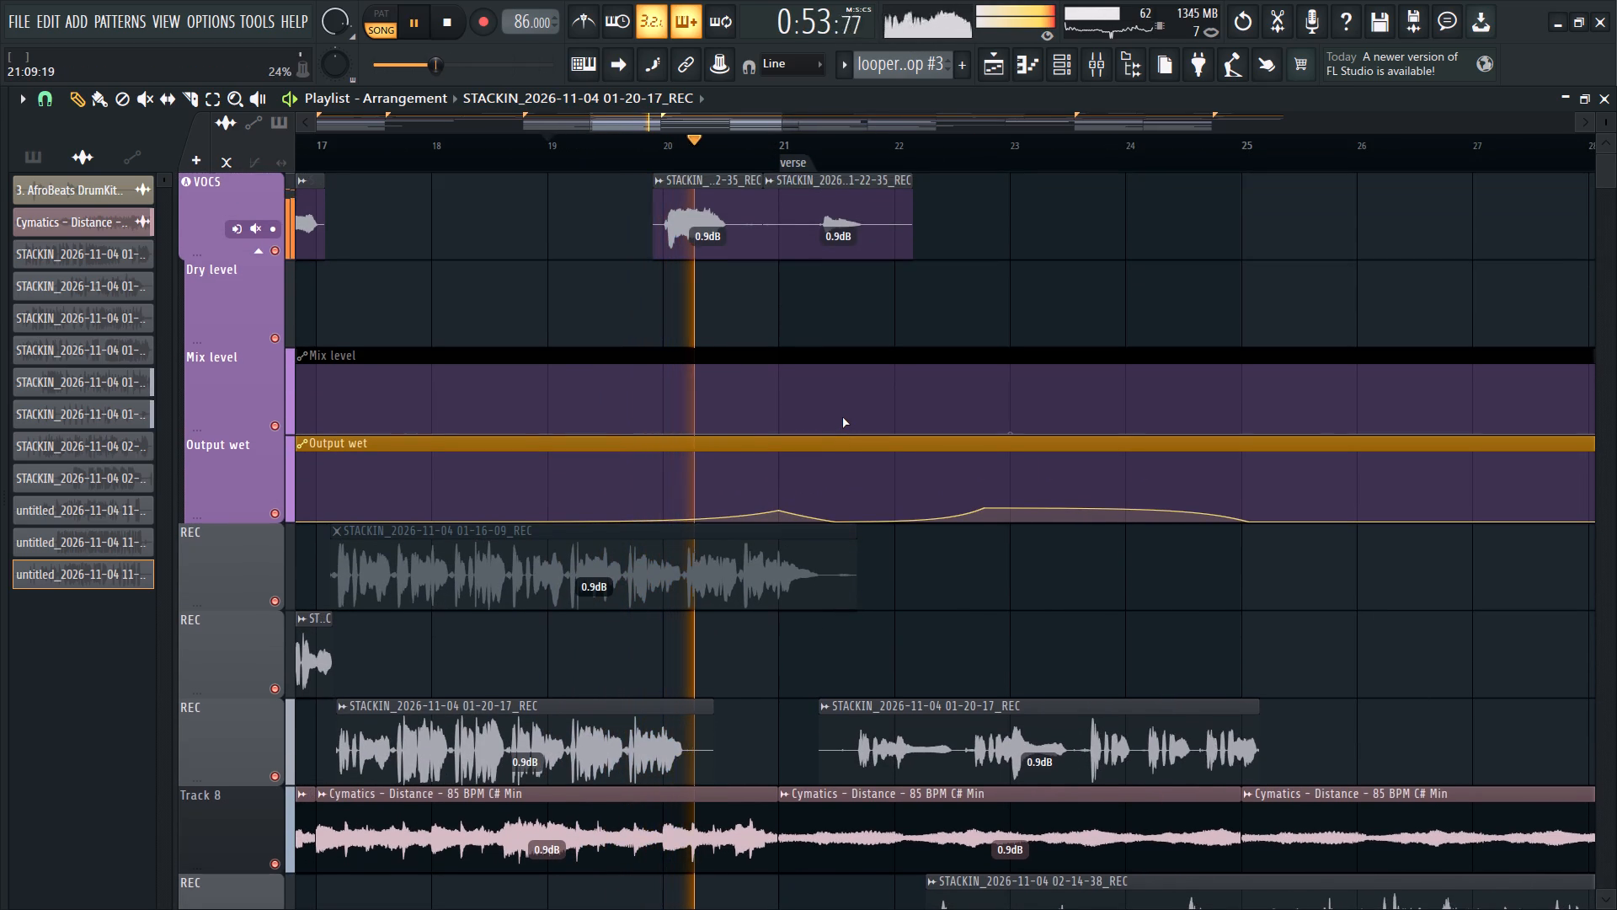
ctrl+scroll(512, 611, down, 3)
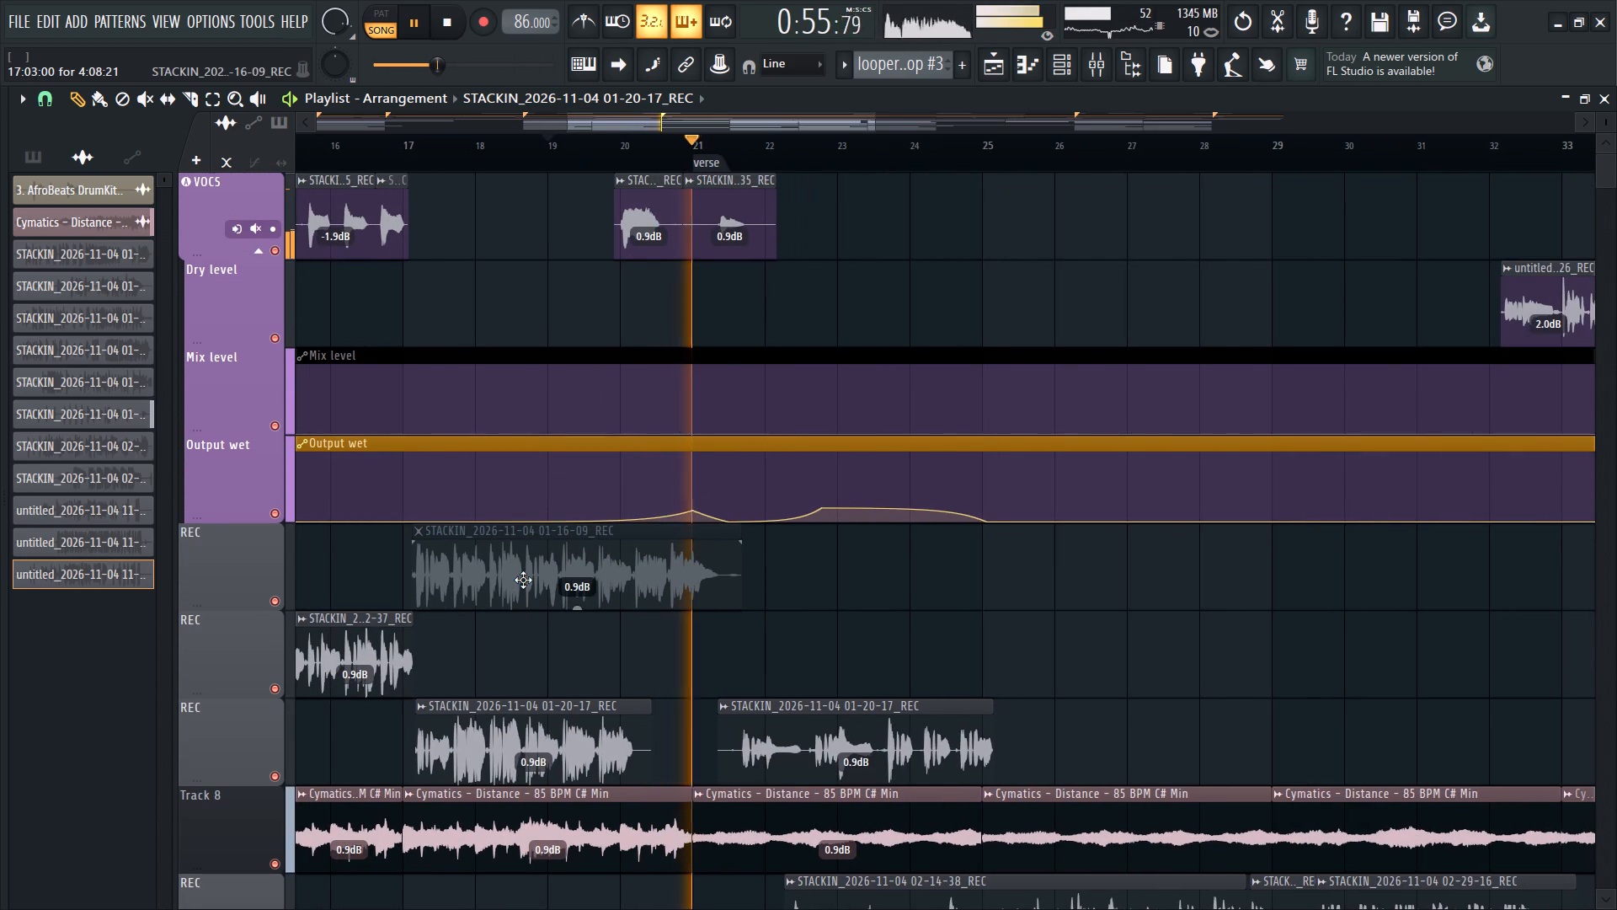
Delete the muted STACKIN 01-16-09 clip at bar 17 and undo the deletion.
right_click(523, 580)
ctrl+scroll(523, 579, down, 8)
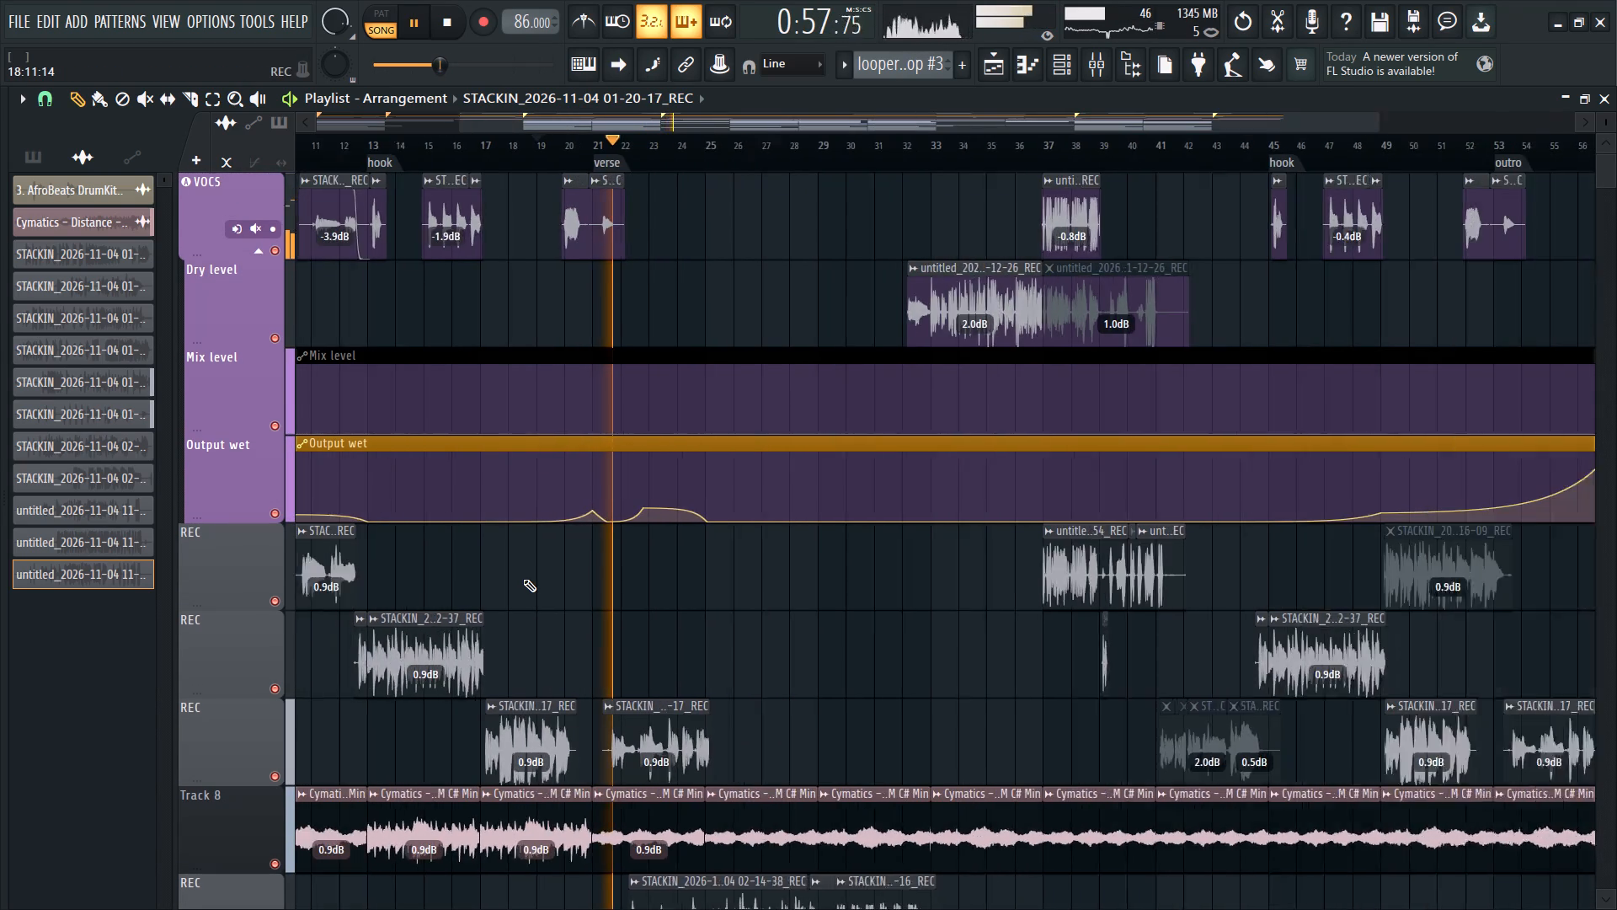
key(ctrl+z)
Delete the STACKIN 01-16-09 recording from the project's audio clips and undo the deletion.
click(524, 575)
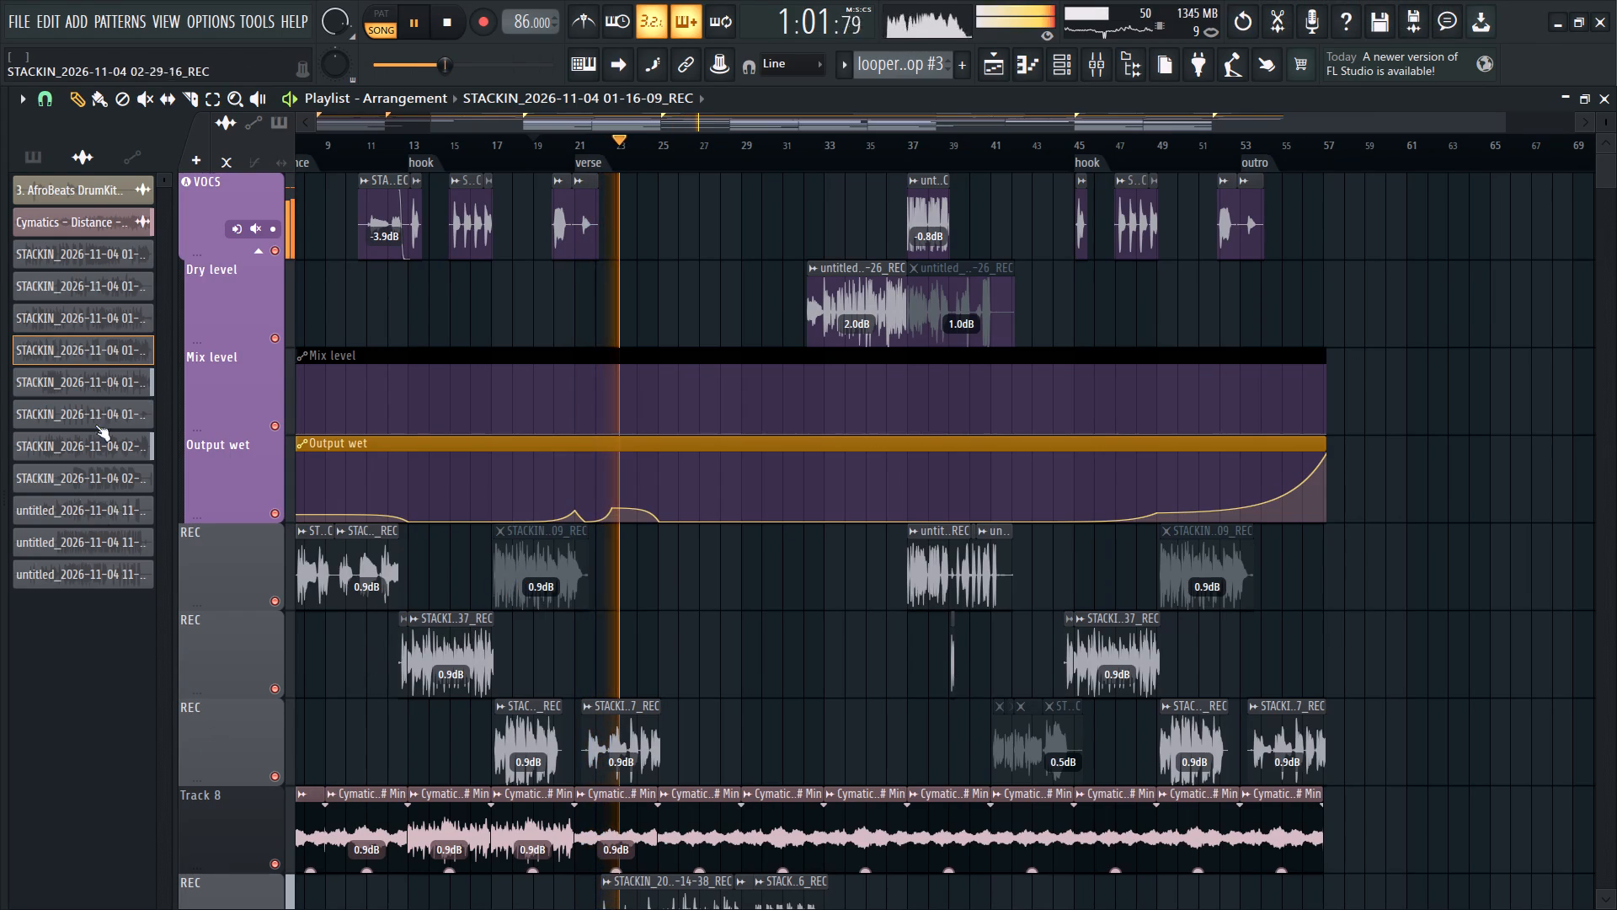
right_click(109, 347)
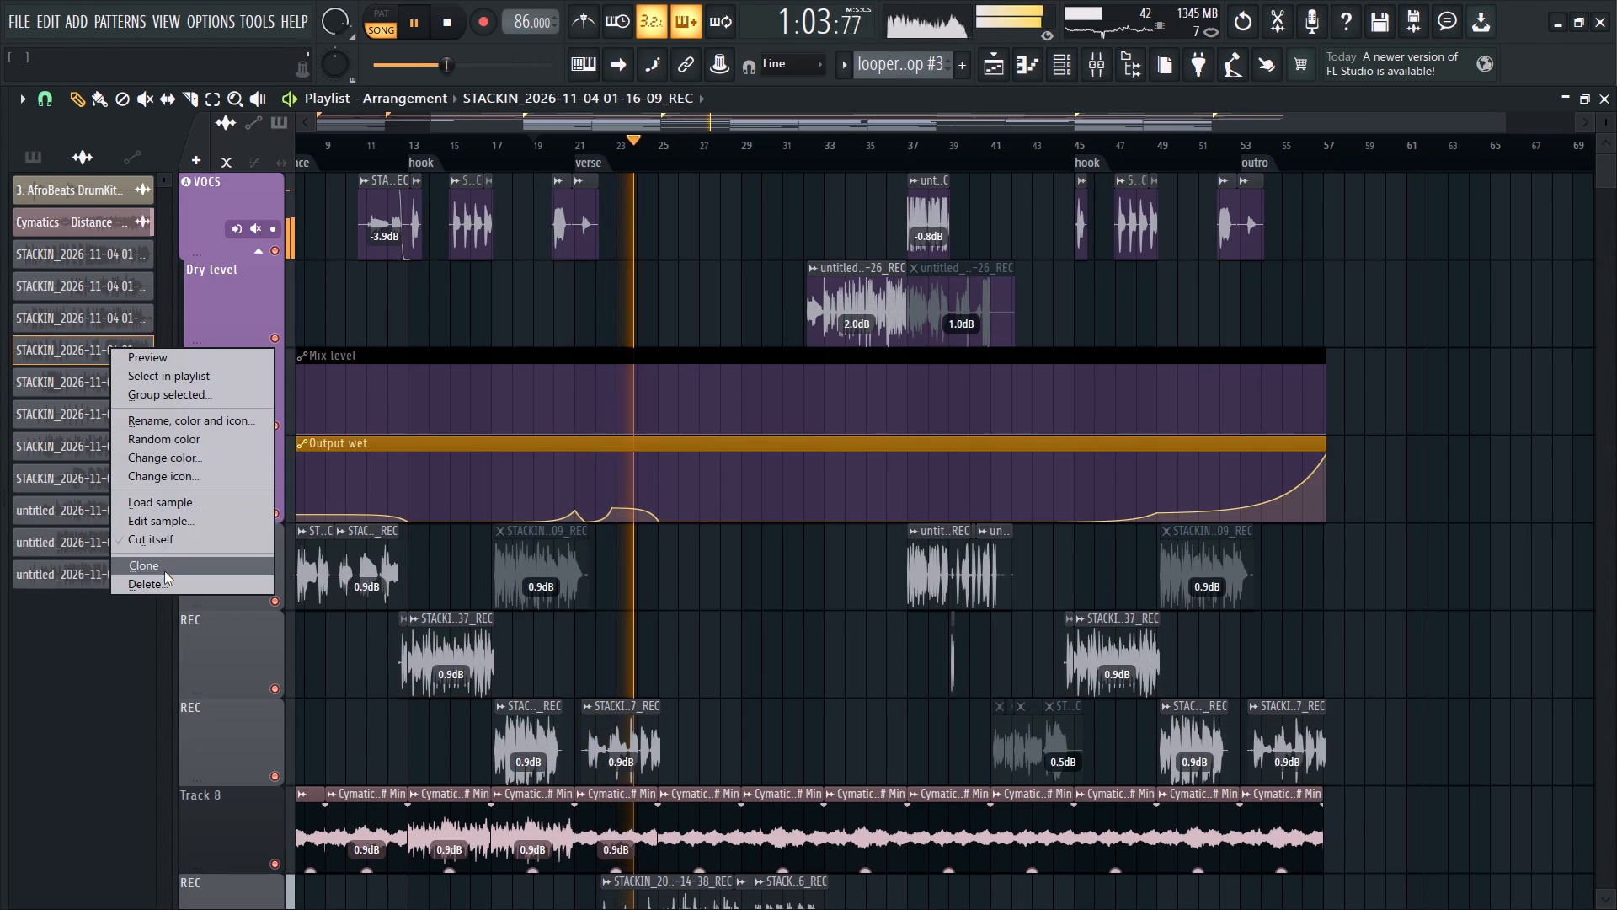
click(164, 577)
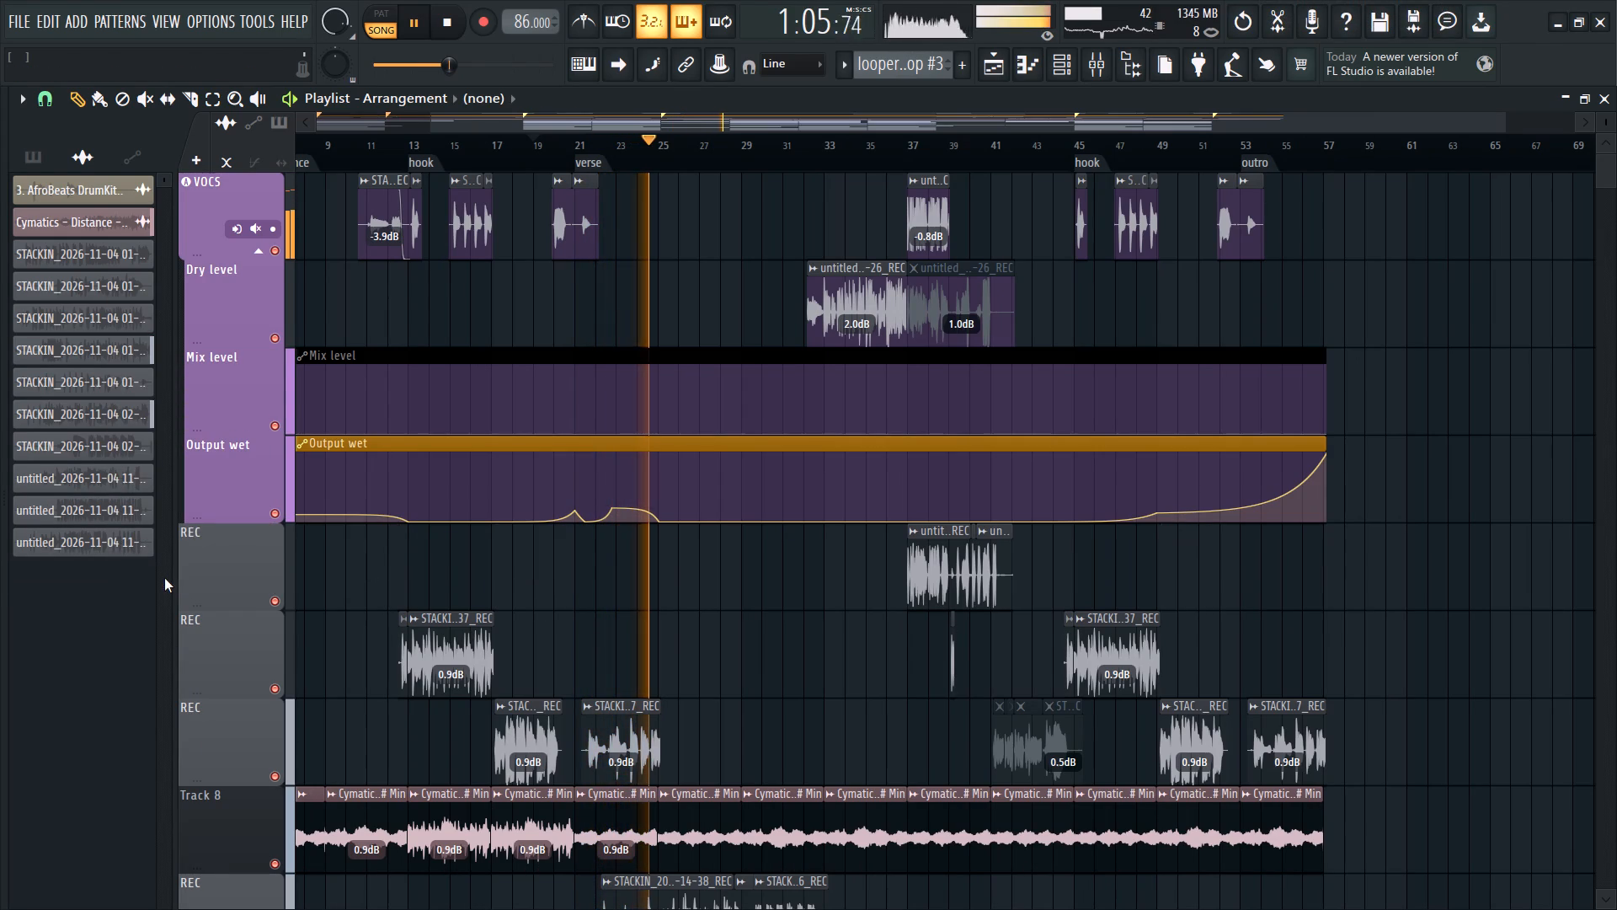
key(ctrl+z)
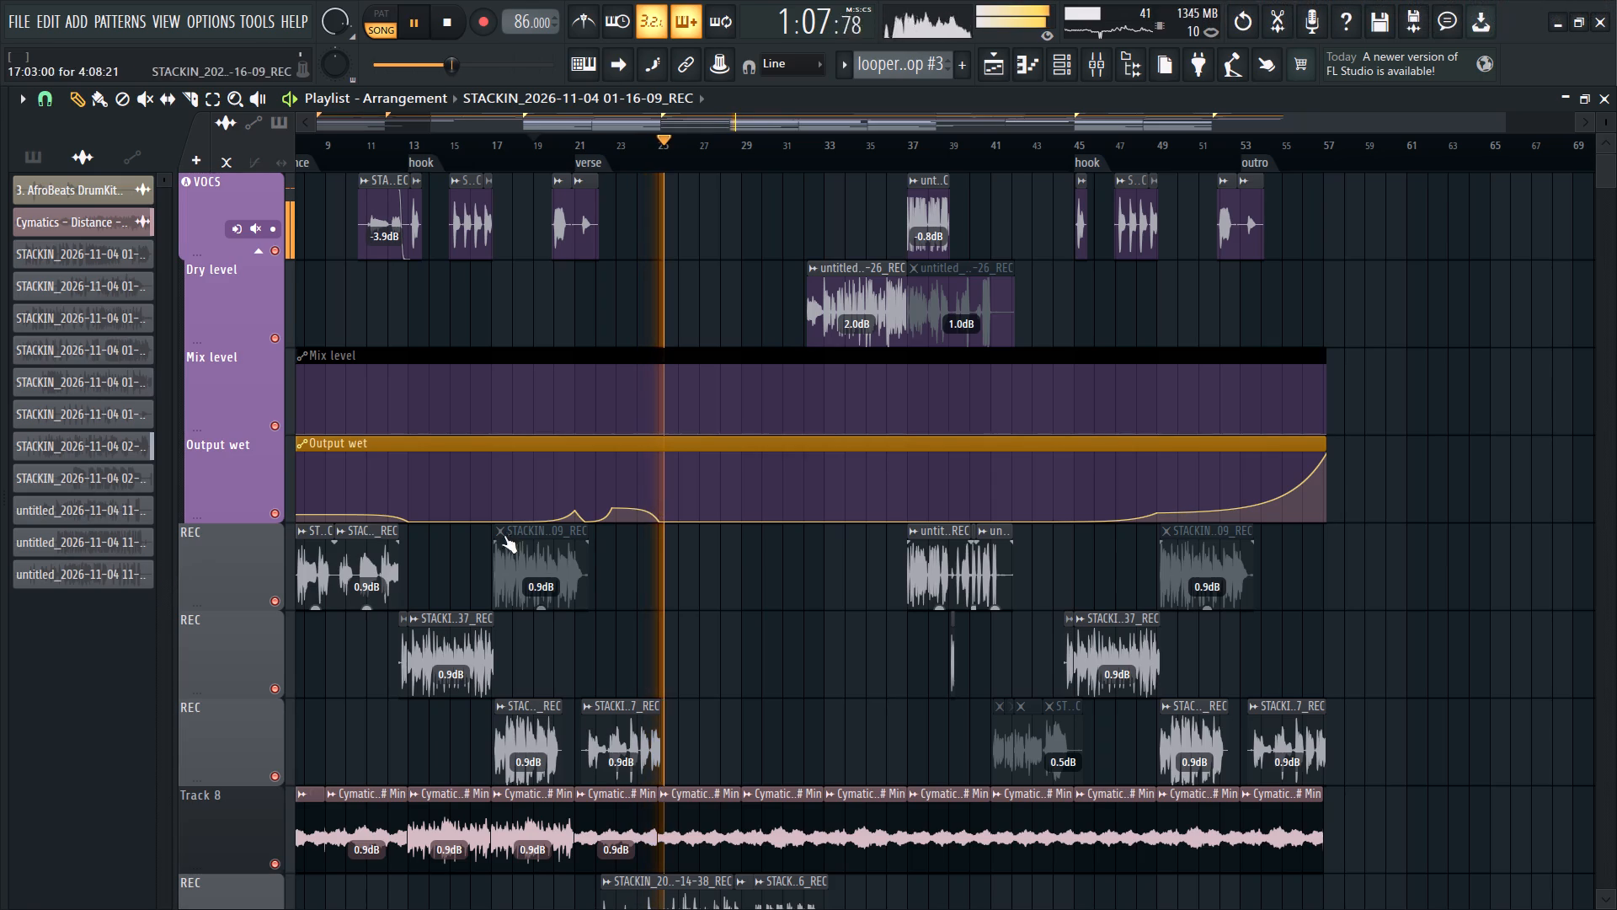
Delete the muted STACKIN 01-16-09 clip at bar 17 from the first REC track.
click(511, 567)
right_click(511, 567)
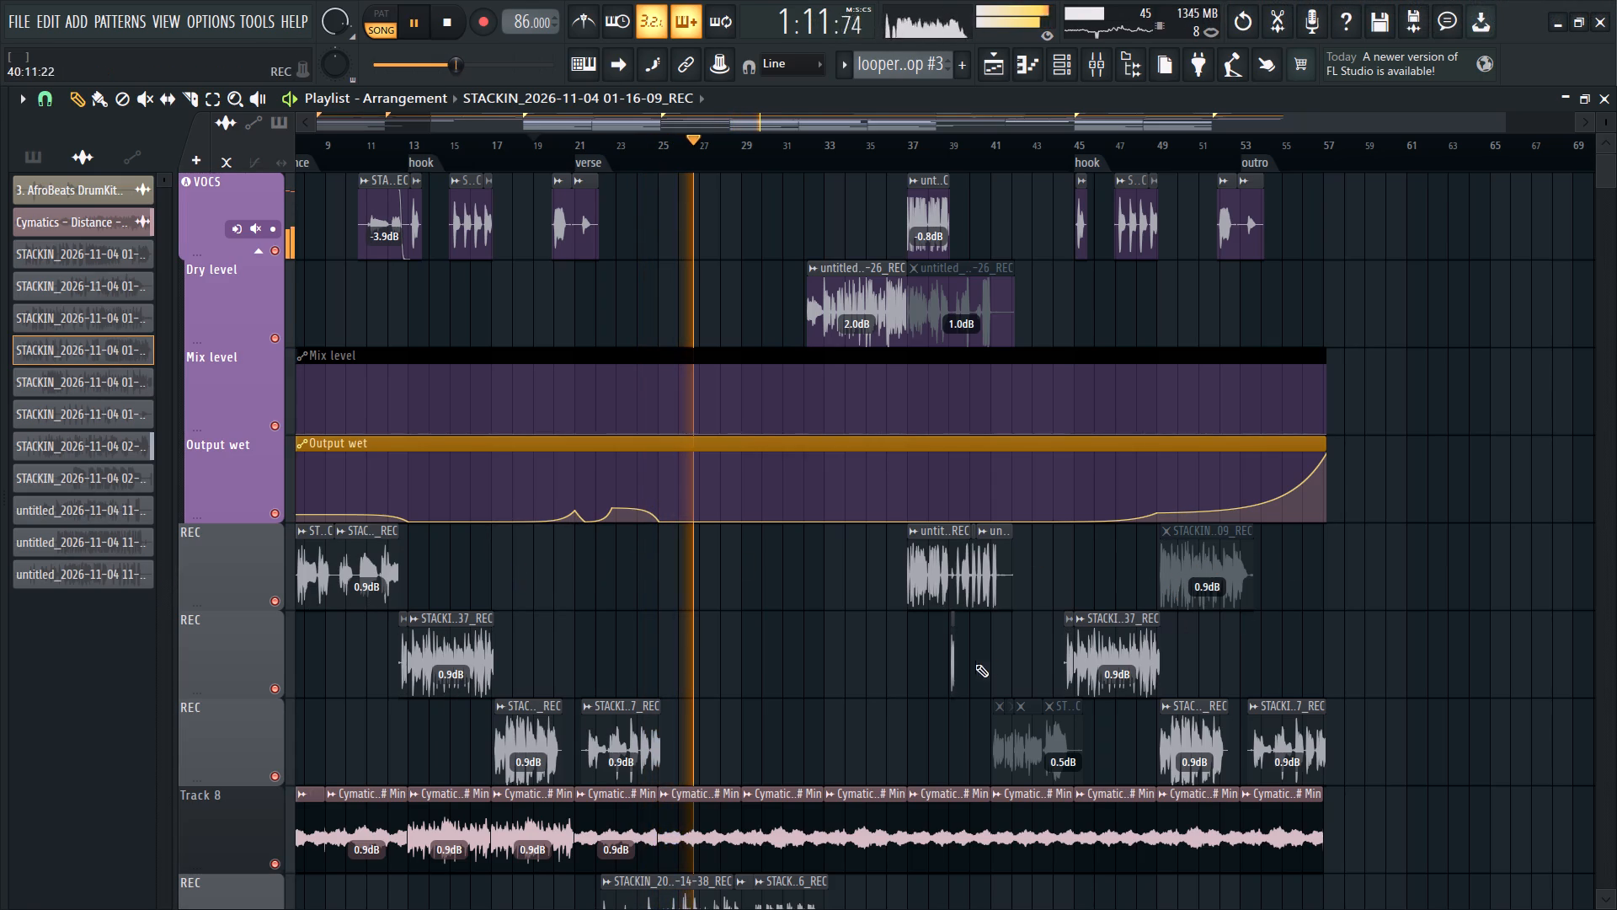
Play the verse from just after bar 27 and check the joins between the STACKIN 02-14-38 and 02-29-16 clips on the lower REC track.
ctrl+scroll(759, 680, up, 1)
scroll(763, 660, down, 3)
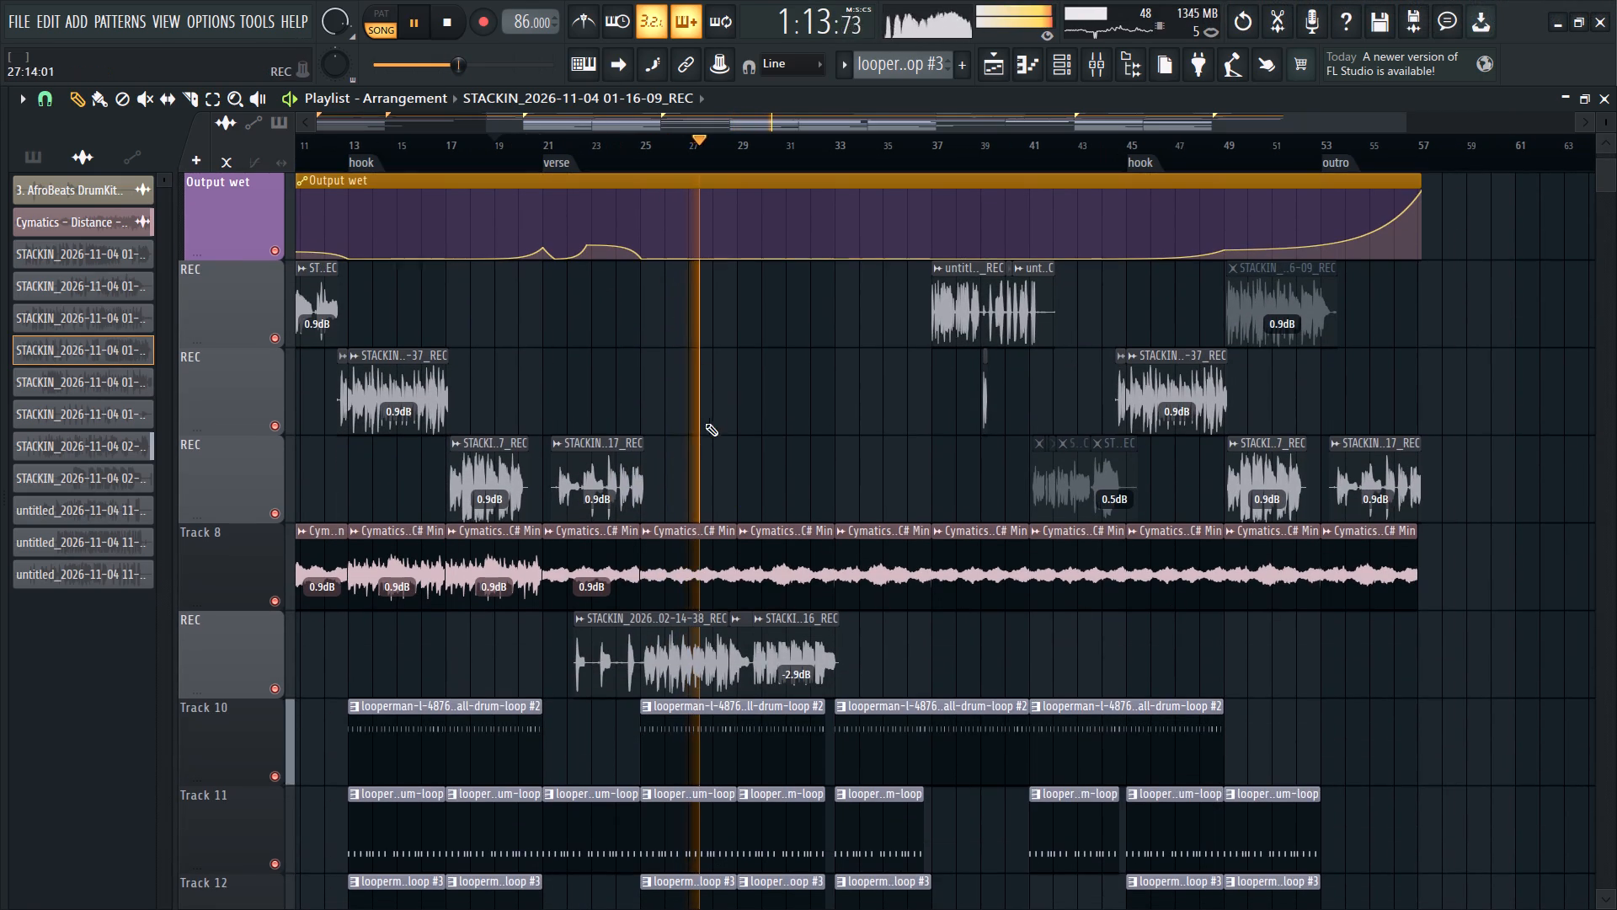
ctrl+scroll(691, 455, up, 6)
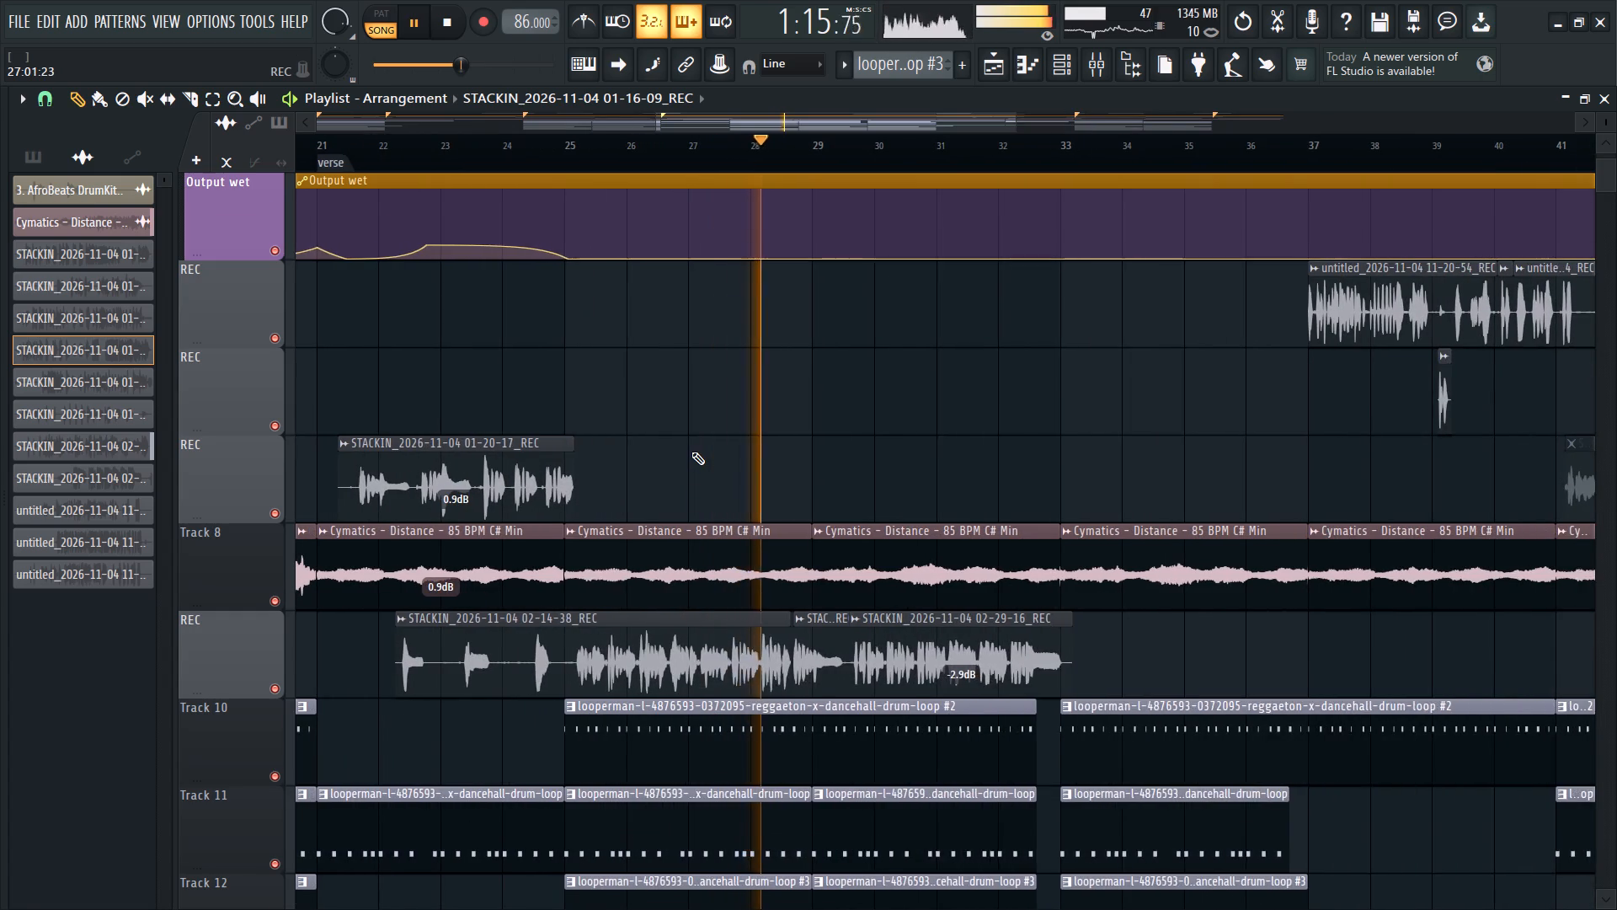
scroll(691, 452, down, 1)
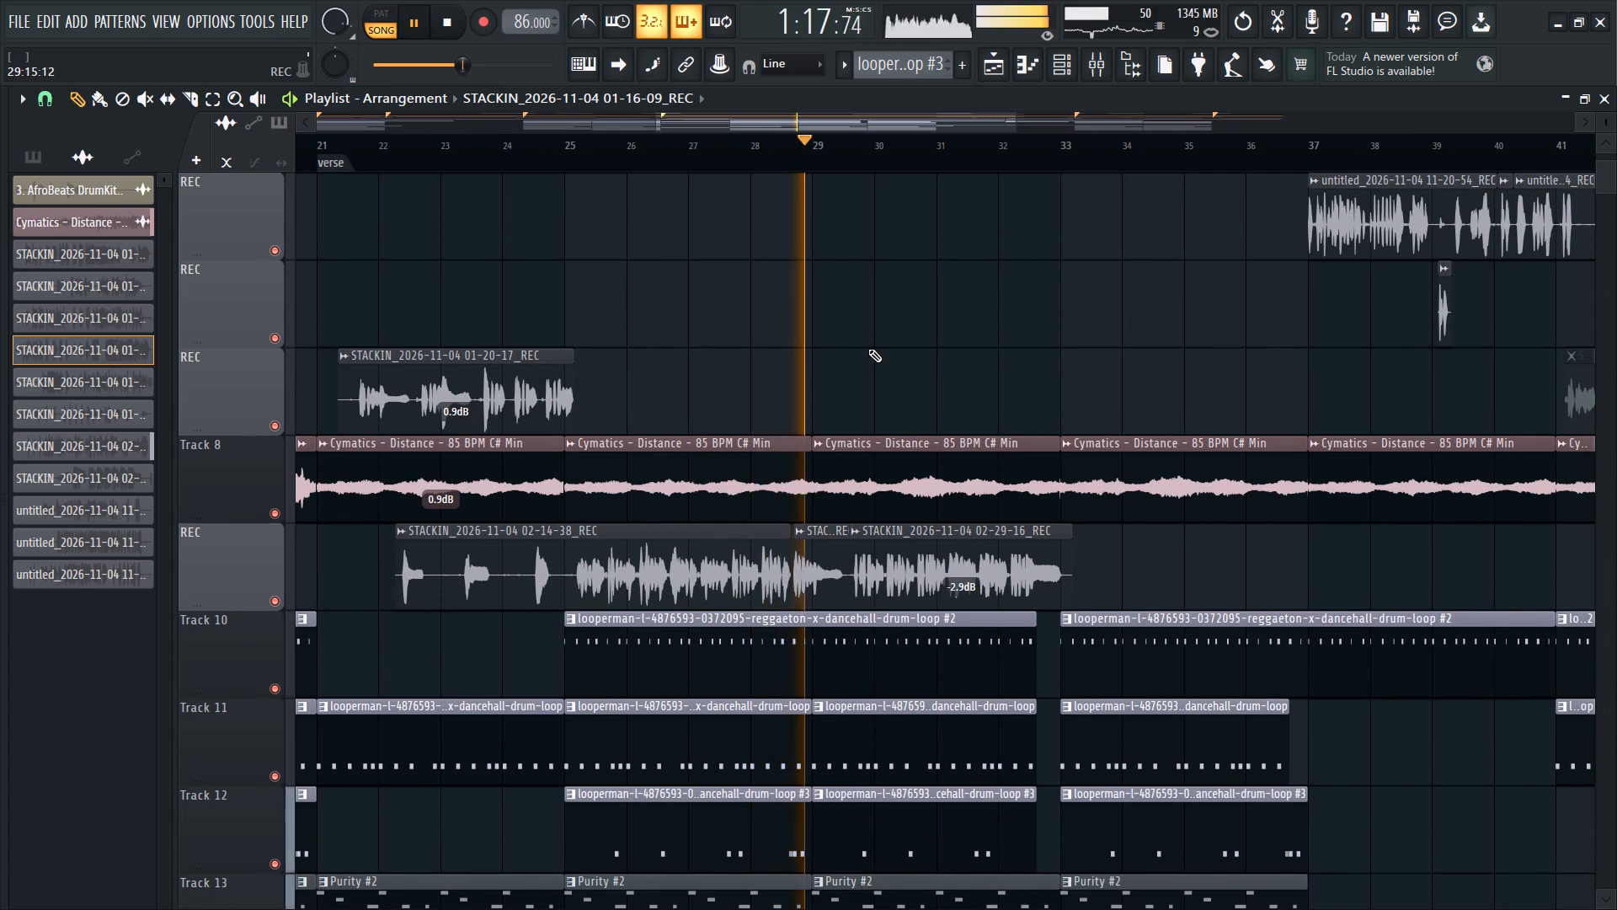
ctrl+scroll(828, 530, up, 6)
click(628, 145)
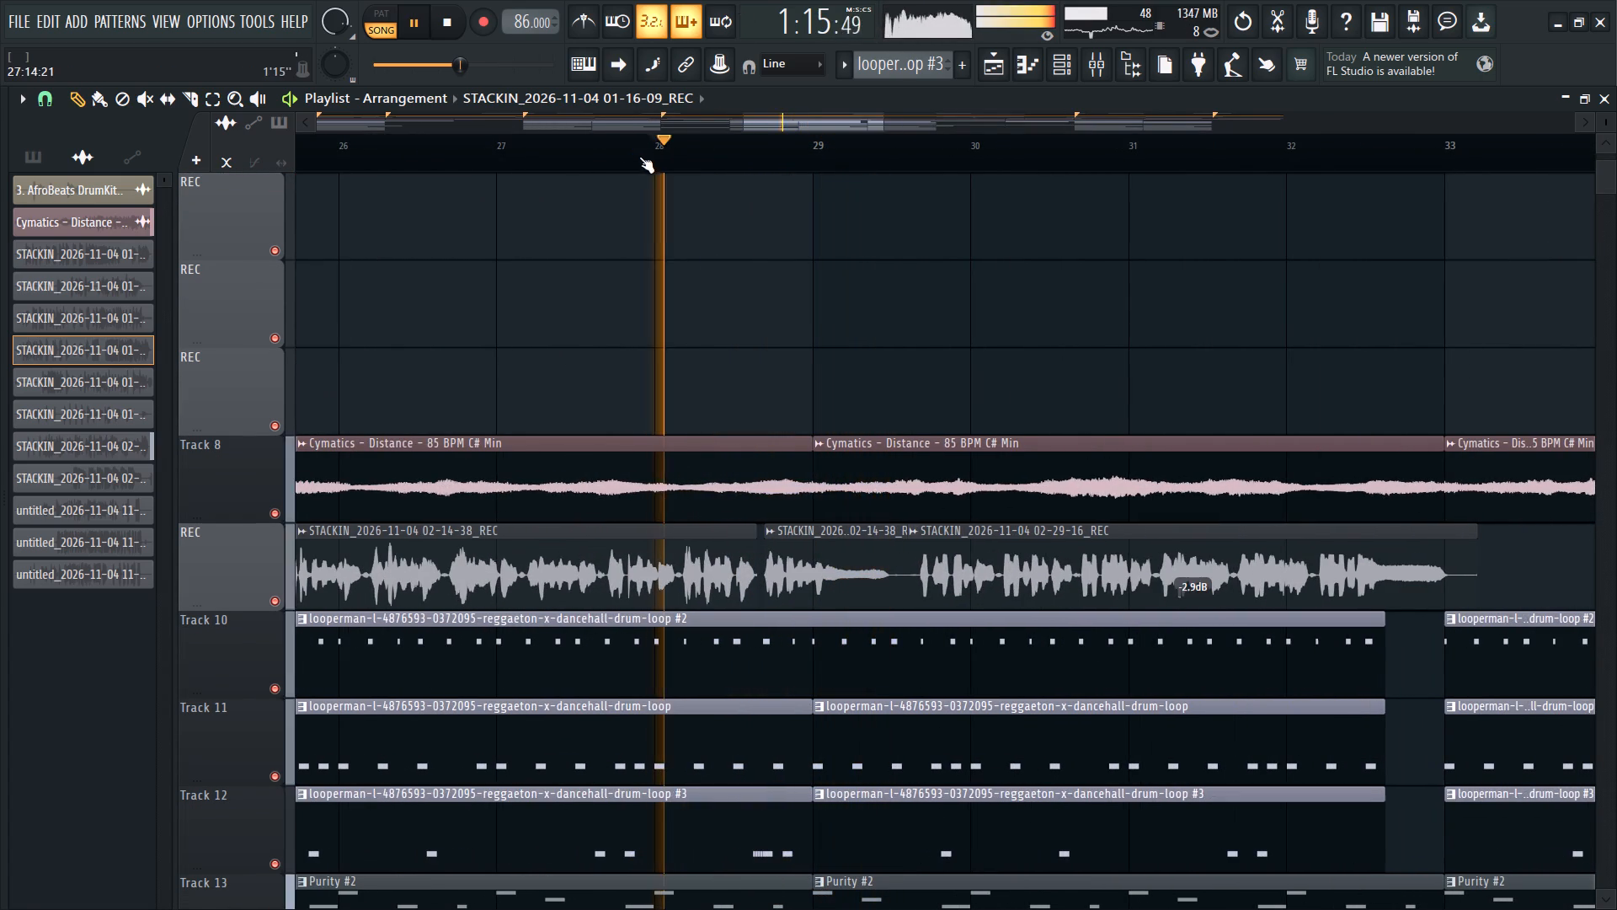
ctrl+scroll(857, 597, up, 3)
alt+click(851, 581)
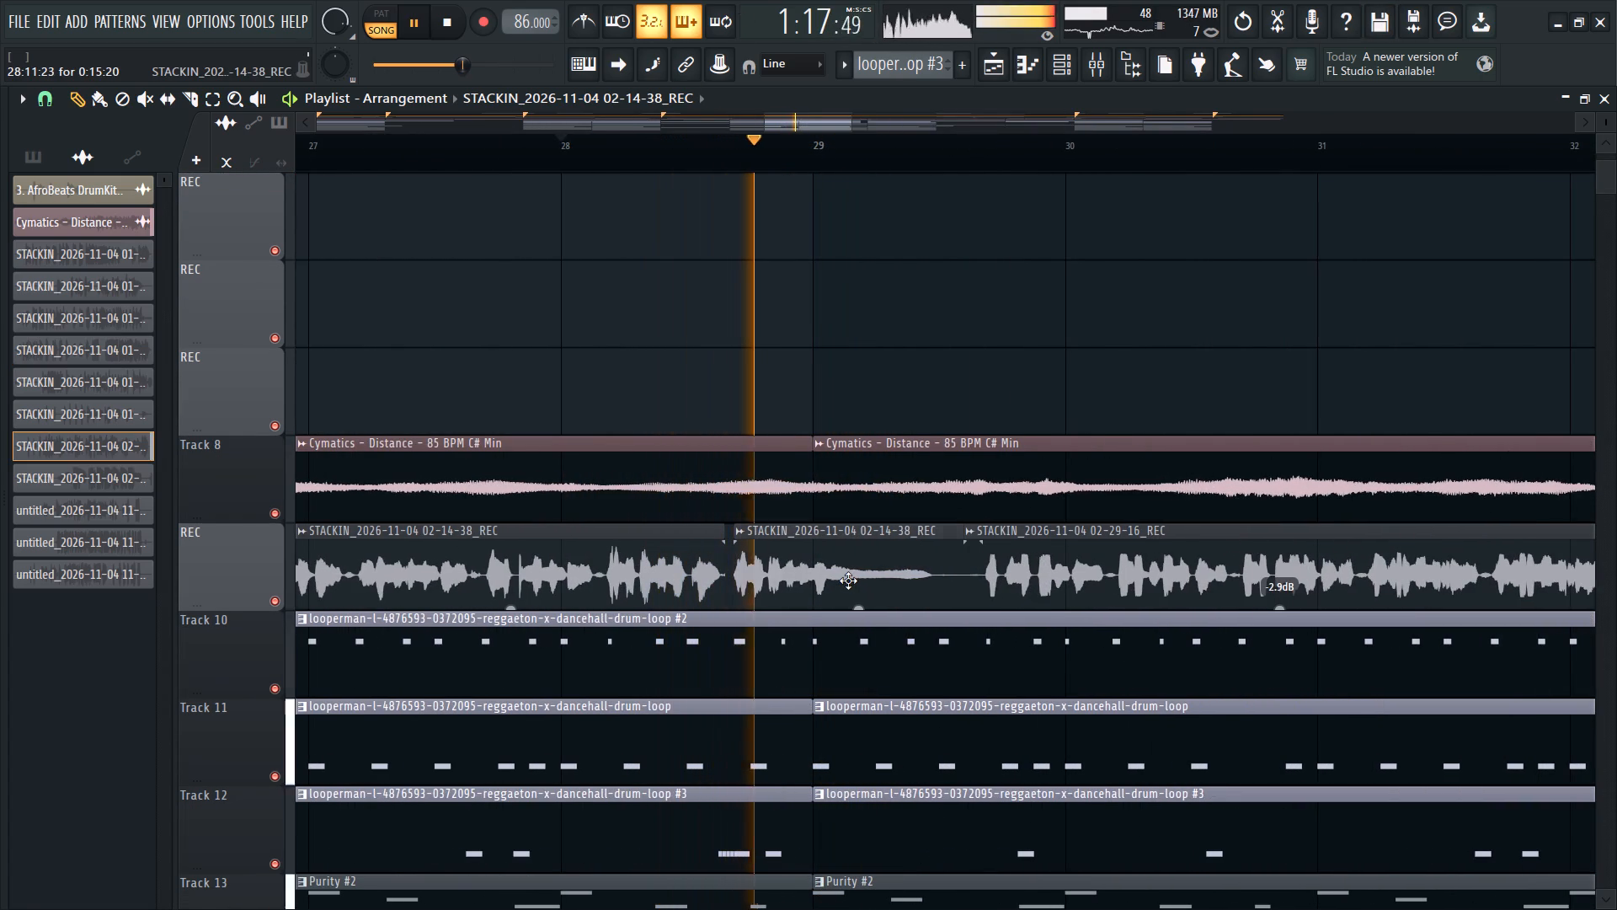
click(470, 151)
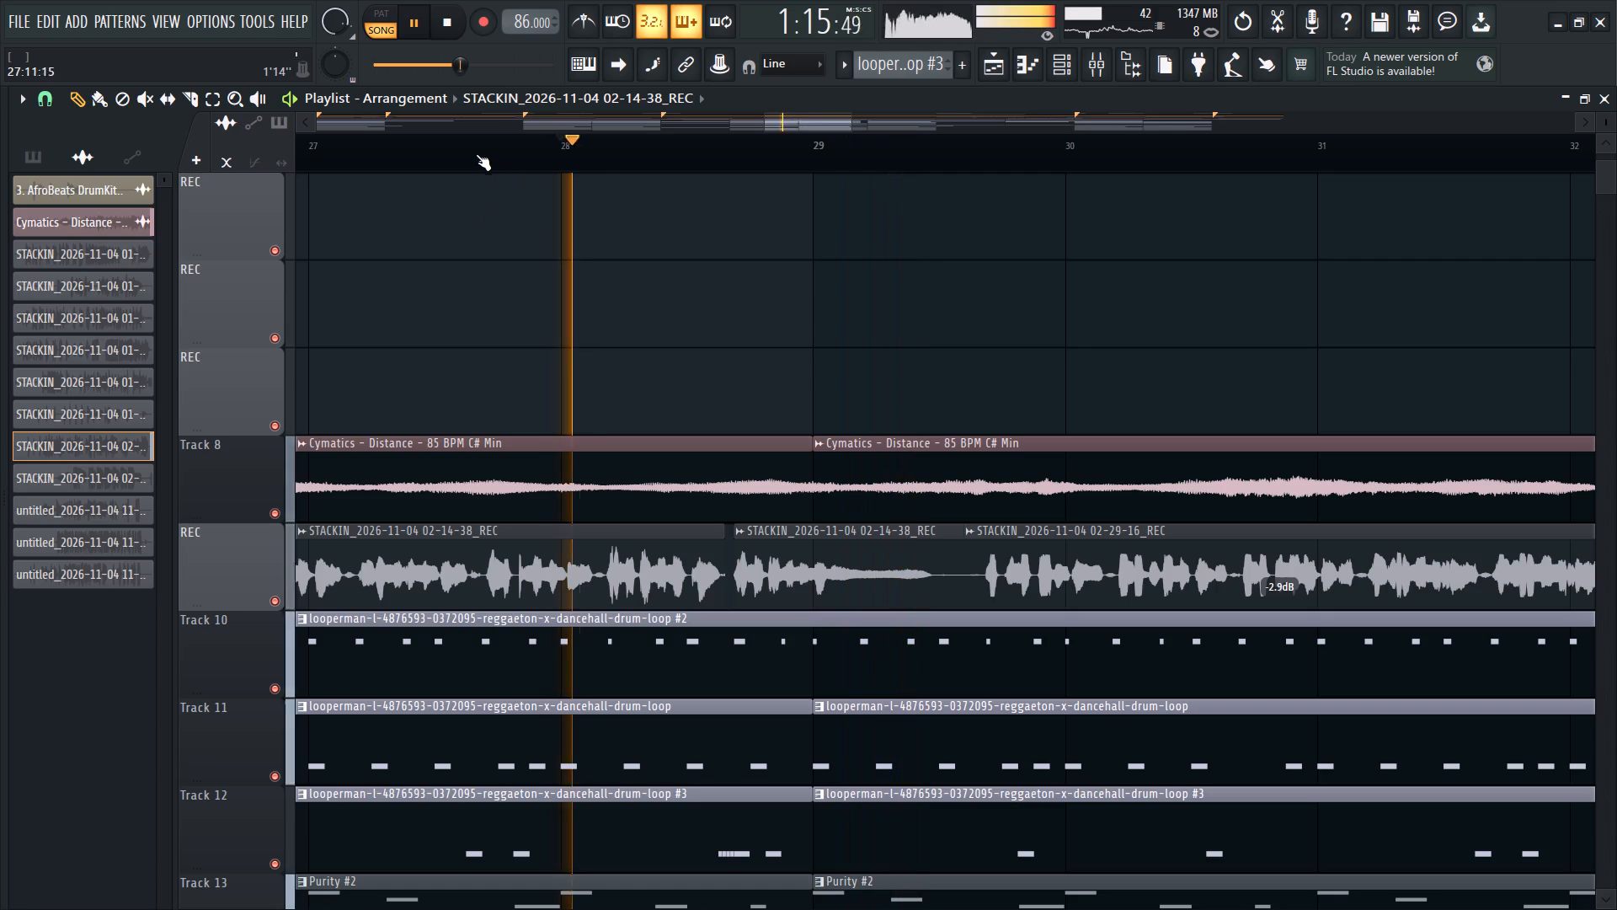
click(387, 142)
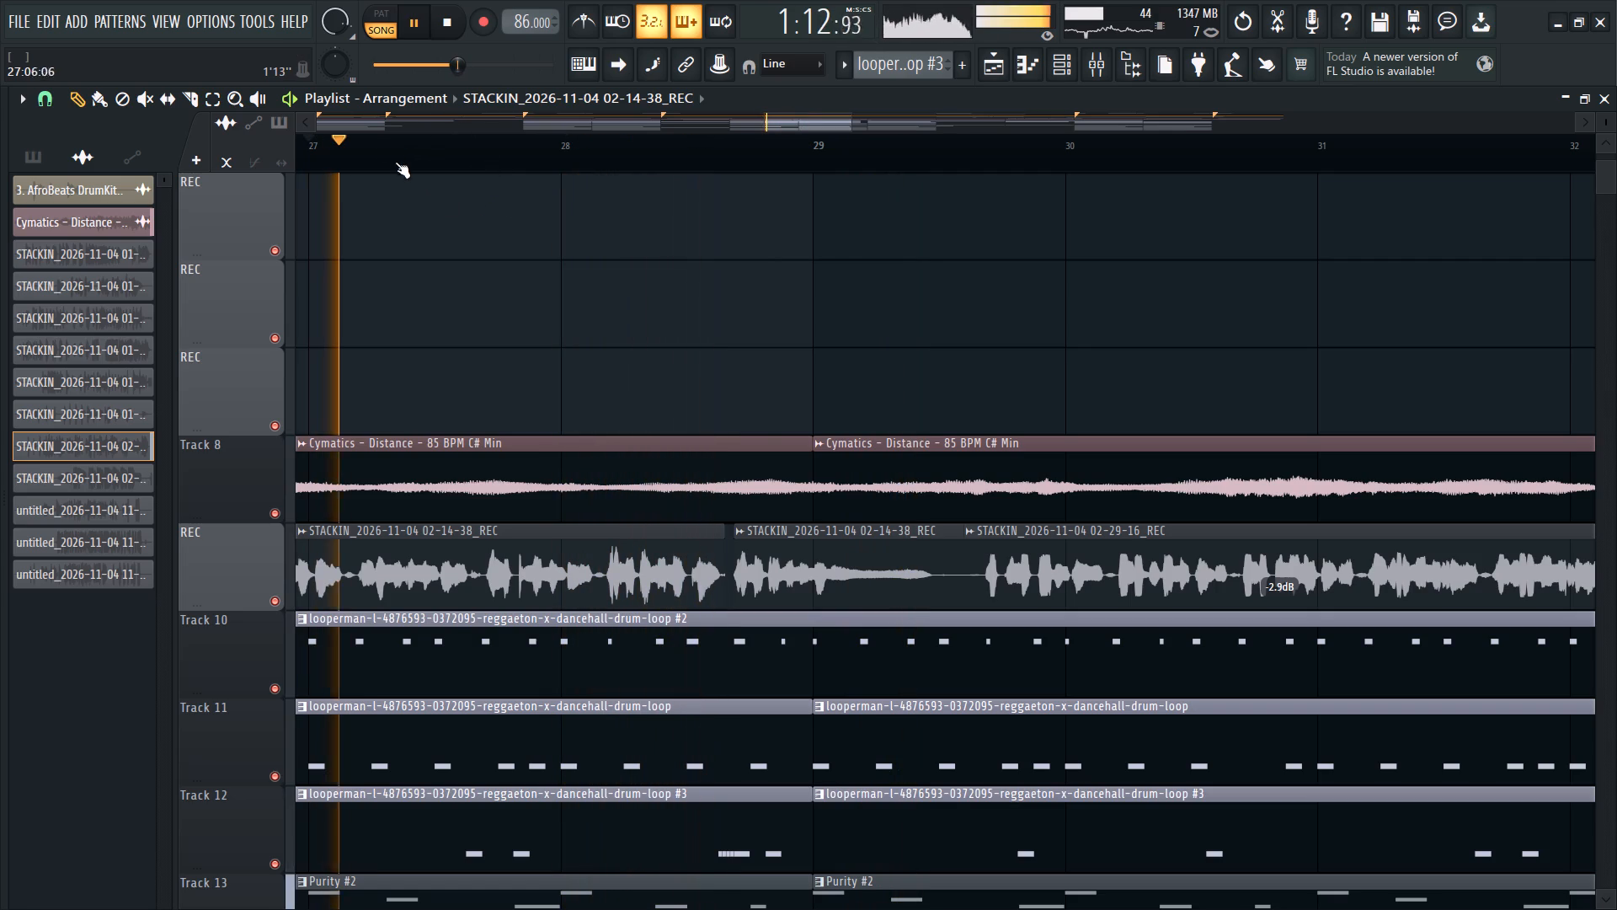
ctrl+scroll(668, 531, up, 3)
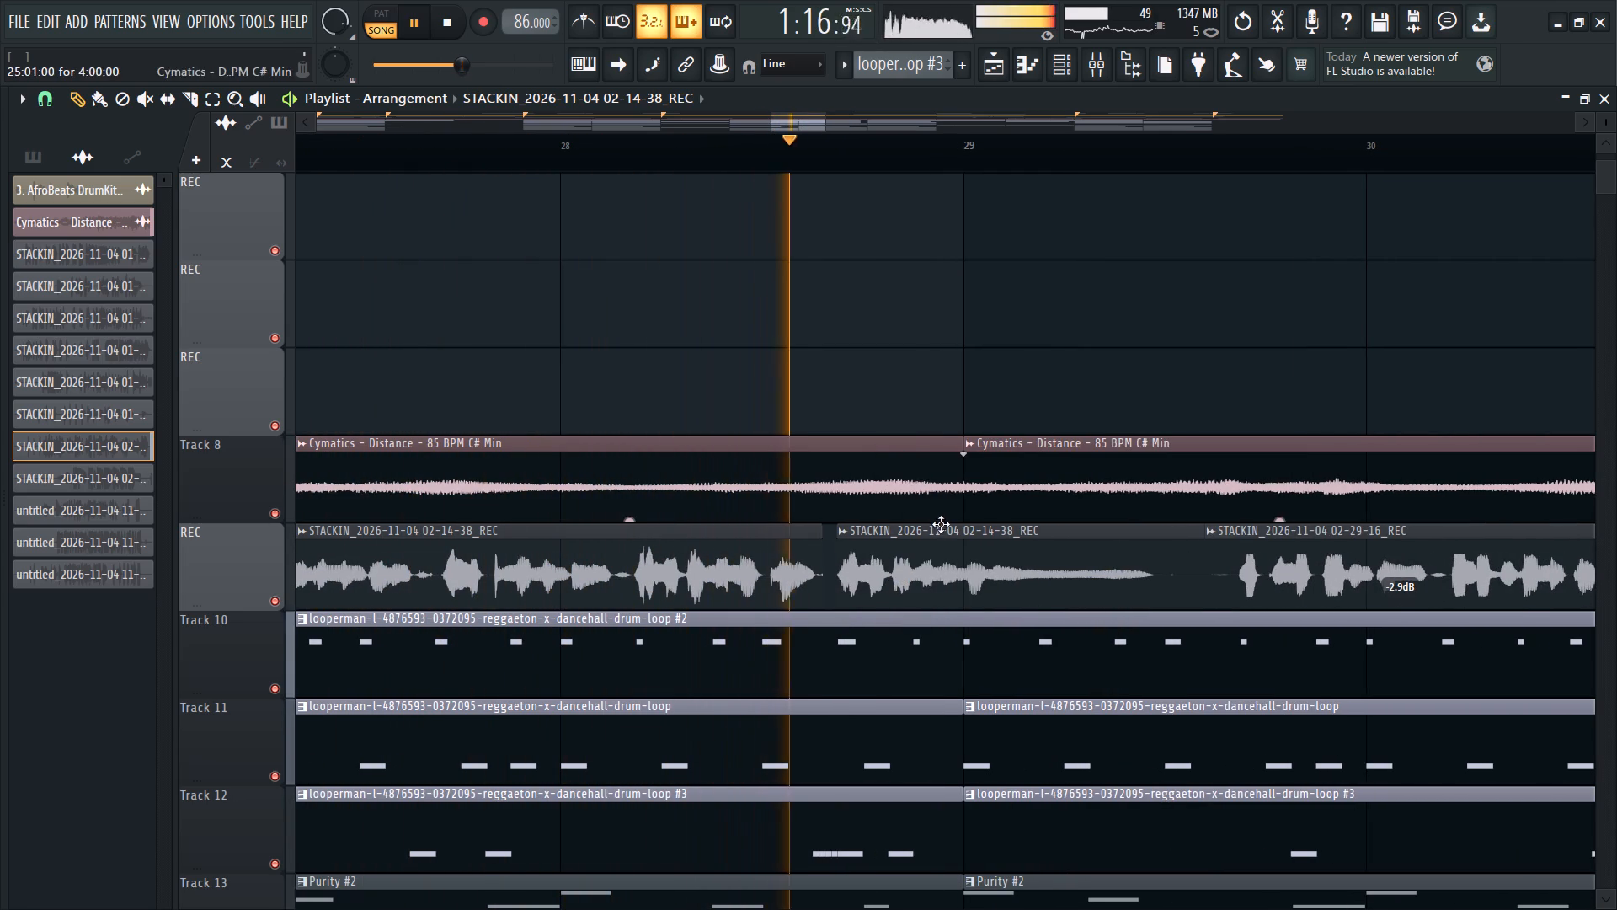
ctrl+scroll(759, 523, down, 3)
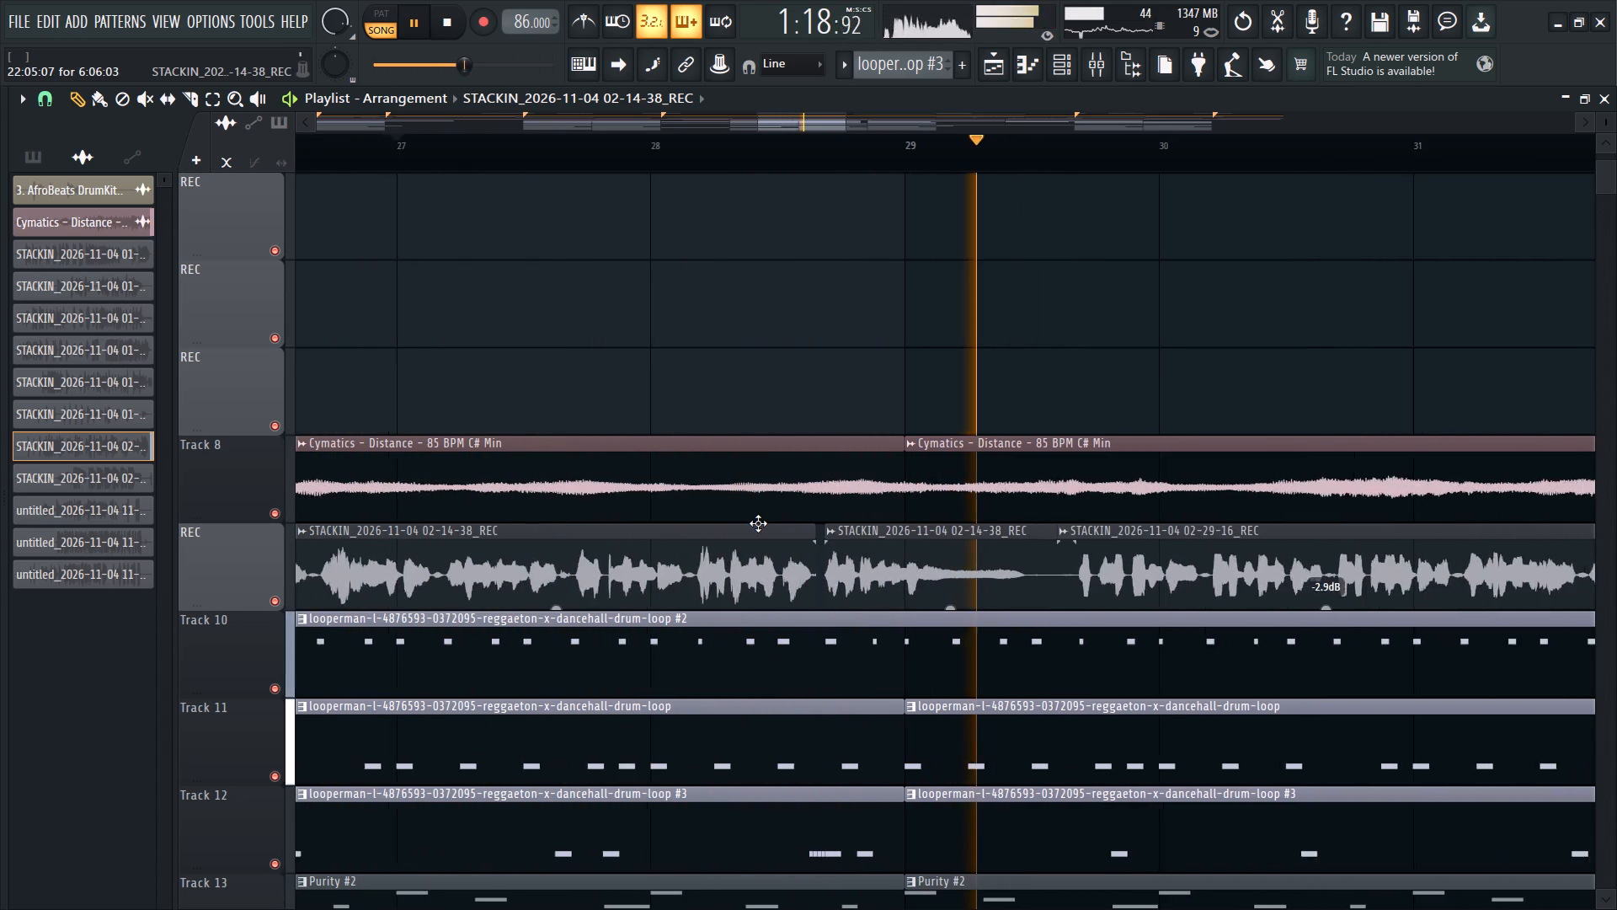
ctrl+scroll(758, 523, down, 2)
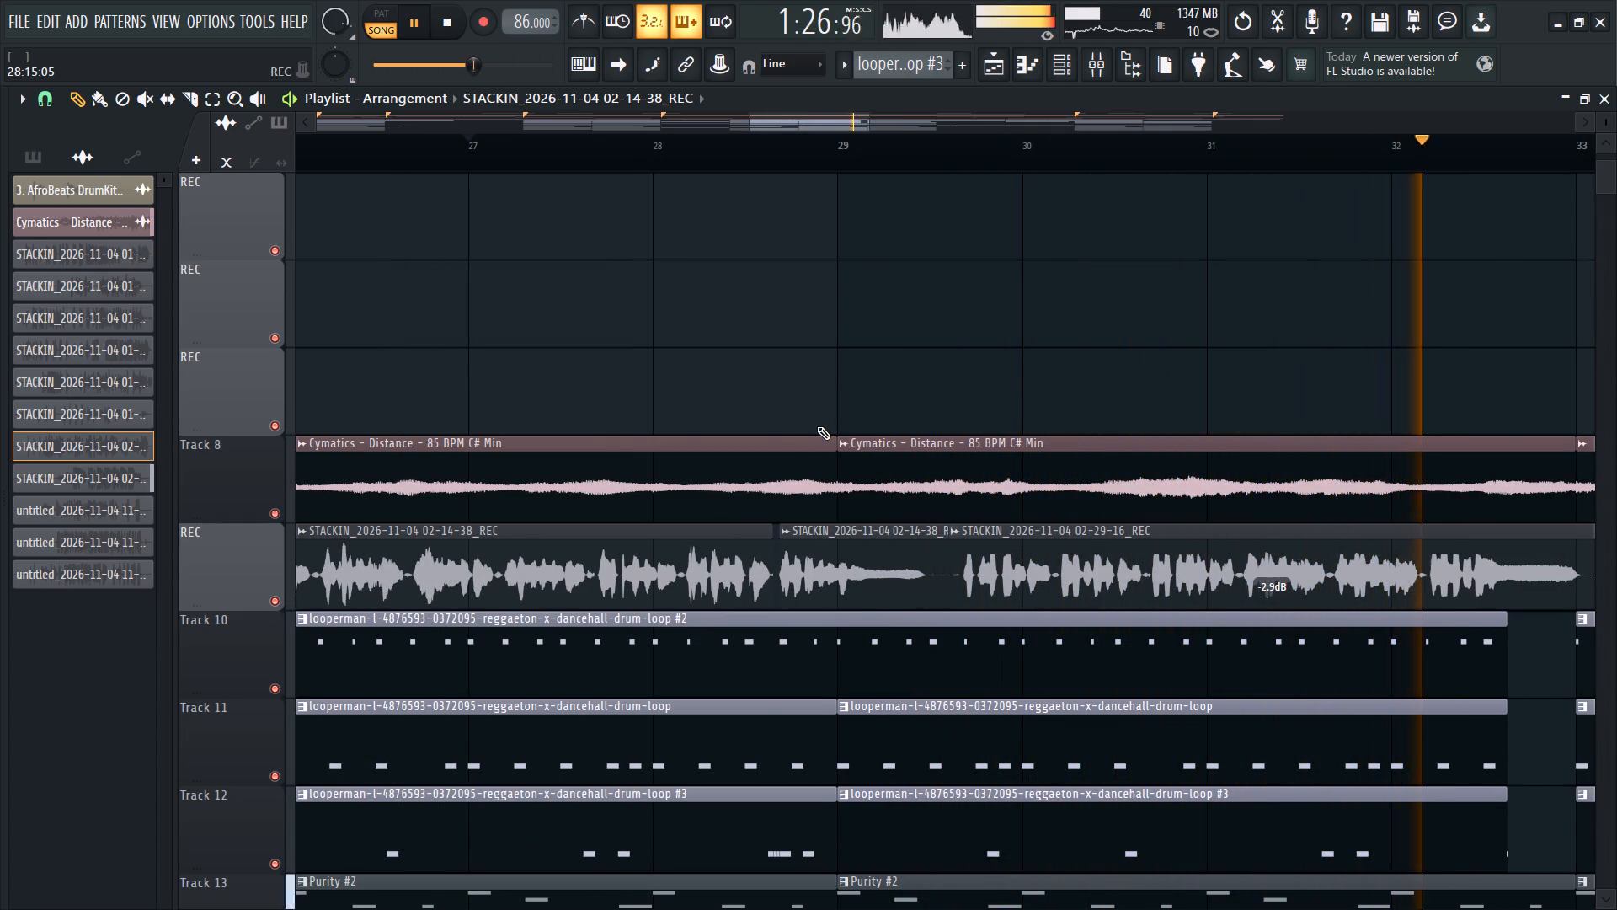
ctrl+scroll(663, 327, down, 6)
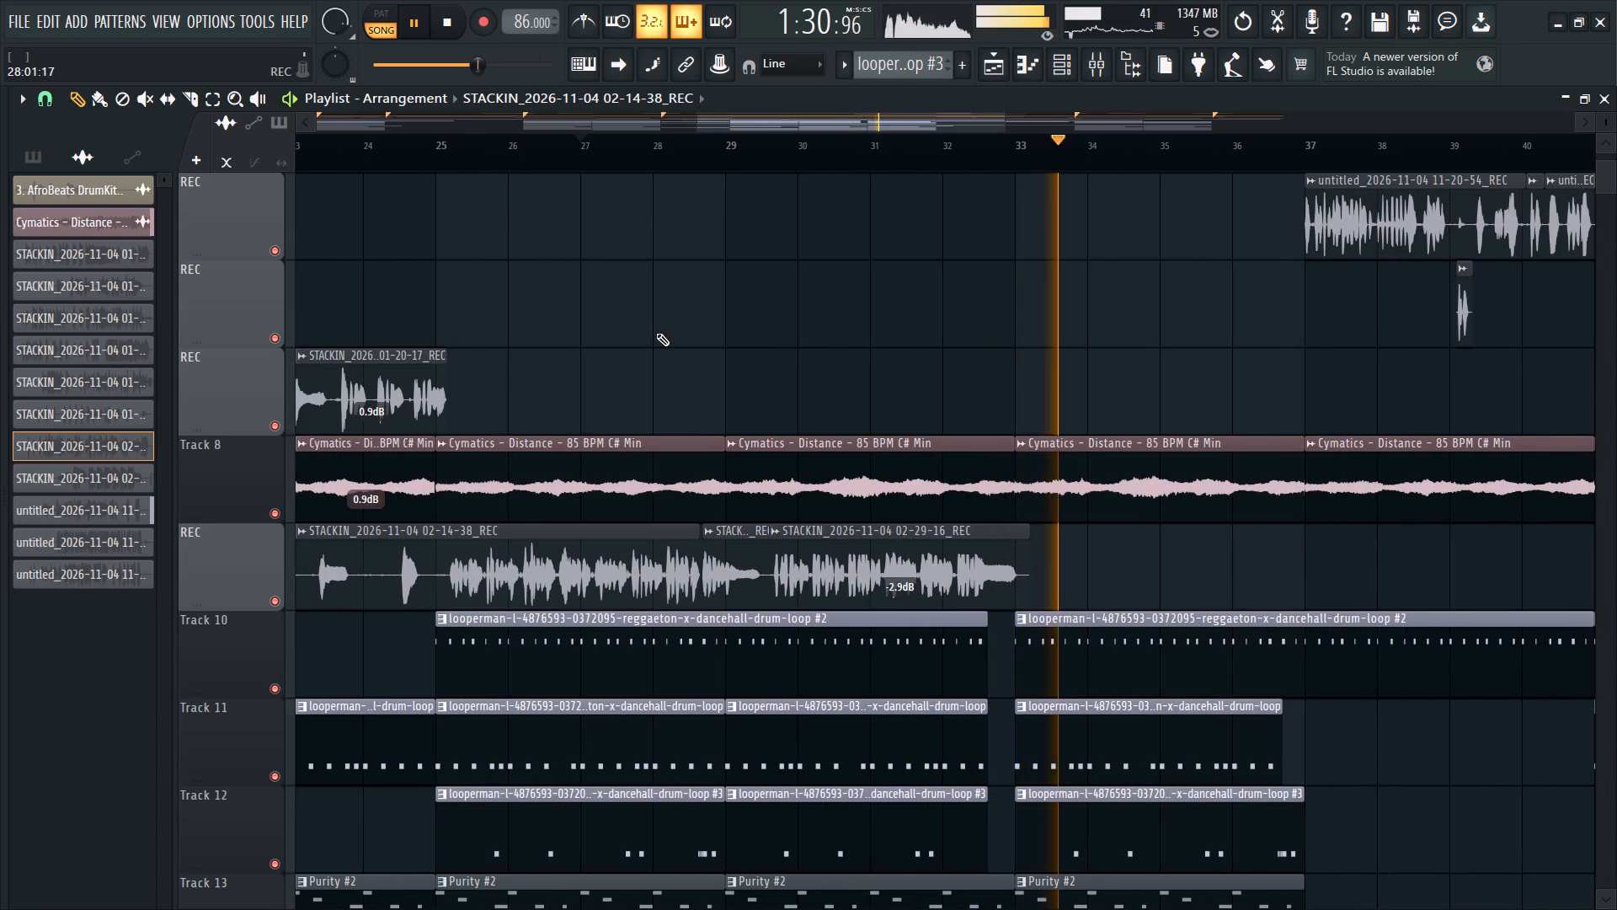
ctrl+scroll(686, 269, down, 3)
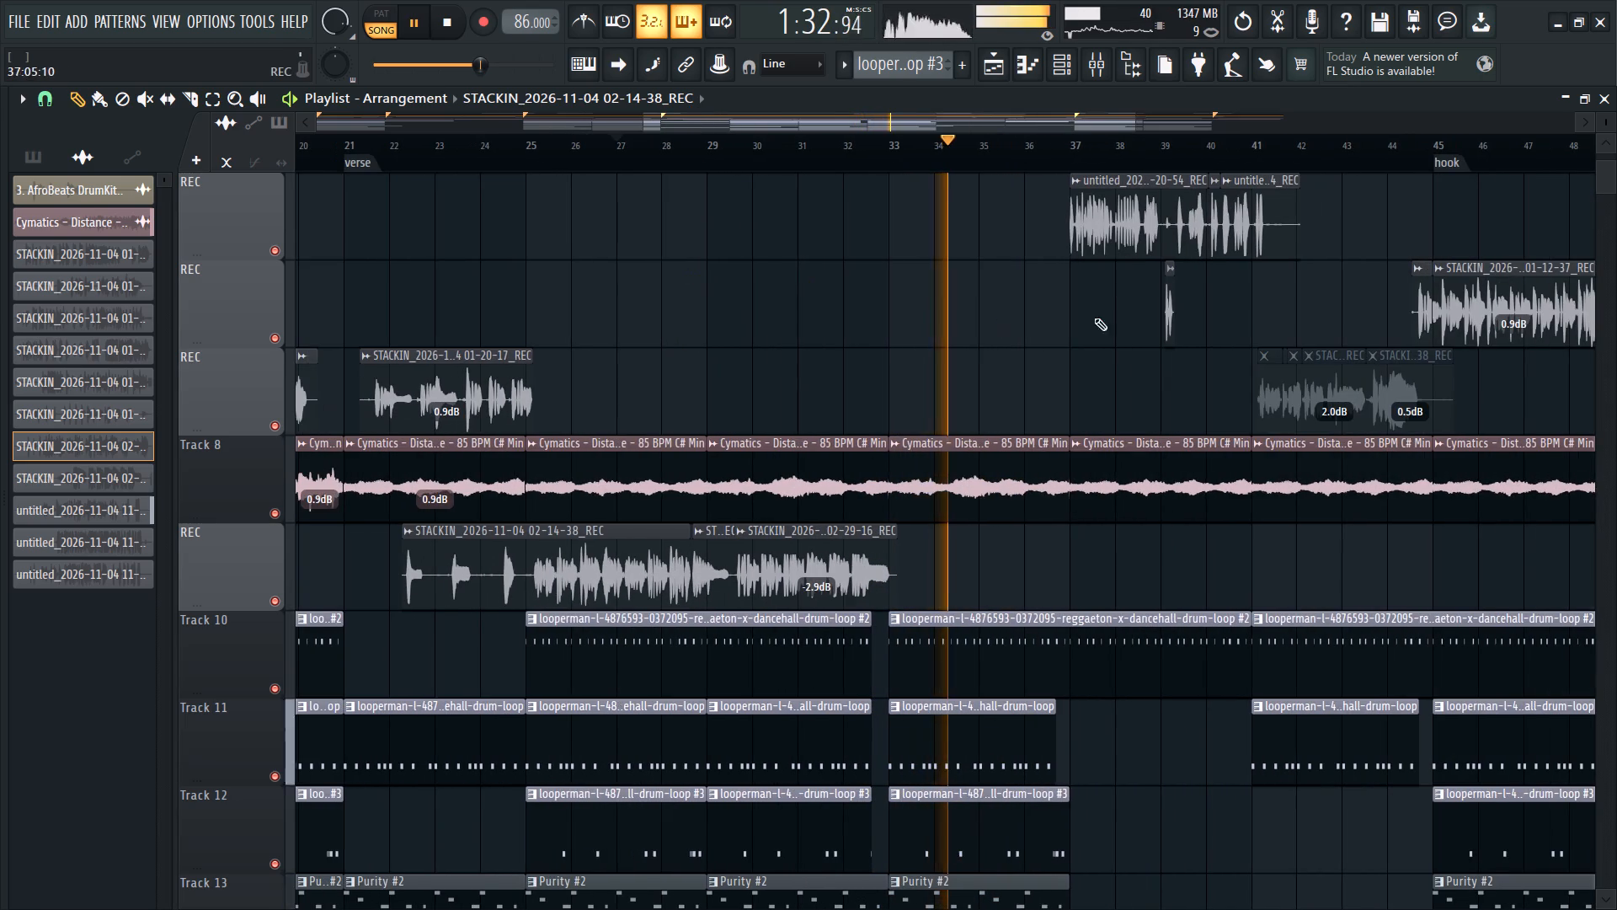
Play from just after bar 36 and mute the untitled 11-16-01 clip at bar 37 on the VOCS track.
scroll(1112, 314, up, 6)
drag(794, 130, 883, 115)
ctrl+scroll(874, 384, up, 3)
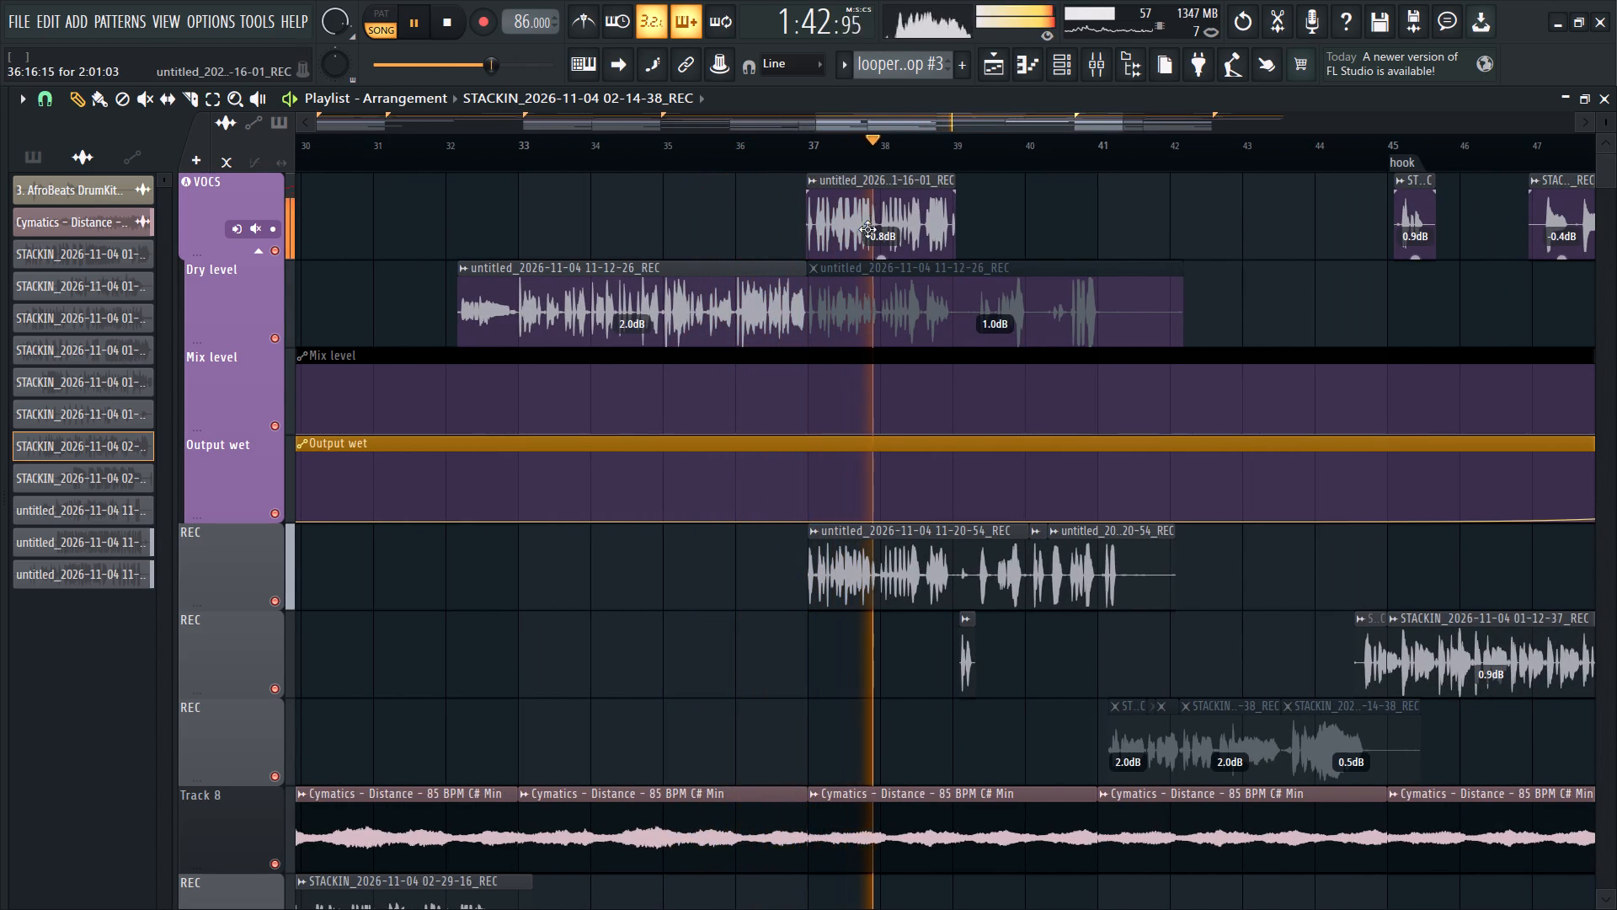
ctrl+scroll(1002, 335, up, 4)
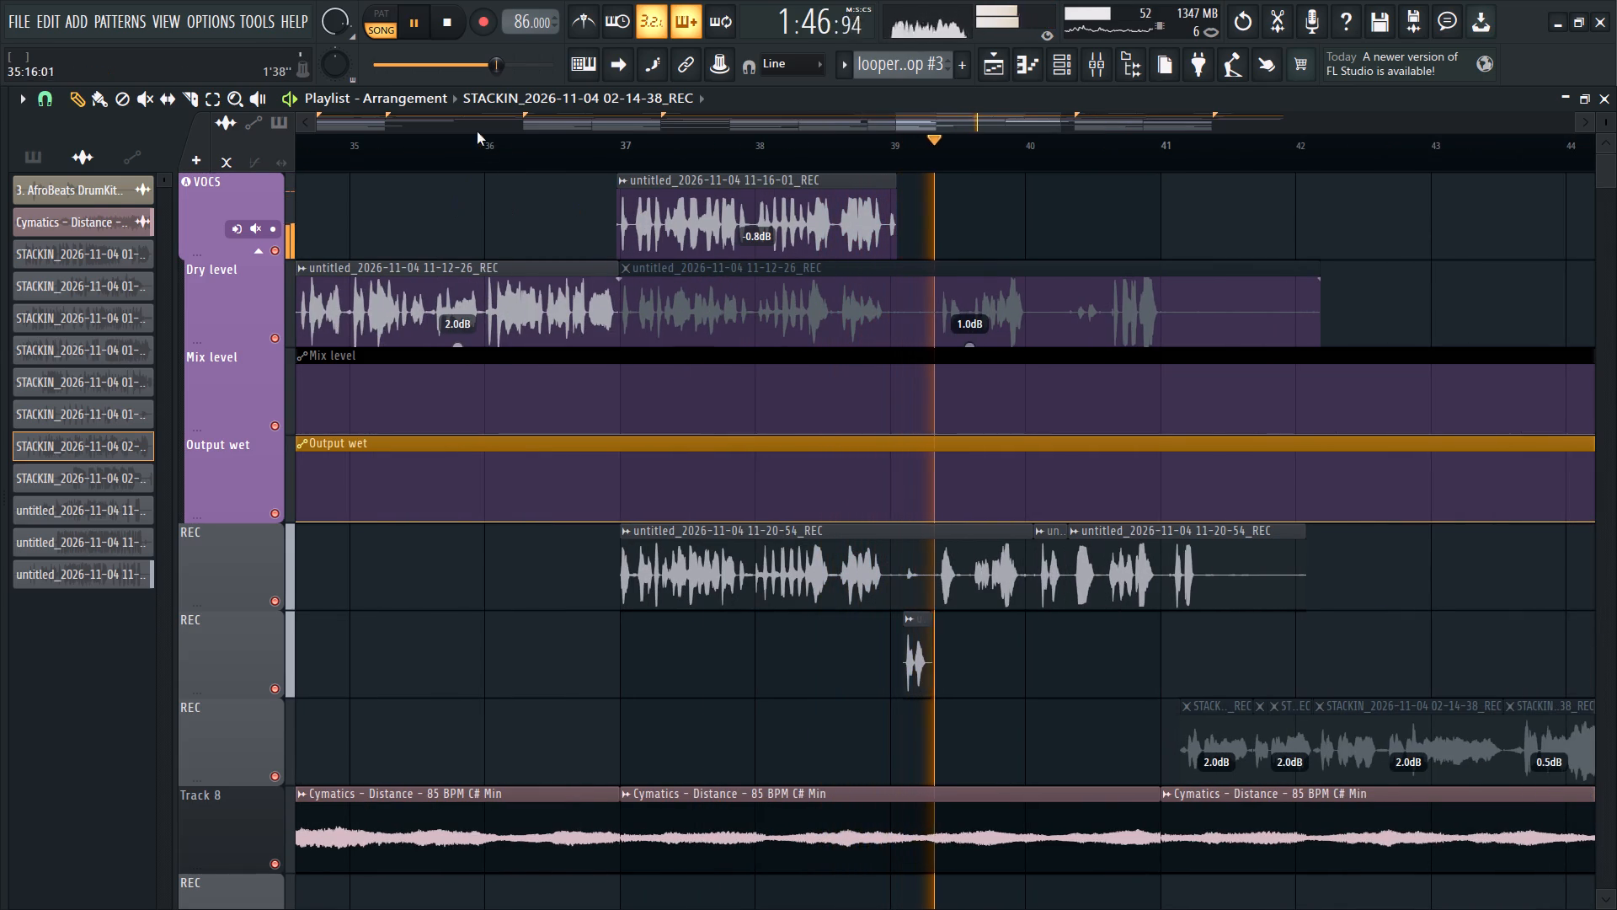
click(503, 144)
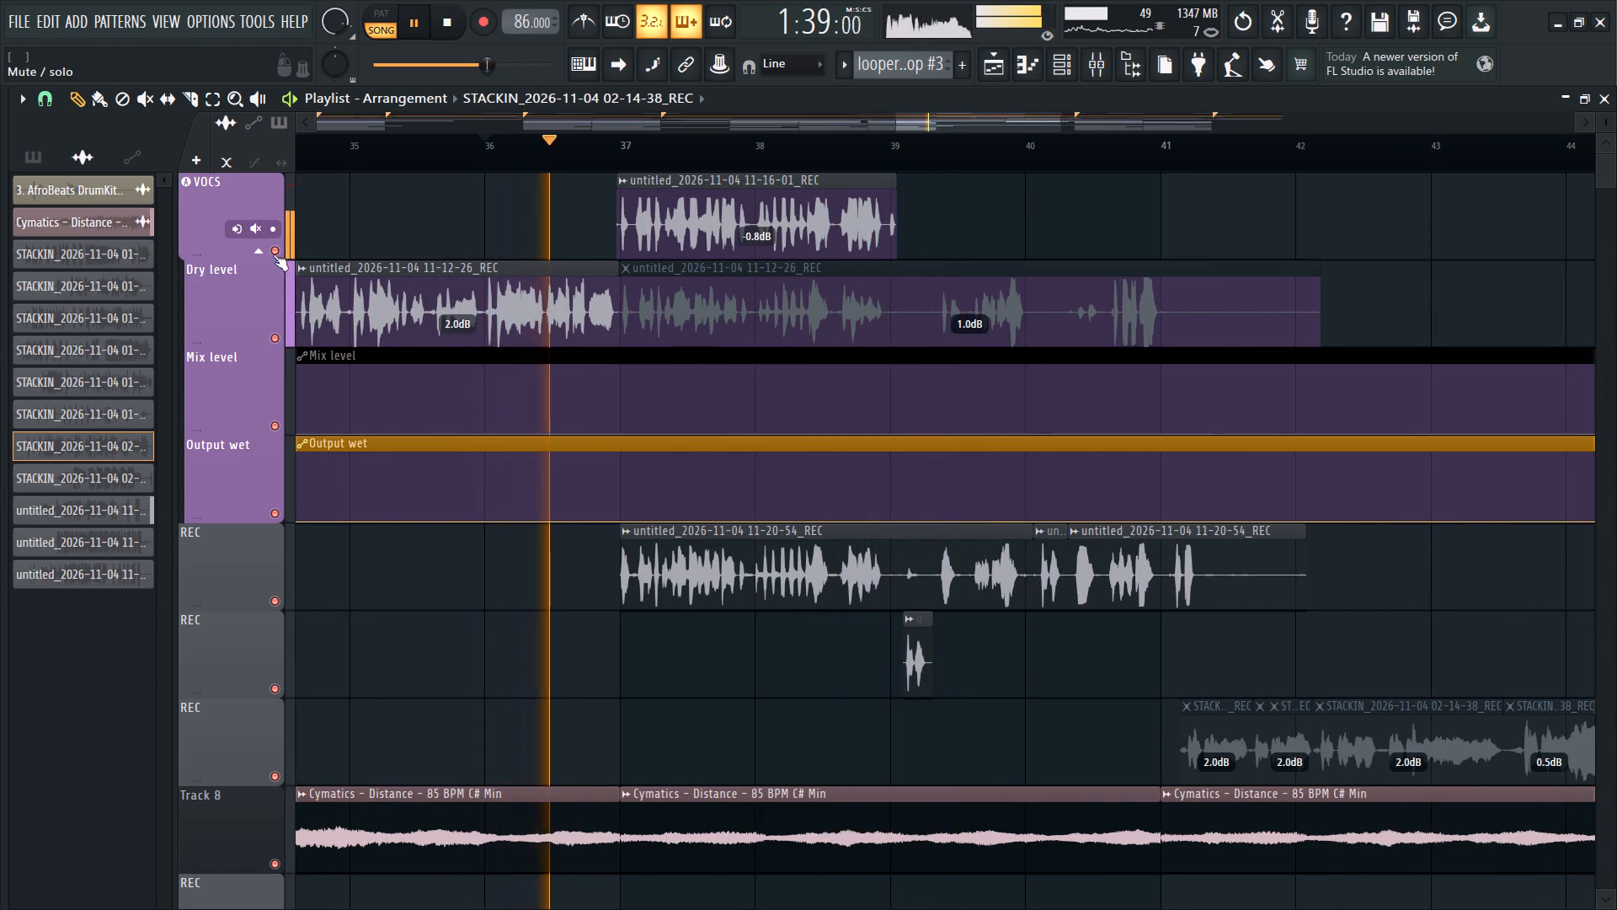
click(148, 88)
click(817, 217)
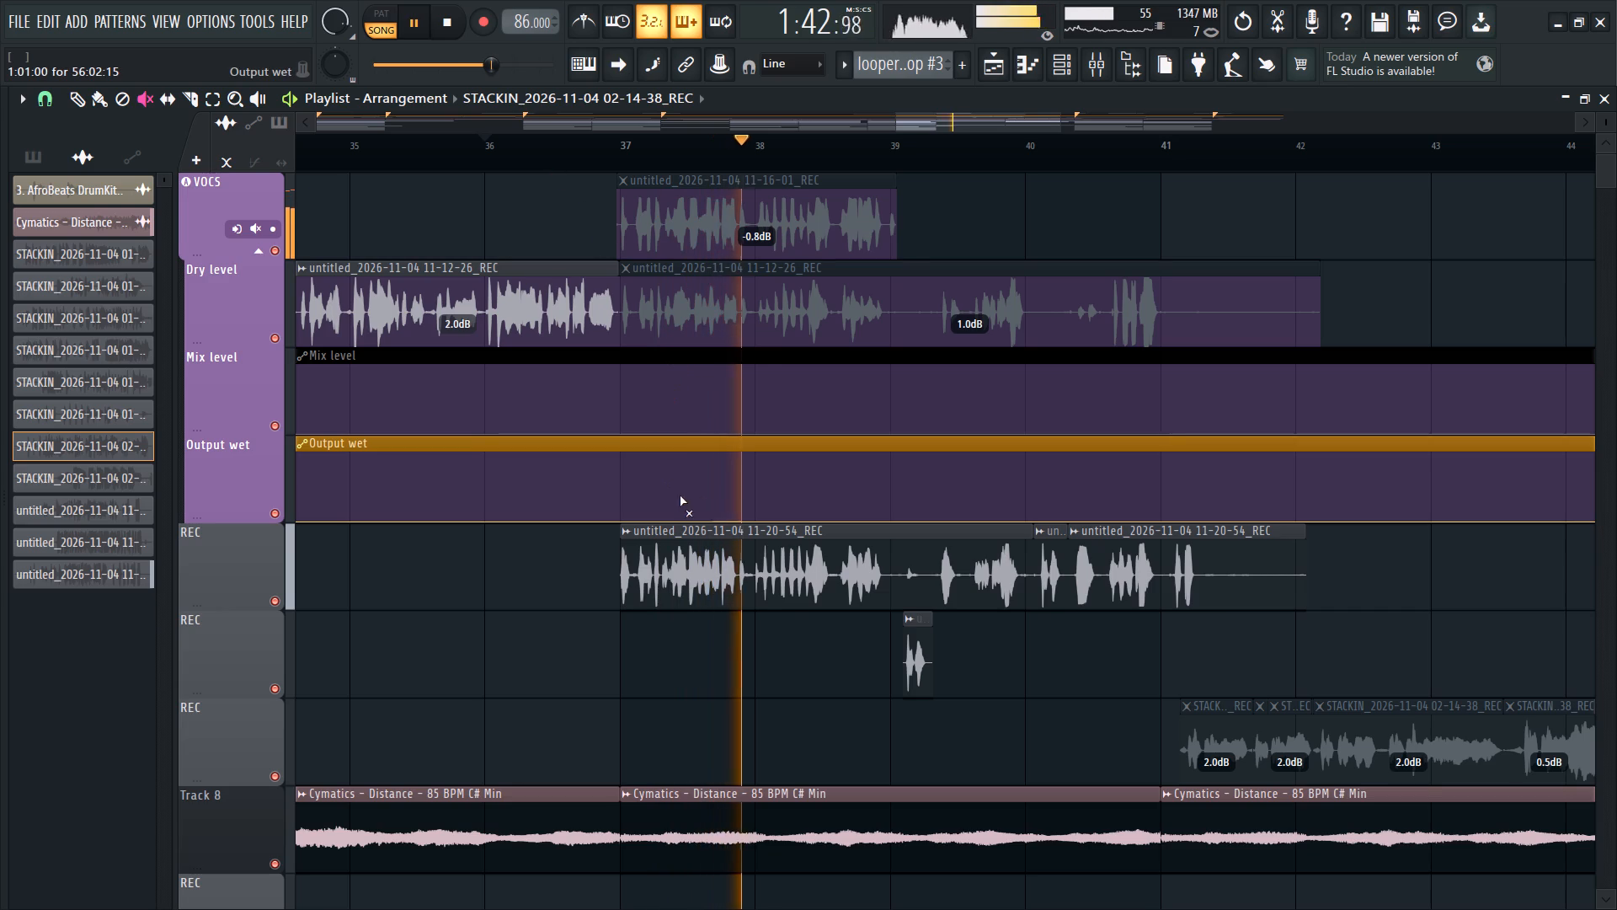
ctrl+scroll(776, 549, up, 4)
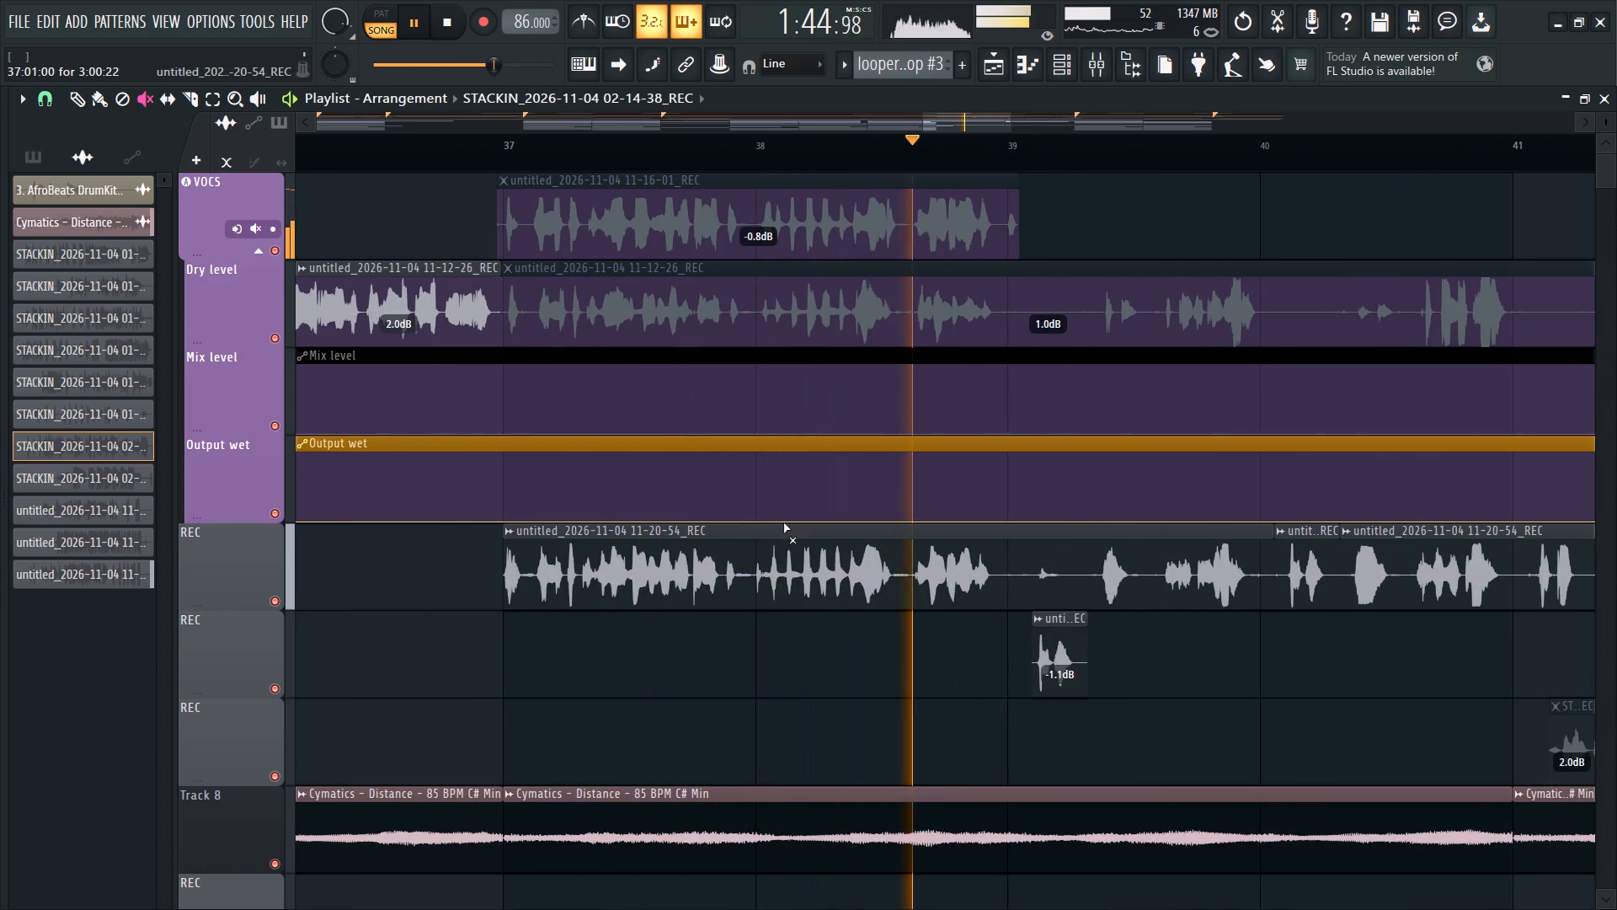
ctrl+scroll(750, 351, down, 2)
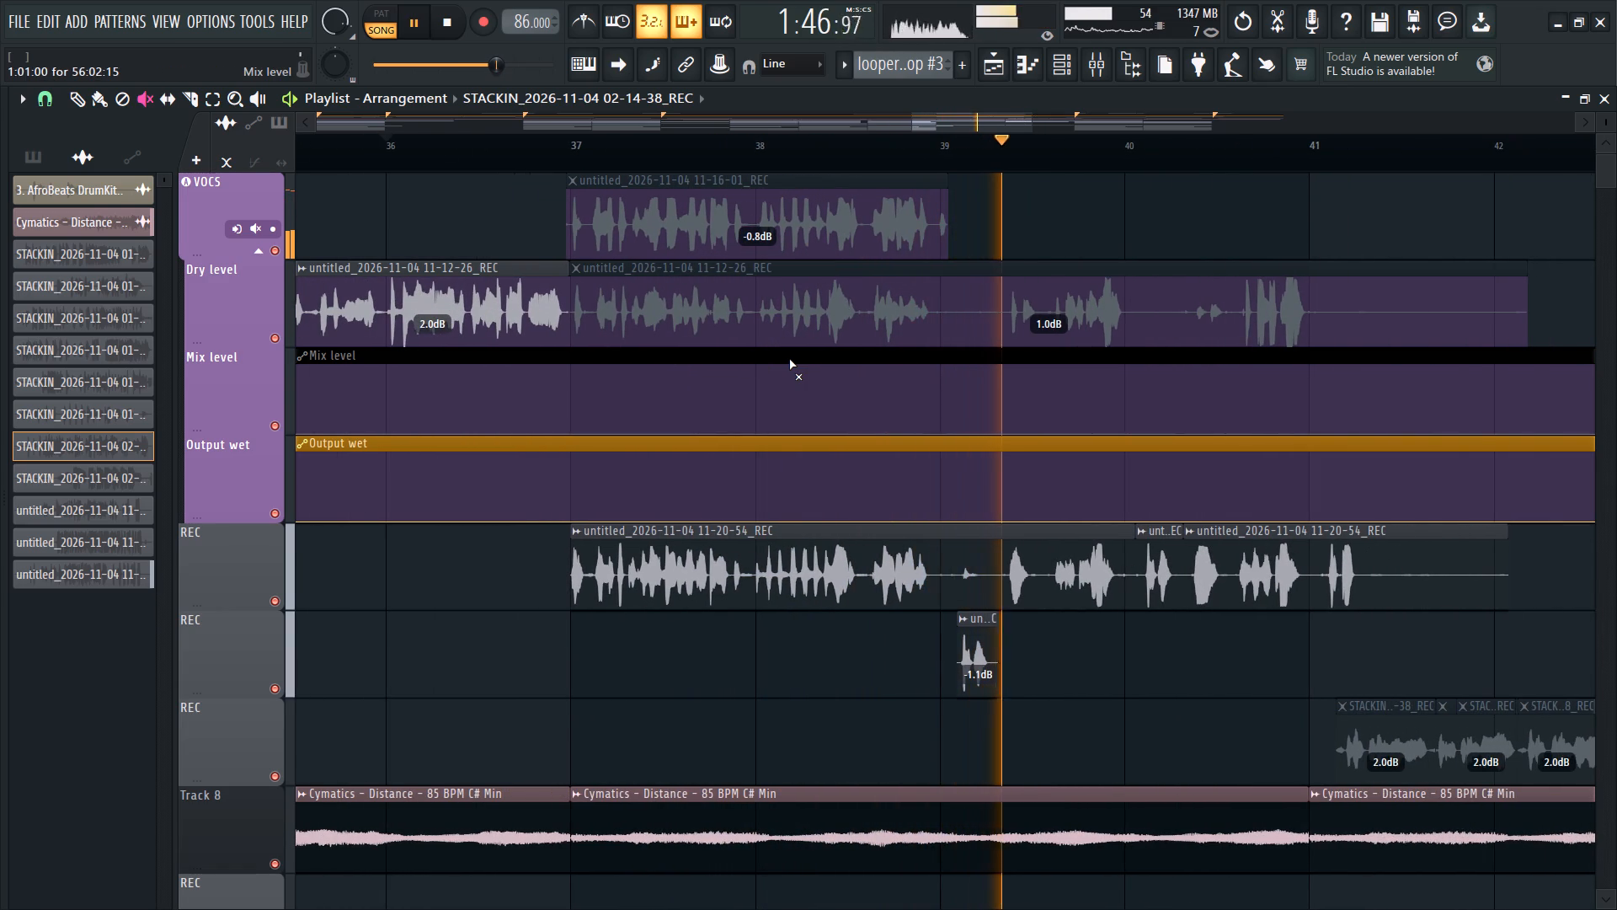
click(83, 97)
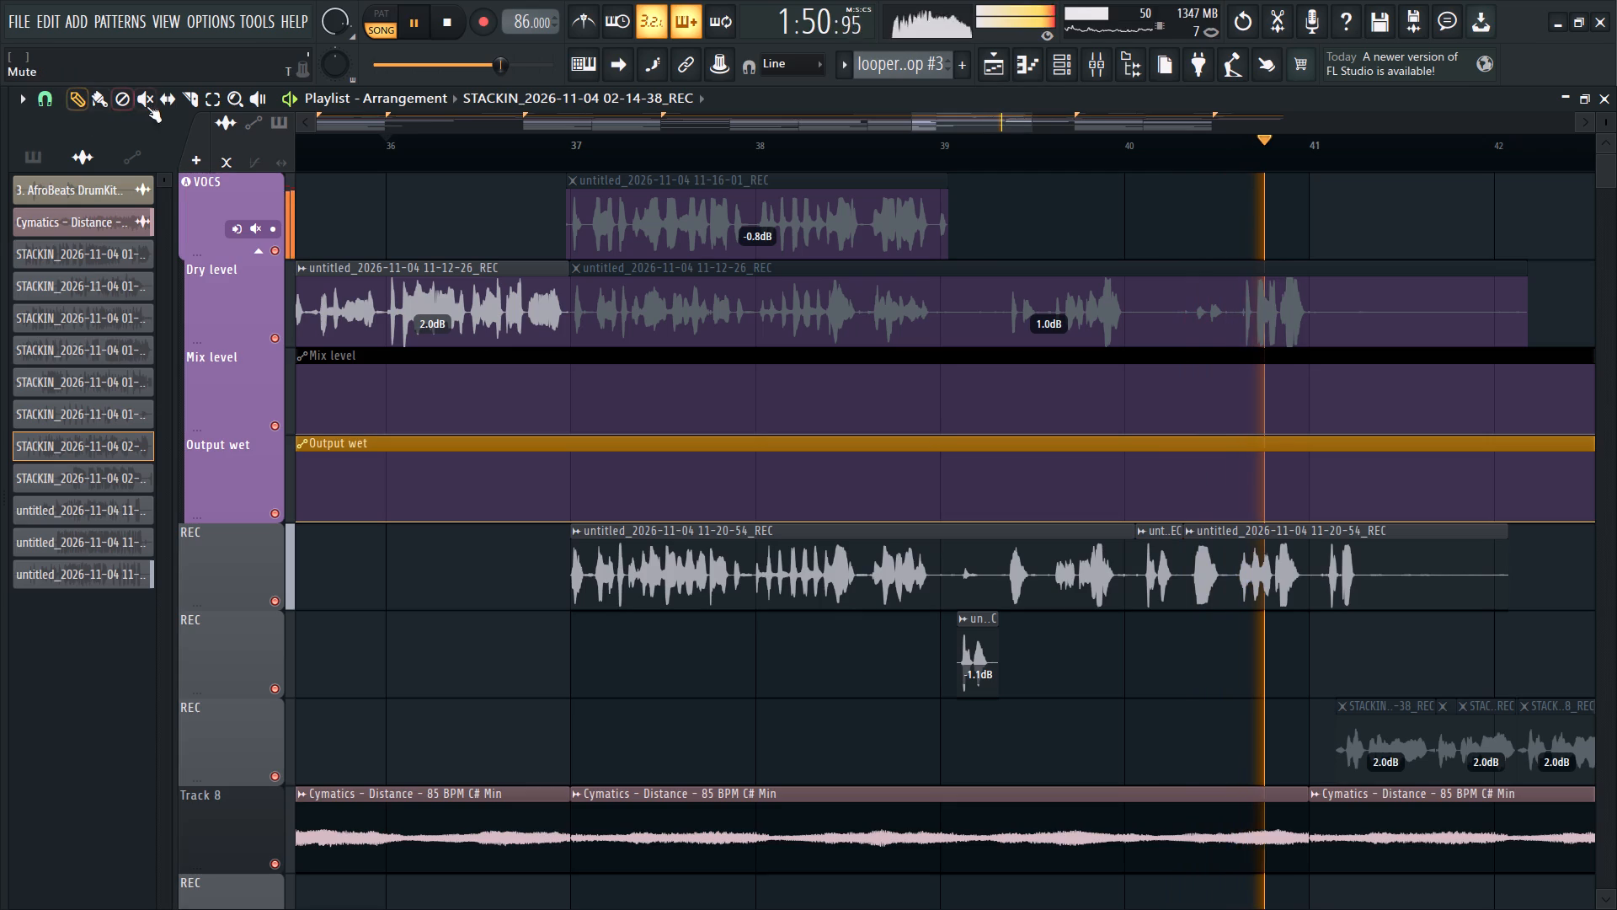
Slice the first untitled 11-20-54 clip just after bar 39 and trim the second piece's start to 39:05:14, past the short clip below.
click(190, 107)
alt+drag(950, 549, 947, 585)
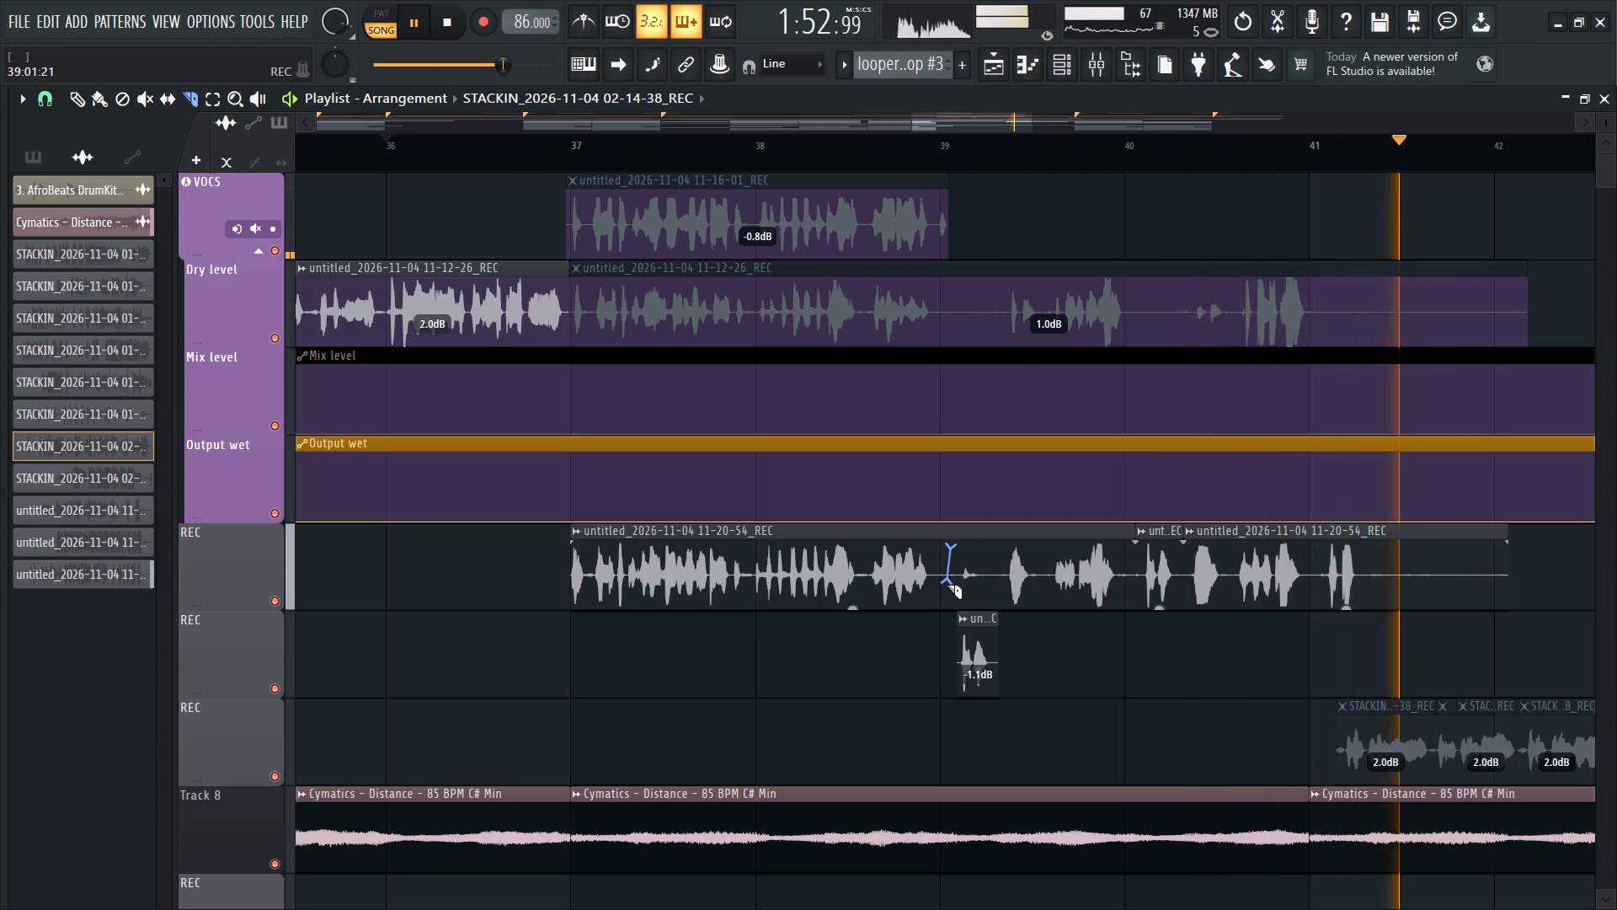
alt+drag(947, 585, 947, 608)
click(76, 104)
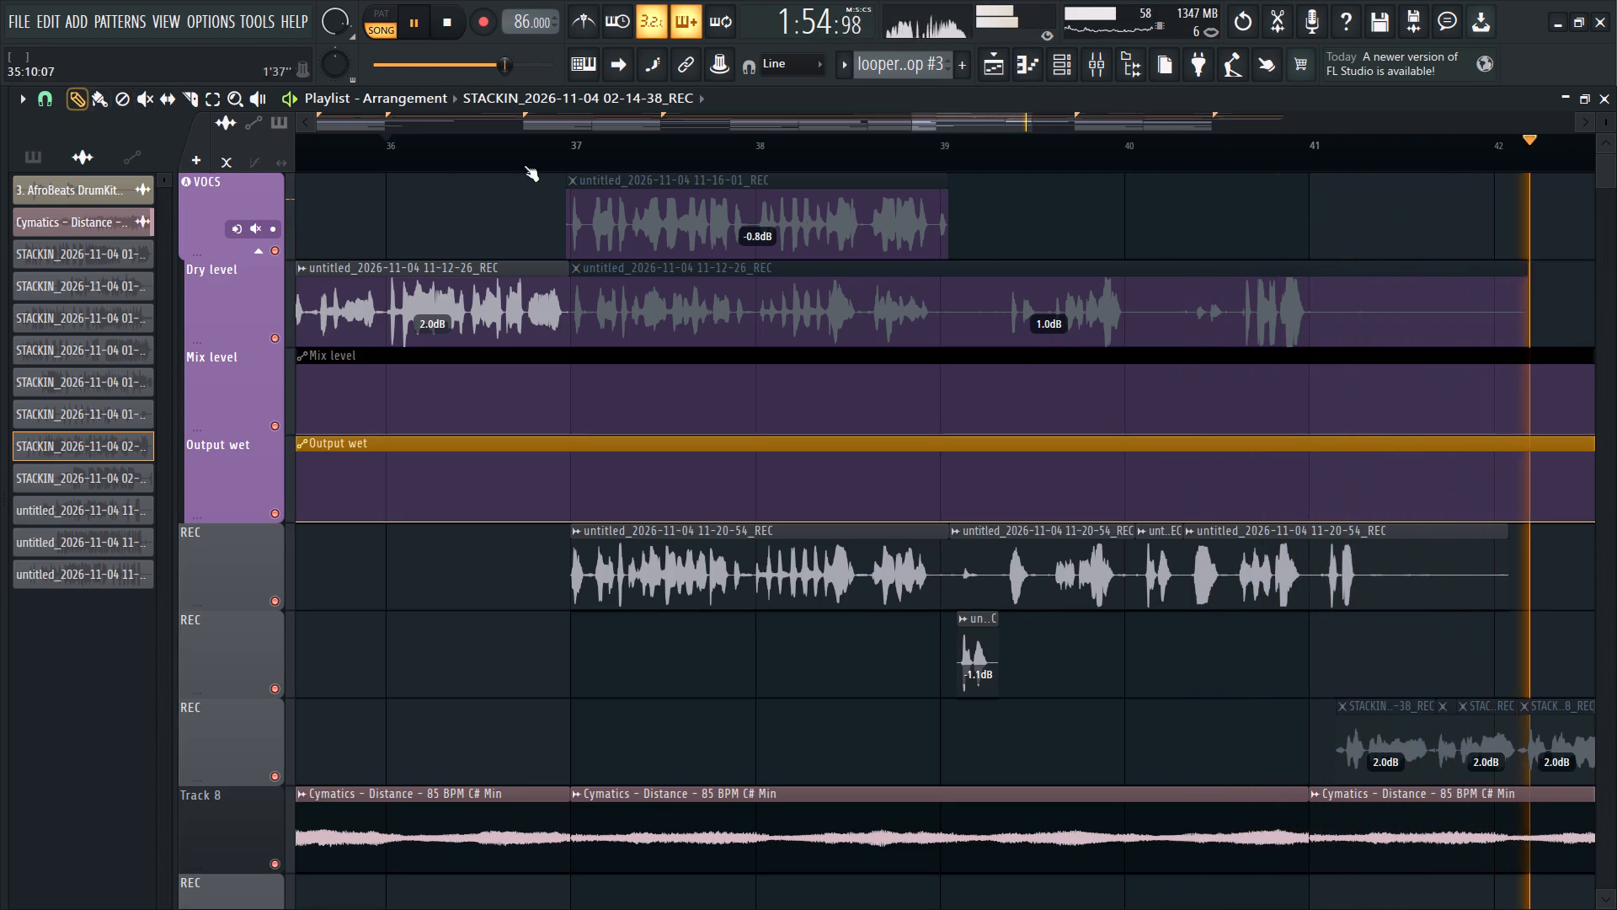
alt+drag(960, 591, 1004, 621)
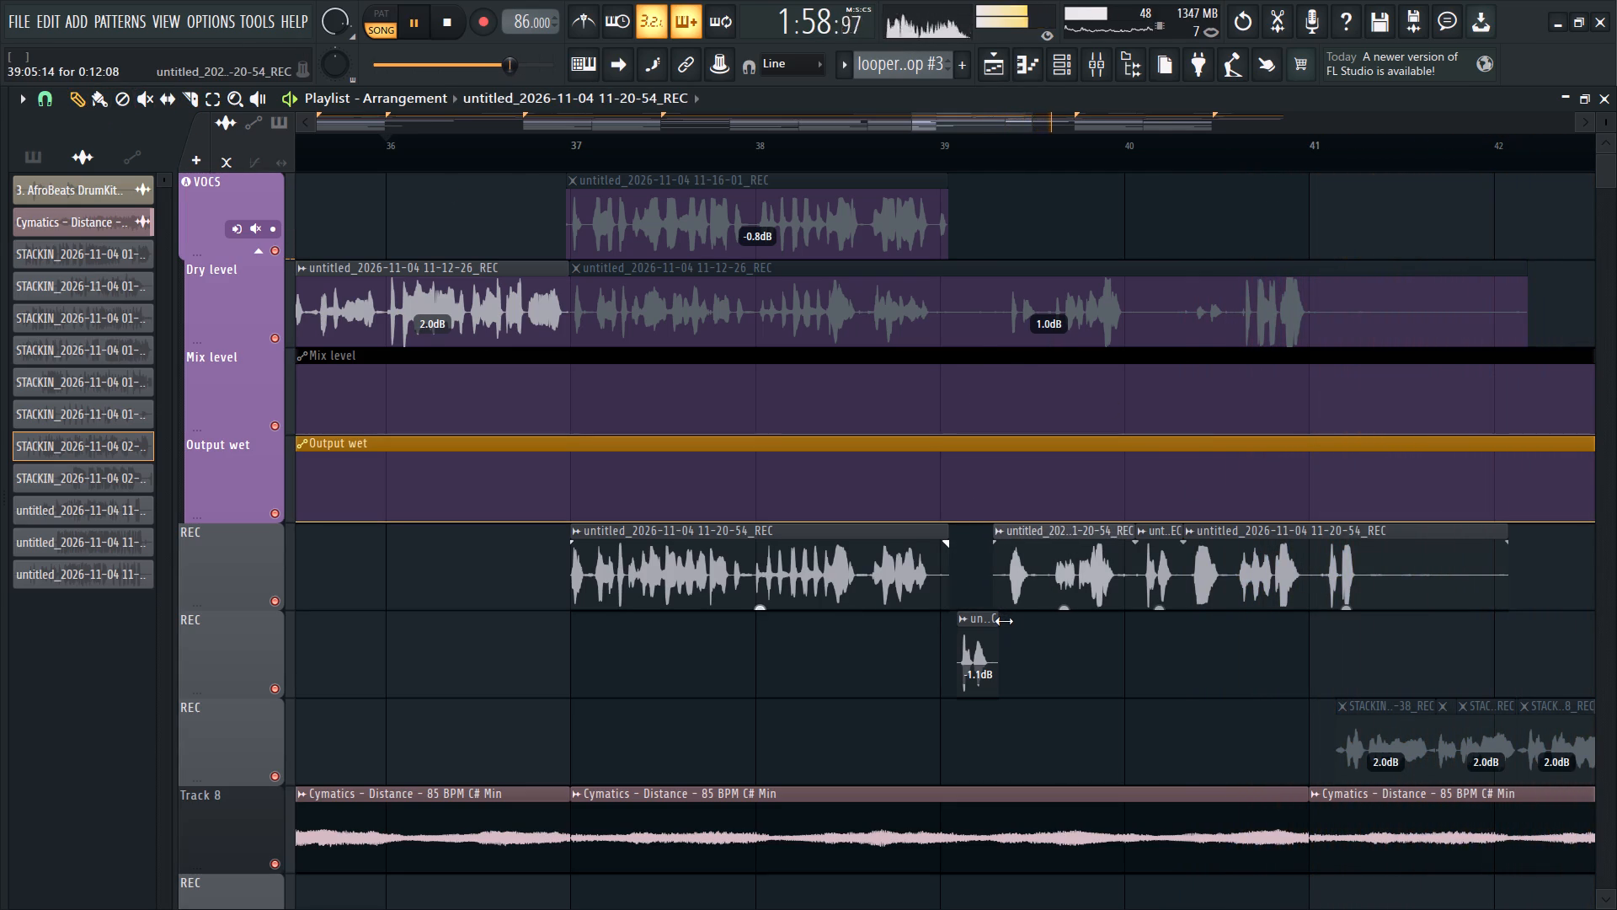
alt+drag(1004, 621, 1004, 622)
Play from just before bar 45 and delete the STACKIN 01-22-35 clip at the start of the second hook on the VOCS track.
ctrl+scroll(872, 690, down, 7)
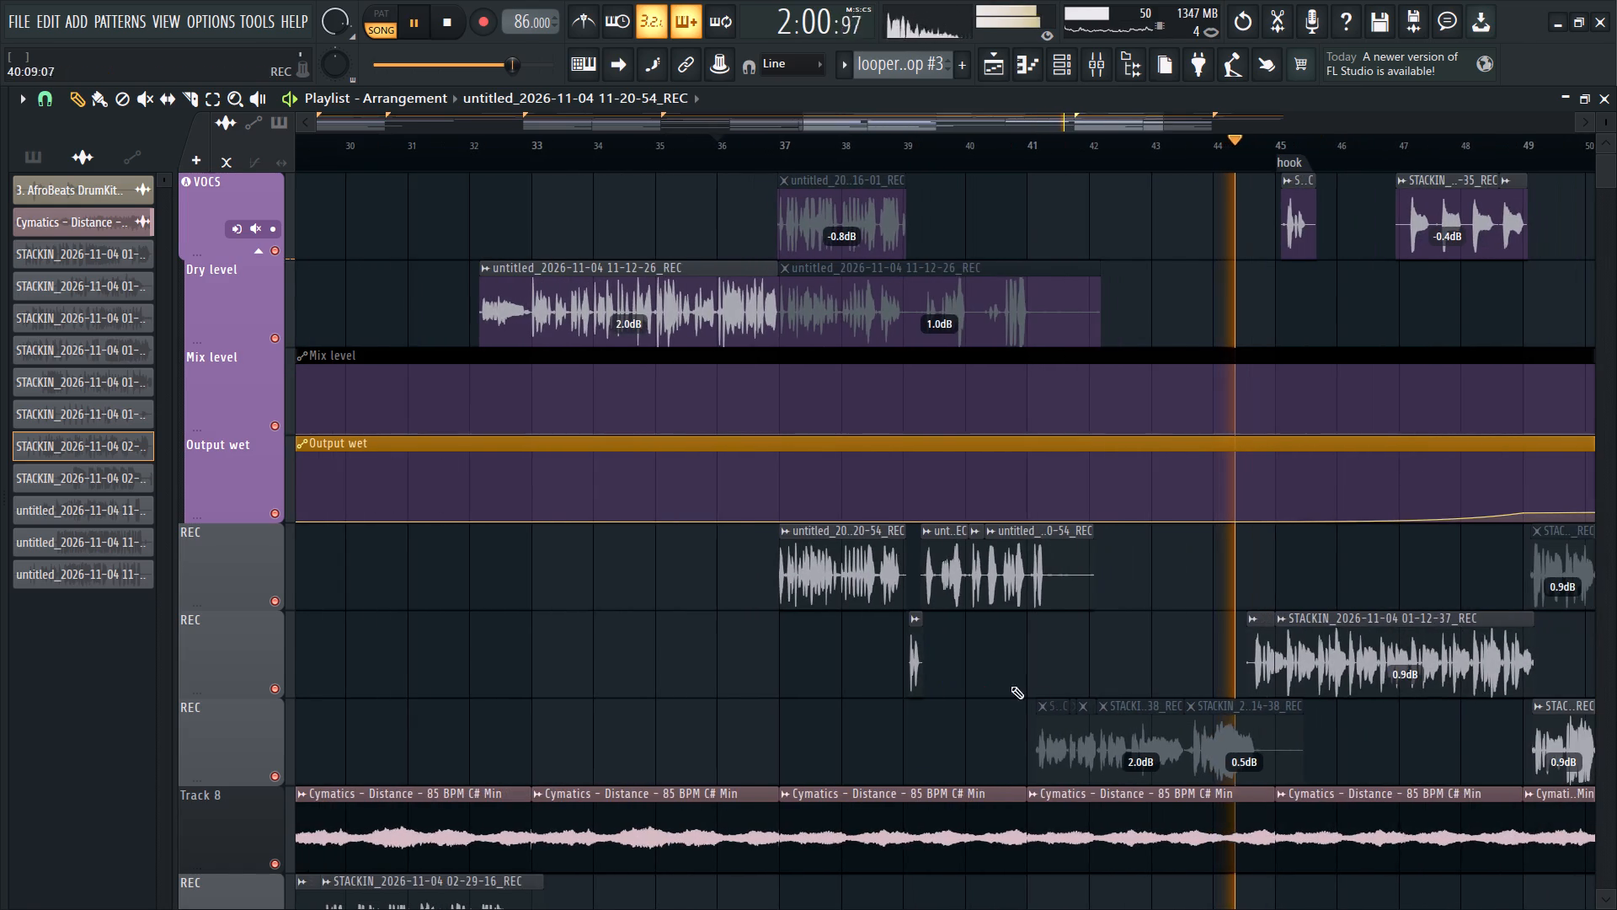
ctrl+scroll(1148, 658, up, 5)
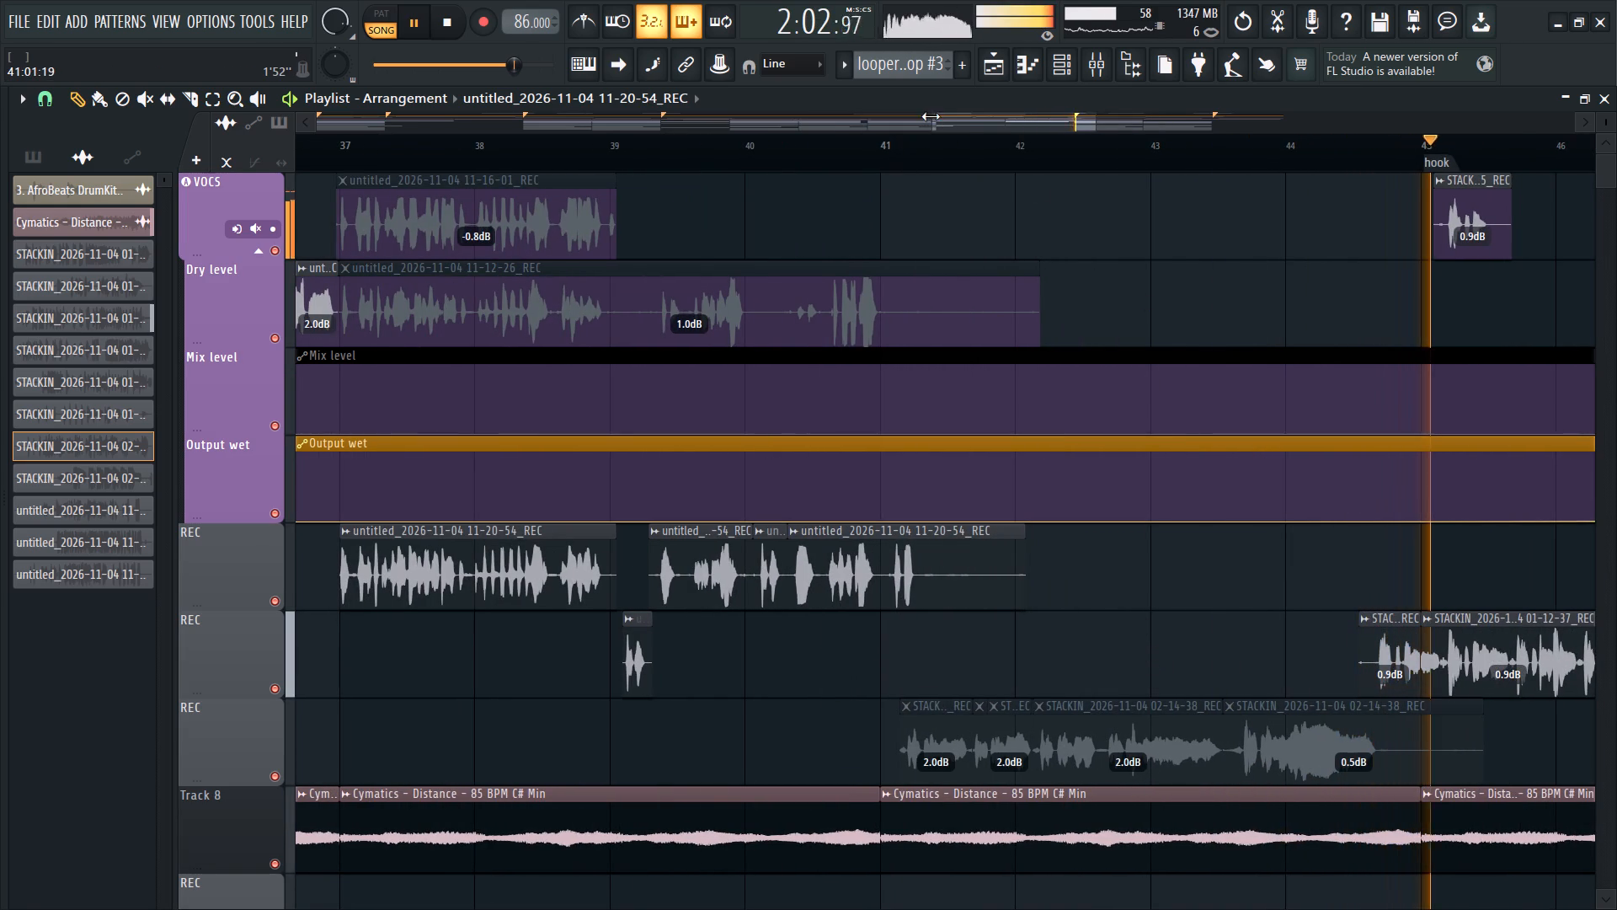
ctrl+scroll(893, 281, down, 2)
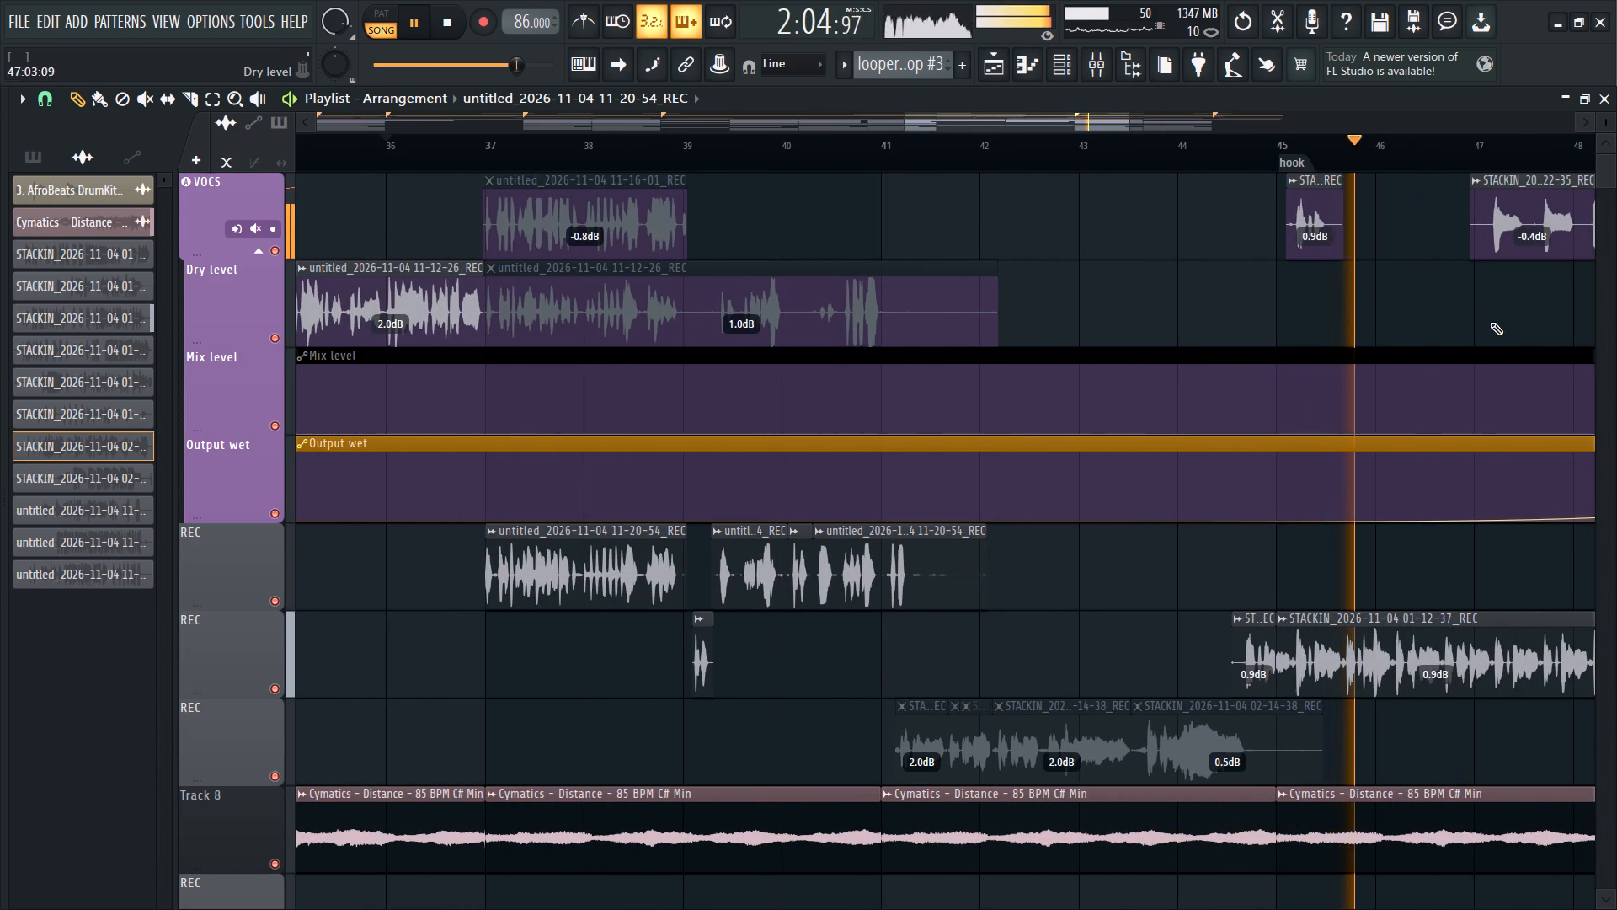
scroll(1479, 325, up, 6)
ctrl+scroll(1443, 302, up, 4)
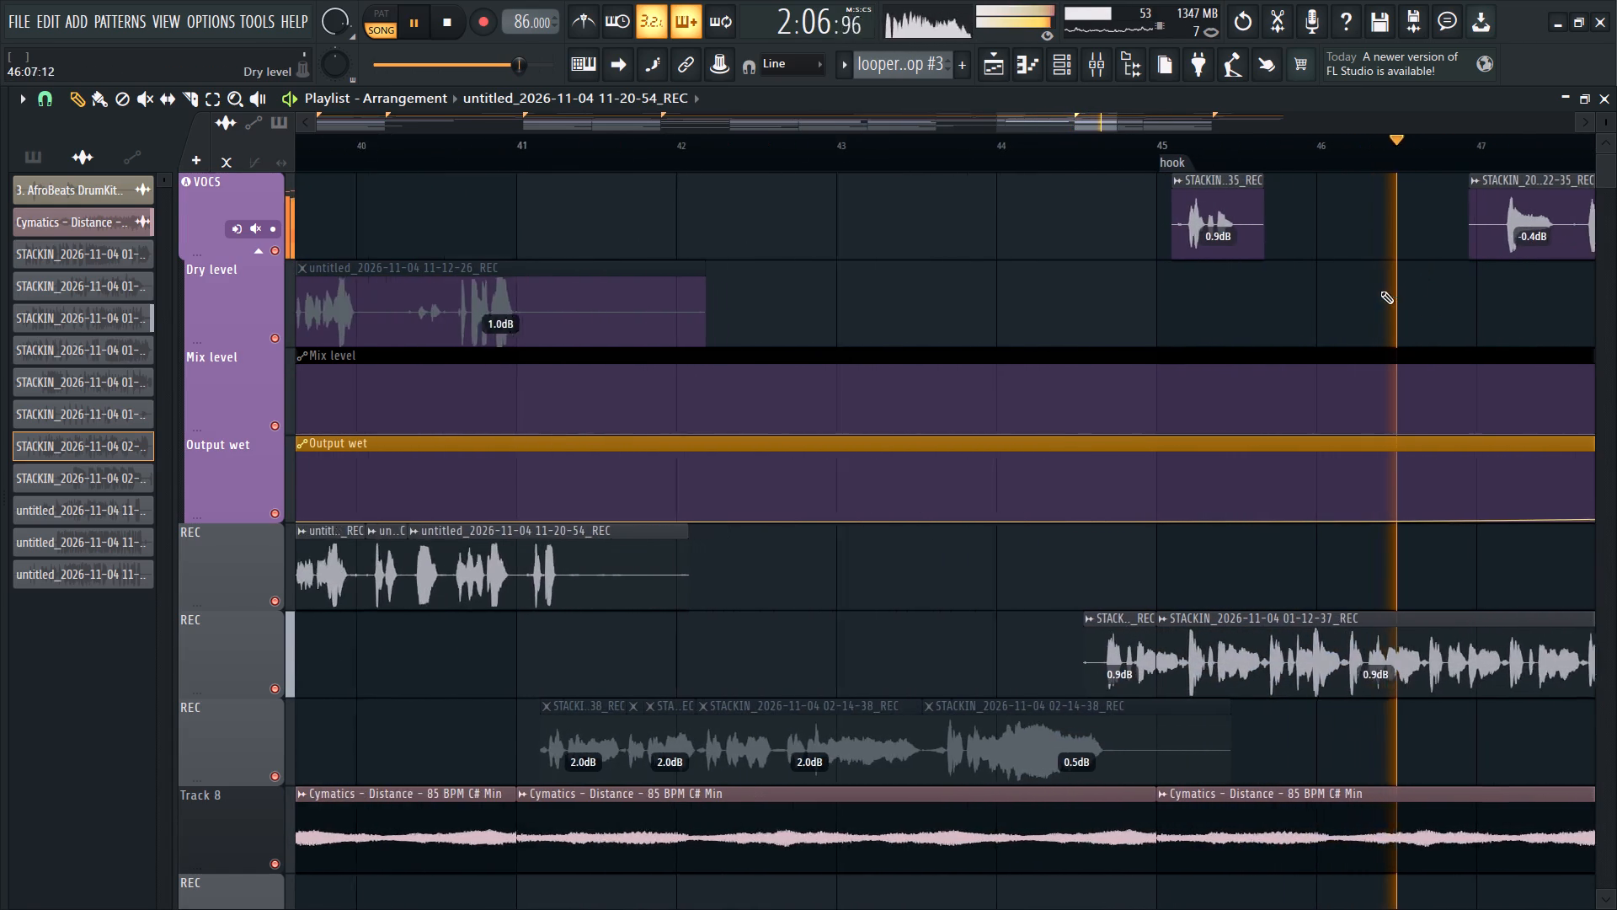
ctrl+scroll(1380, 291, up, 3)
ctrl+scroll(1239, 312, up, 4)
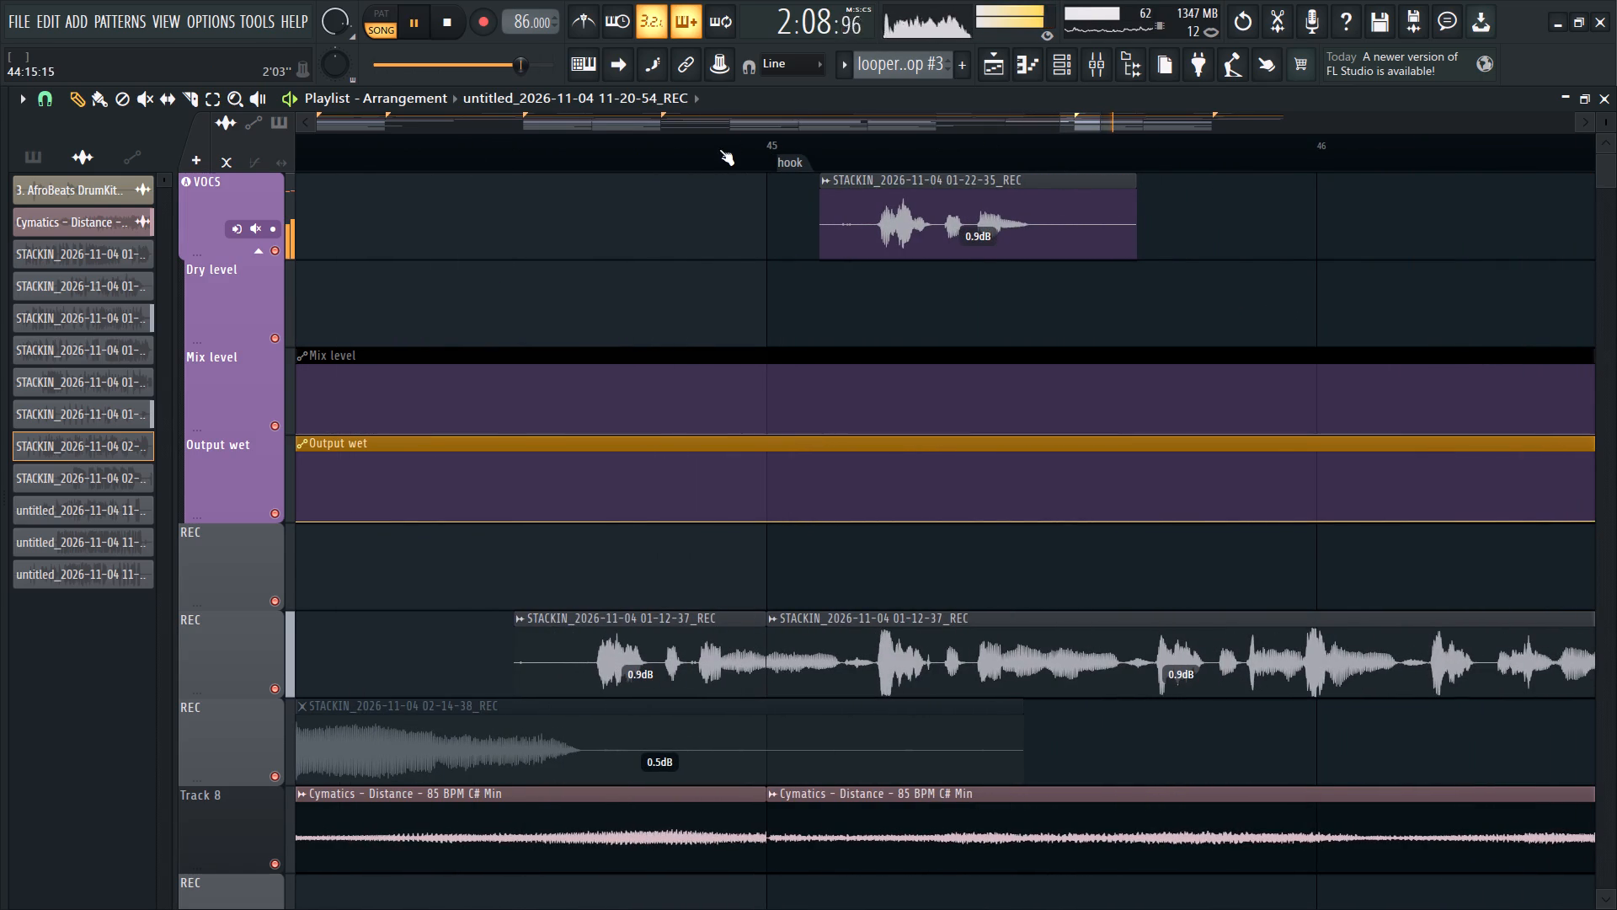
click(720, 143)
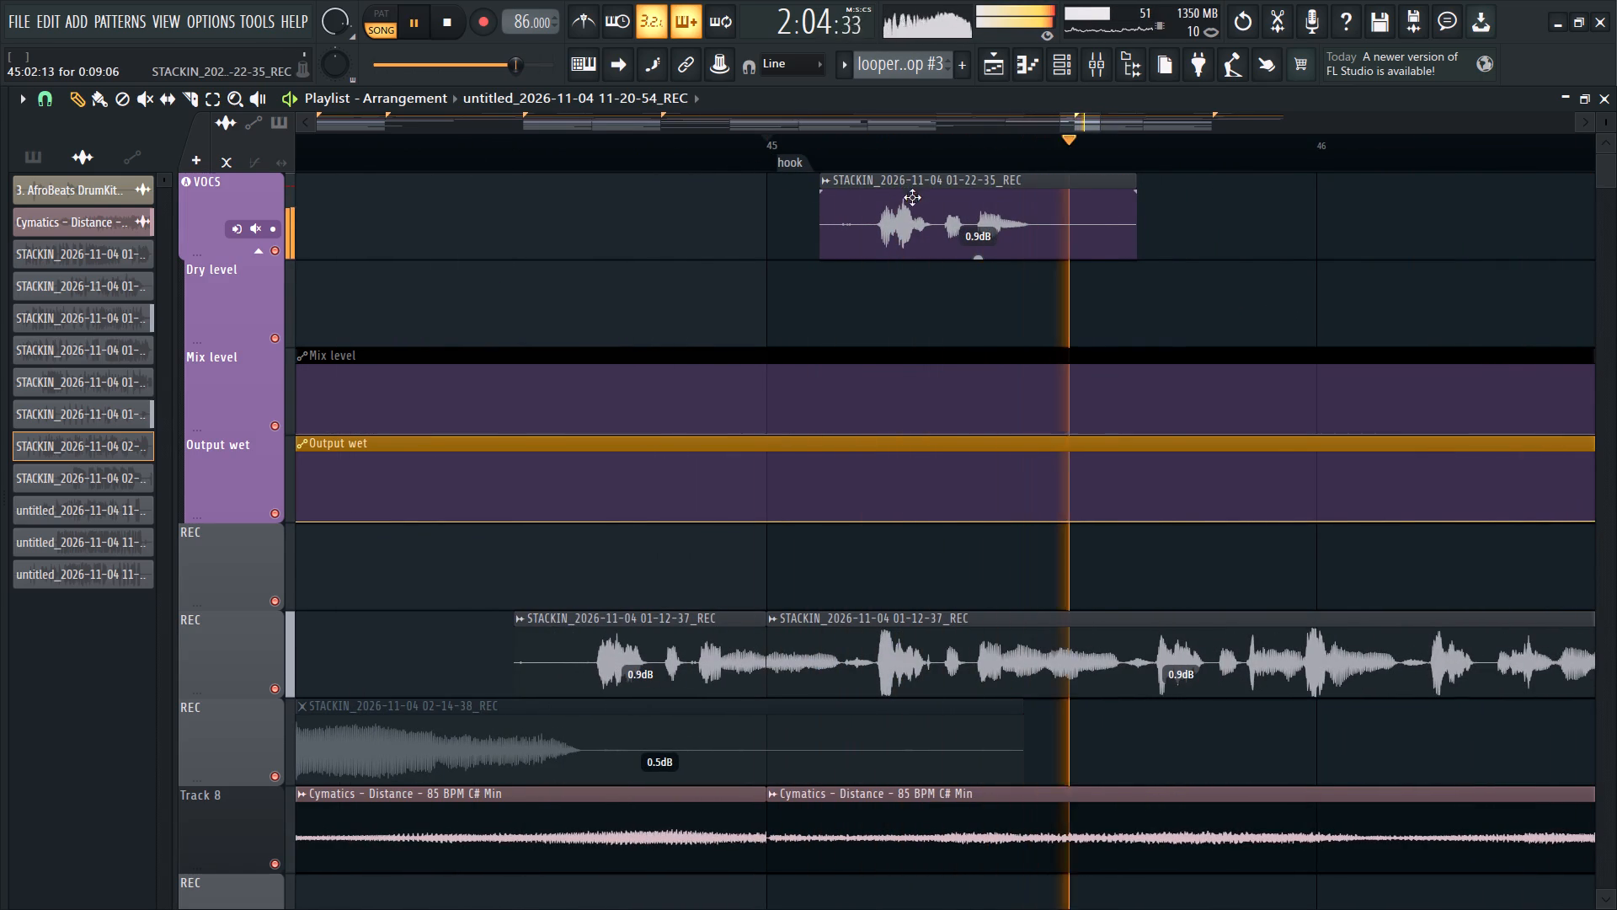
right_click(903, 218)
Follow the playback through the second hook into the outro and check the VOCS and REC clips there.
ctrl+scroll(746, 281, down, 9)
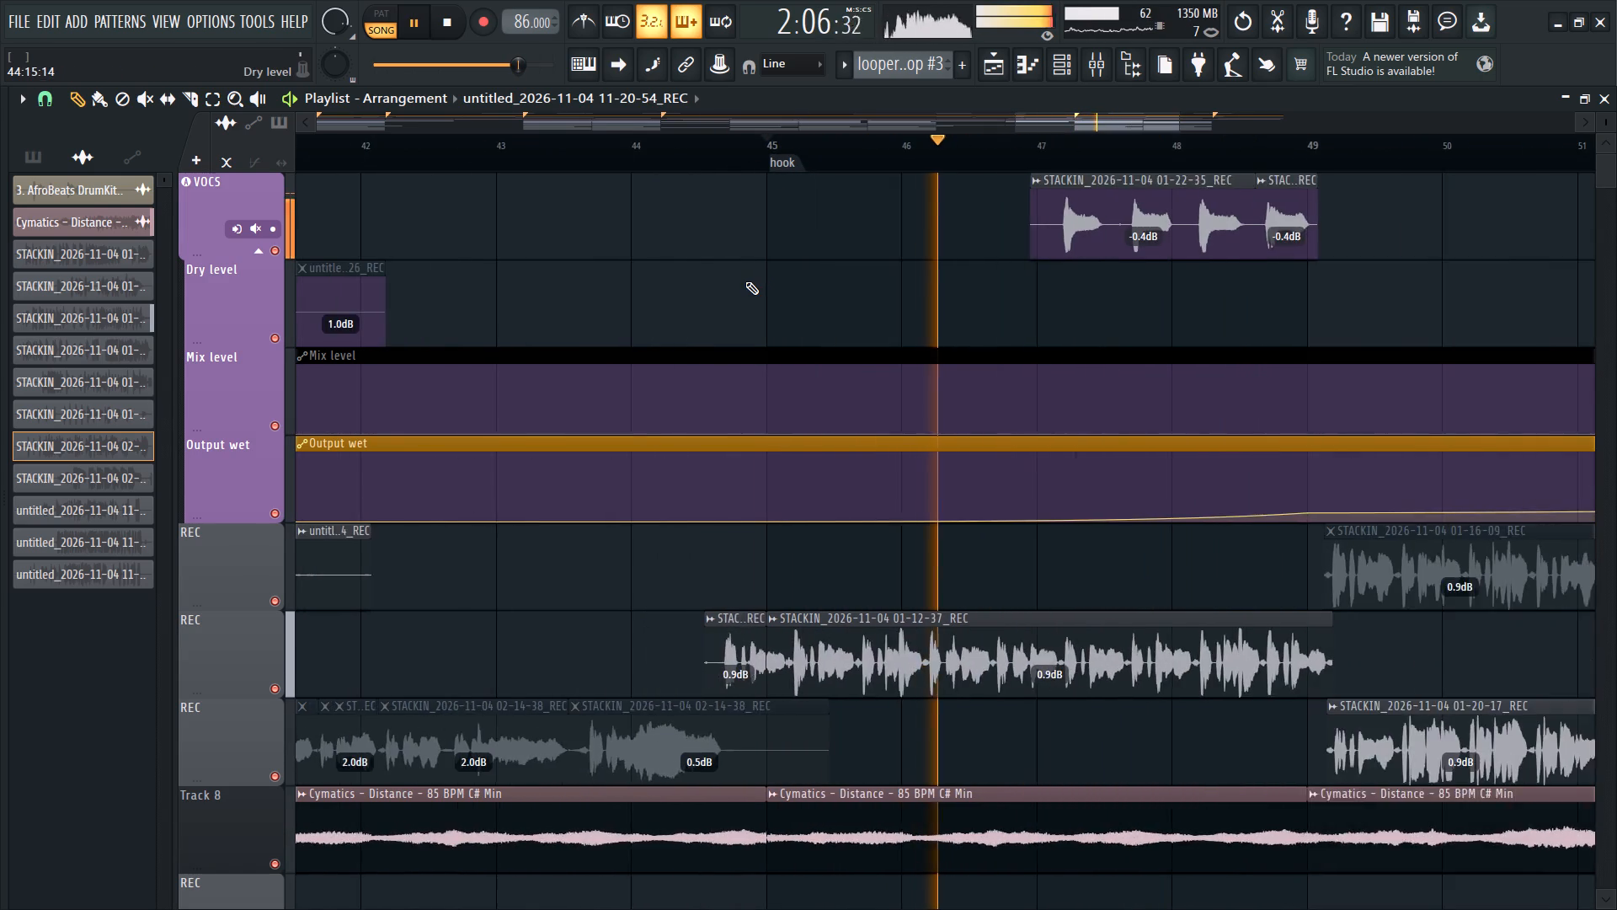
ctrl+scroll(745, 281, down, 13)
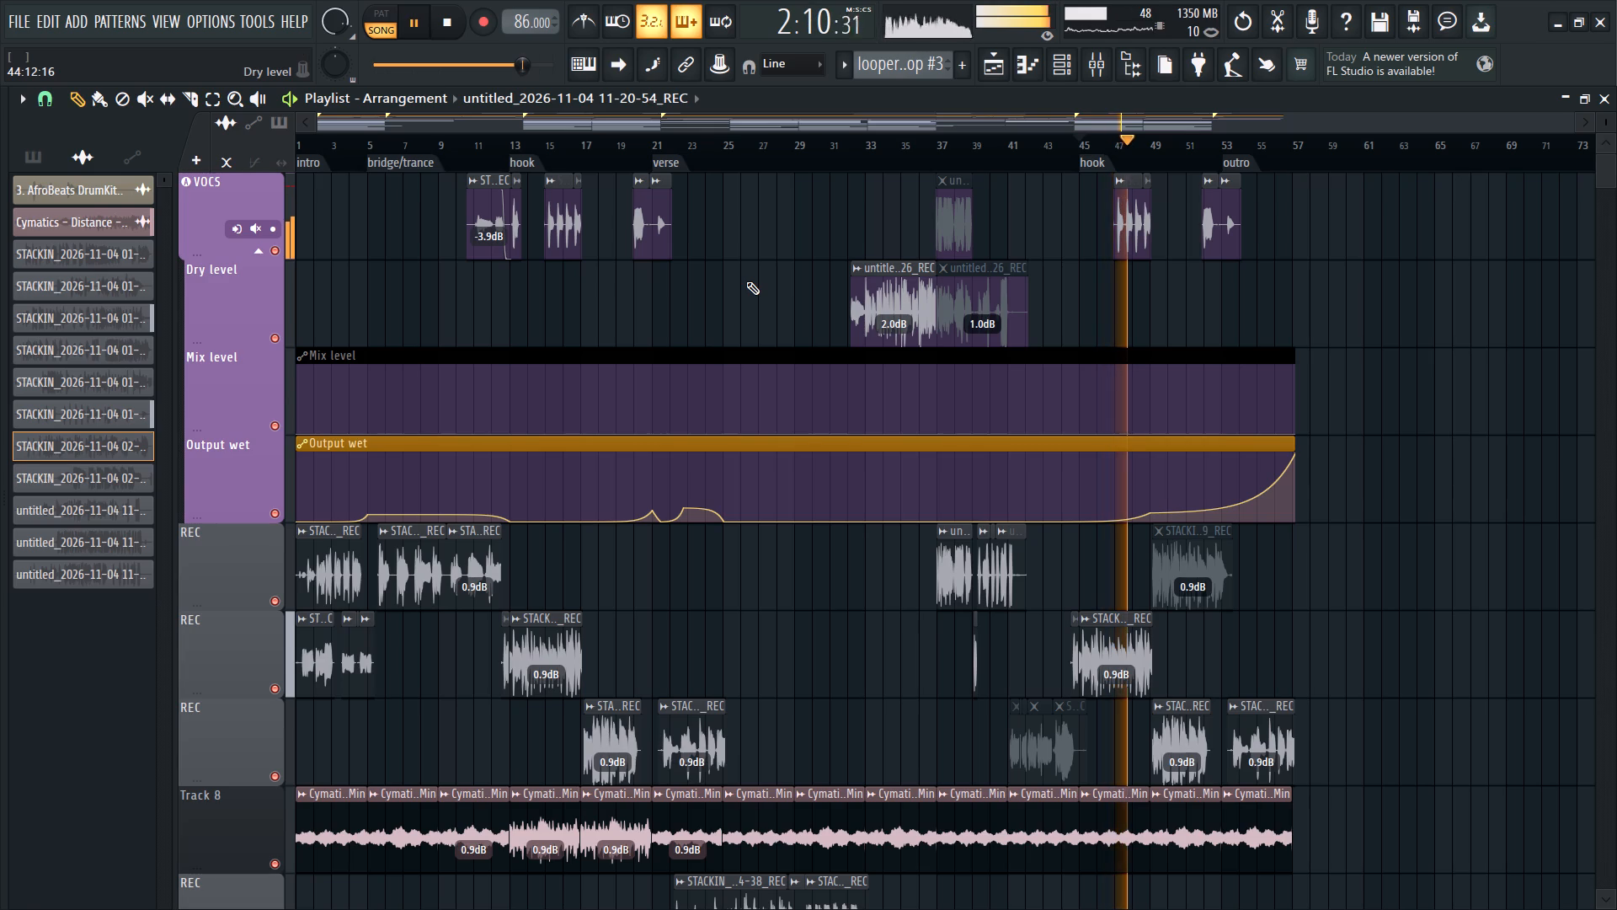
ctrl+scroll(746, 281, up, 4)
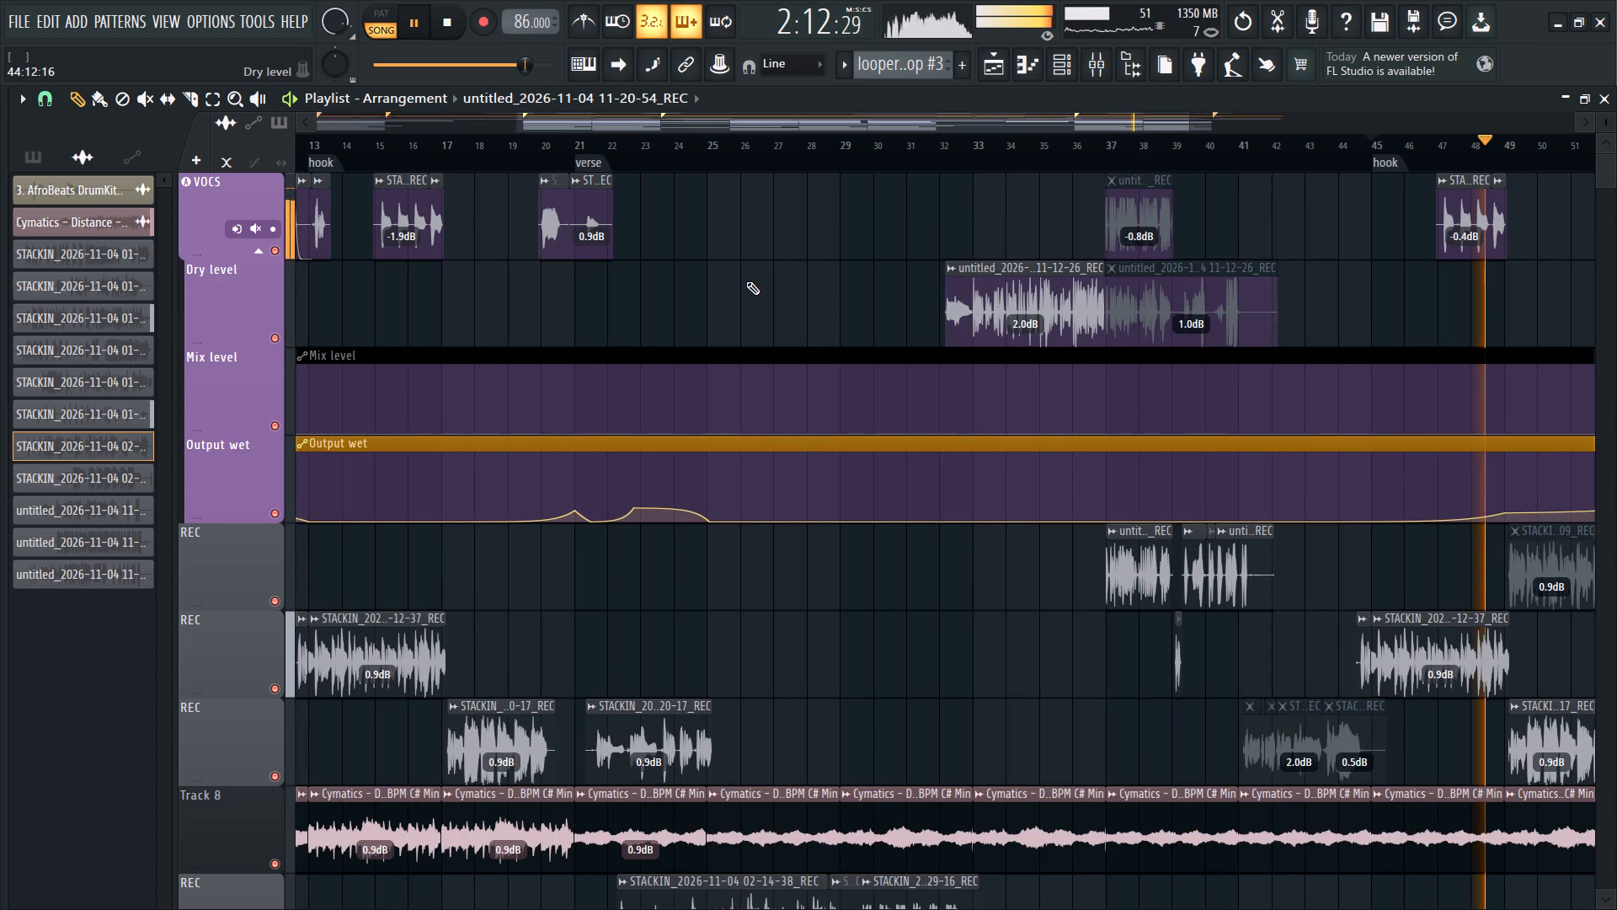
ctrl+scroll(746, 281, down, 3)
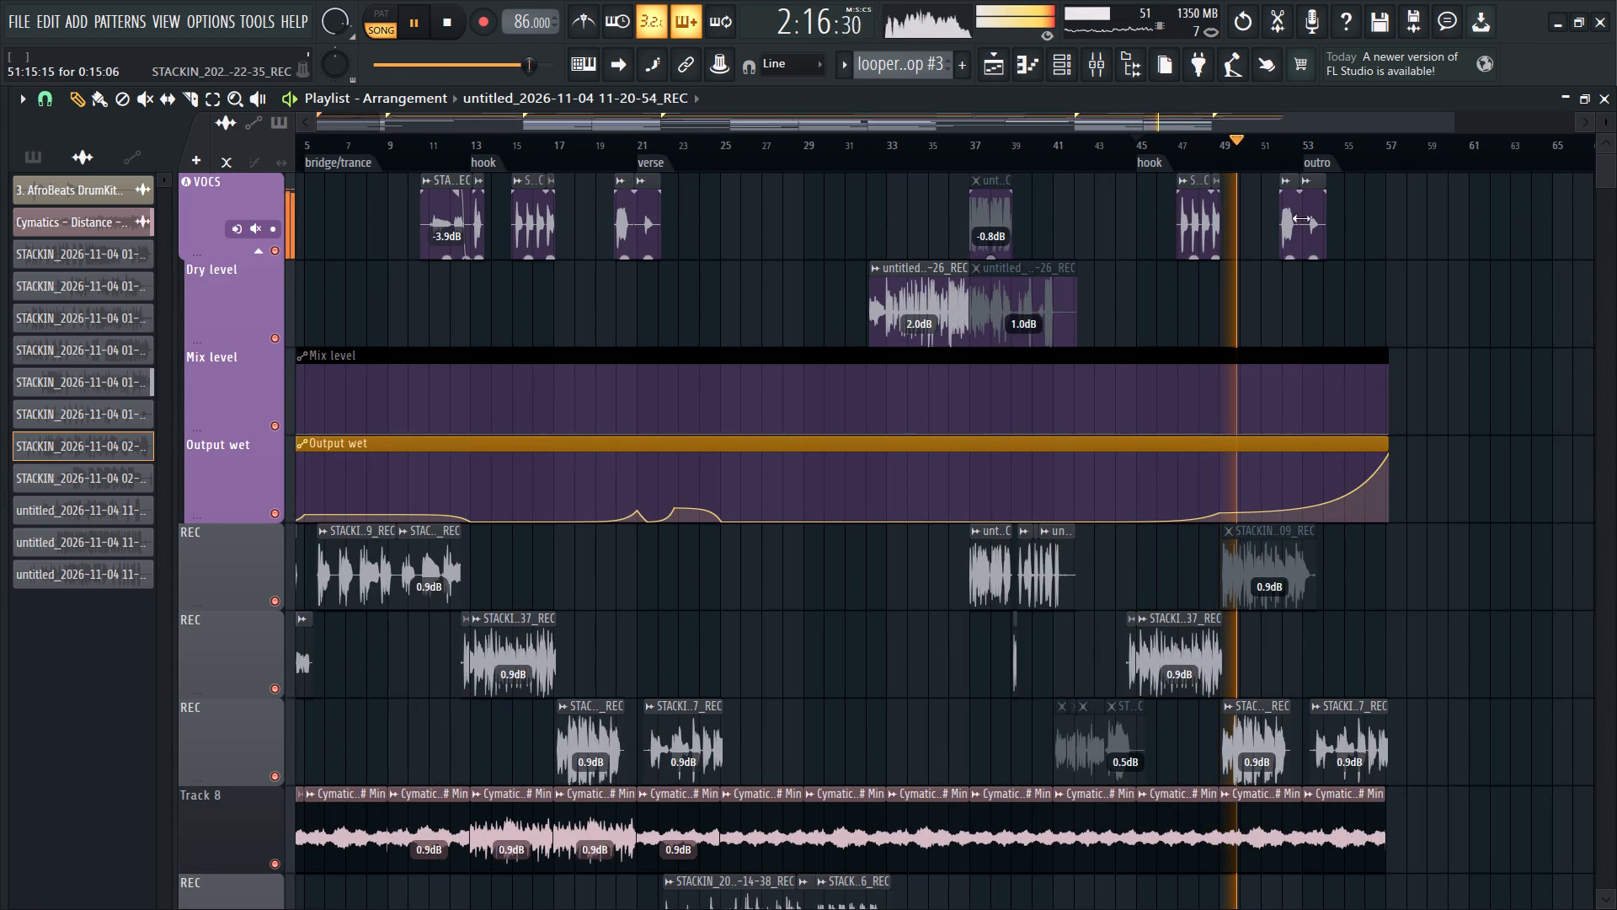
scroll(1315, 227, down, 2)
ctrl+scroll(1323, 227, up, 7)
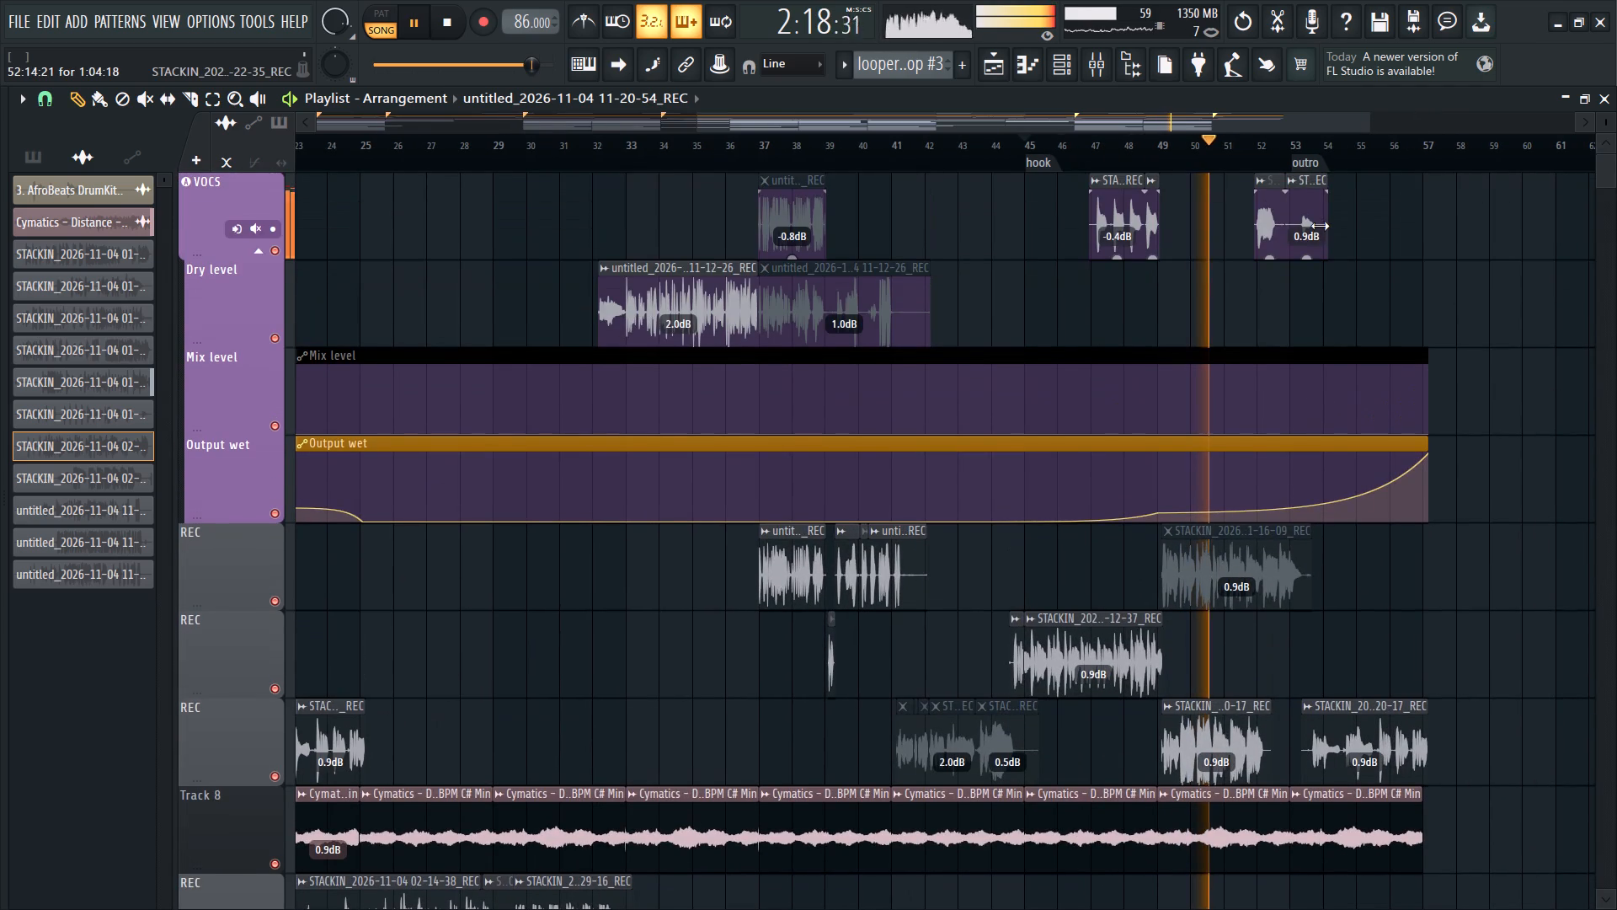
scroll(1320, 226, up, 4)
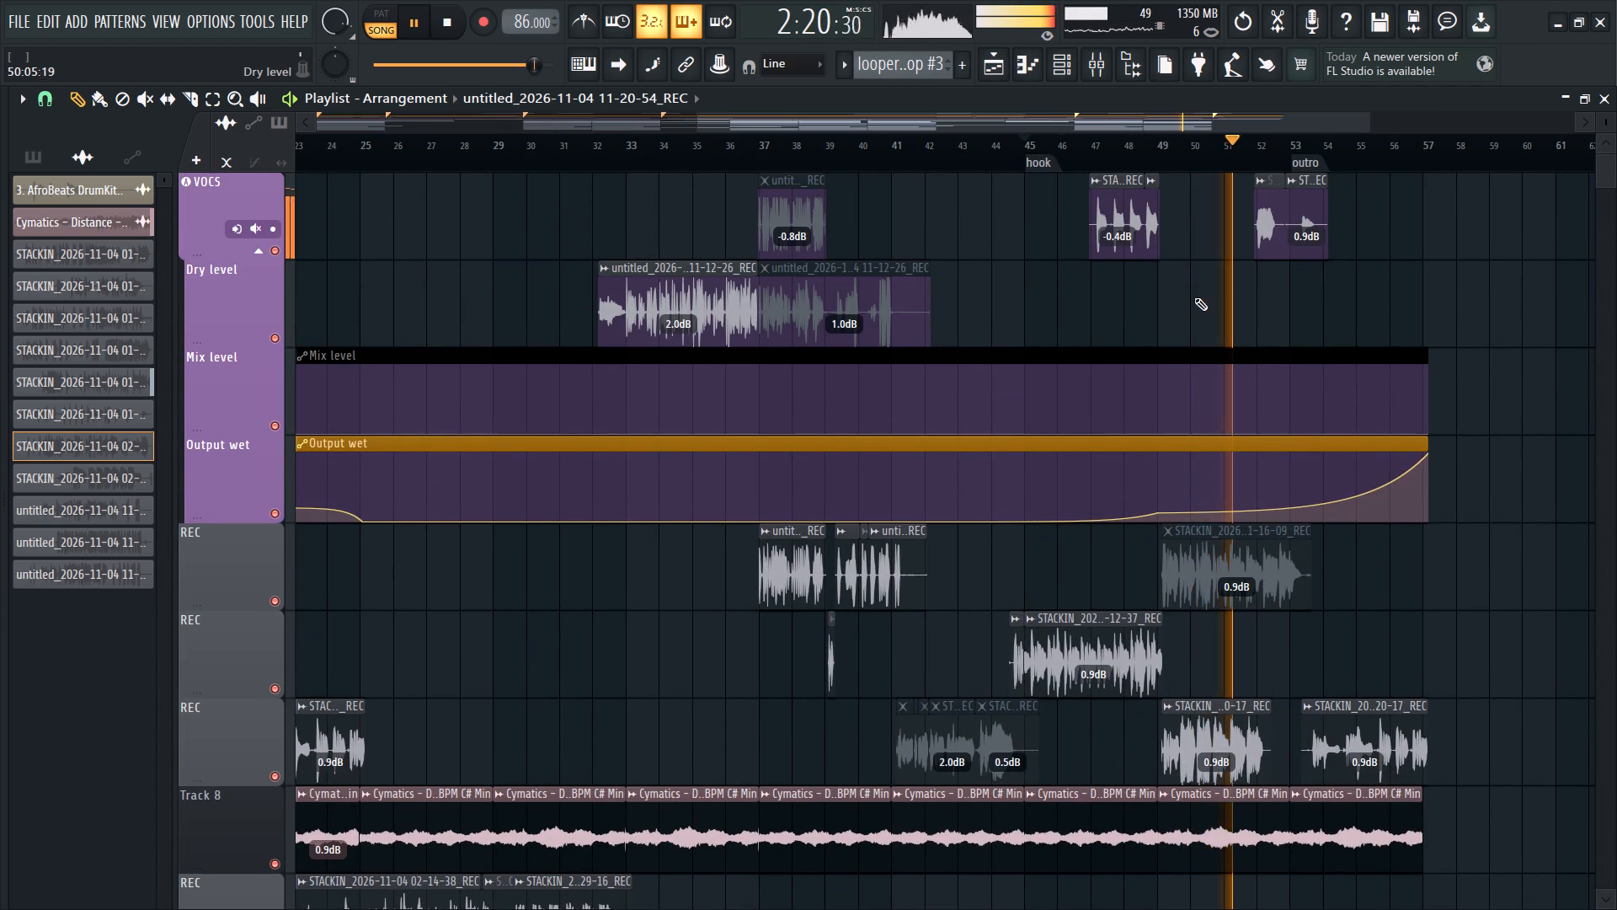
ctrl+scroll(1081, 348, down, 3)
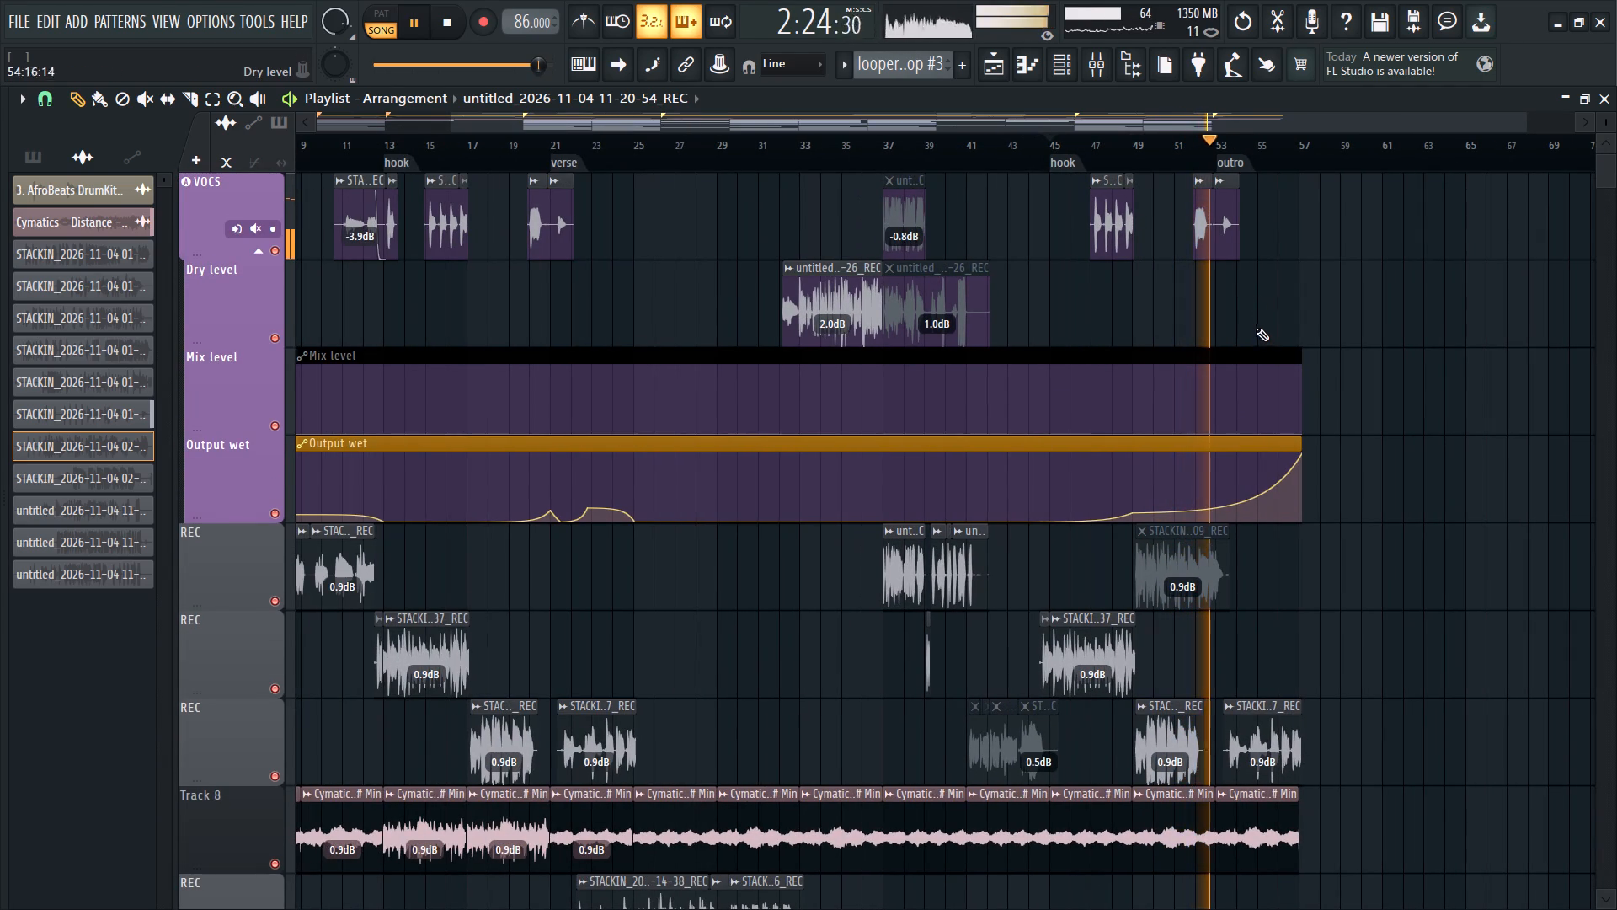
Follow the playback to the end of the outro, checking the REC clips and the Output wet automation there.
scroll(514, 537, up, 2)
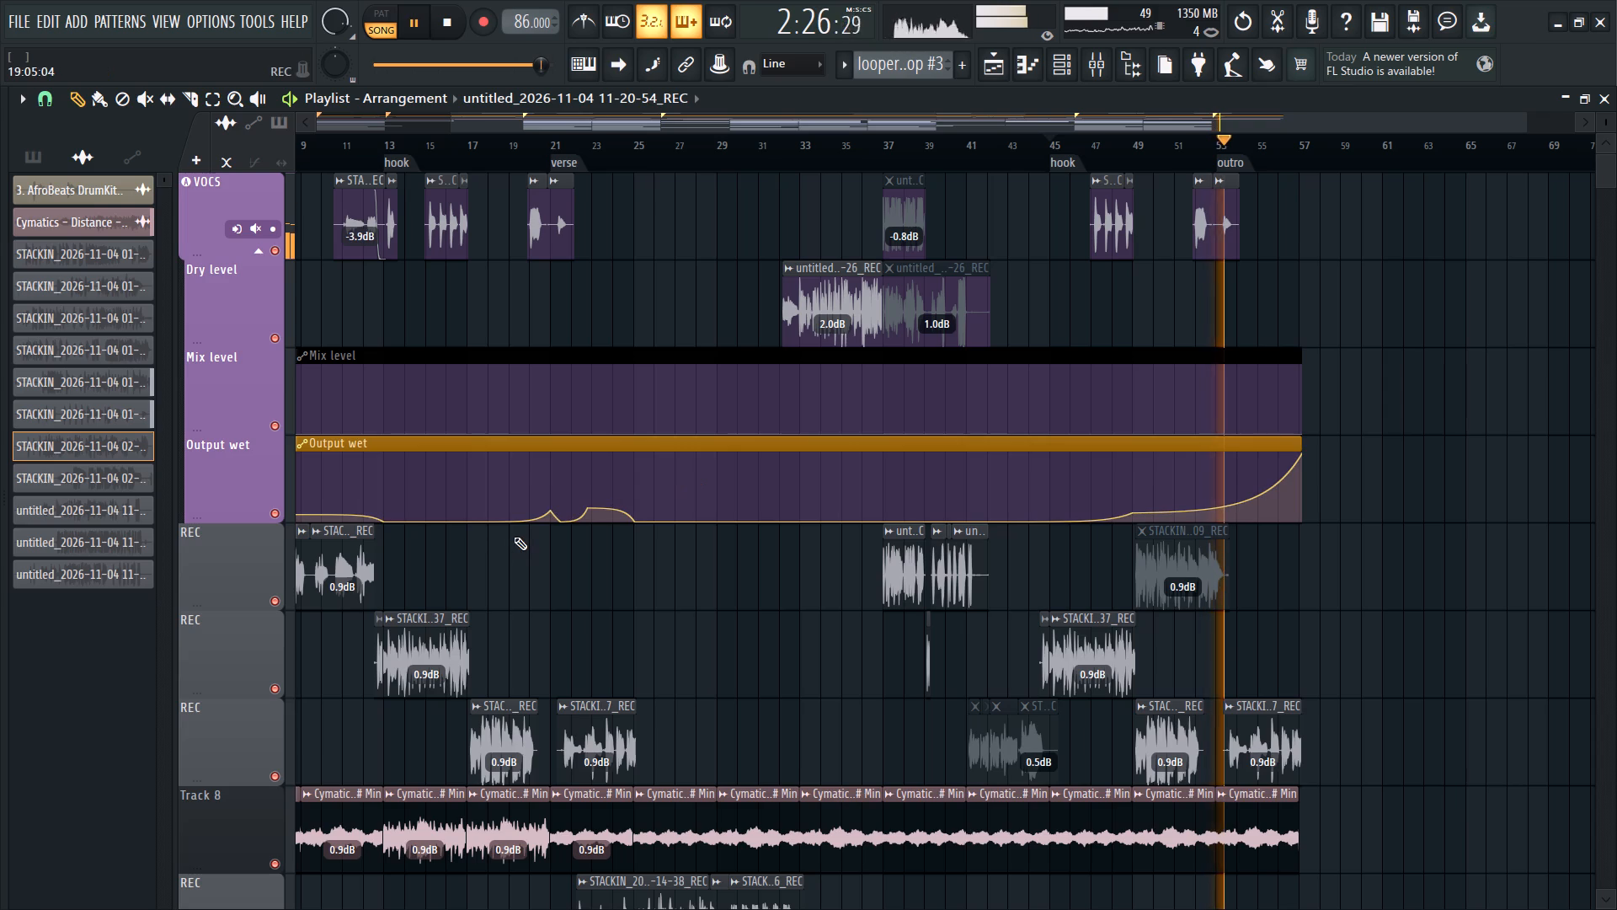
scroll(655, 486, down, 2)
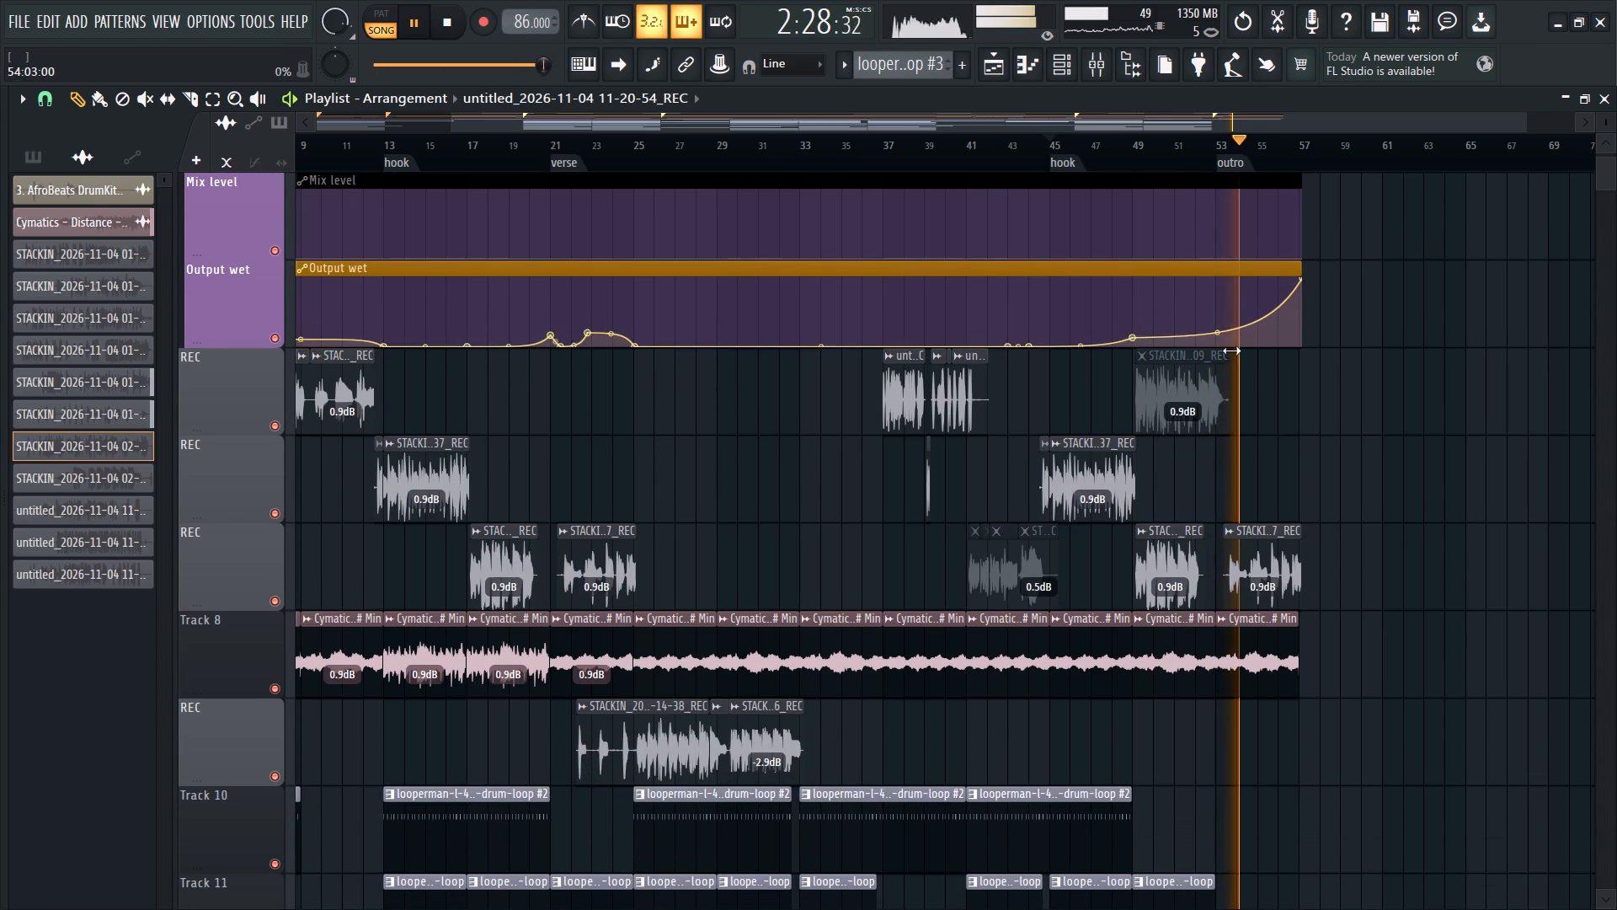
click(1220, 338)
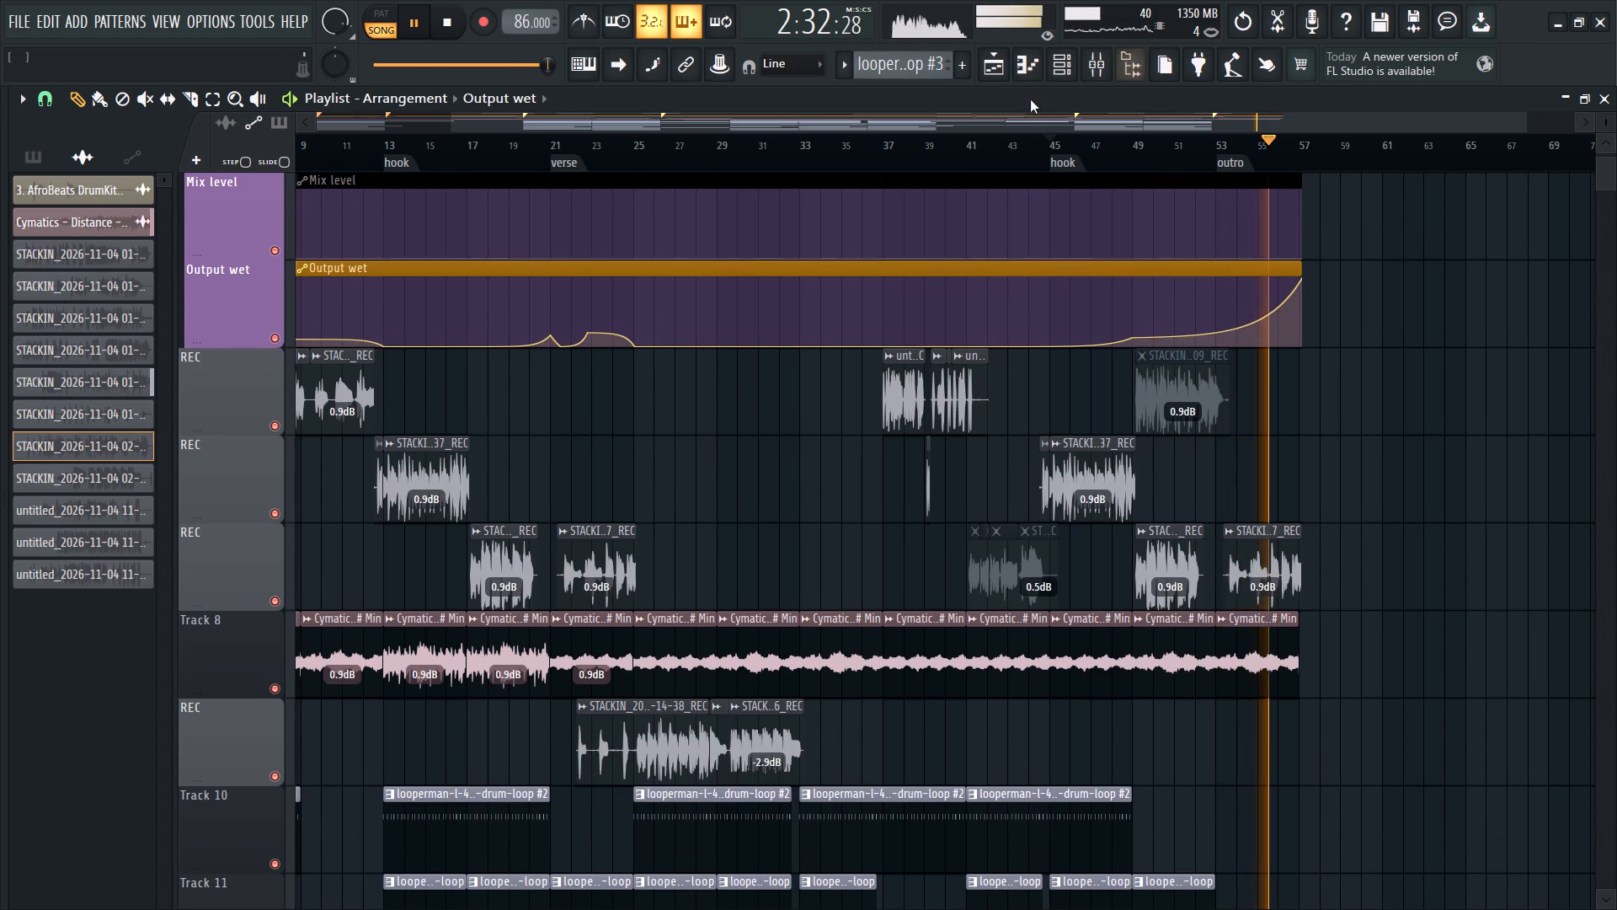
scroll(1023, 403, up, 2)
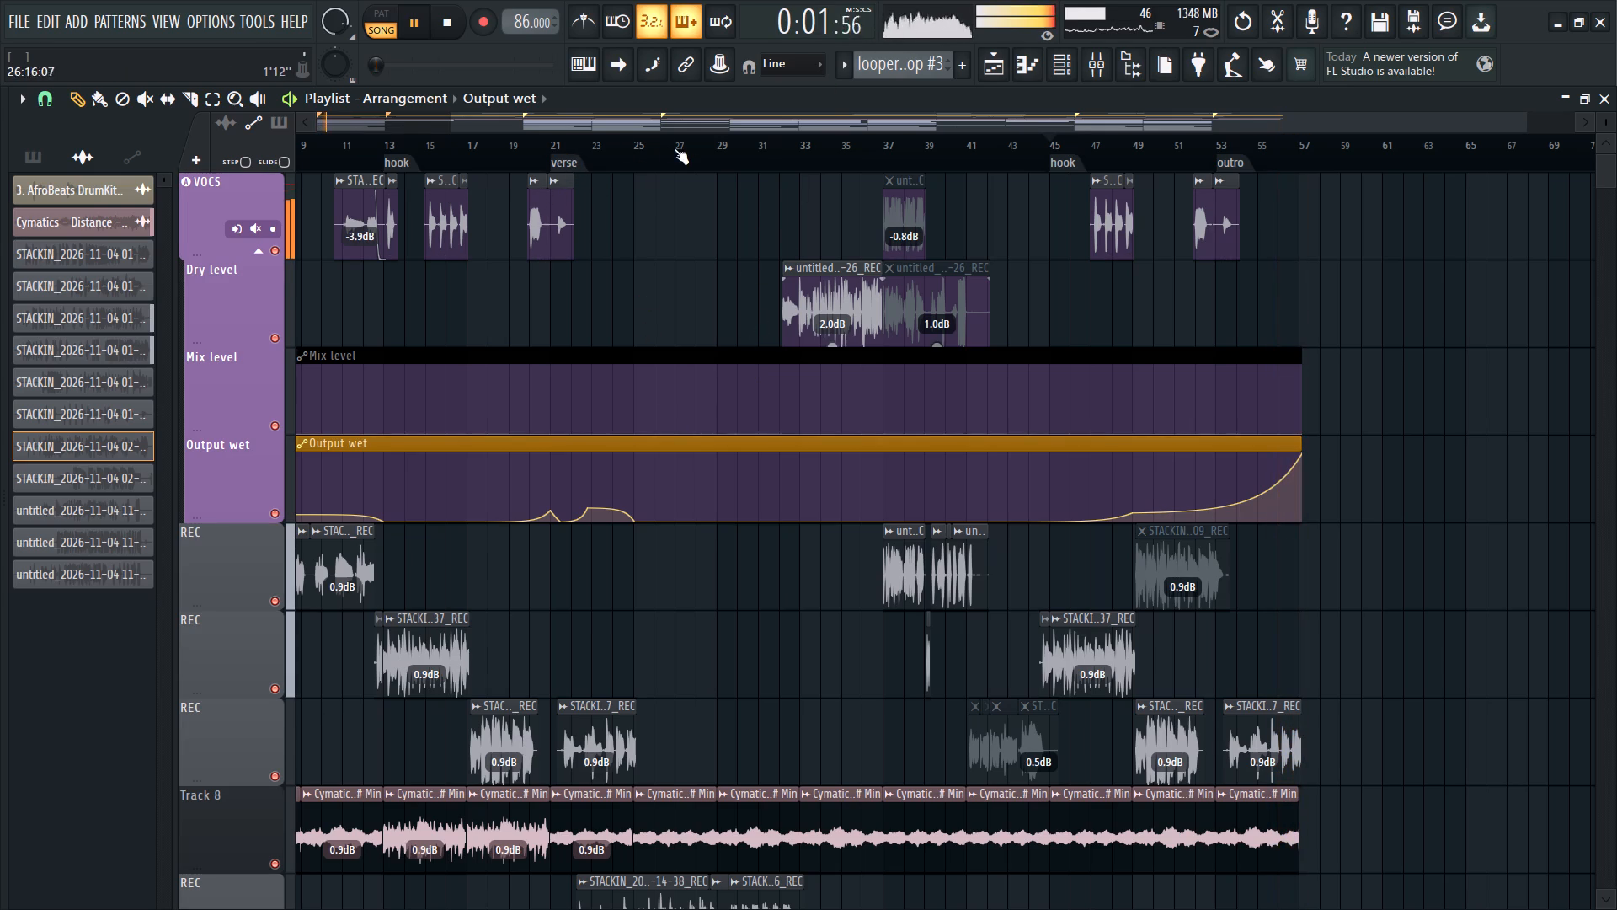
Play the section from bar 37 to check the sliced untitled 11-20-54 clips on the REC track.
key(space)
key(space)
key(space)
click(904, 145)
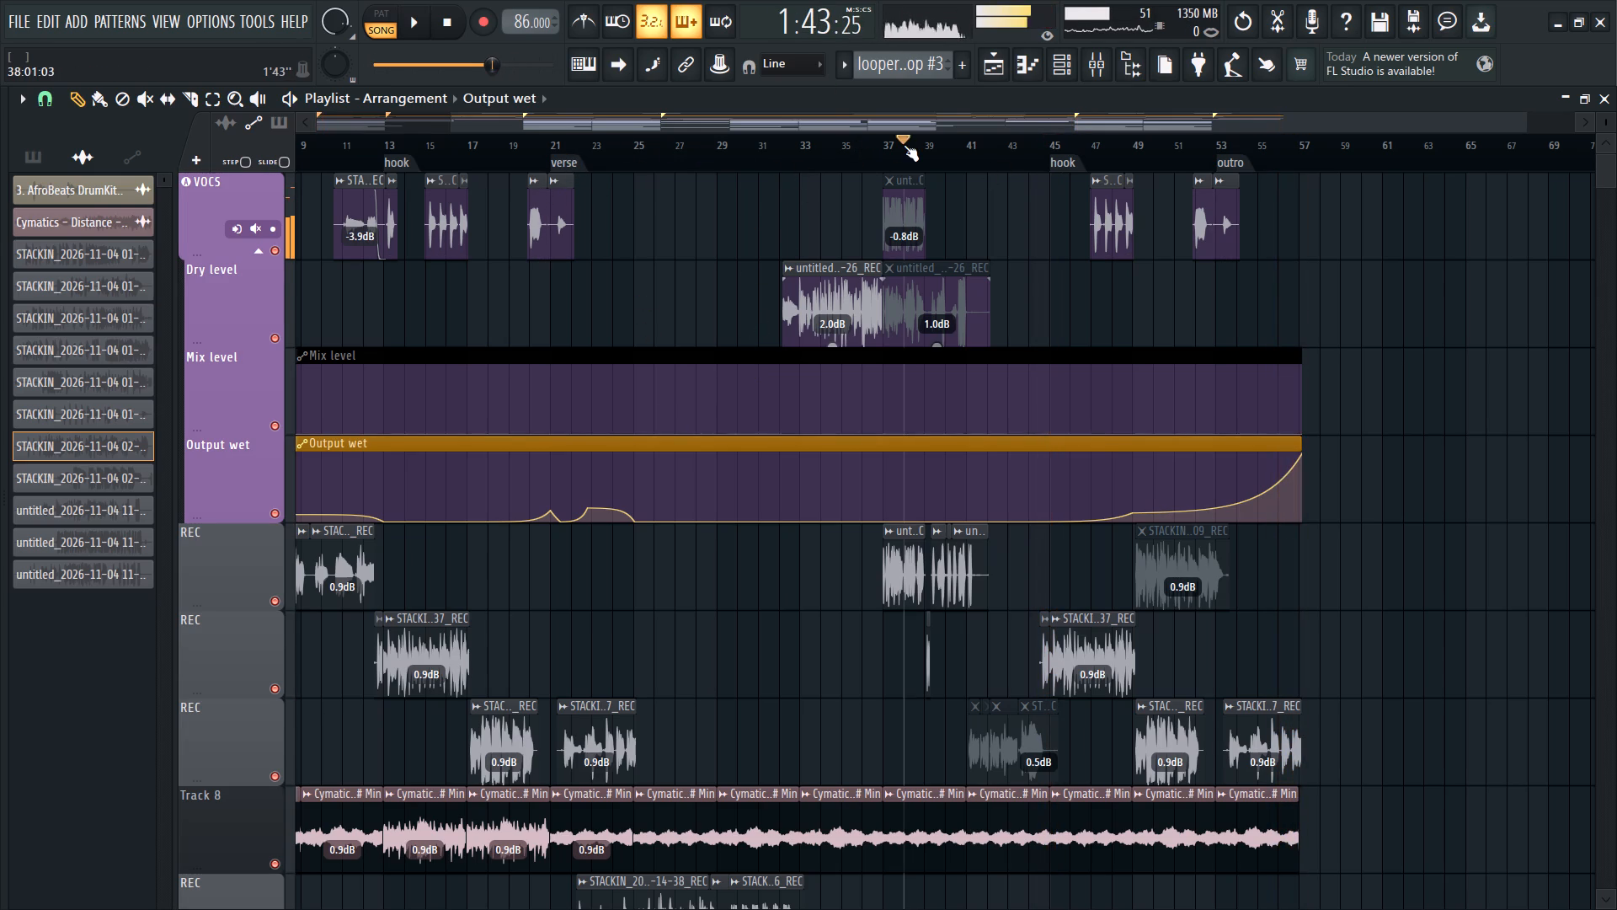
key(space)
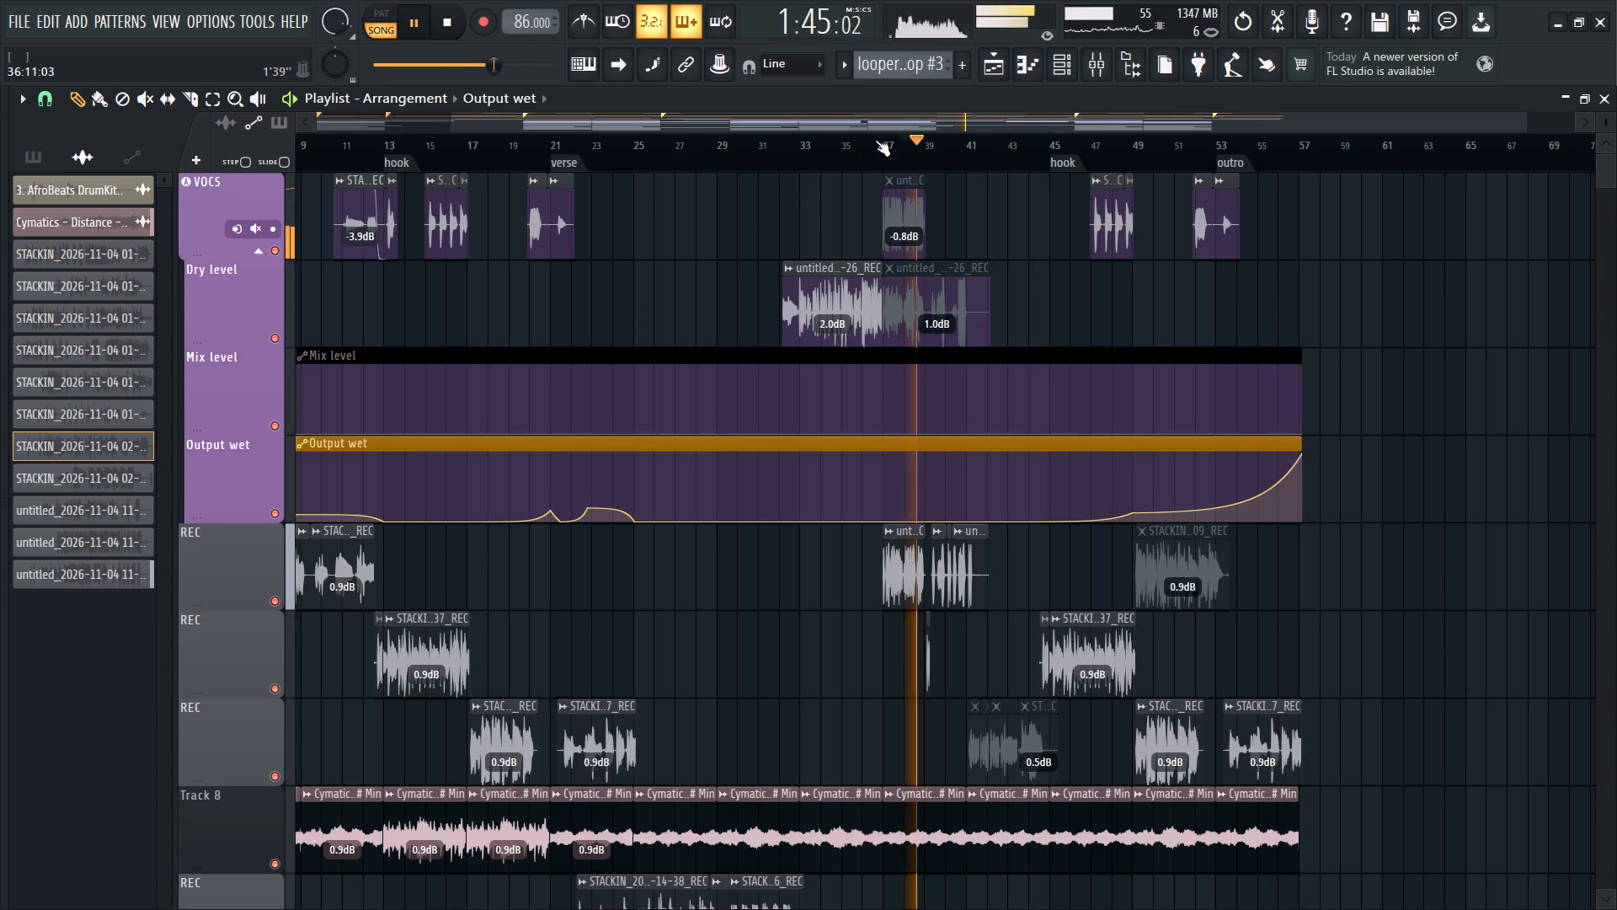
click(875, 140)
ctrl+scroll(928, 535, up, 10)
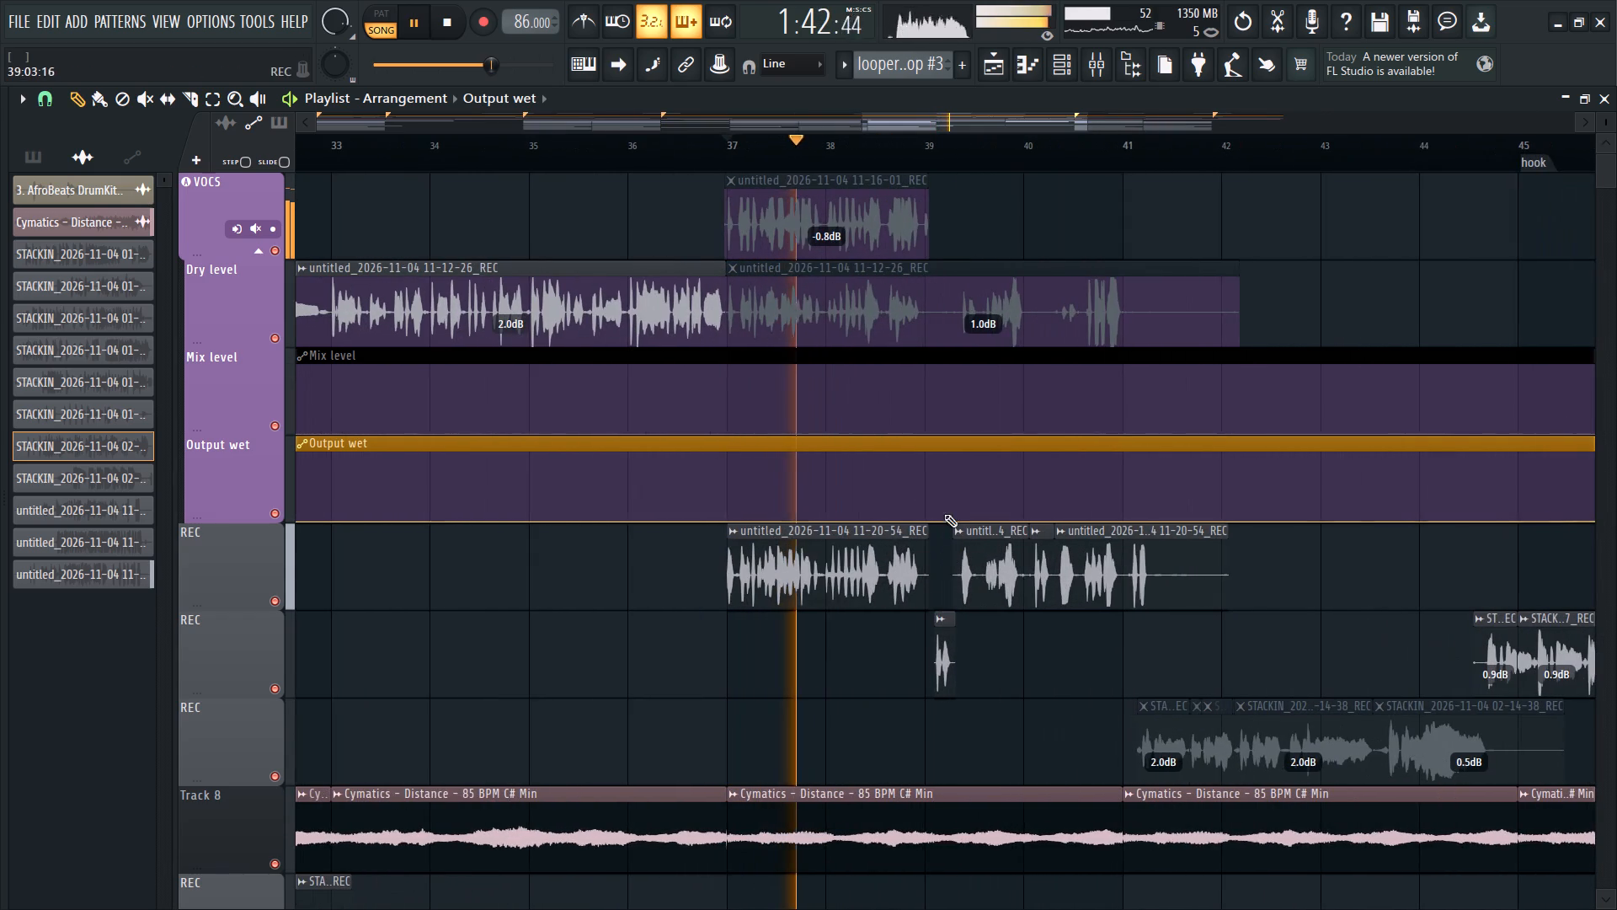
scroll(891, 654, down, 1)
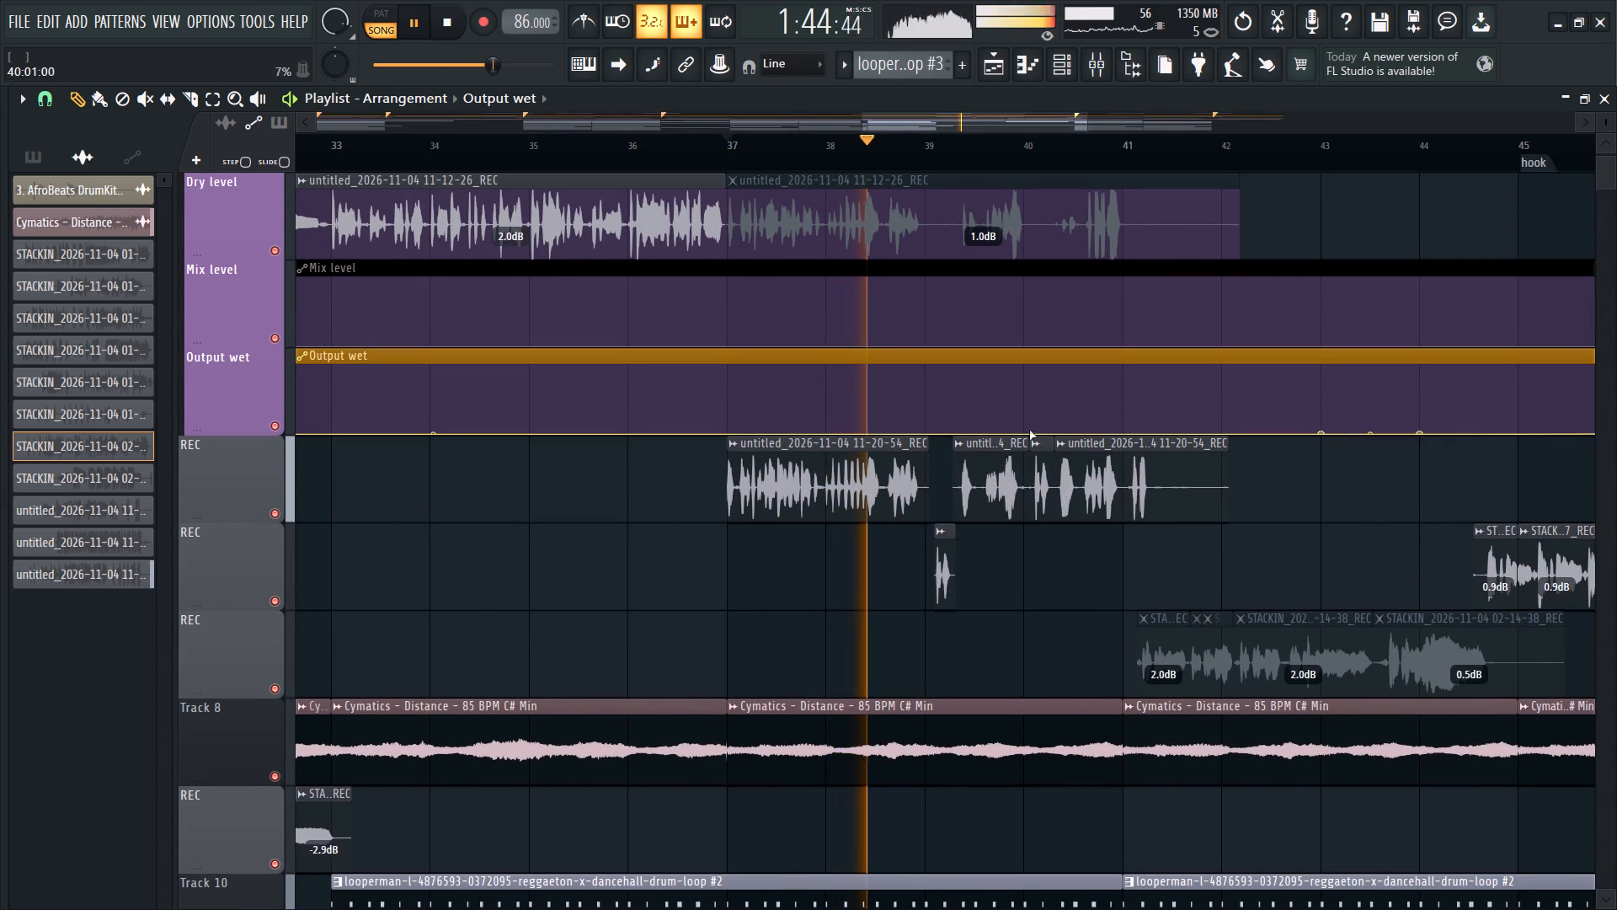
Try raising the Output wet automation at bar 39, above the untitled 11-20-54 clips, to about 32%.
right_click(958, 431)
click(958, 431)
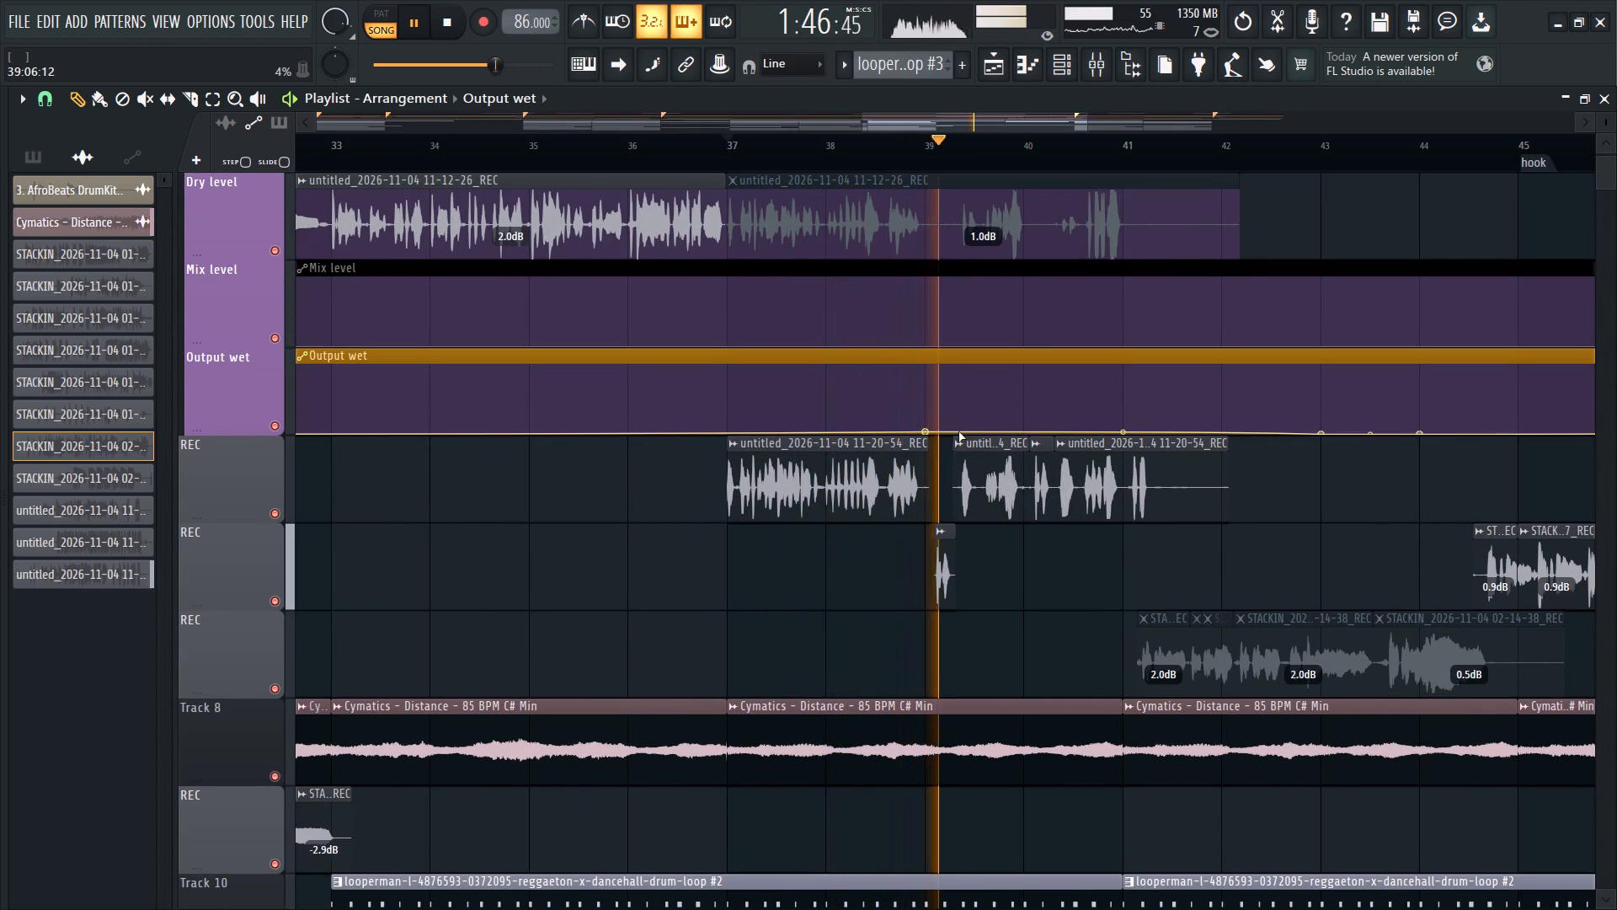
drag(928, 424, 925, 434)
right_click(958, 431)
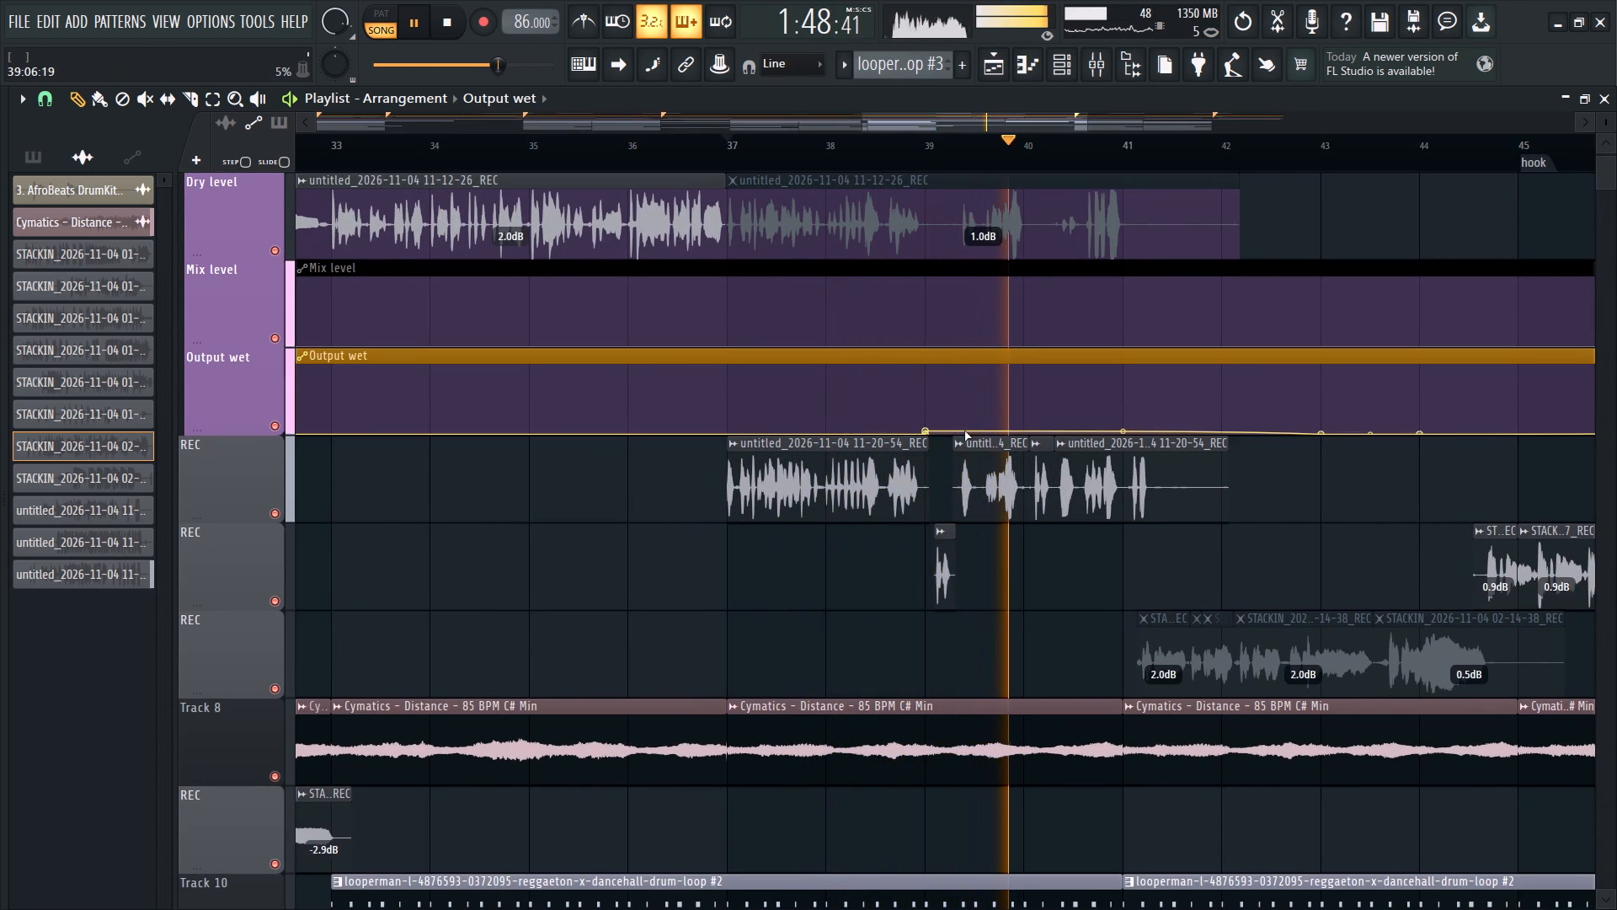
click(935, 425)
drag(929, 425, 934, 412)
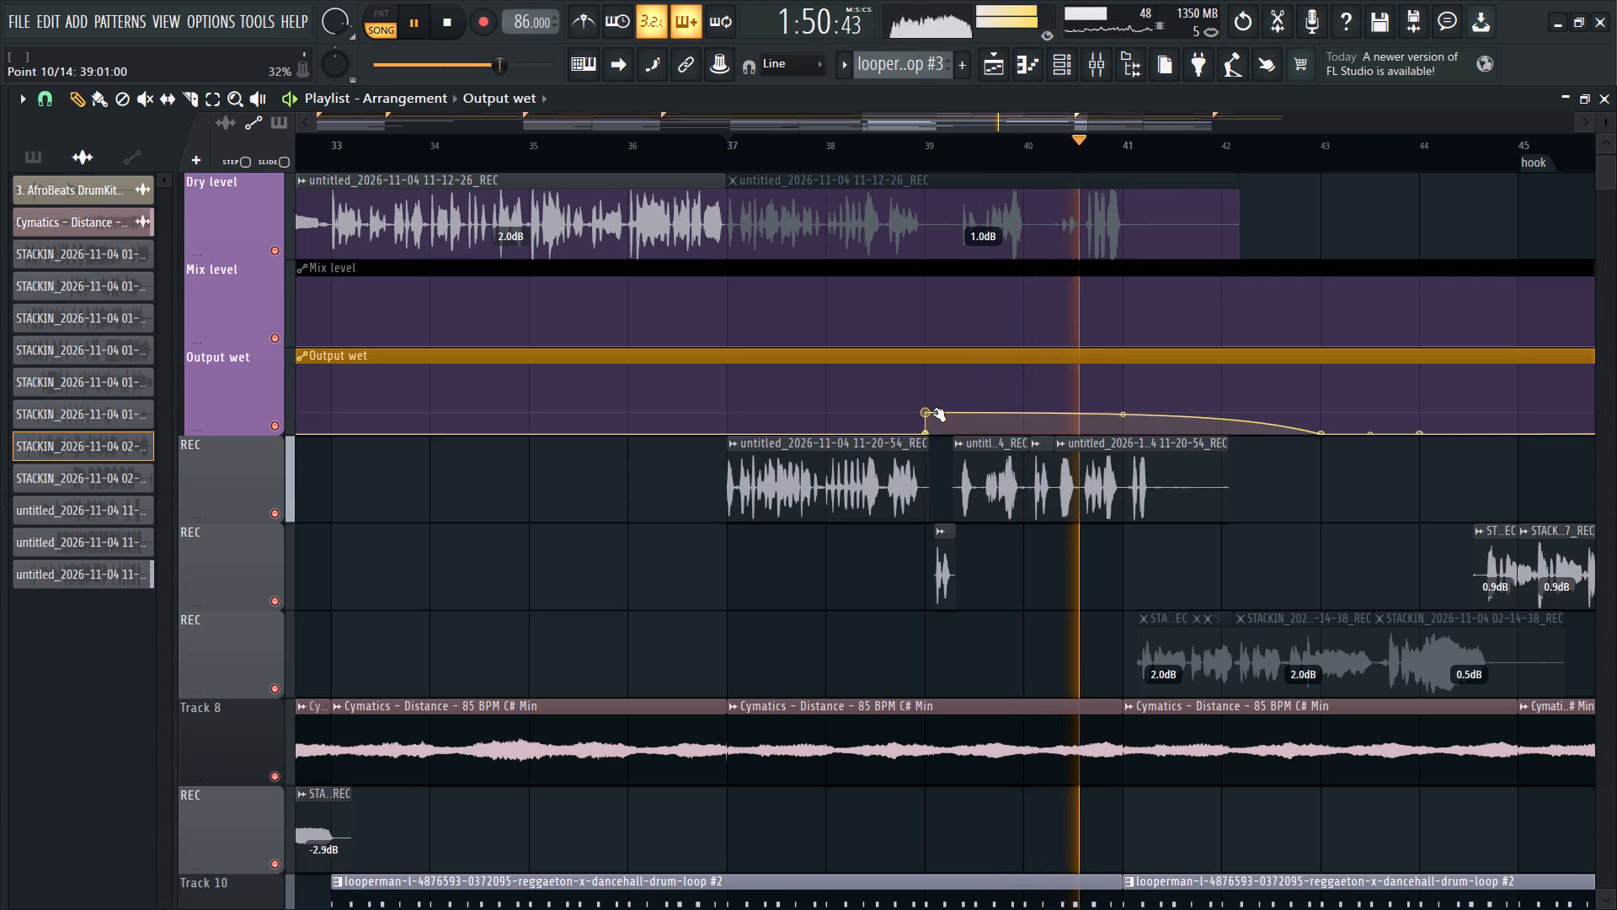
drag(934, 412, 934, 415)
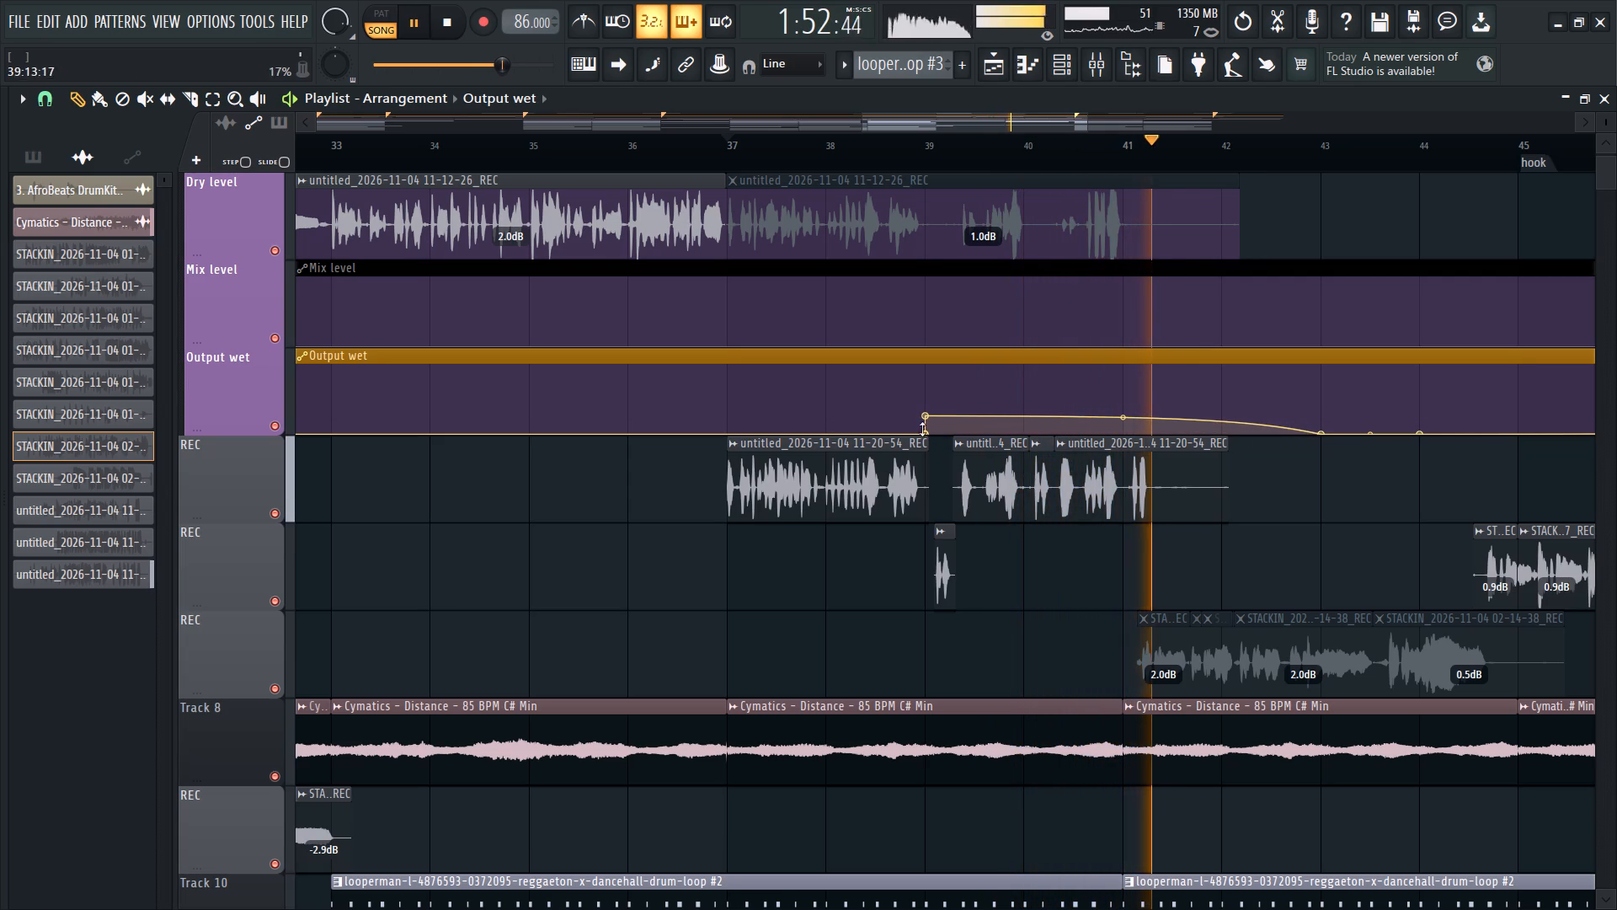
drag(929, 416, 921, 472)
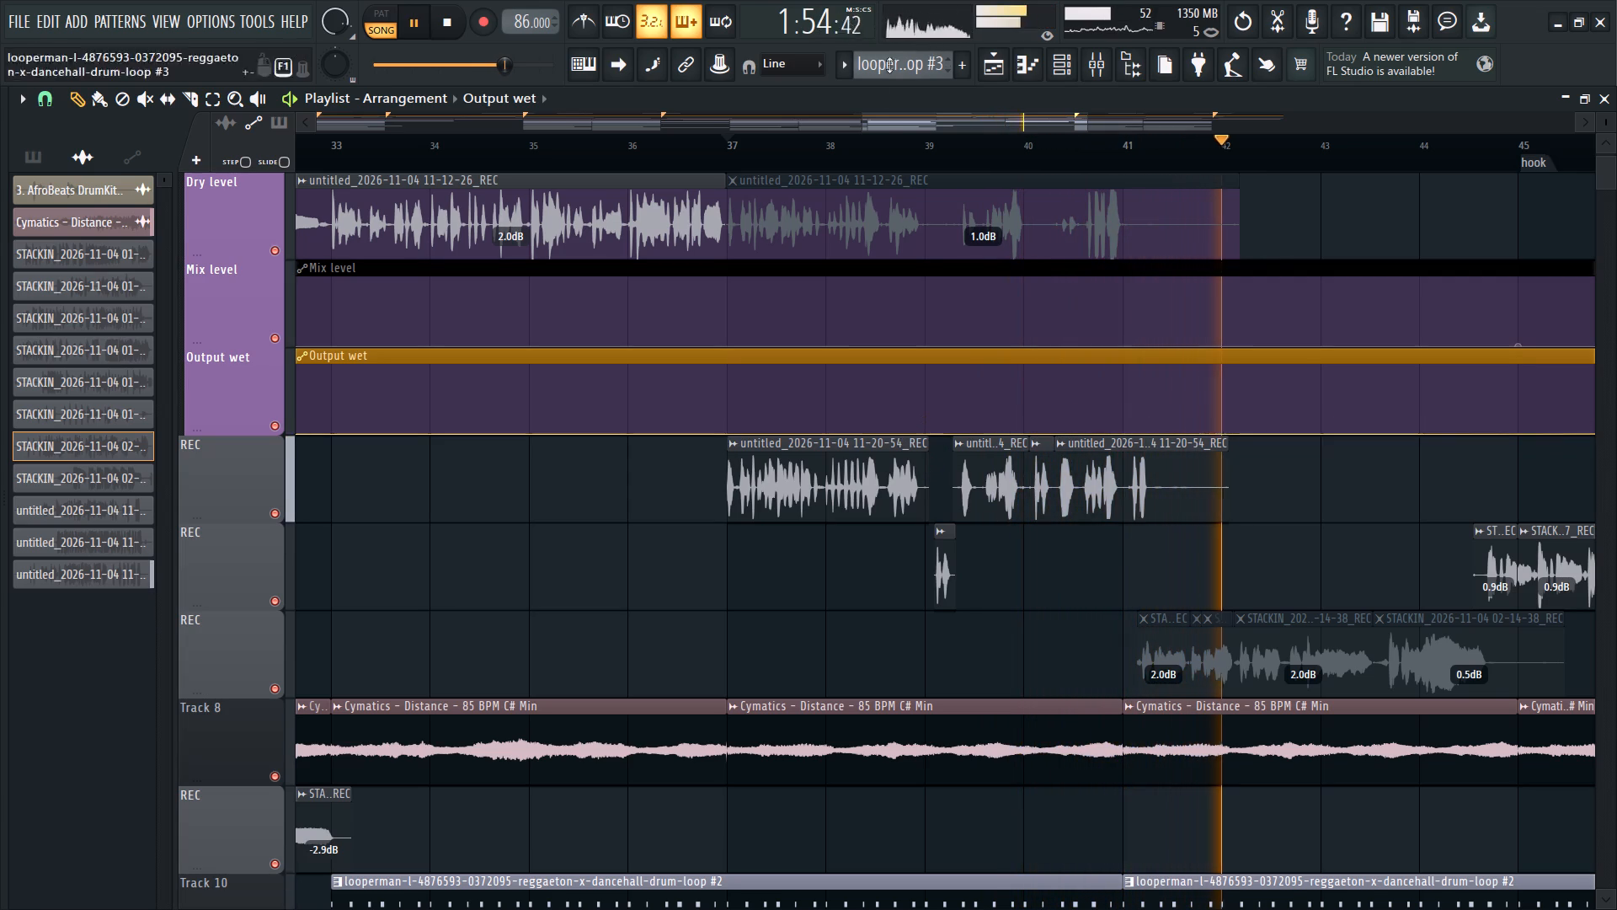
Replay from bar 37 and trim the end of the last untitled 11-20-54 clip back to about bar 41.
drag(896, 126, 950, 122)
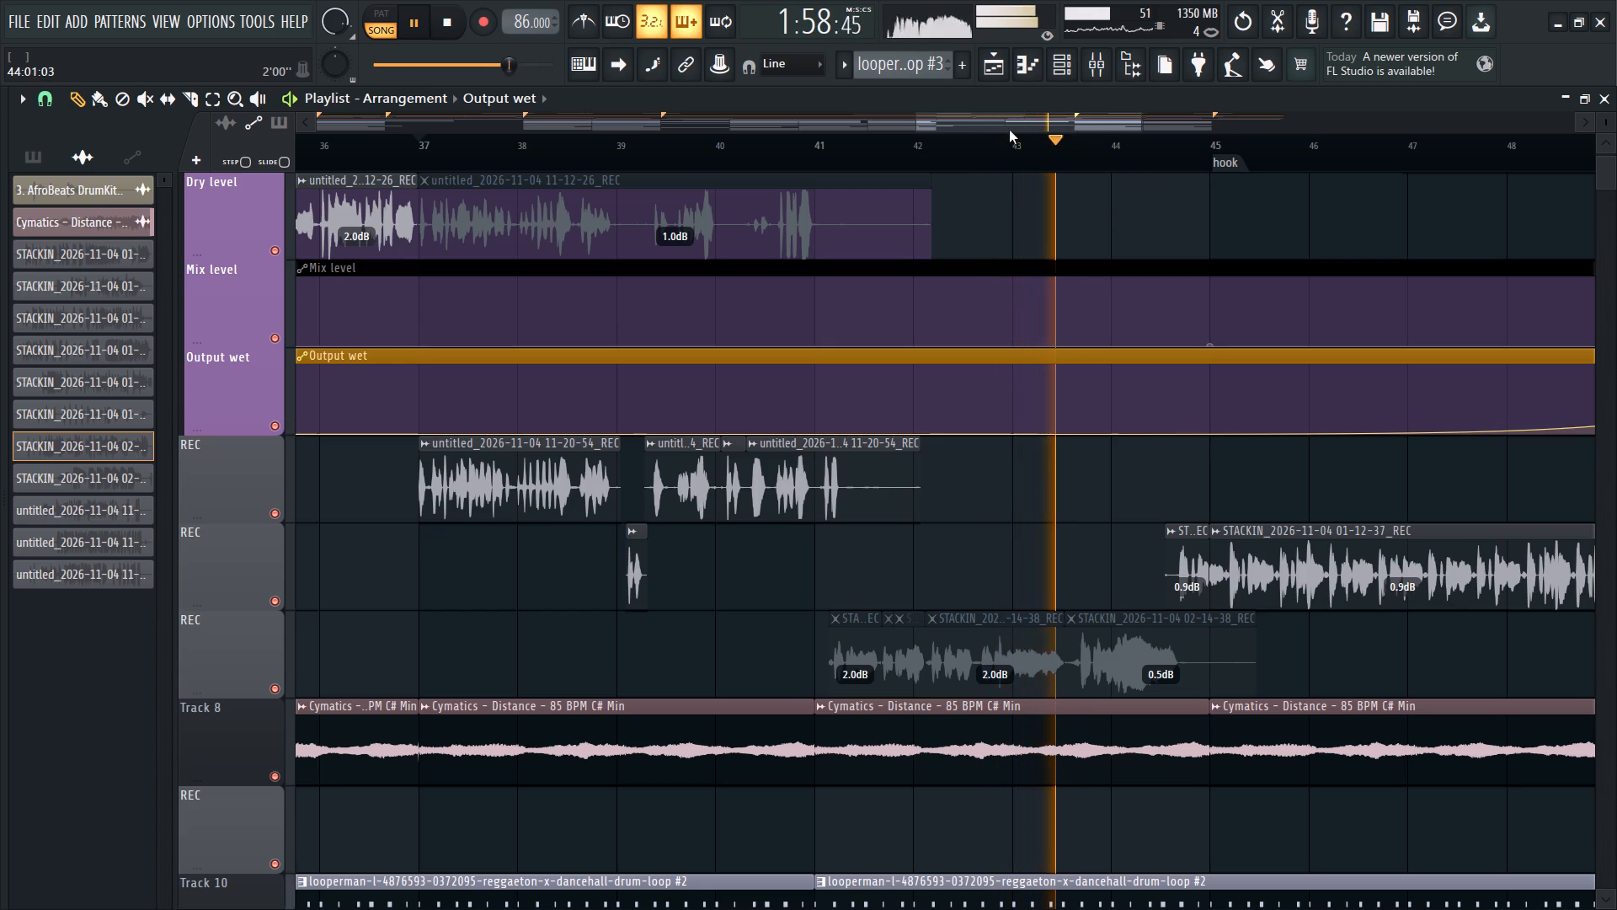
drag(1087, 122, 1095, 121)
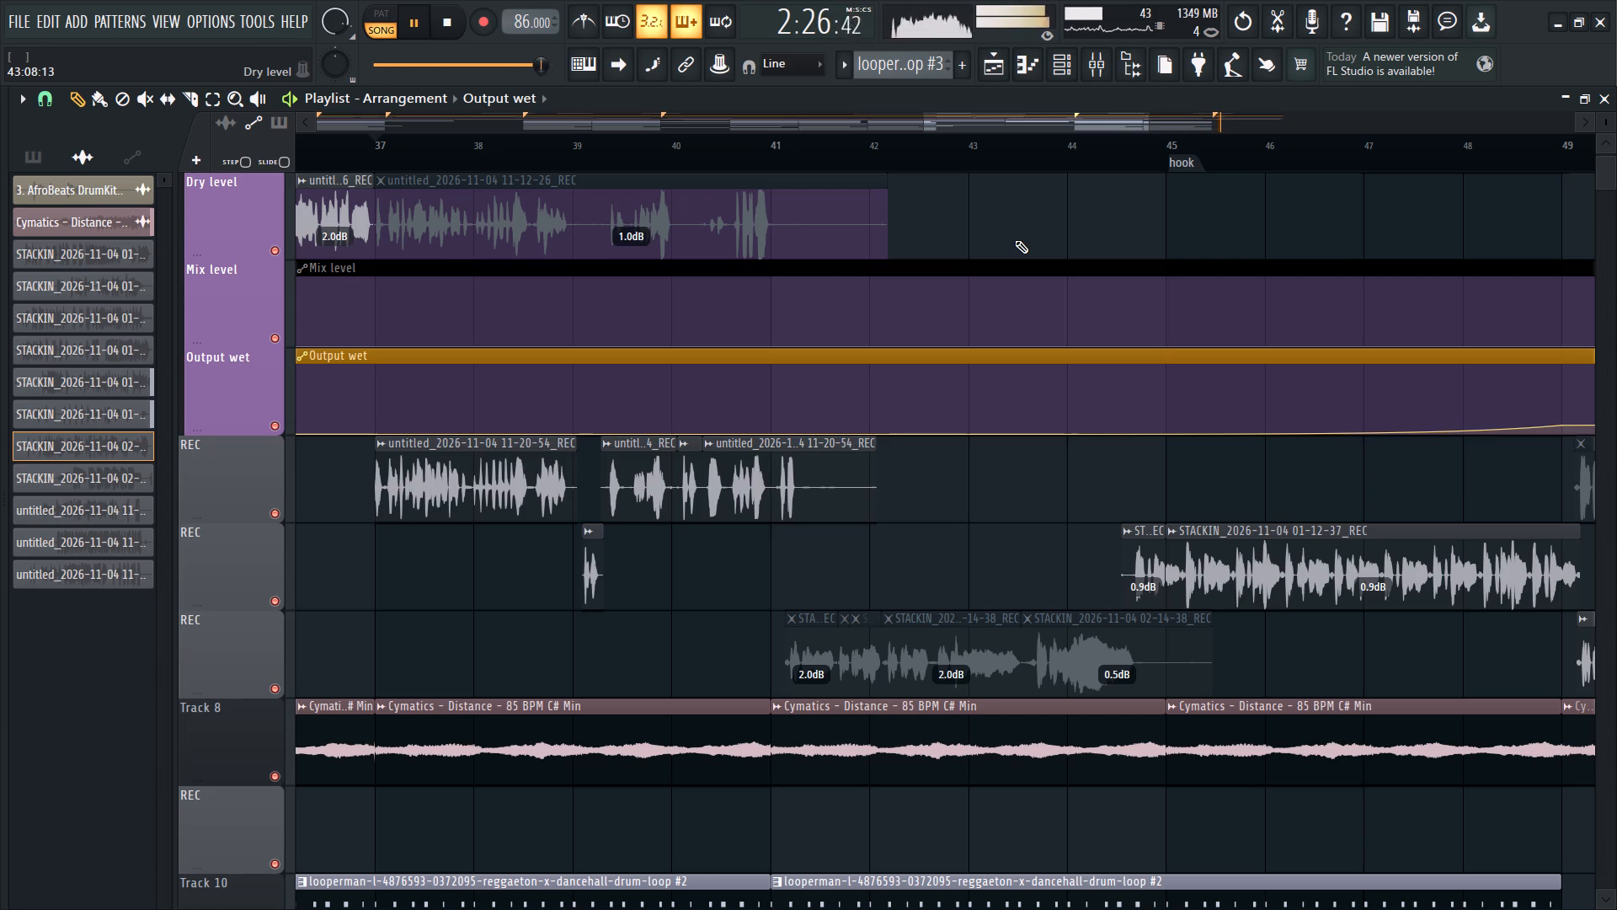
key(space)
key(space)
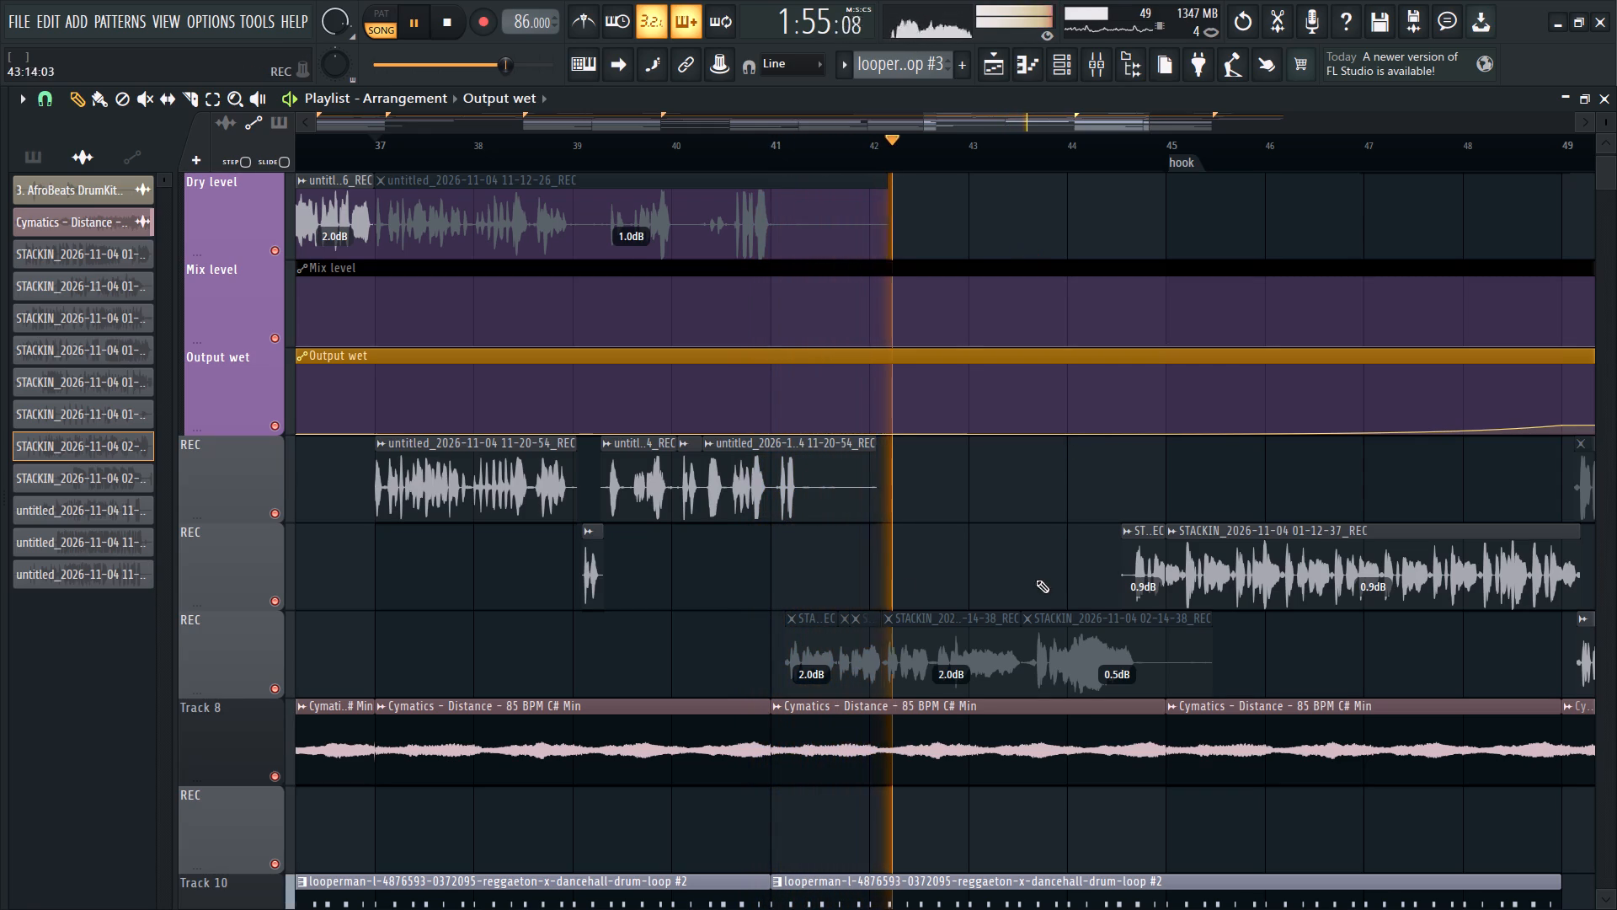
alt+drag(873, 510, 843, 538)
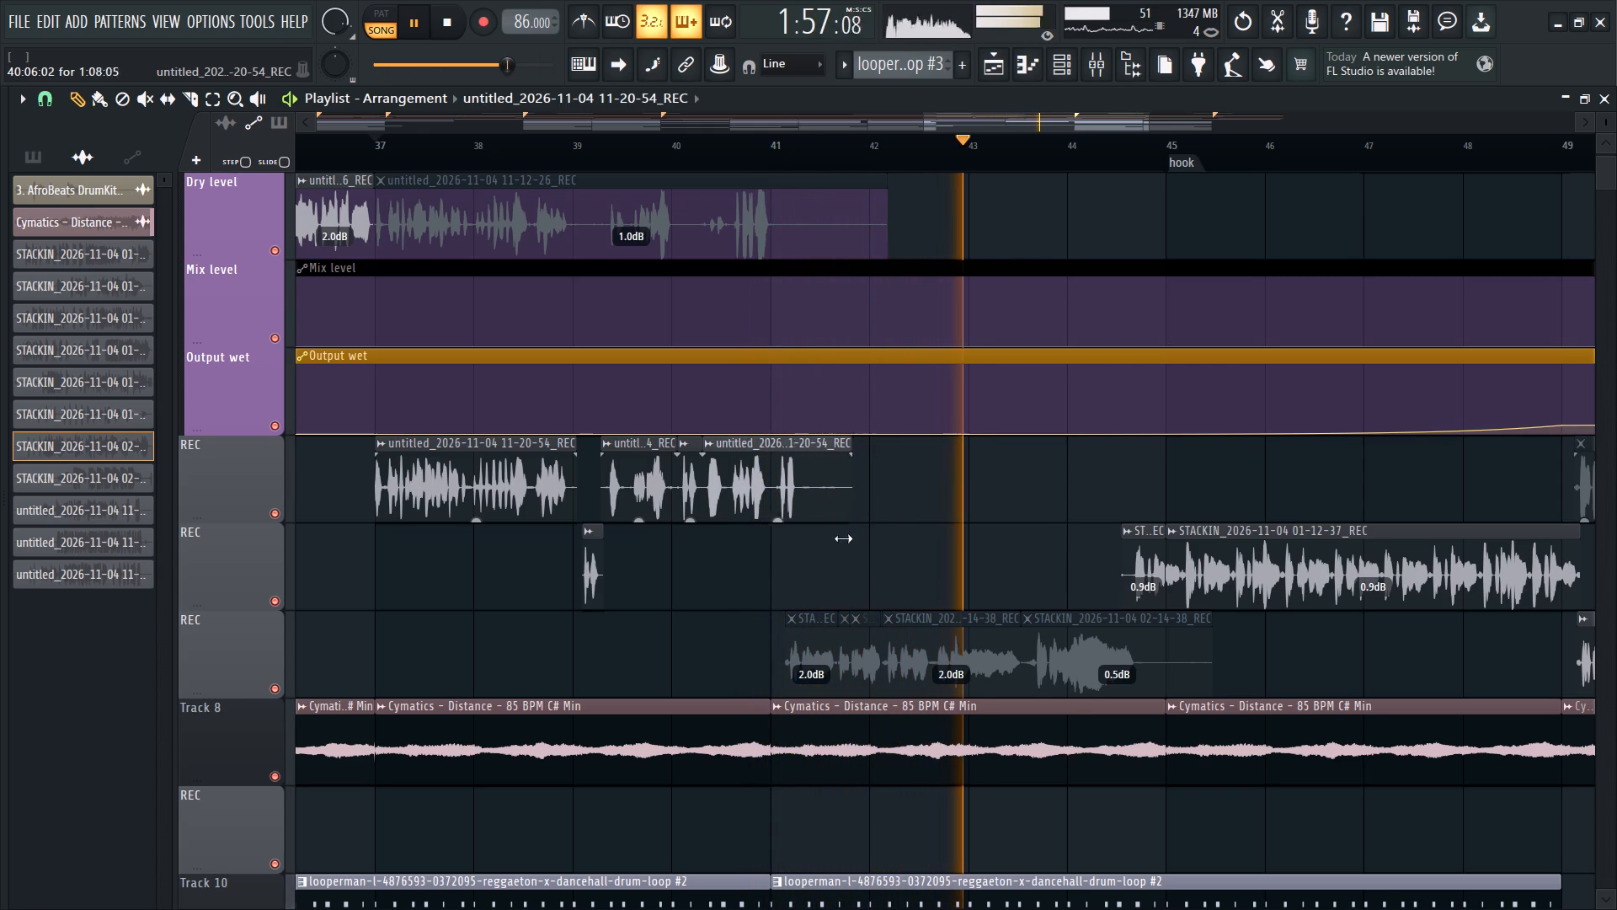
alt+drag(843, 538, 771, 613)
Stop playback and trim the start of the short STACKIN 01-12-37 clip before the second hook to about 44:10:15.
ctrl+scroll(1384, 708, up, 3)
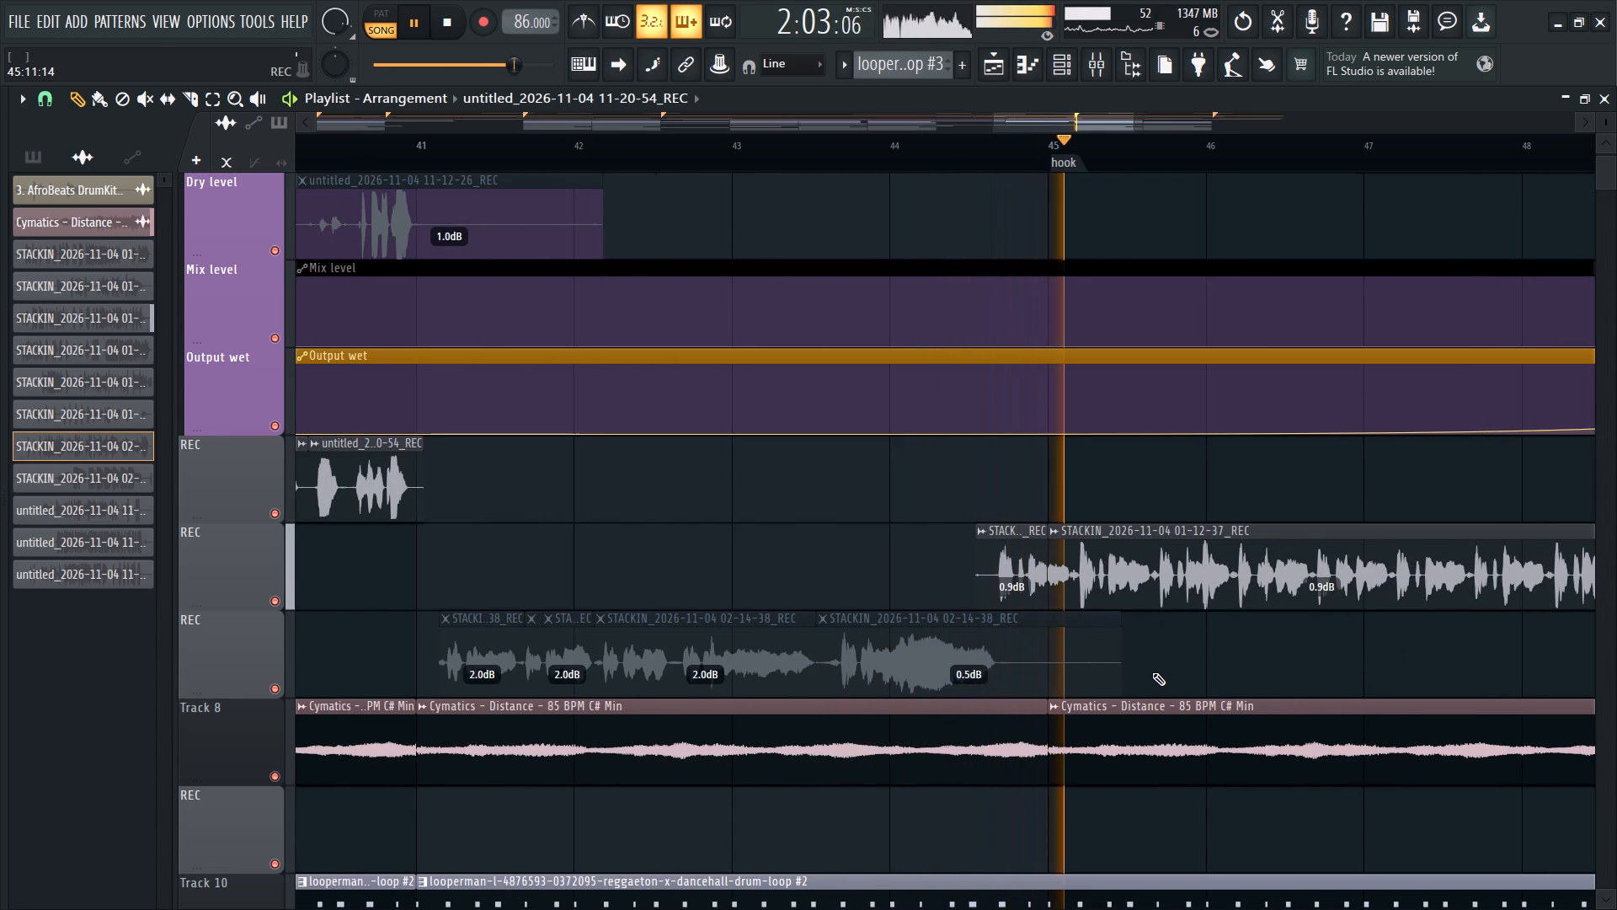
key(space)
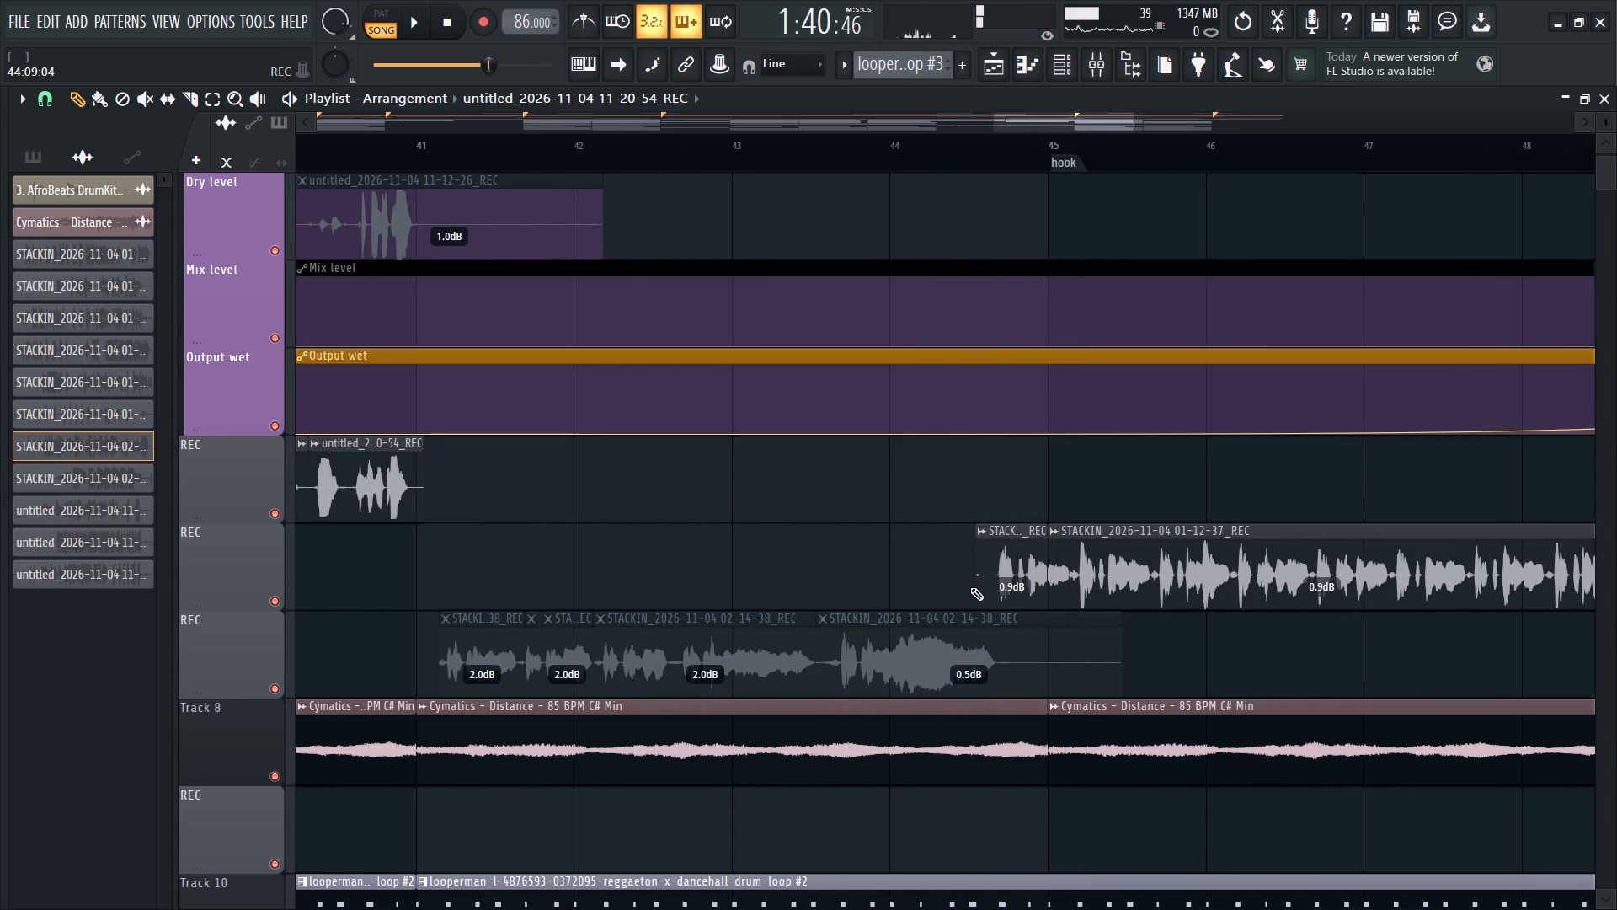
alt+drag(978, 588, 987, 609)
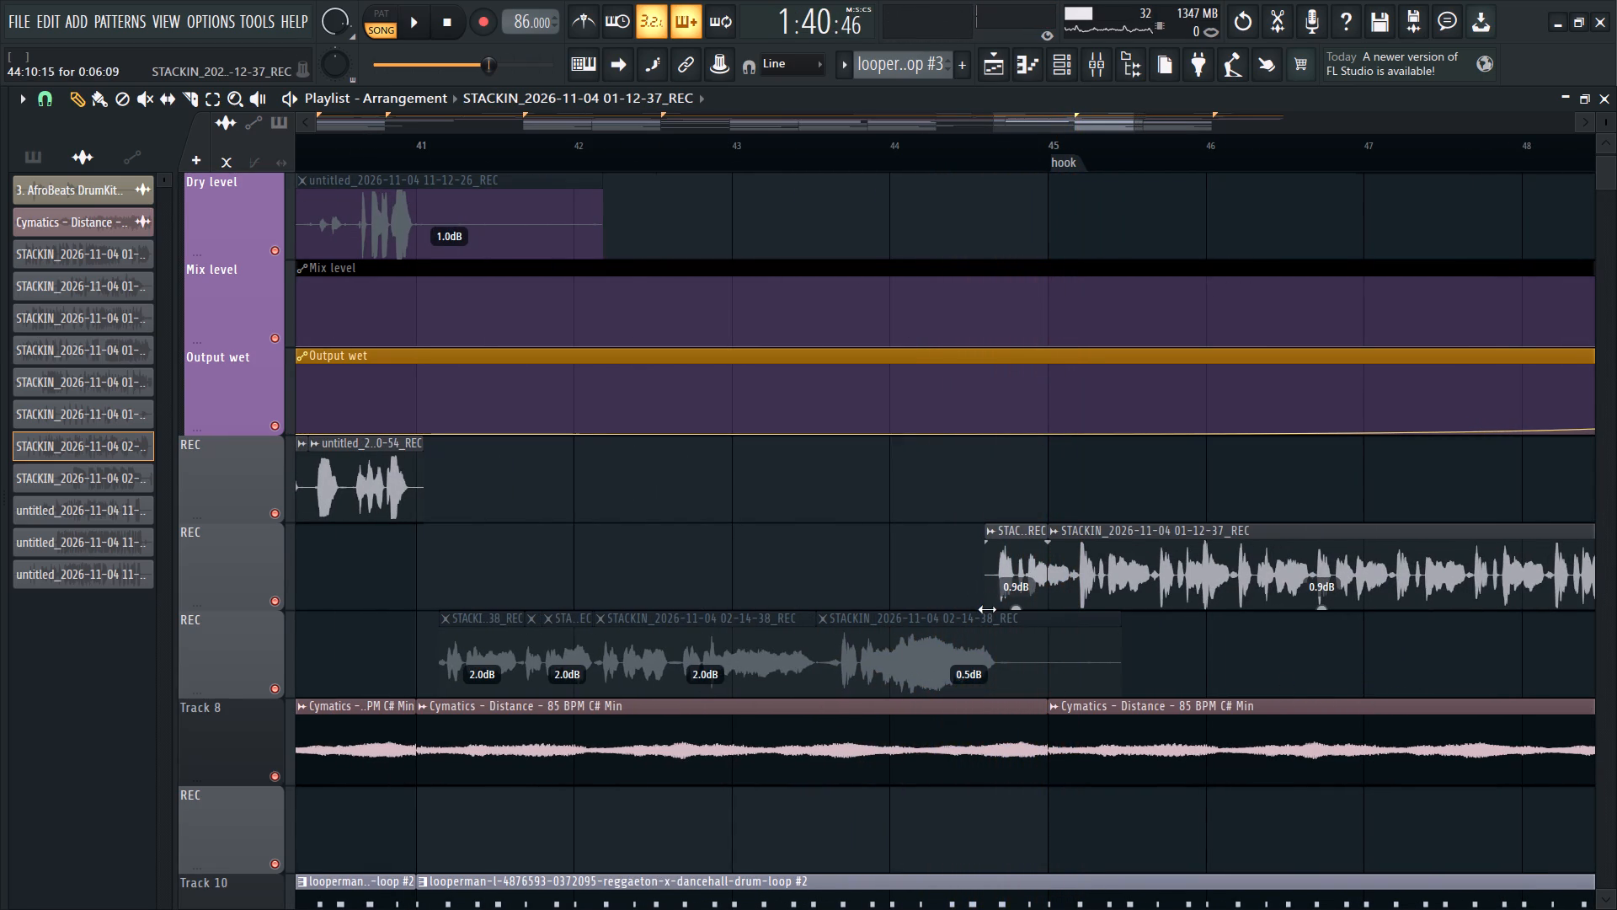
alt+drag(987, 609, 988, 611)
Look over the arrangement and save the project as Project_2 in a new project folder under G:\HEARTISH.
ctrl+scroll(731, 613, down, 8)
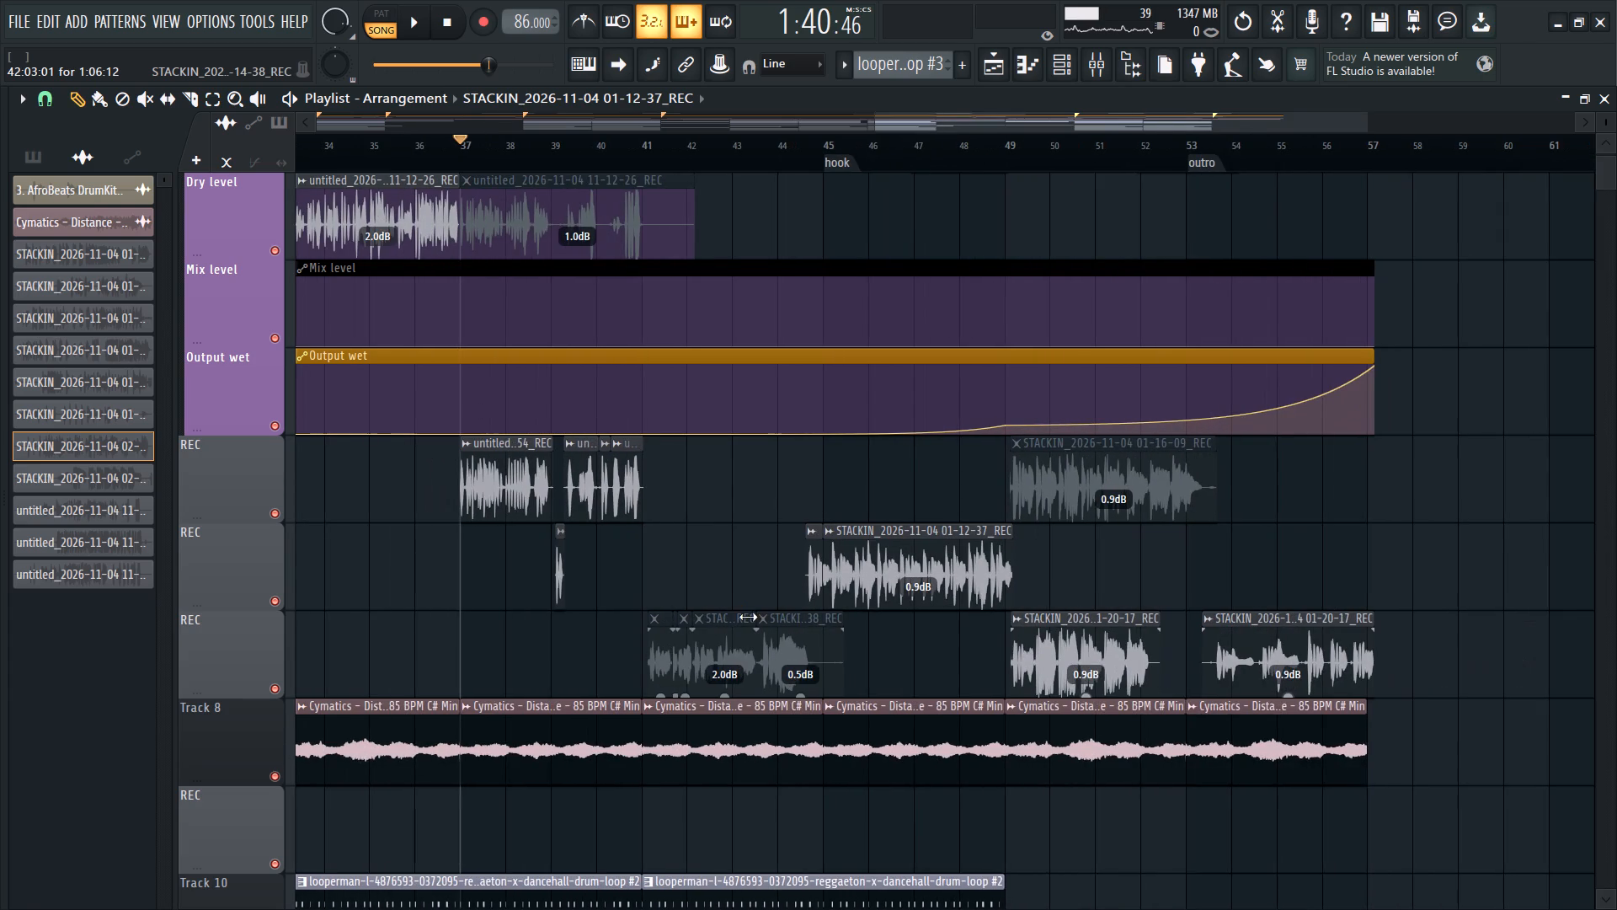
scroll(751, 619, up, 4)
scroll(848, 575, up, 3)
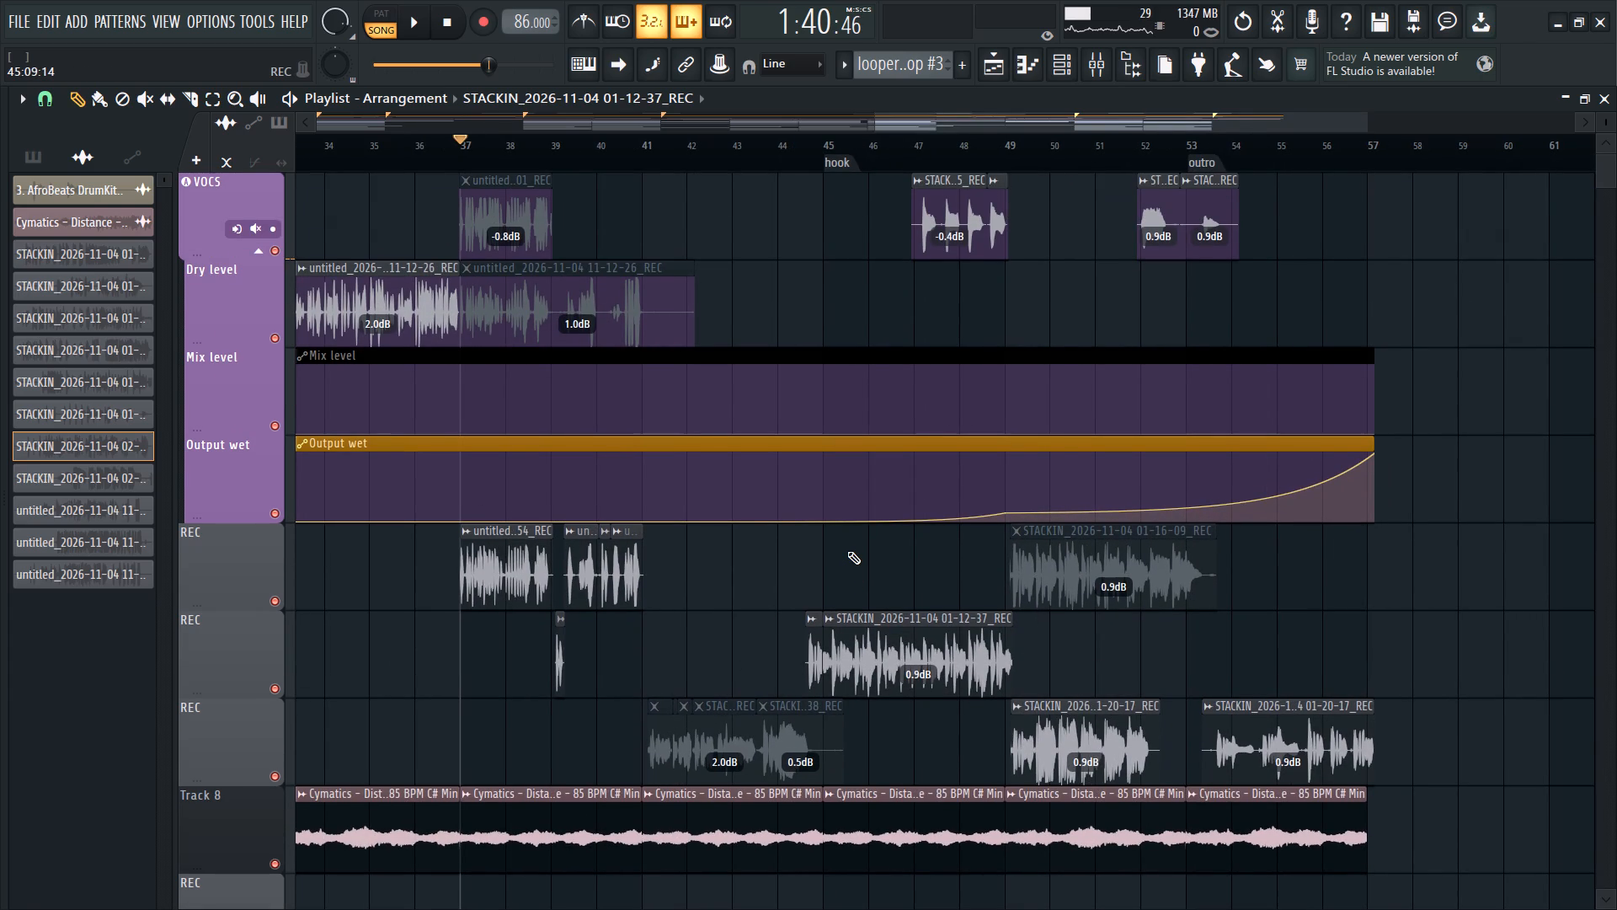
ctrl+scroll(723, 175, down, 6)
scroll(512, 322, down, 3)
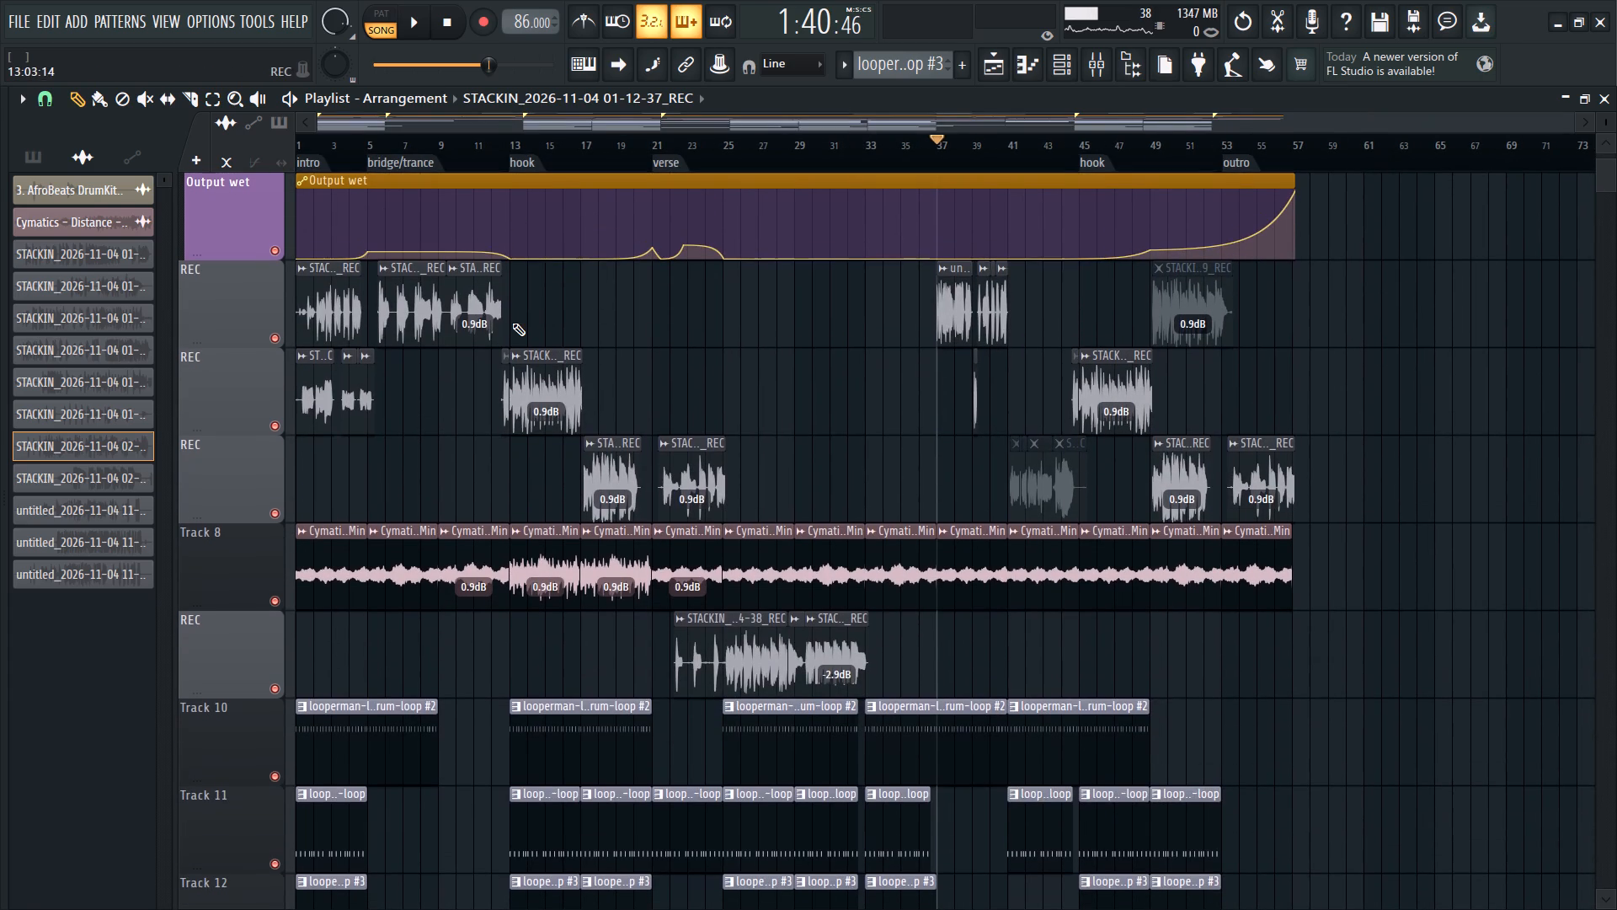
key(ctrl+s)
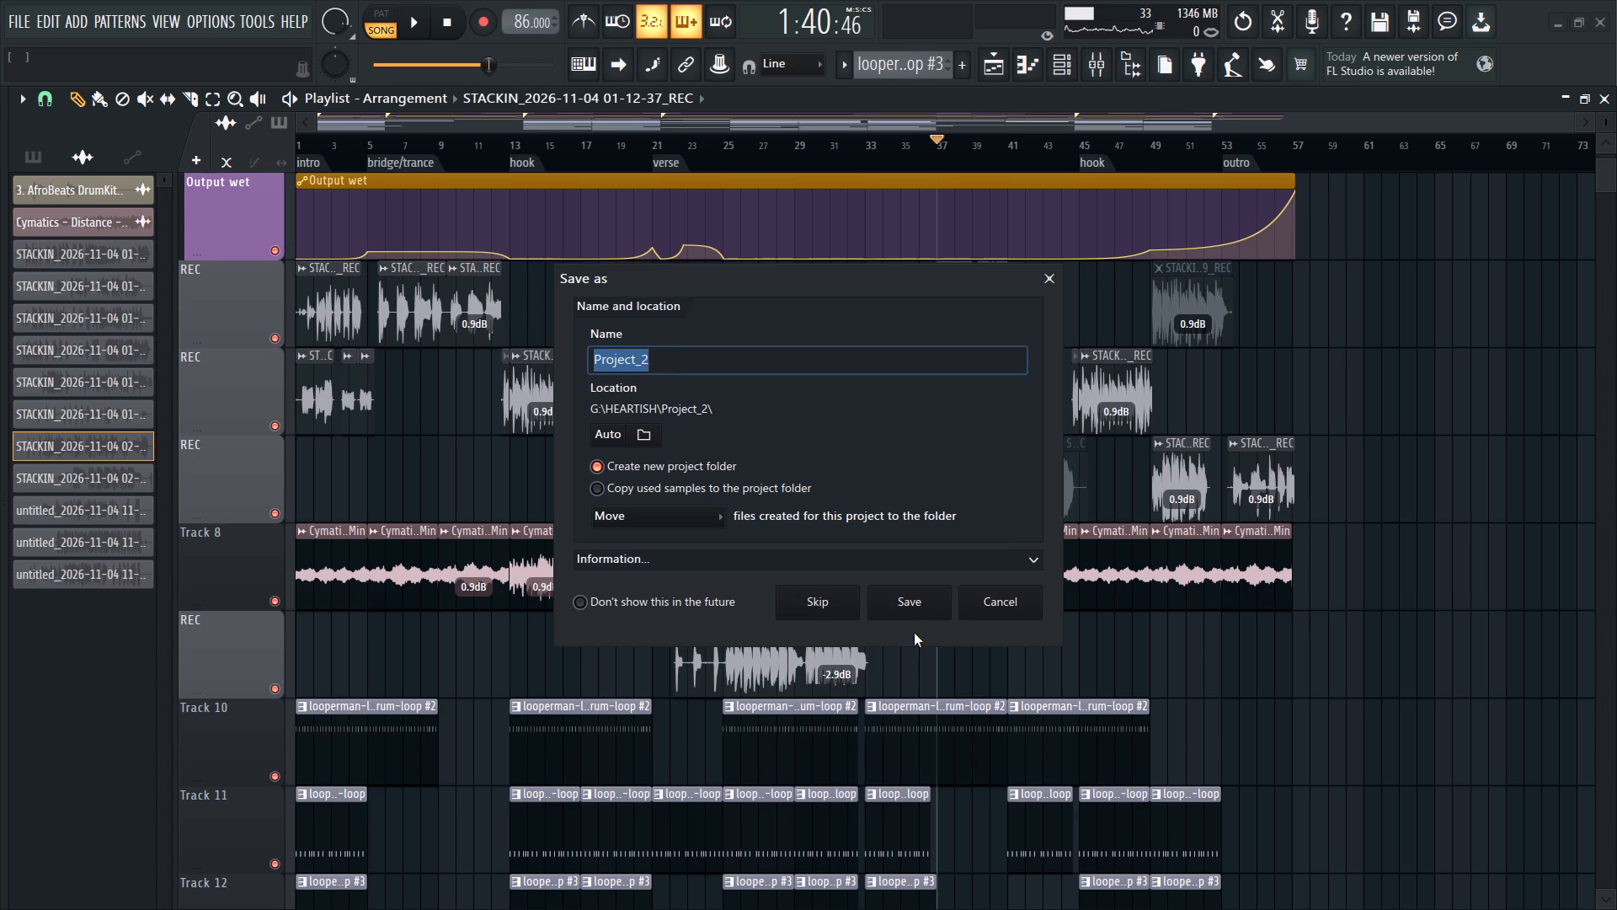
click(912, 608)
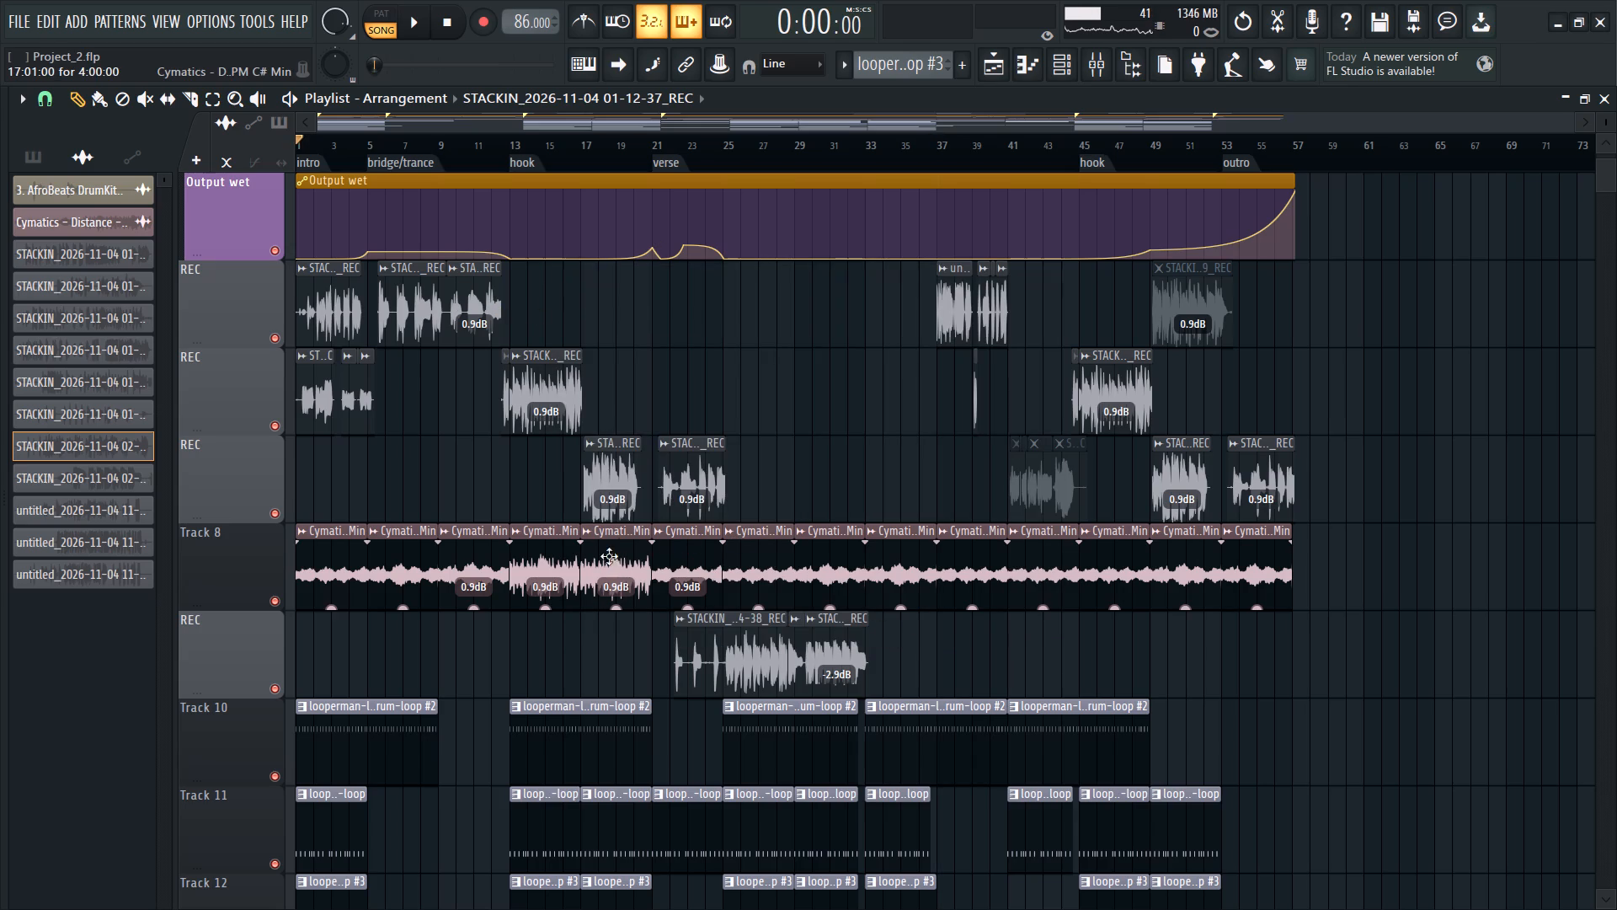
Start a Save As for the project and go to the YUKI folder on drive G:.
click(11, 27)
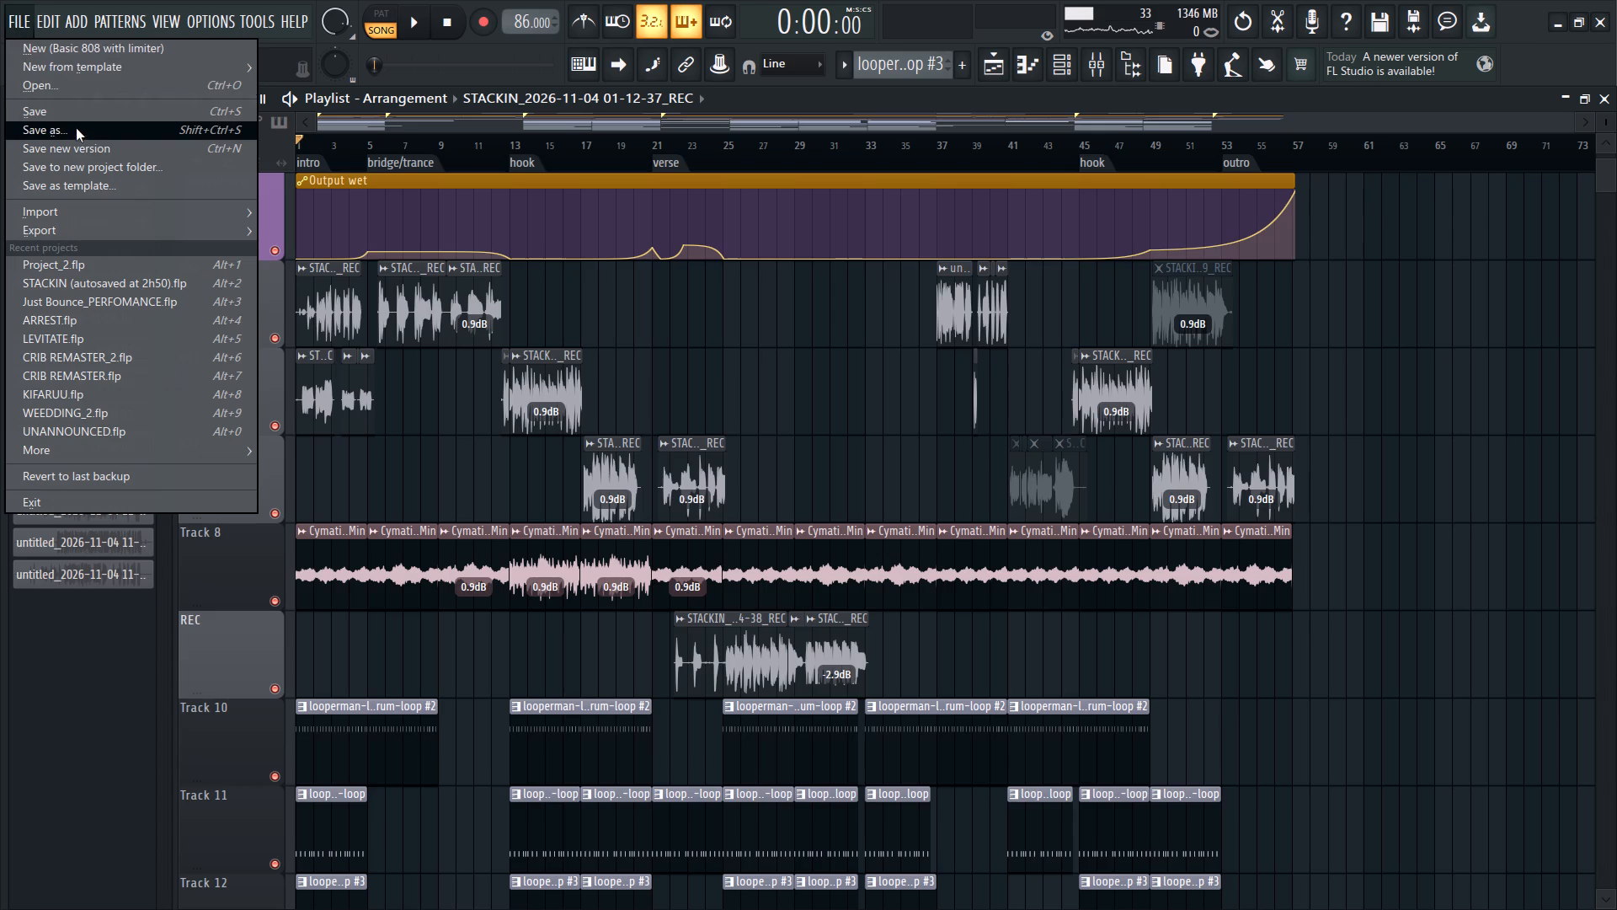
click(77, 132)
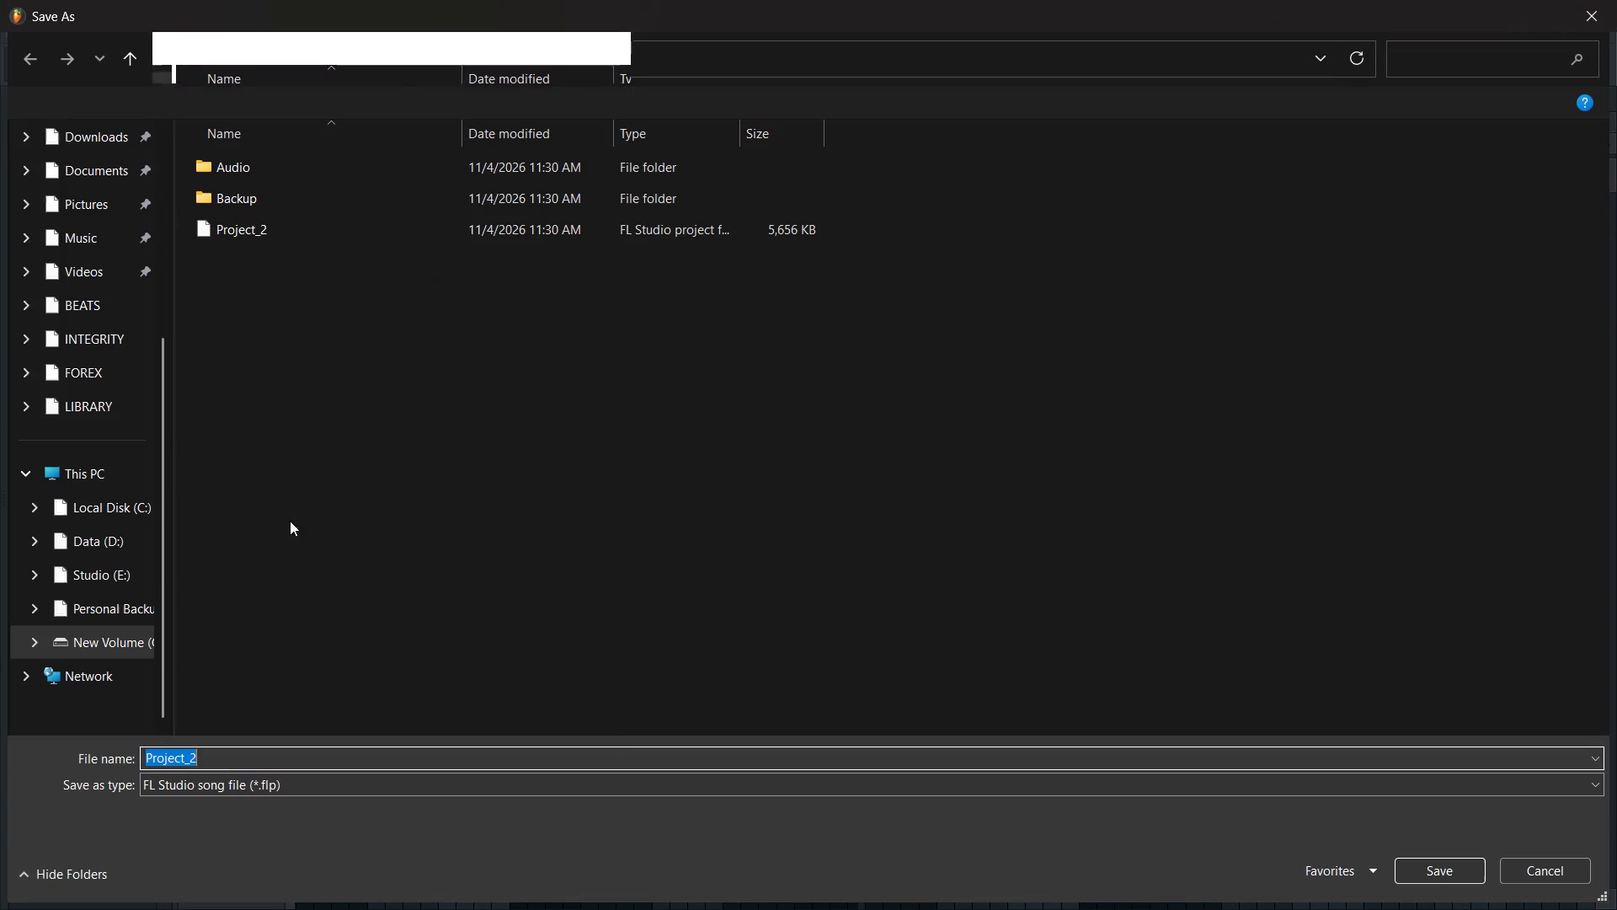
click(307, 51)
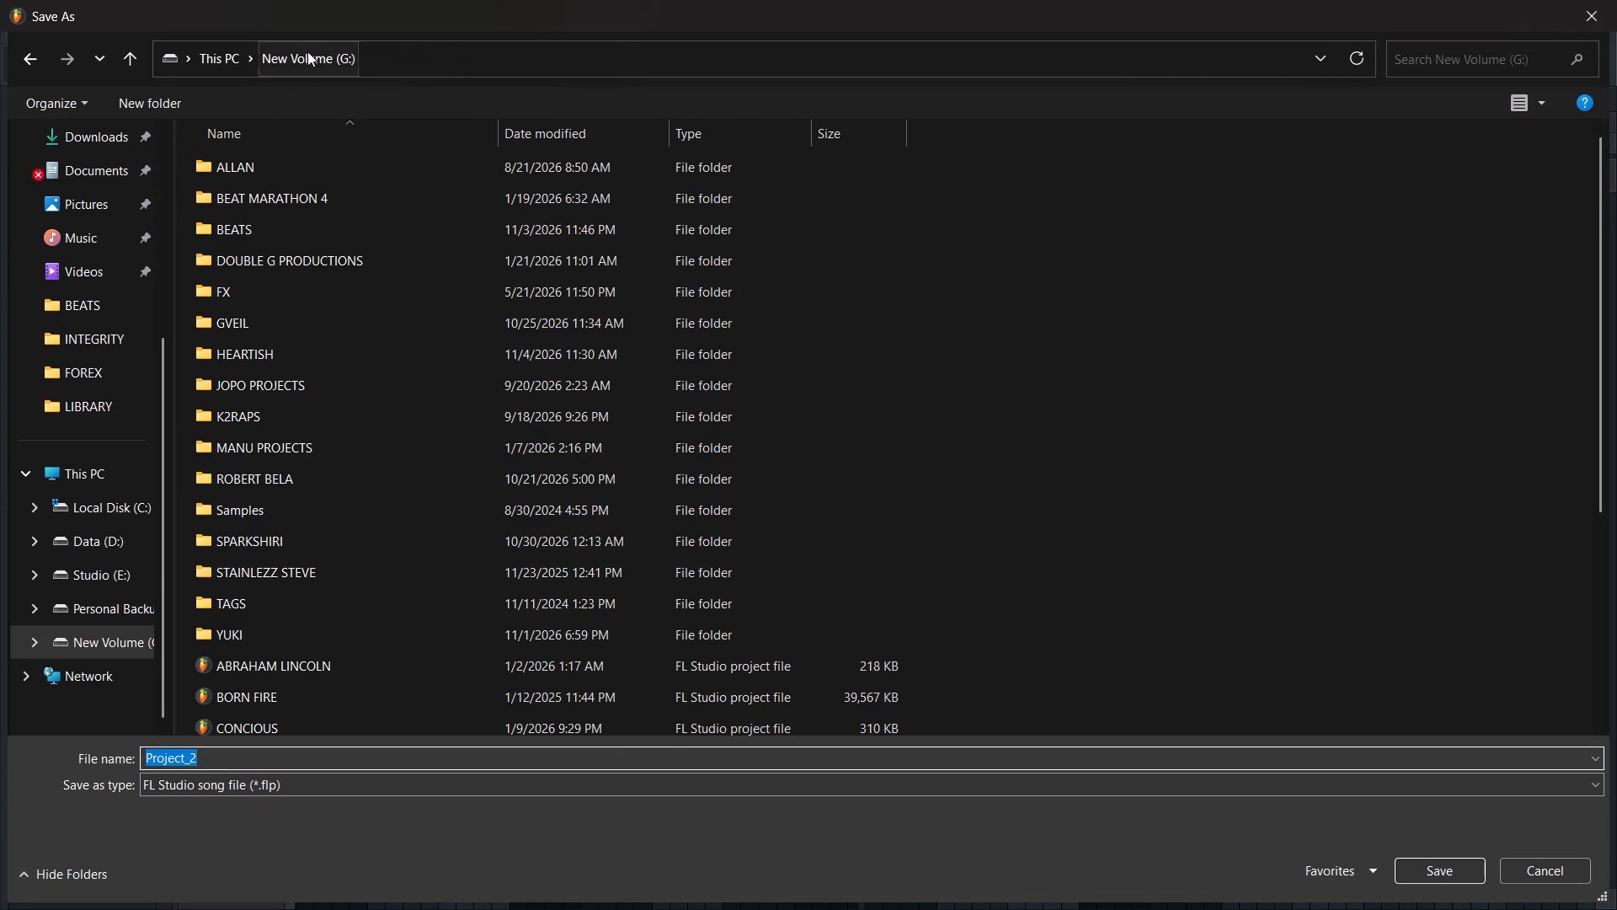
double_click(284, 641)
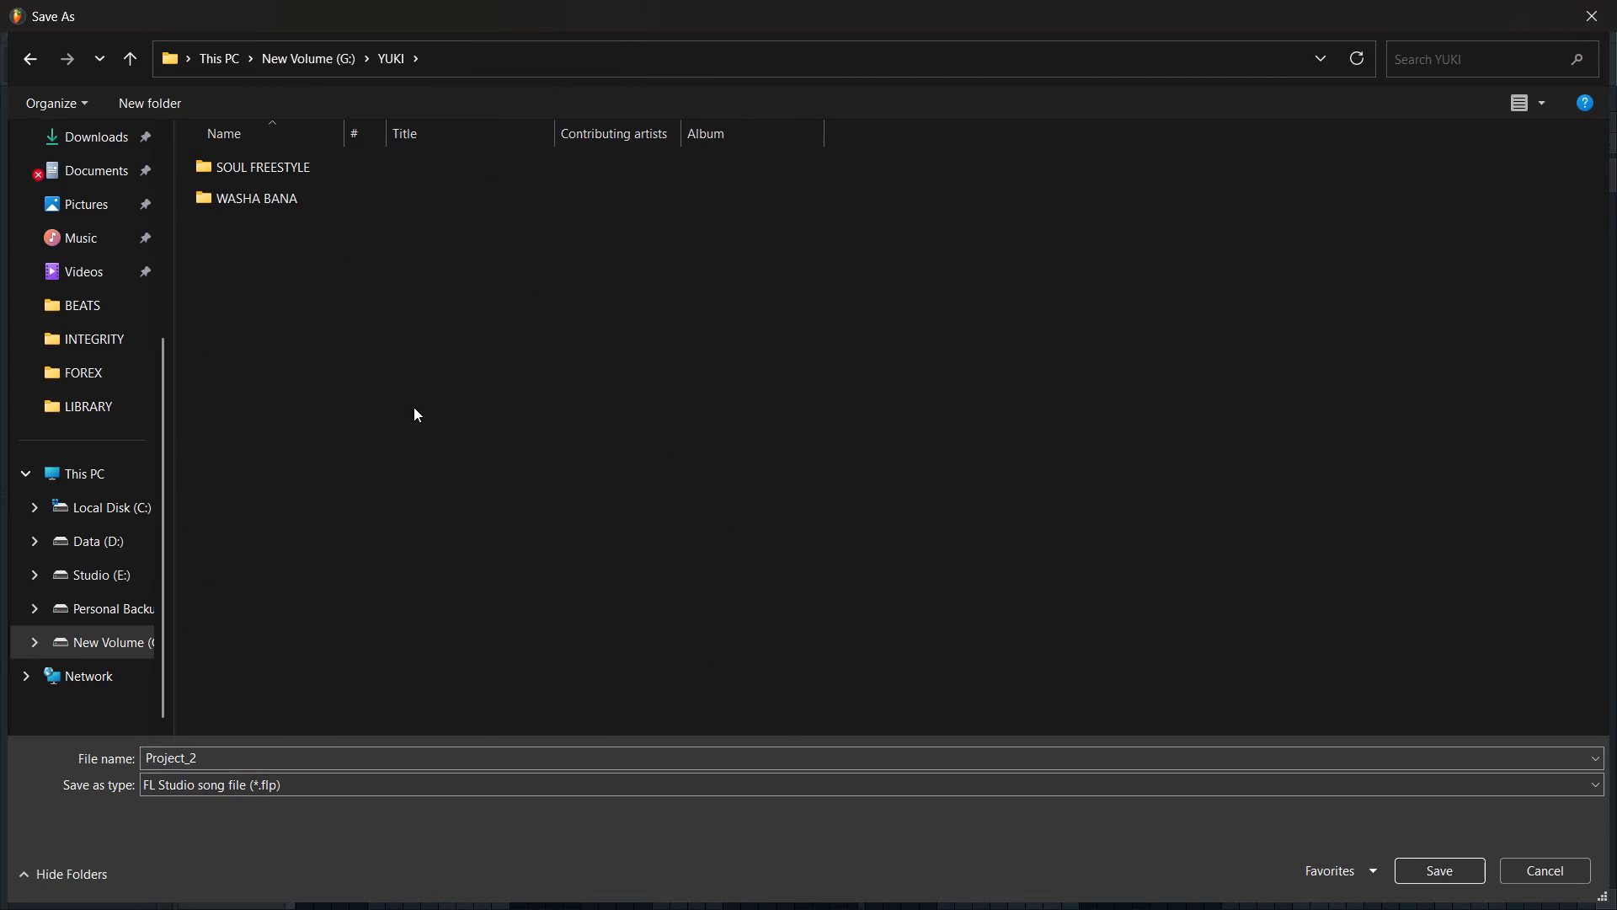
Create a new folder named WINE inside the YUKI folder and open it.
right_click(413, 396)
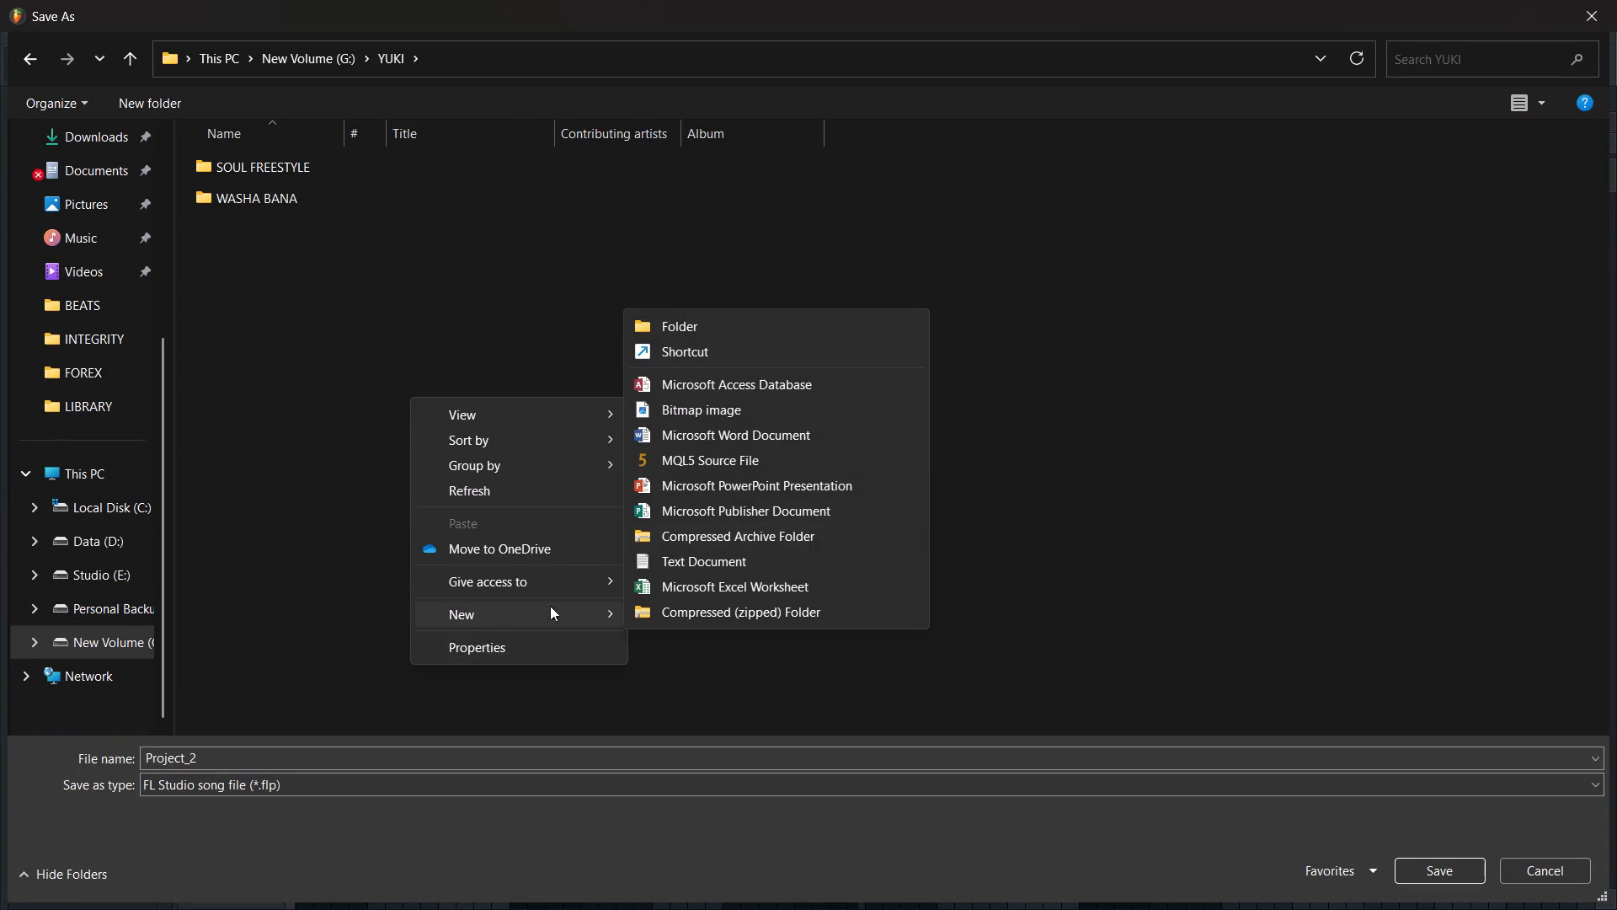
click(771, 329)
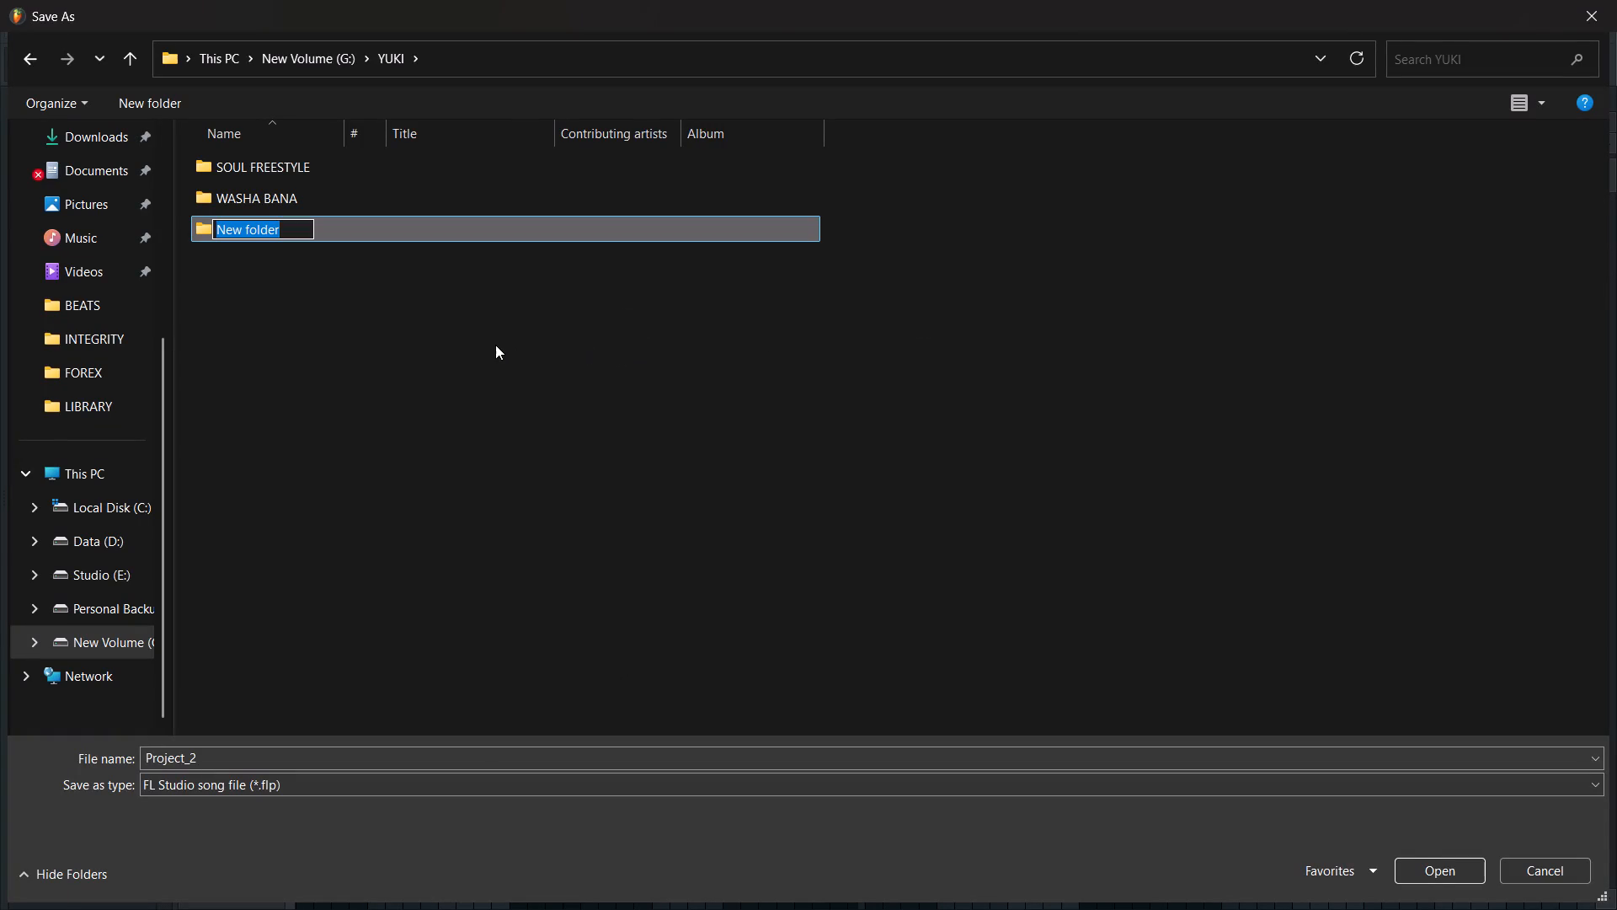
key(BackSpace)
text(wine)
key(BackSpace)
key(BackSpace)
key(BackSpace)
key(BackSpace)
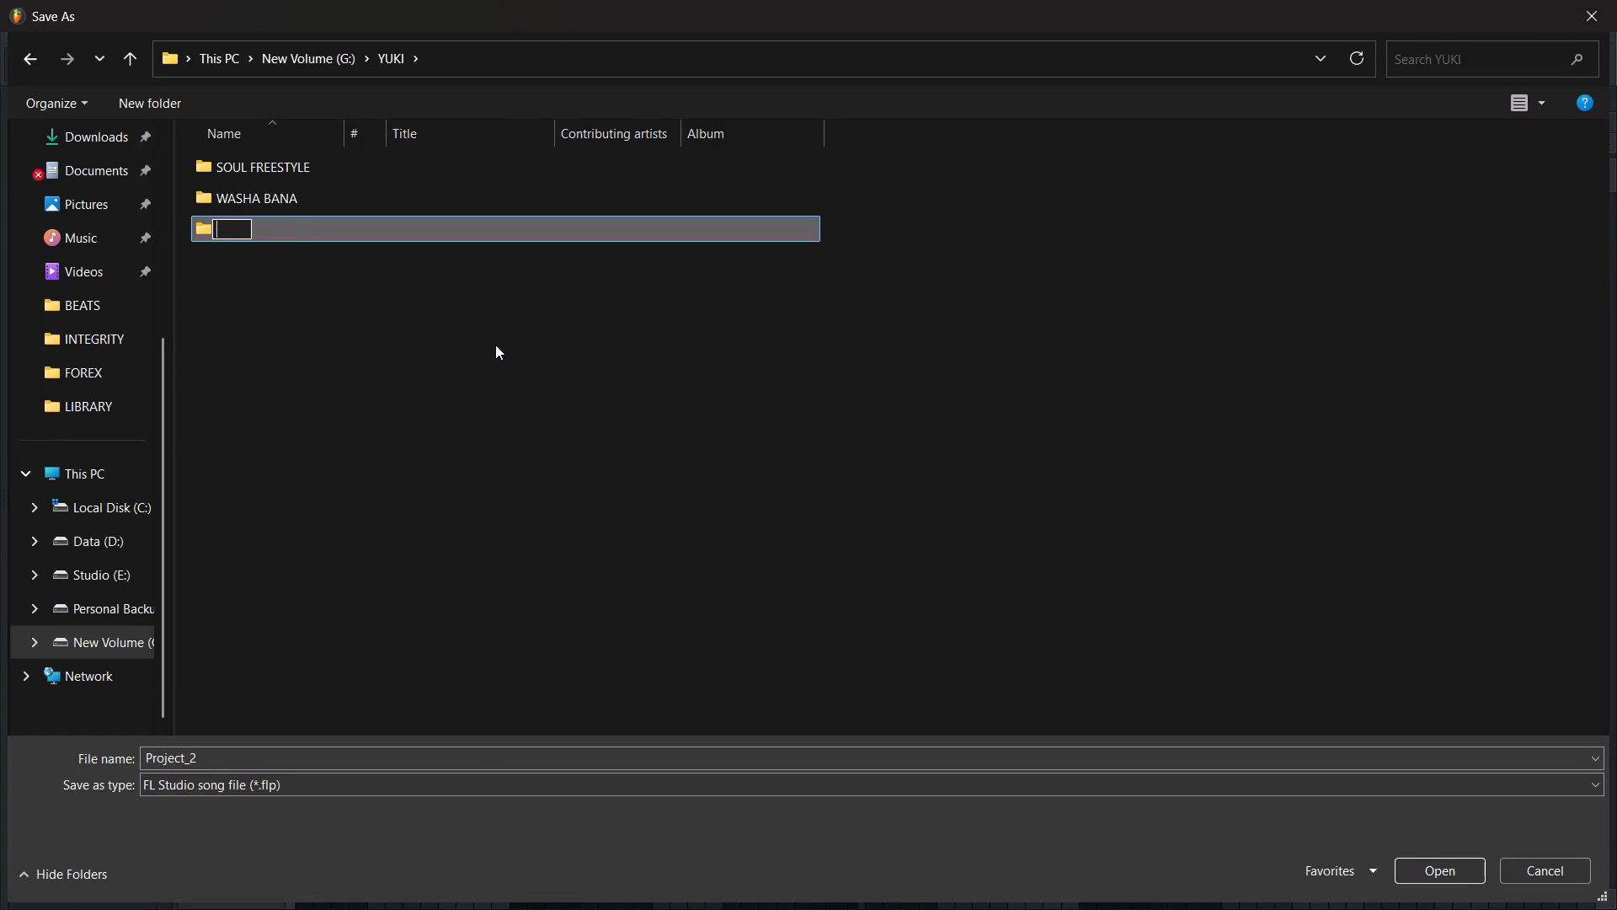
text(MSP)
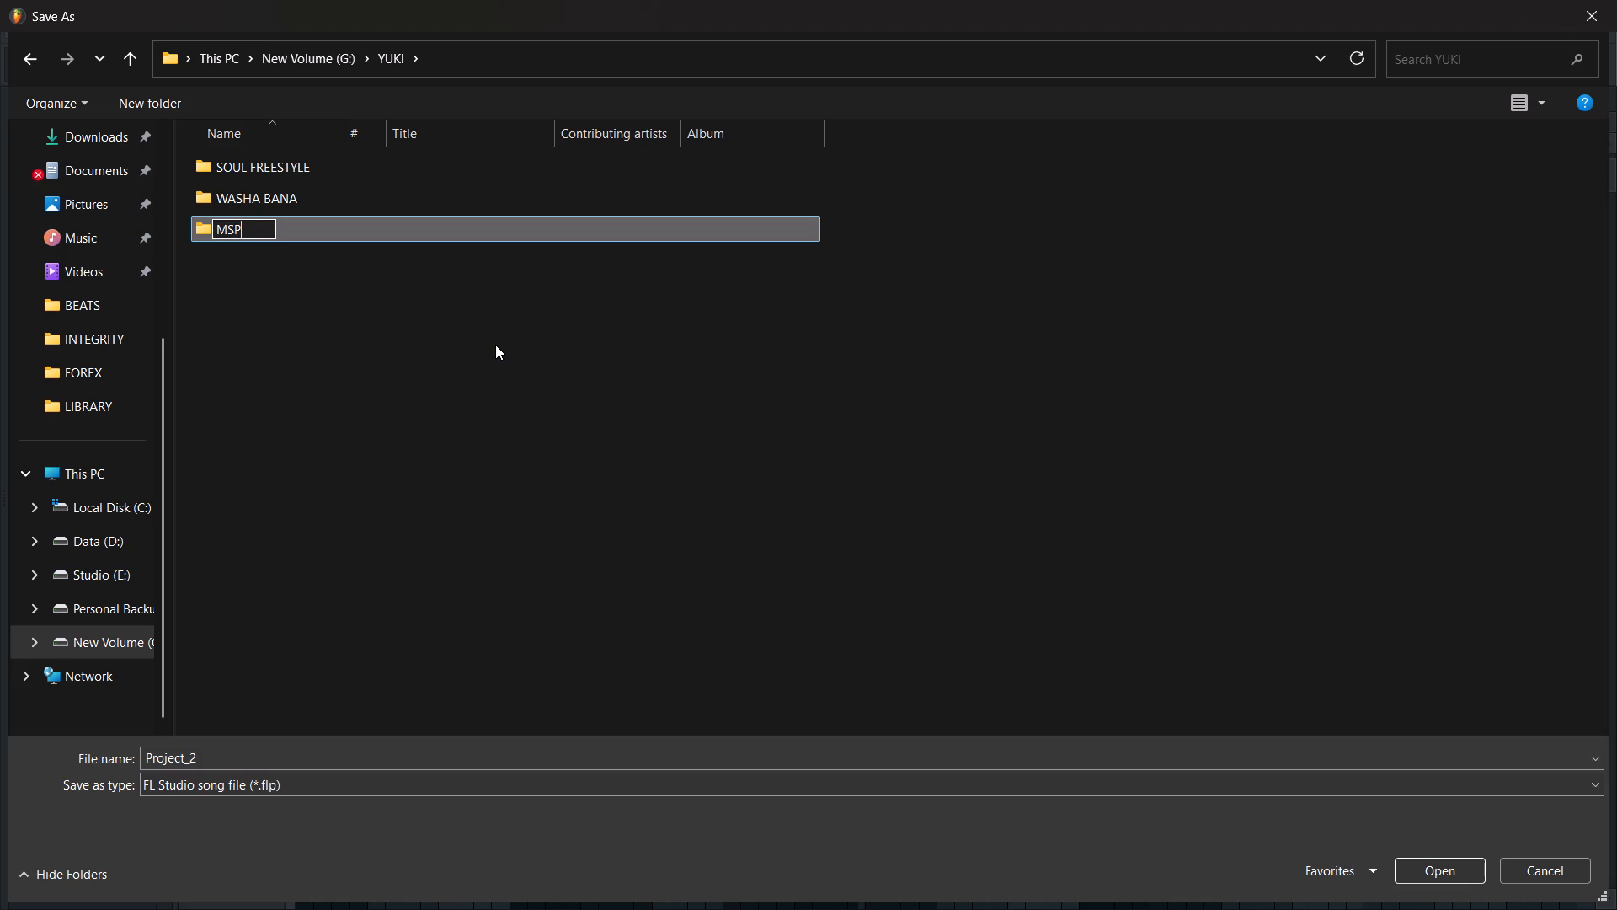
key(BackSpace)
text(UO)
key(BackSpace)
key(p)
key(BackSpace)
key(BackSpace)
key(BackSpace)
key(BackSpace)
key(w)
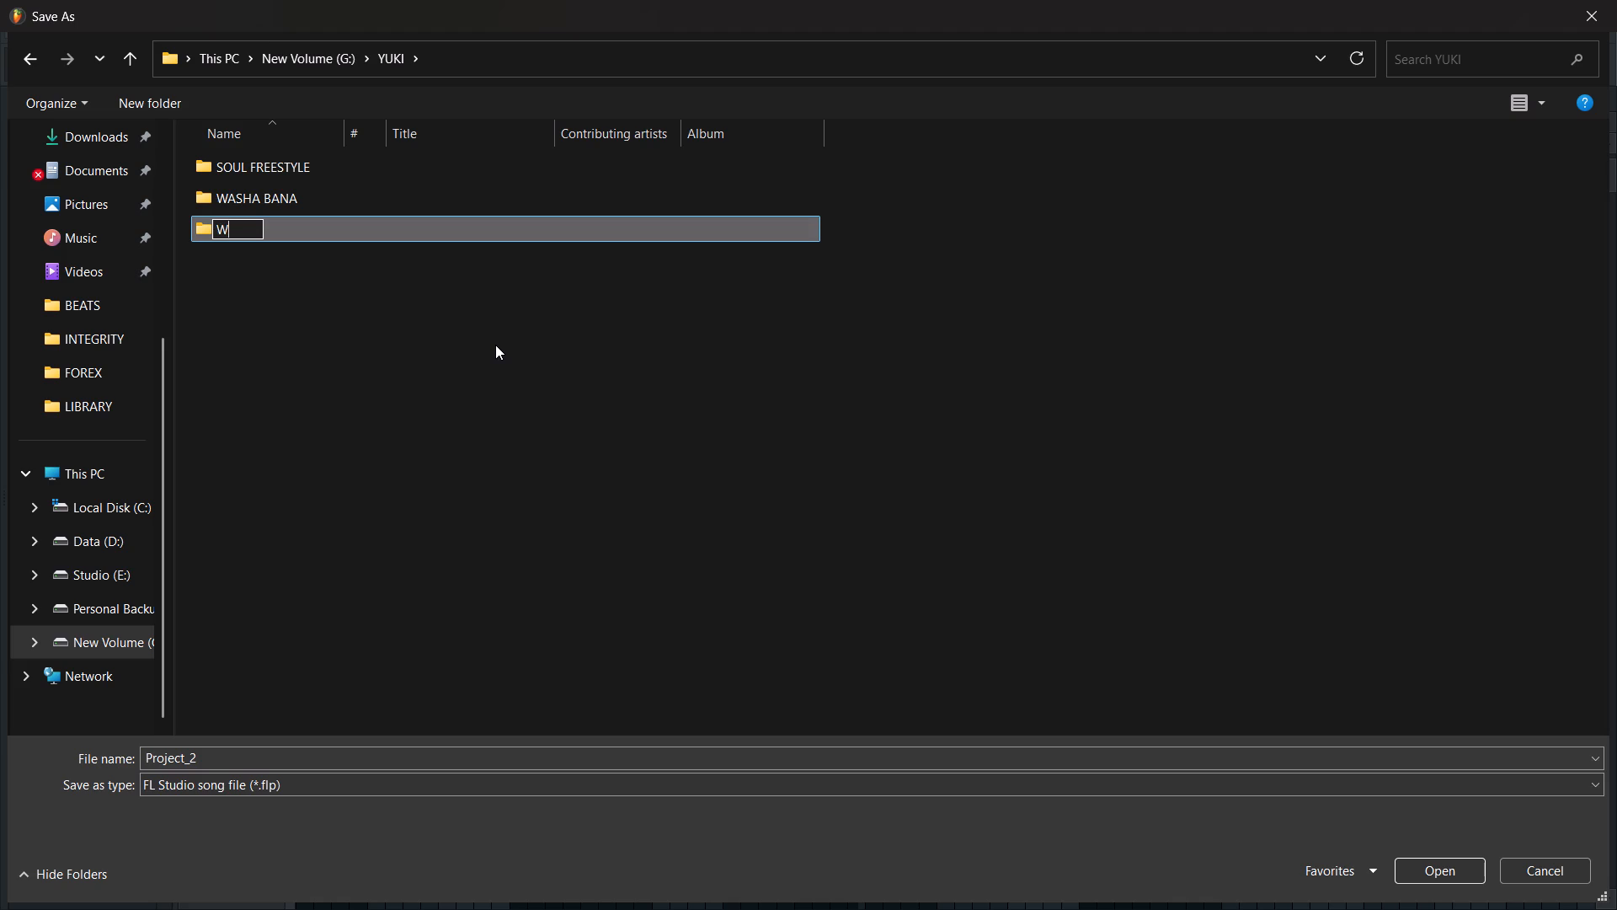
text(INE)
key(Return)
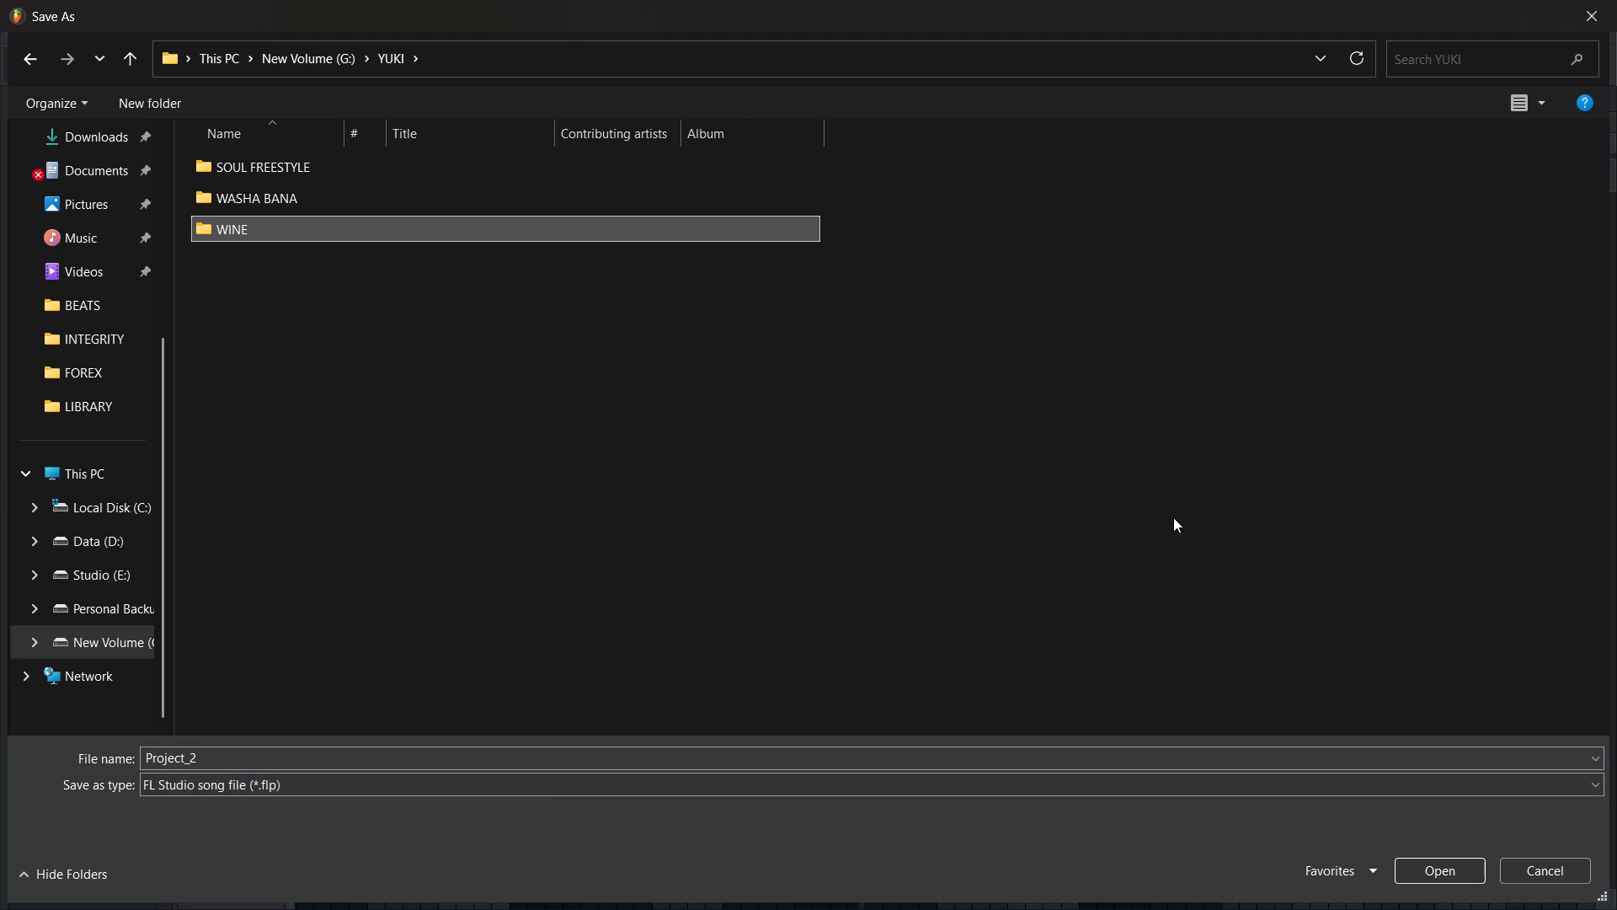
key(Return)
Save the project in the WINE folder under the file name MSUPA NIPE WINE.
click(248, 757)
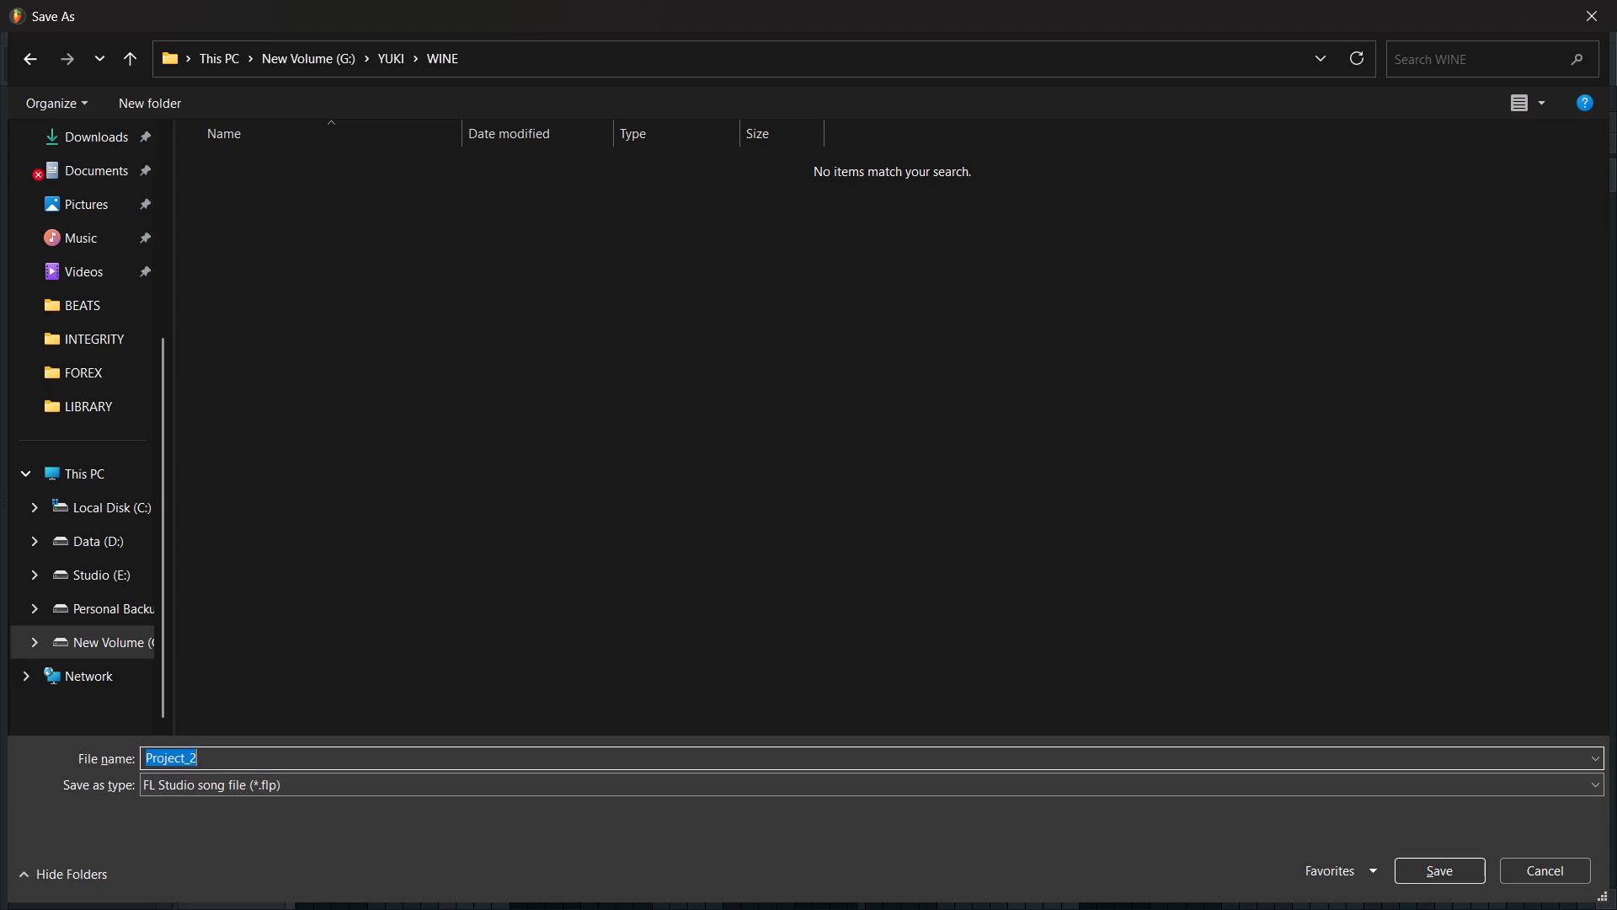
key(BackSpace)
text(MS)
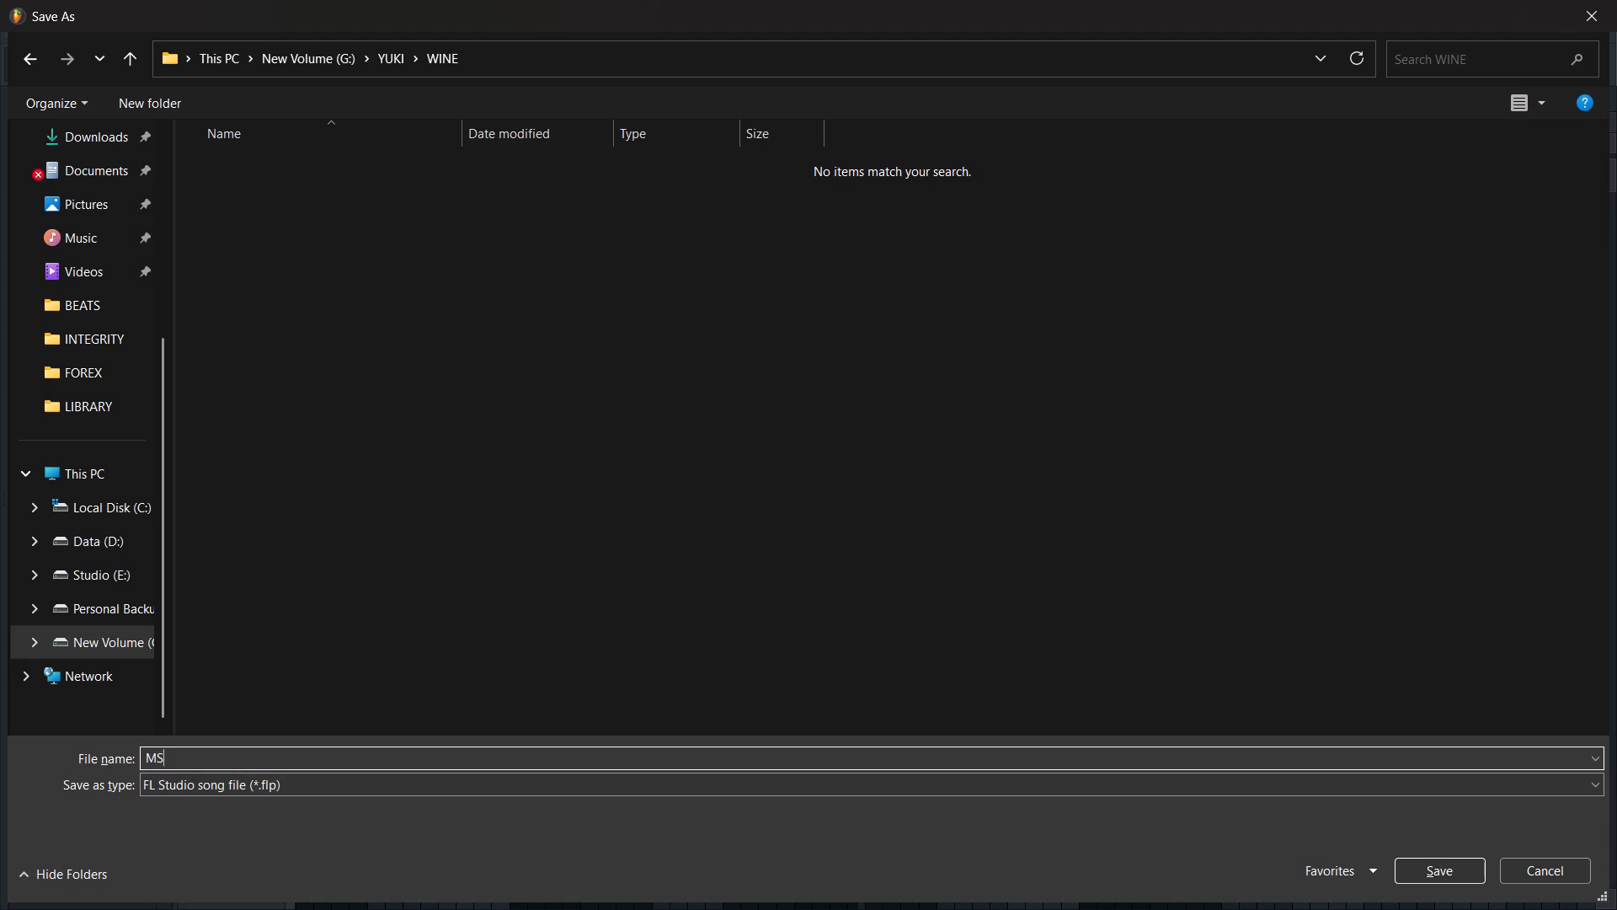
text(UPA WIN)
key(BackSpace)
key(BackSpace)
key(BackSpace)
text(NIPE)
key(space)
text(WINE)
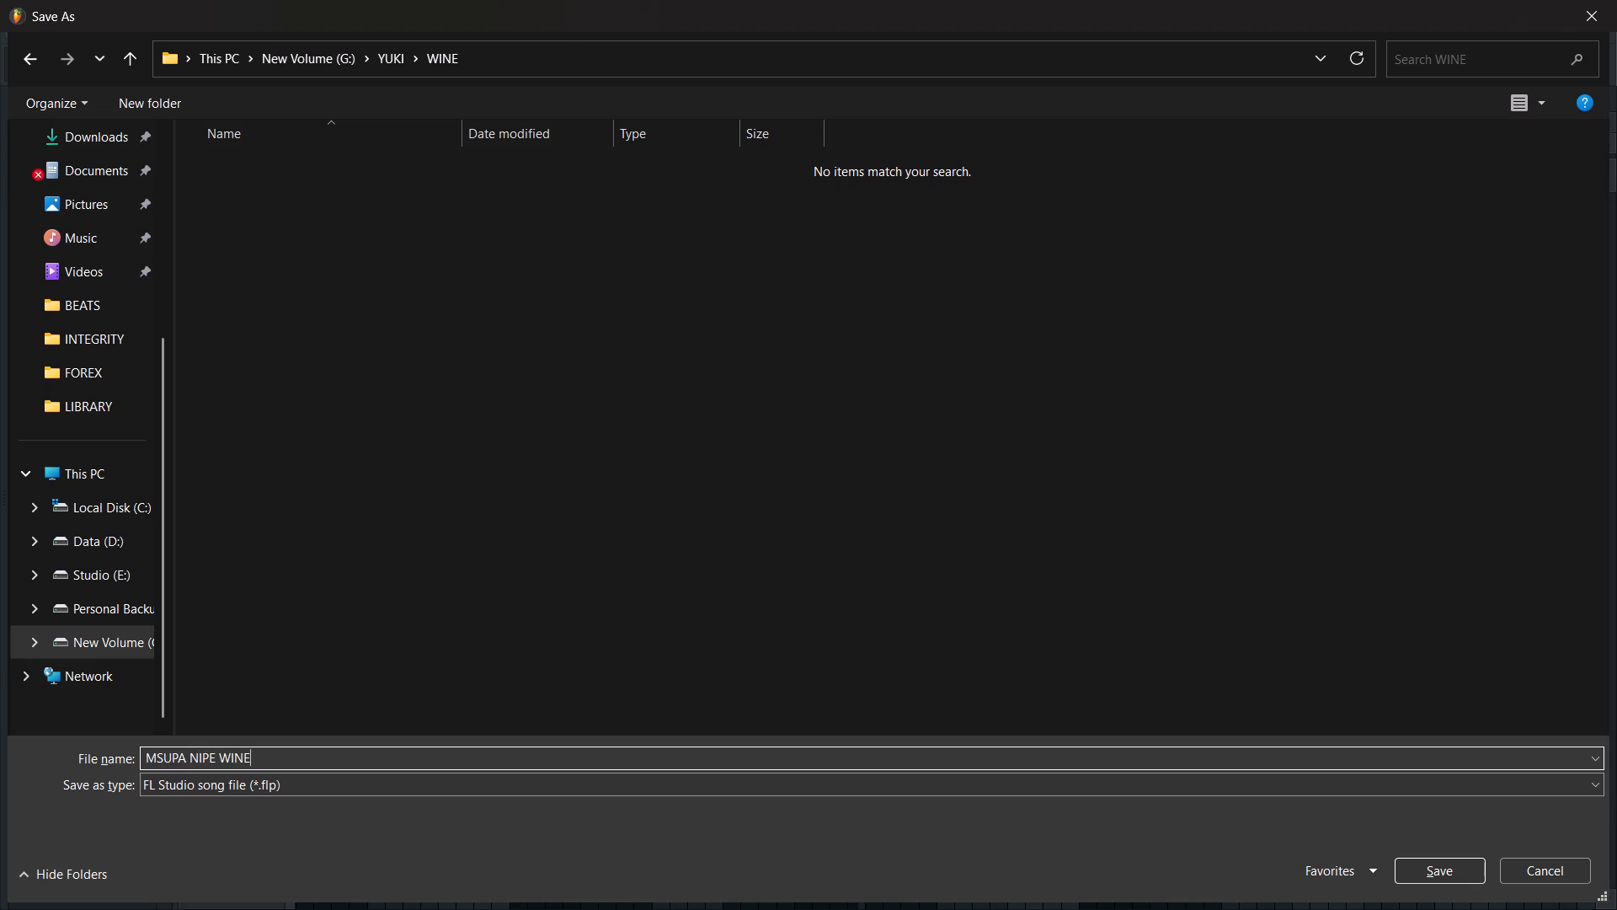
click(1442, 877)
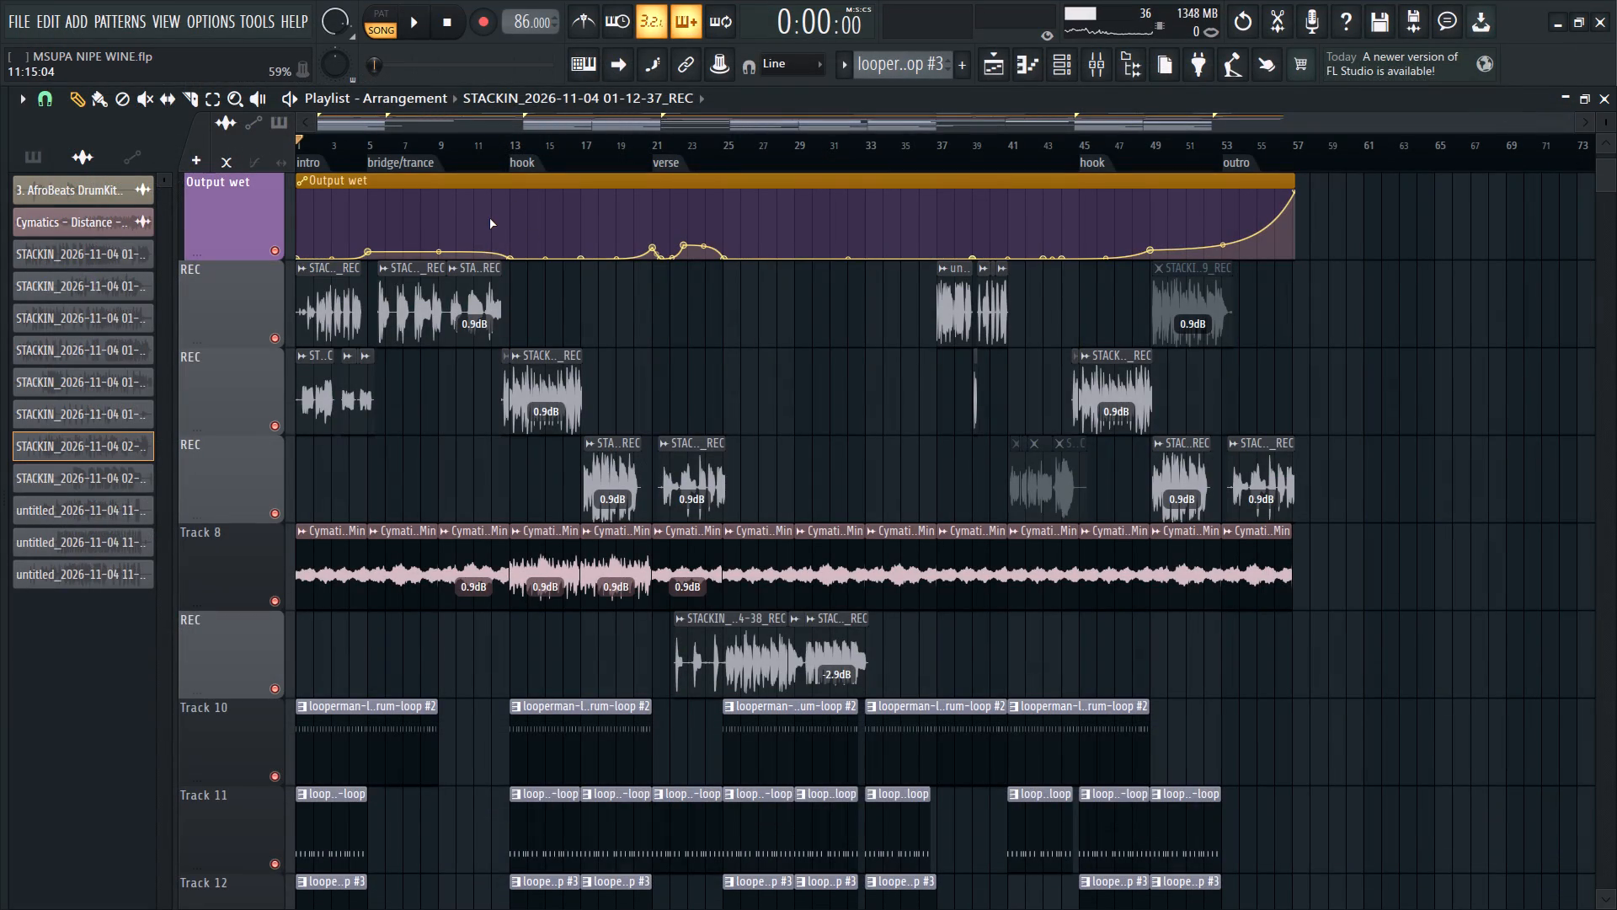
Play the arrangement from the start, skipping ahead to the first hook and on to the verse.
key(space)
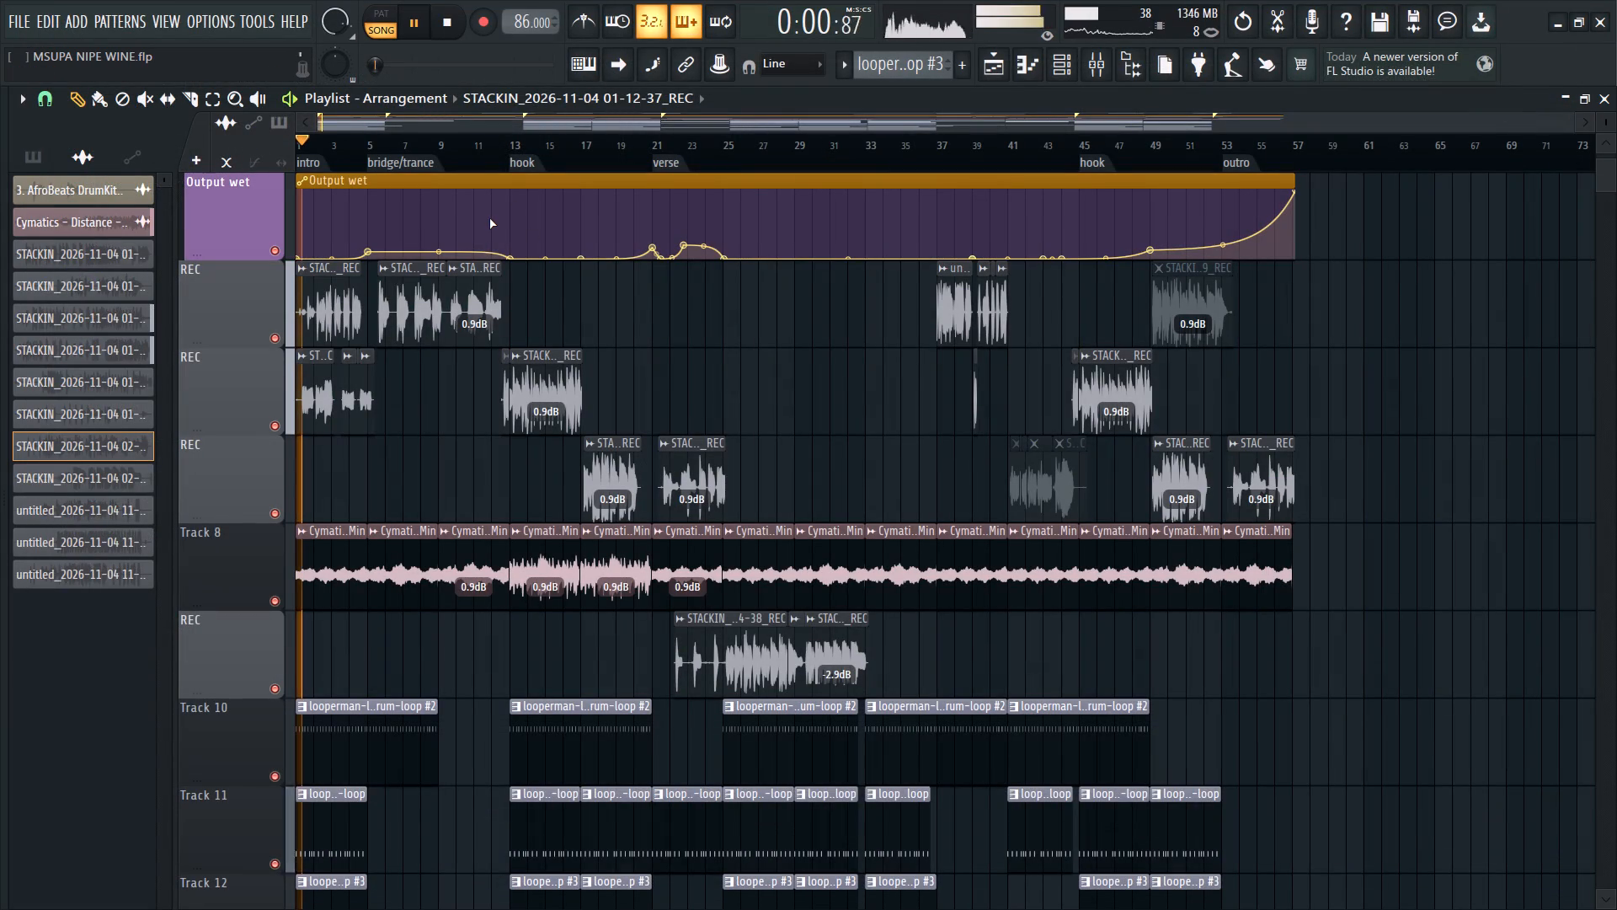
click(504, 142)
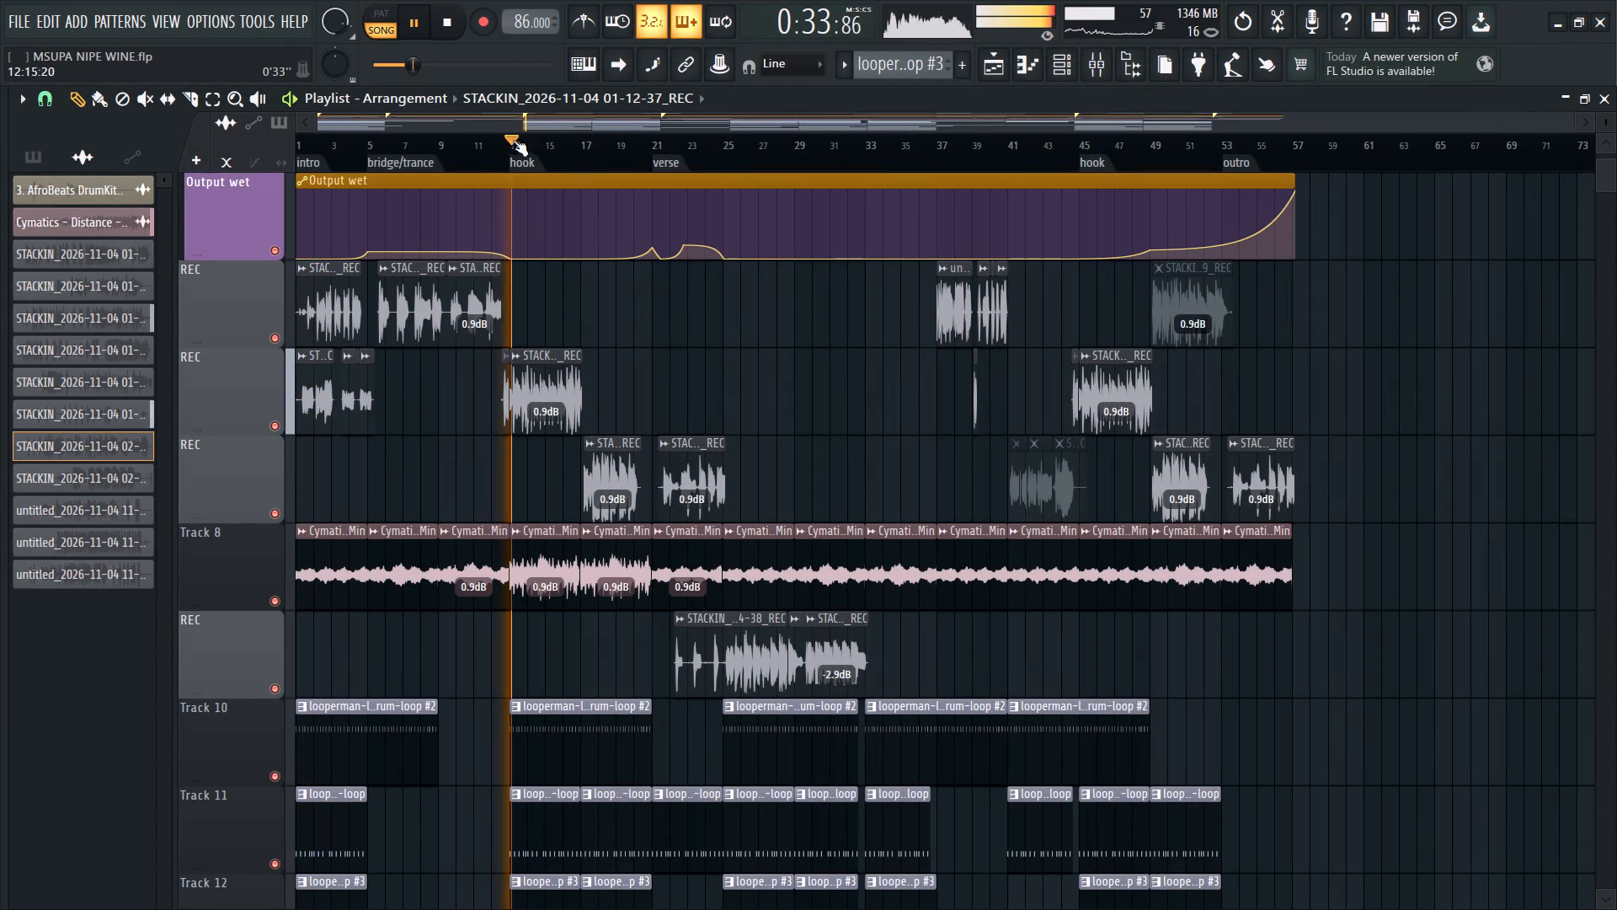
click(648, 138)
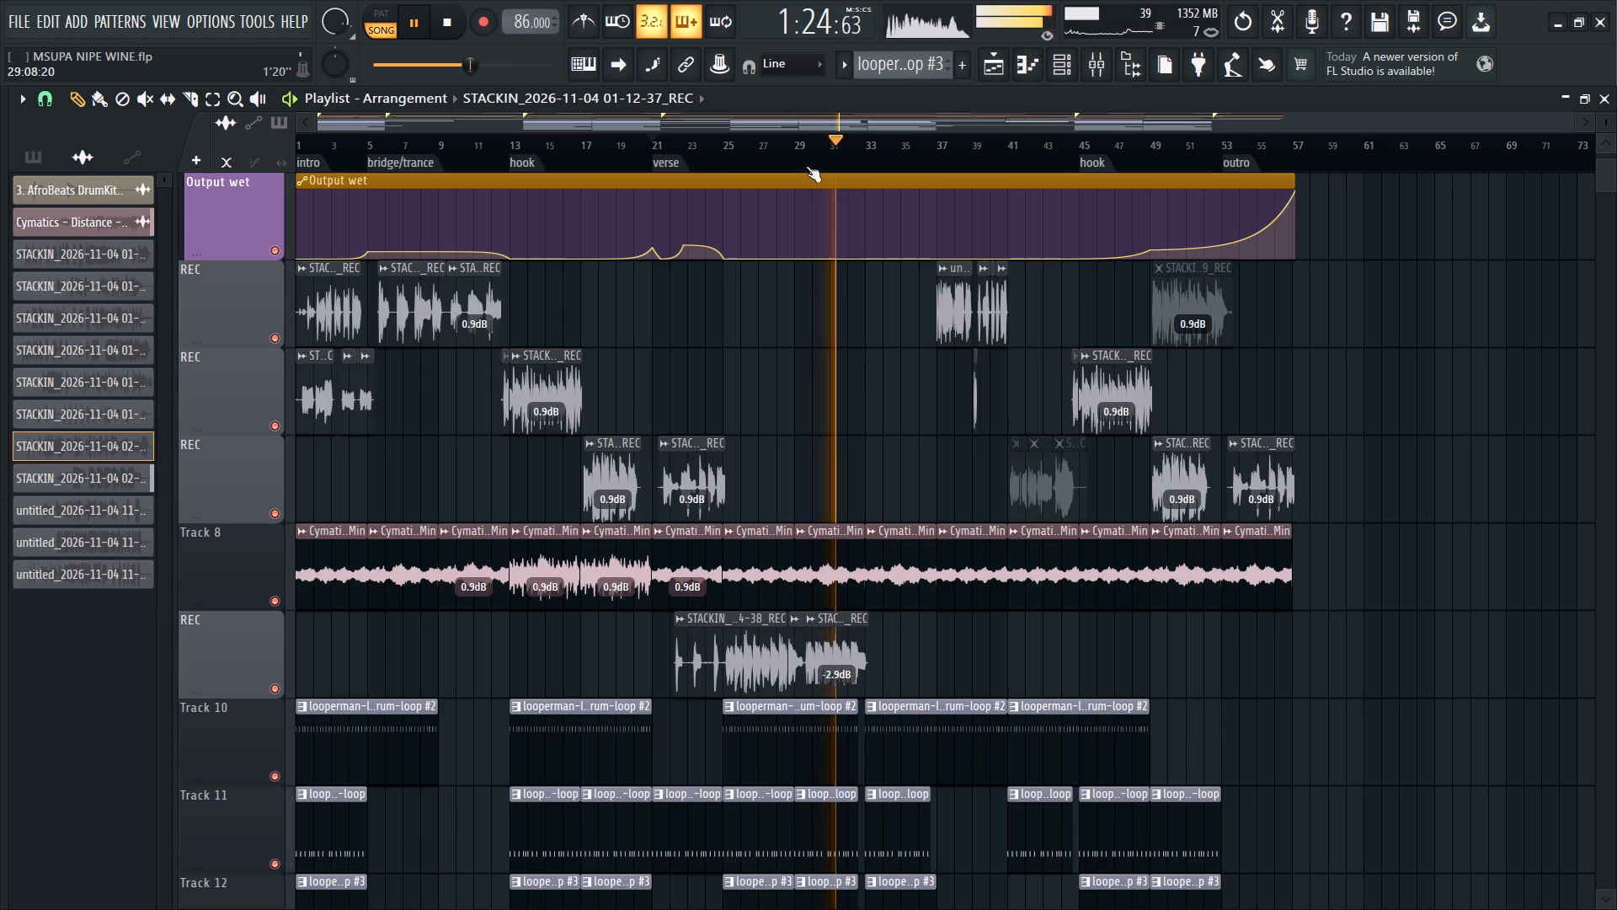
Add two points to the Output wet automation near bar 30, one at zero and one raised as a peak shortly before bar 30.
ctrl+scroll(787, 250, up, 12)
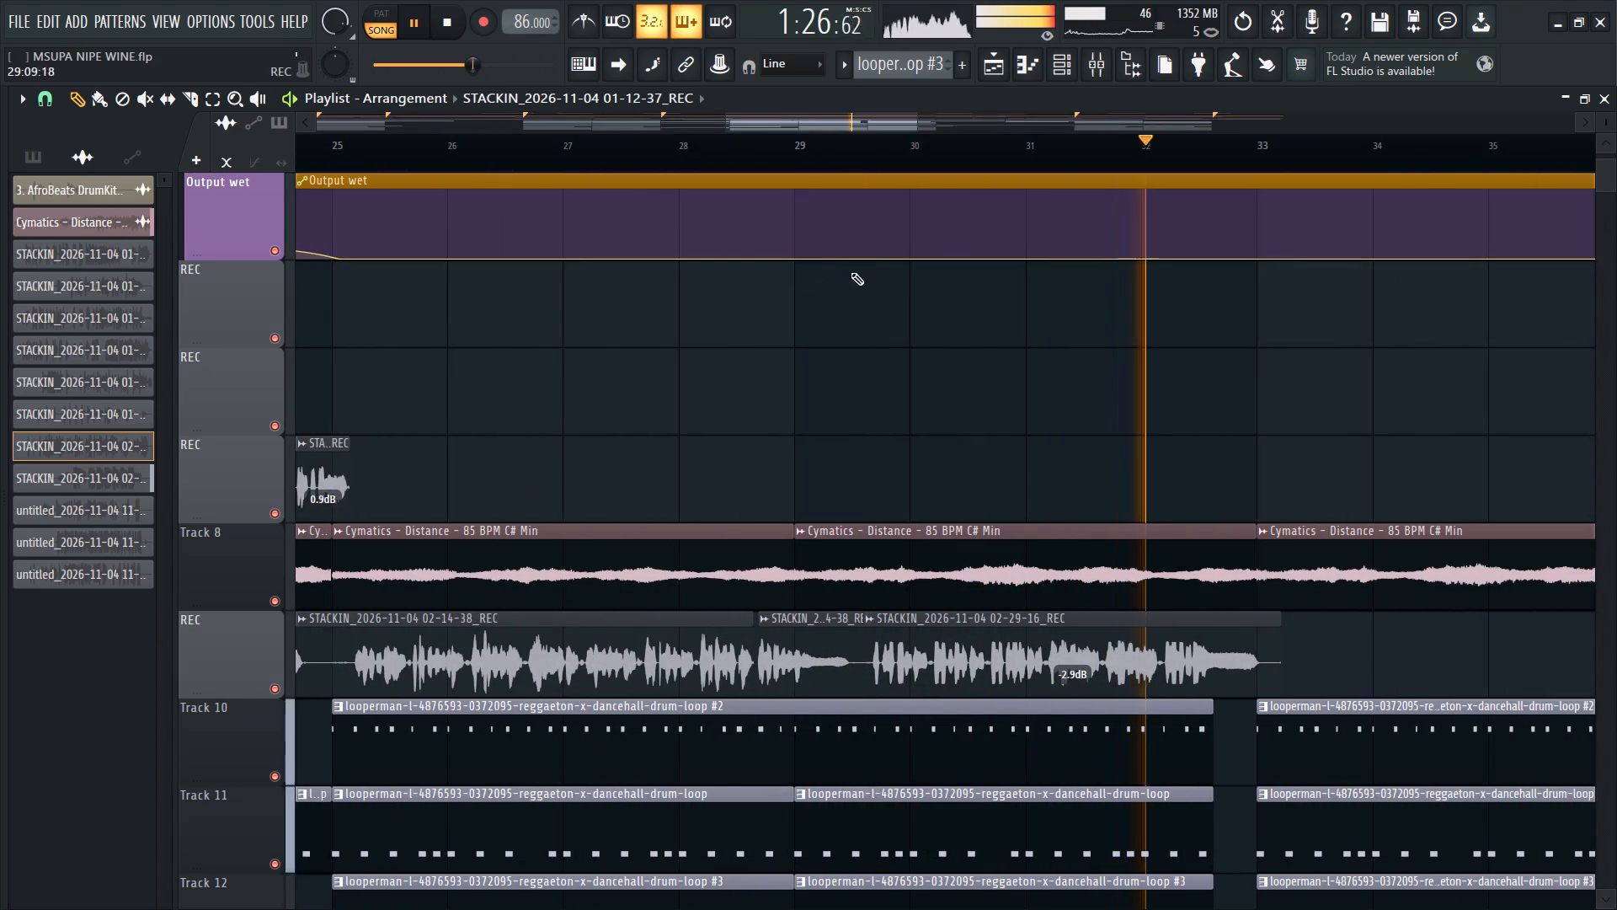
right_click(869, 261)
right_click(876, 259)
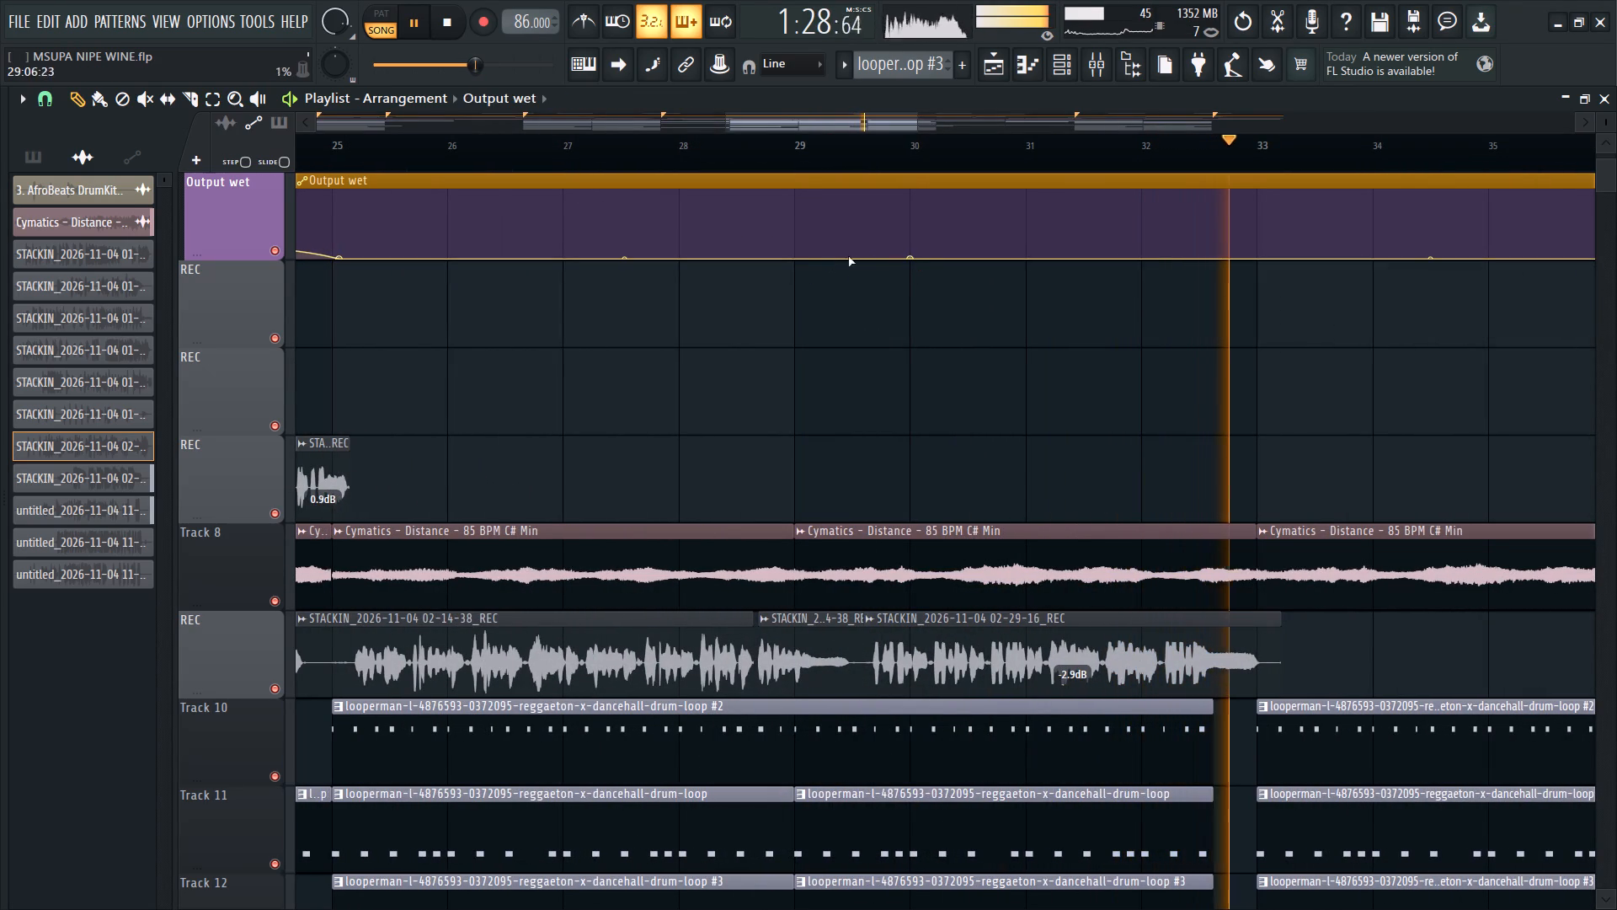
right_click(880, 255)
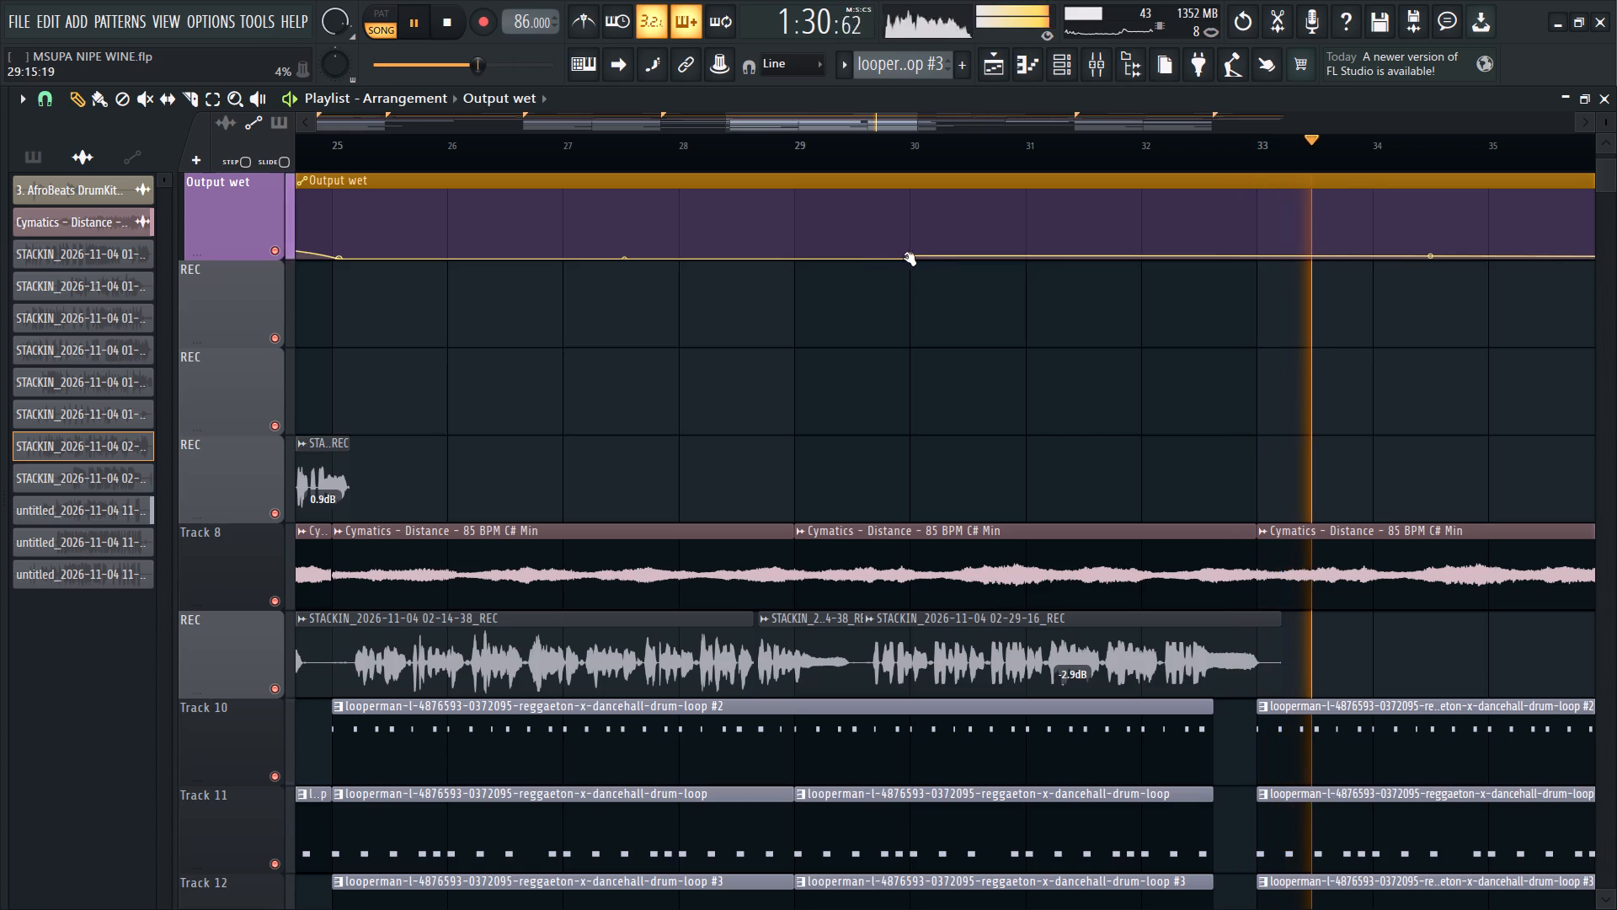
drag(914, 256, 910, 268)
drag(910, 259, 907, 226)
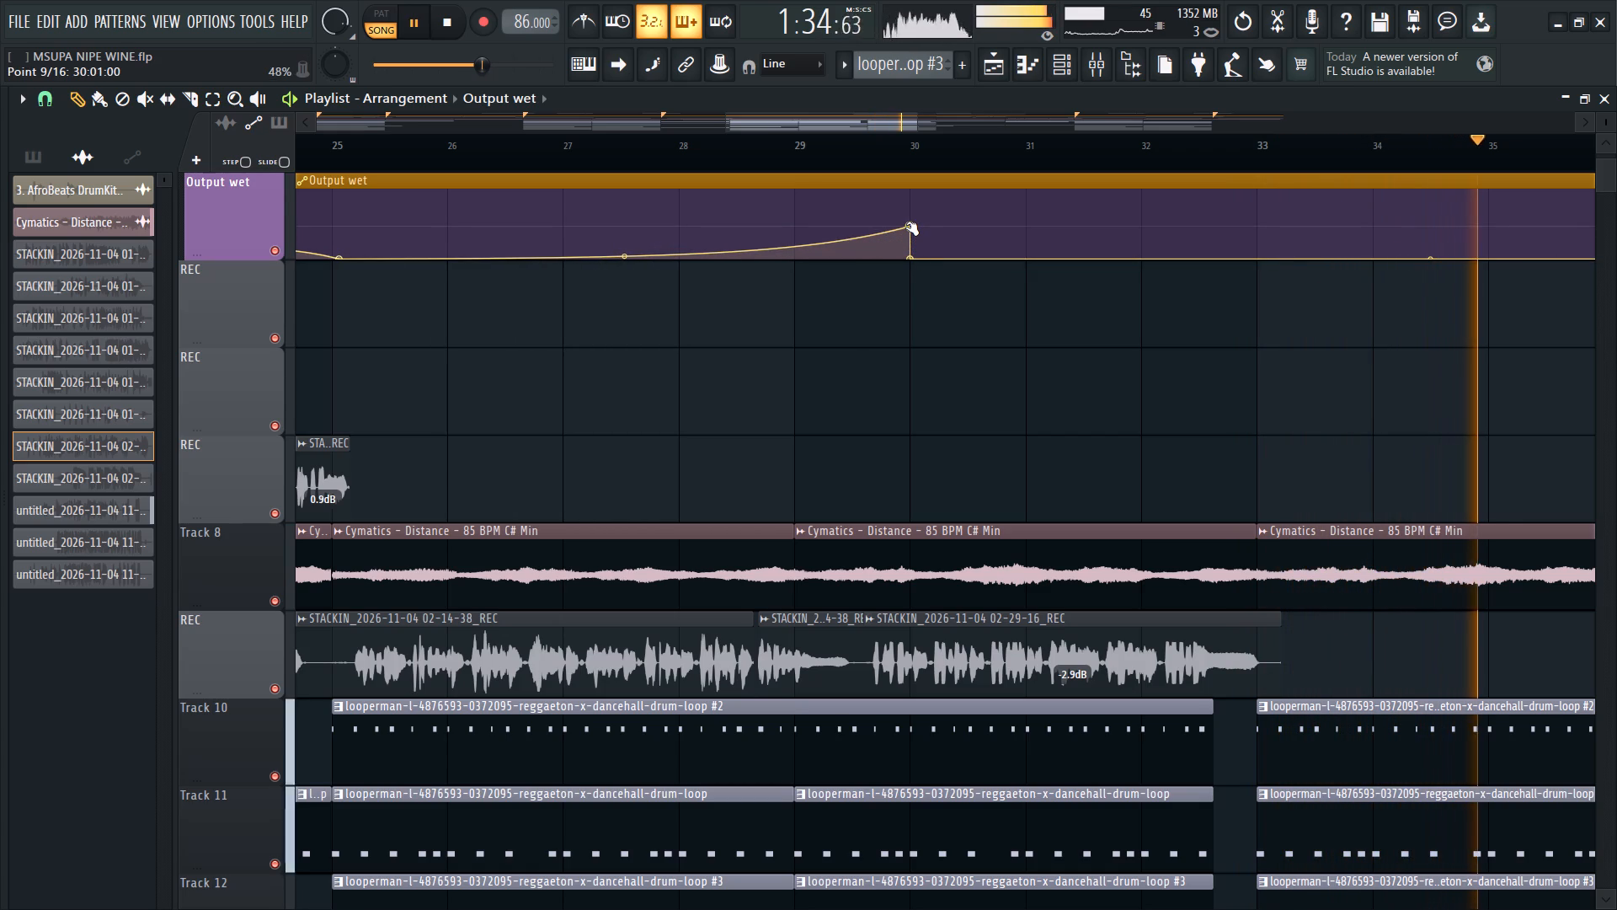
drag(907, 226, 865, 229)
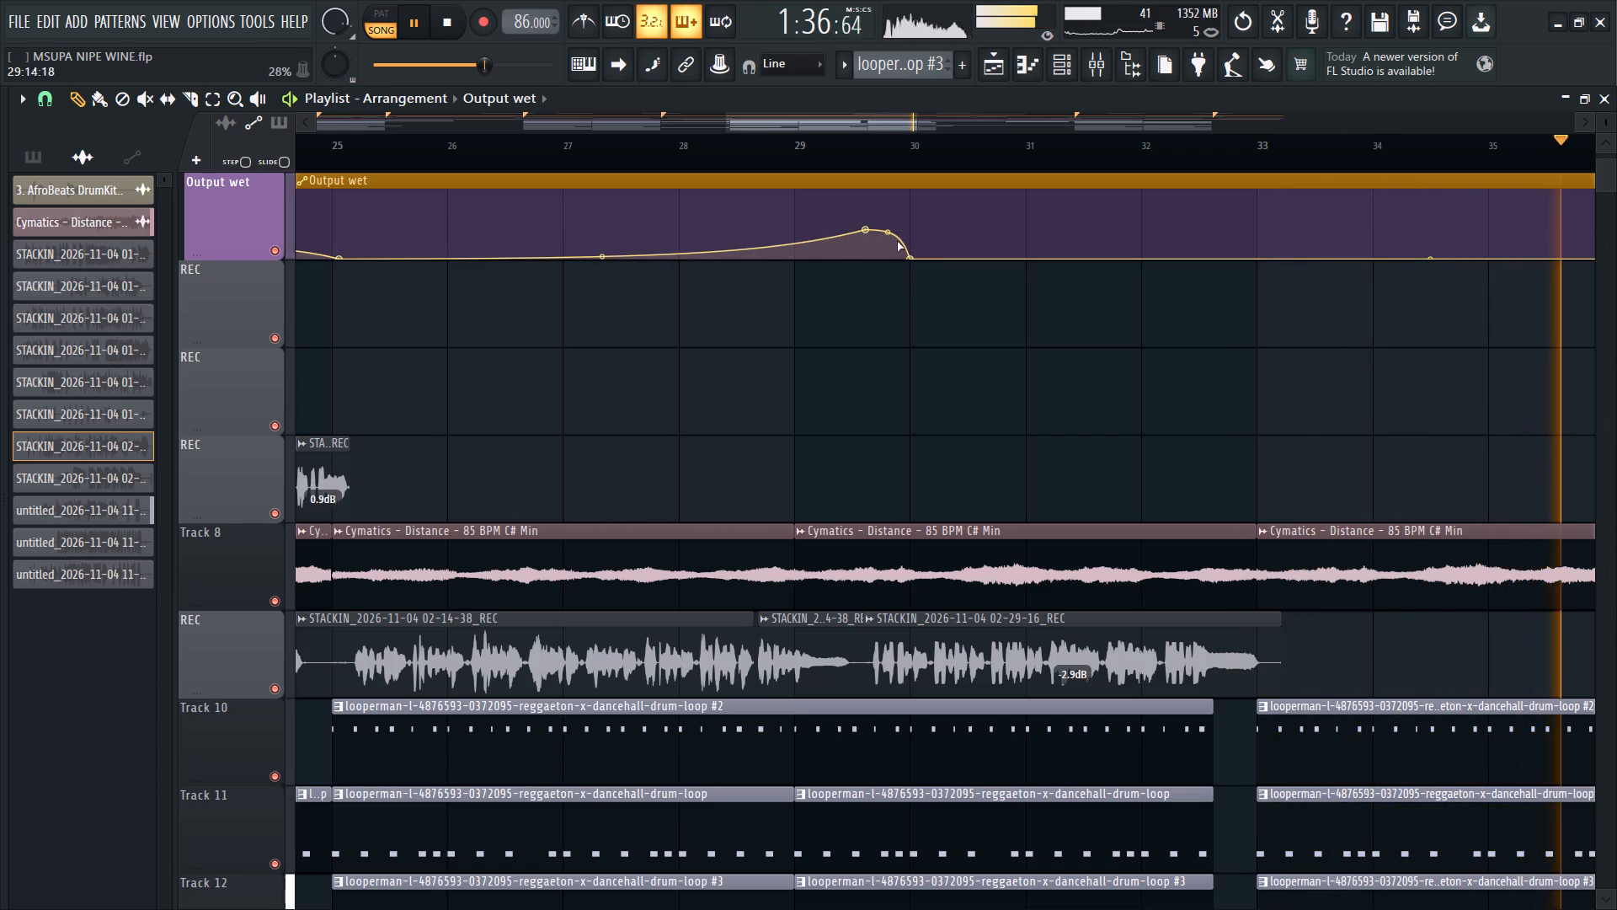
Bend the Output wet curve after the new peak so it drops steeply to zero just before bar 30.
drag(892, 238, 873, 500)
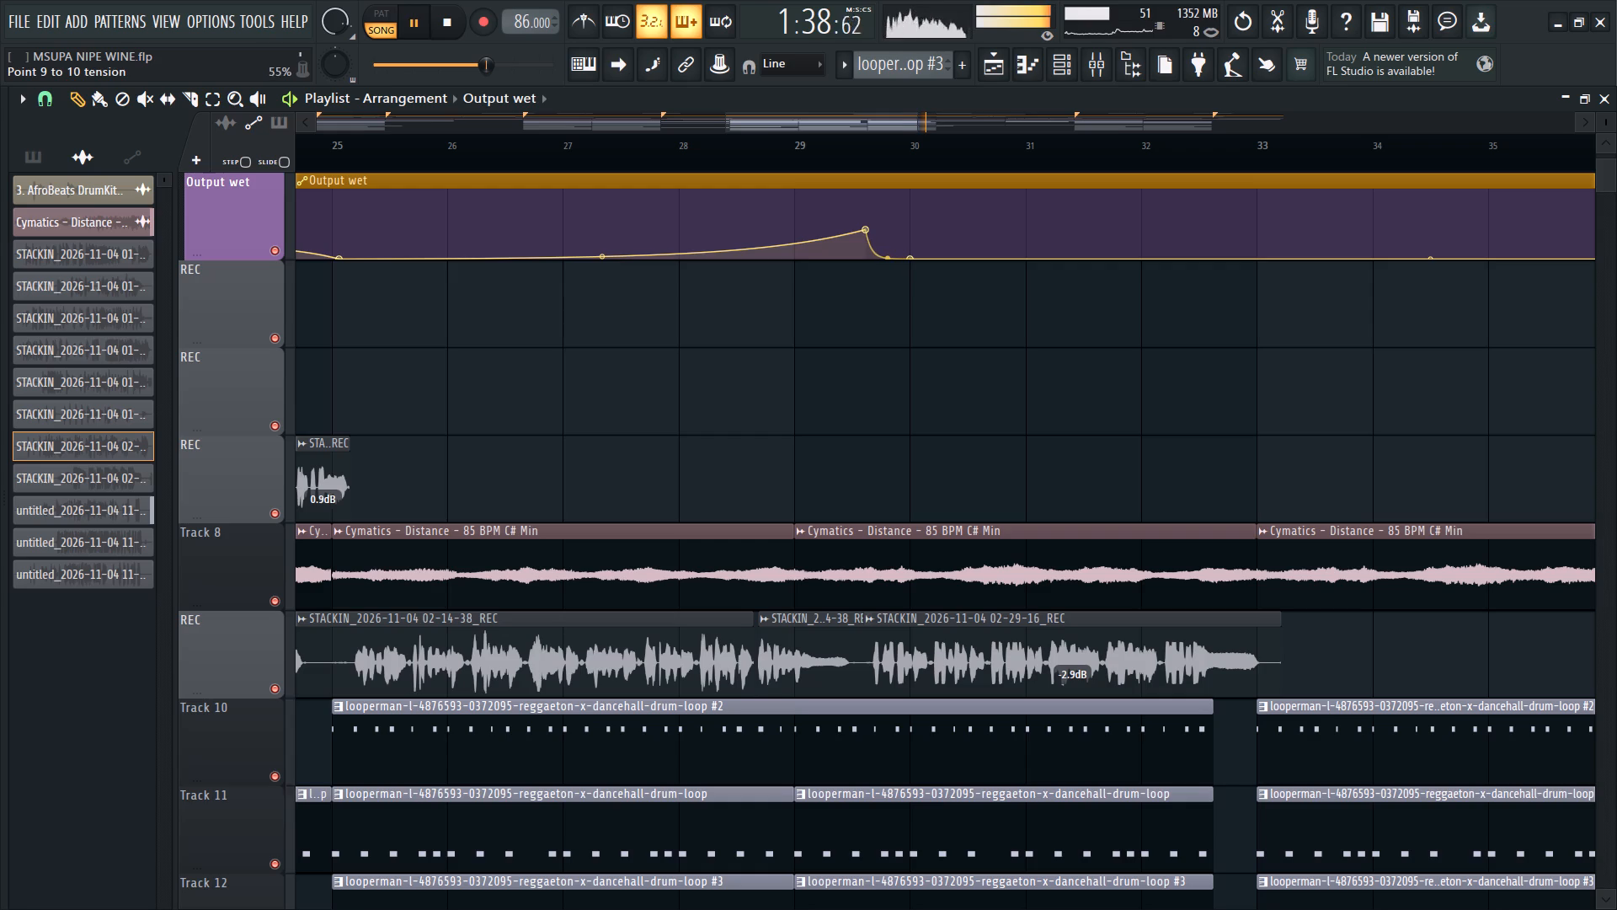
drag(873, 500, 873, 496)
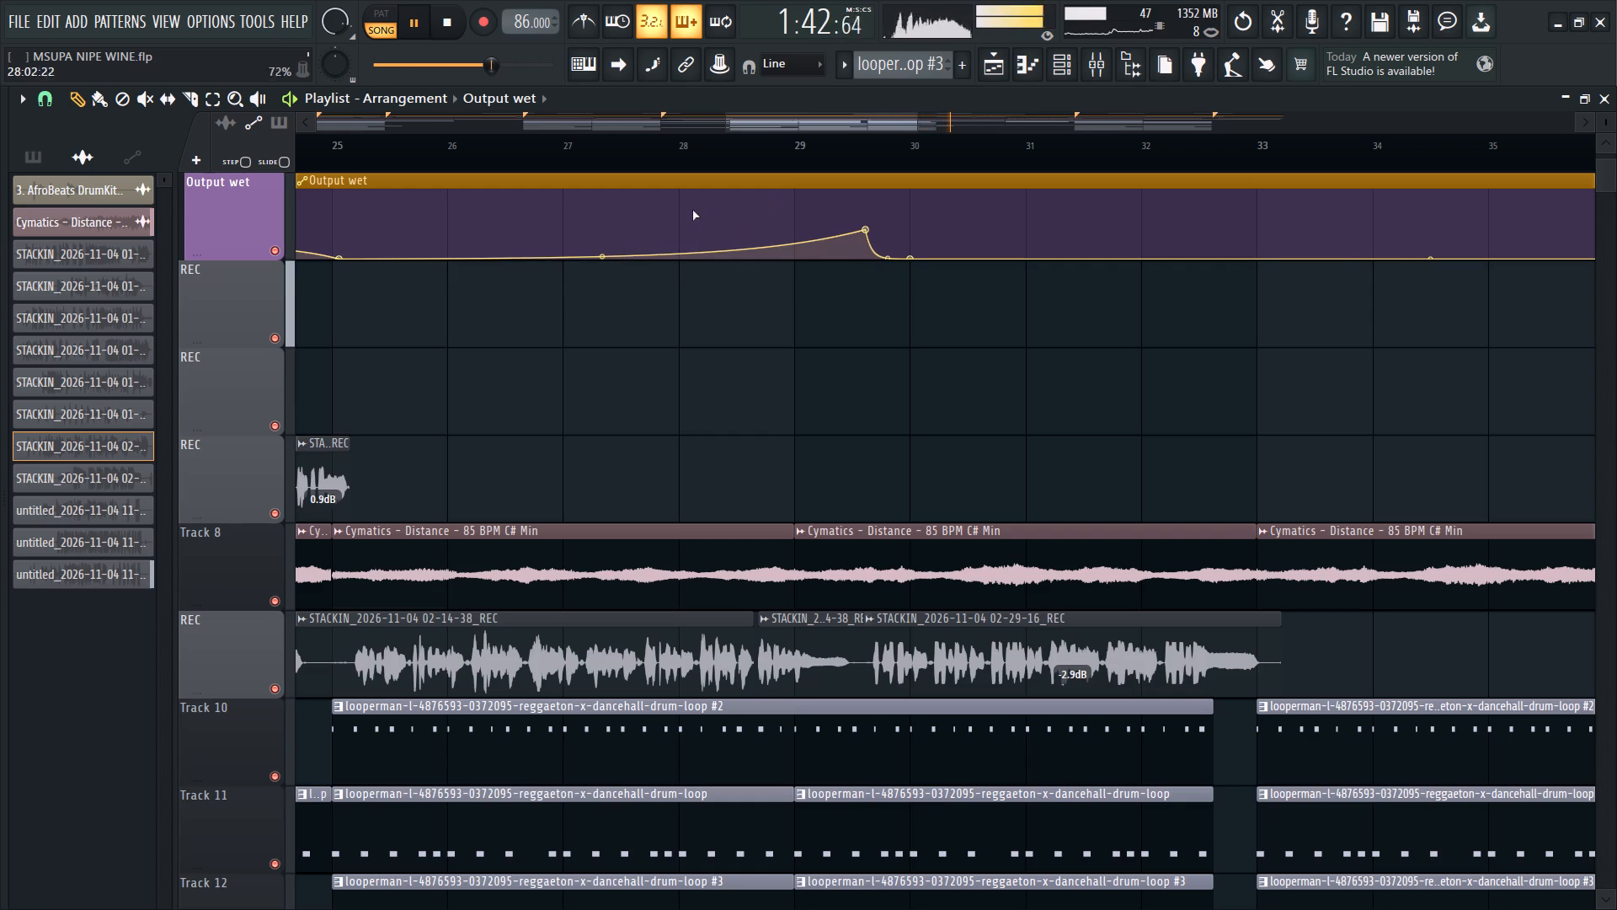
ctrl+scroll(633, 331, down, 3)
ctrl+scroll(928, 353, up, 9)
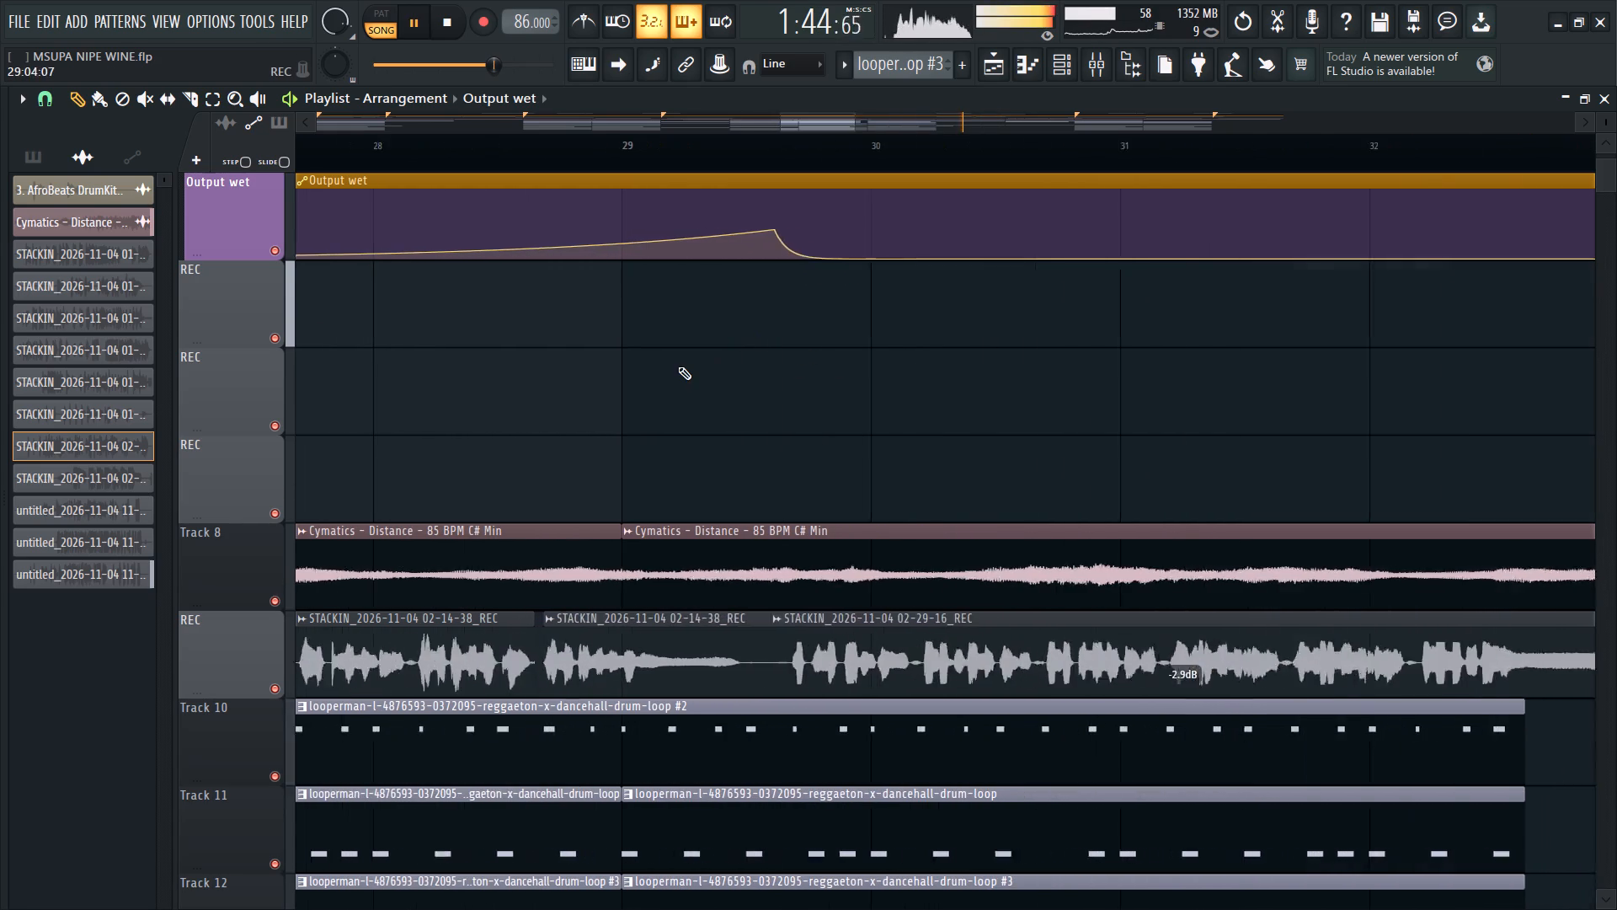
ctrl+scroll(678, 367, up, 3)
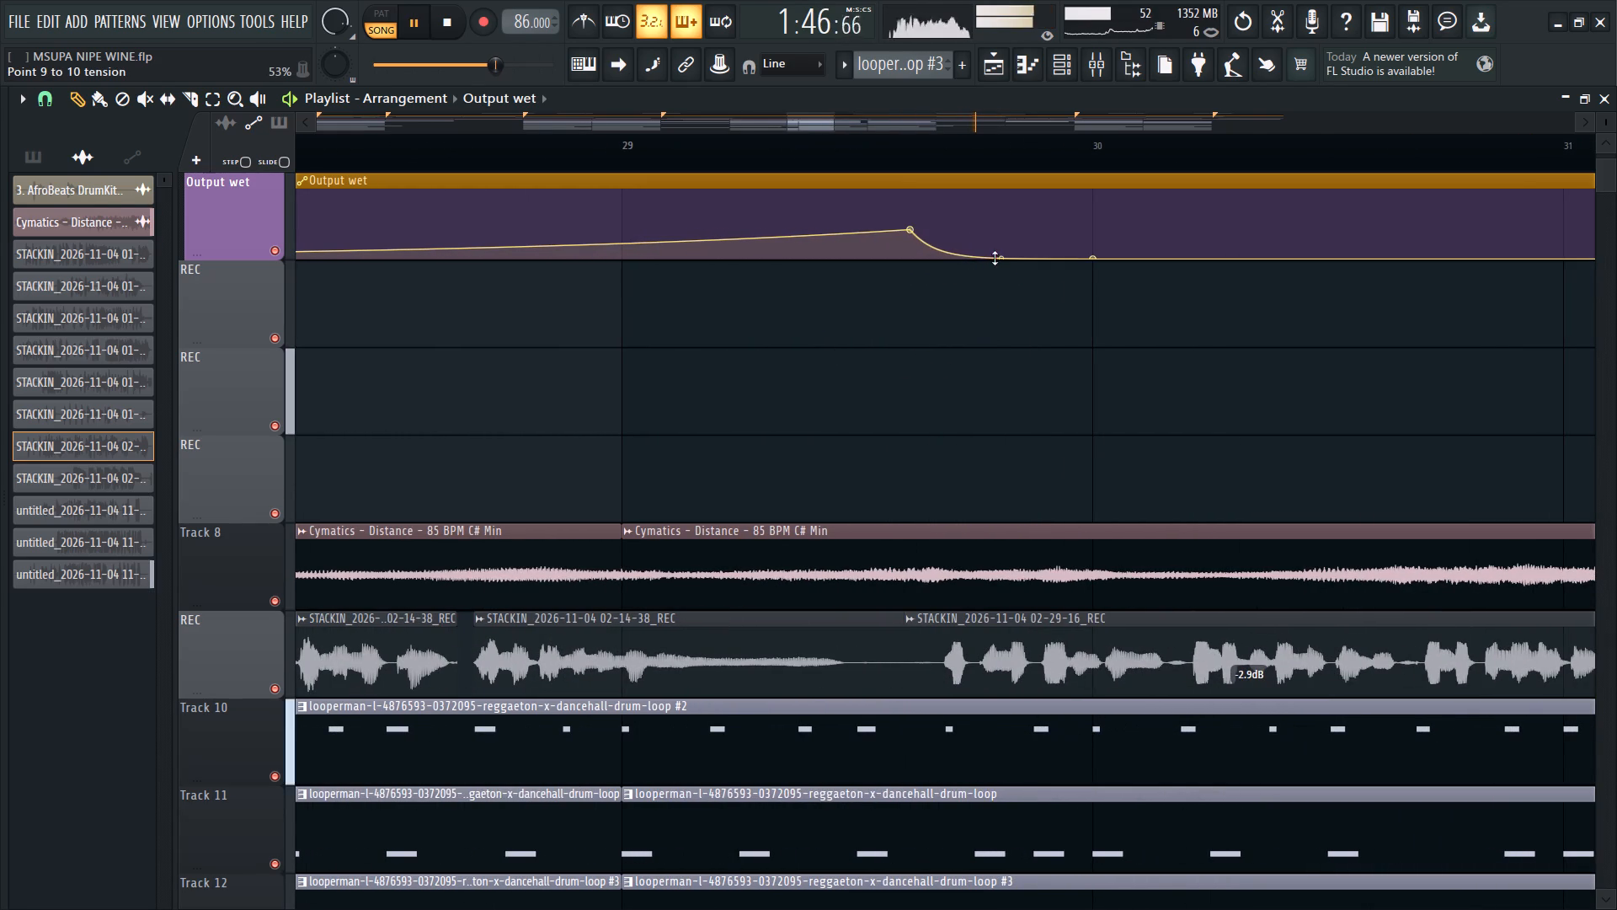
drag(995, 258, 990, 278)
Examine the vocal clips and Output wet automation around bars 37 to 49 during playback.
ctrl+scroll(686, 340, down, 16)
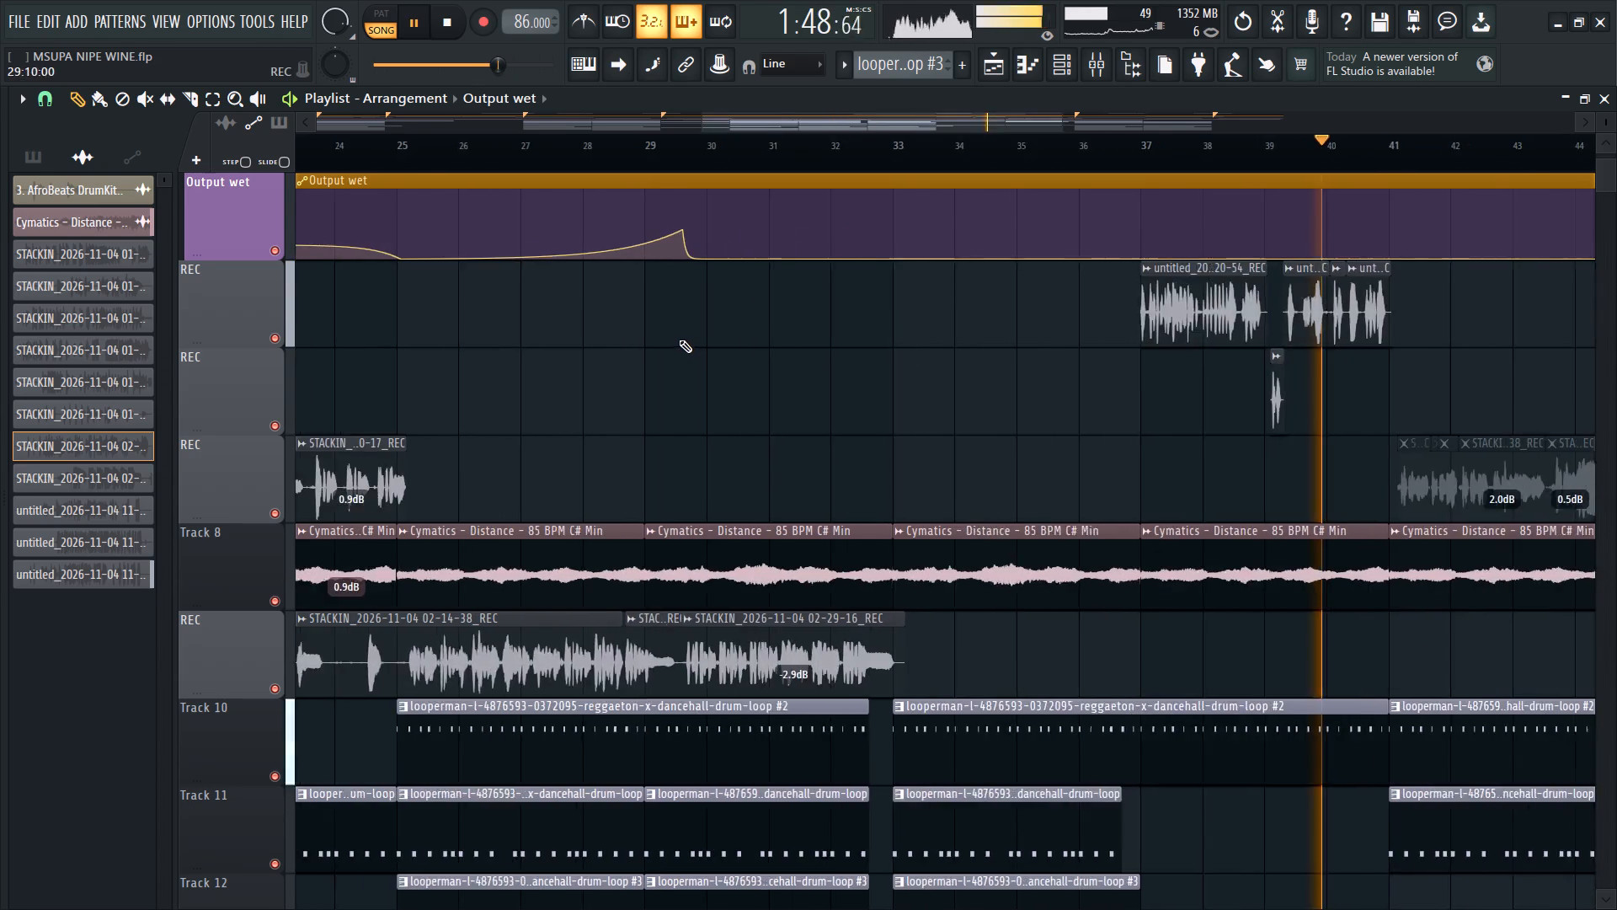
ctrl+scroll(679, 340, down, 2)
ctrl+scroll(1043, 325, up, 10)
ctrl+scroll(821, 348, up, 4)
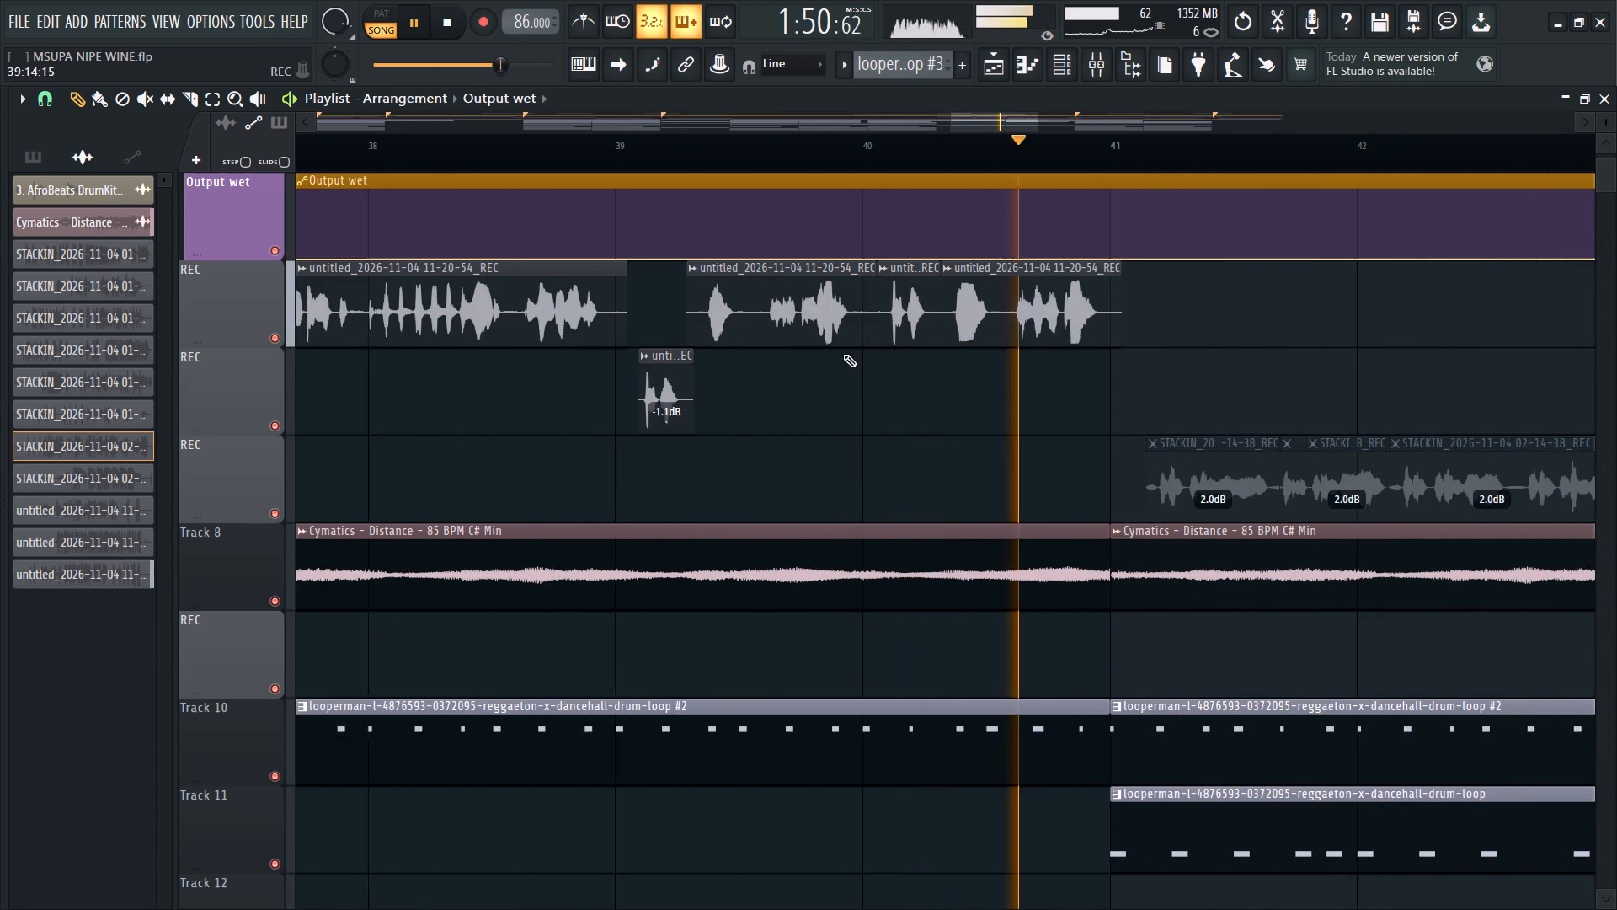
ctrl+scroll(961, 391, down, 3)
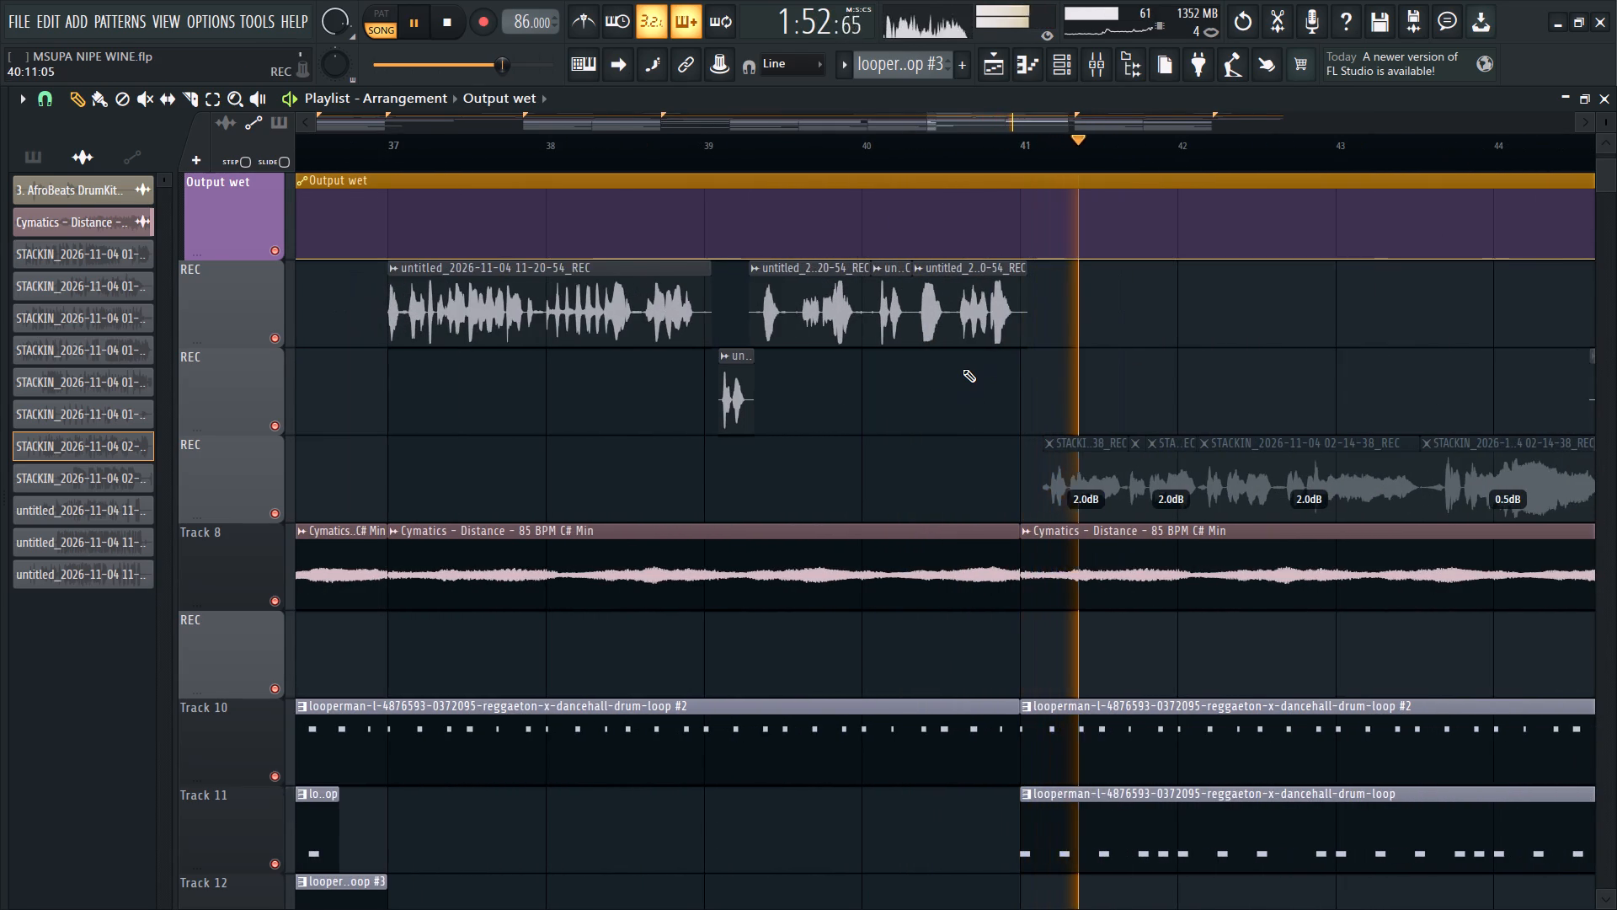
ctrl+scroll(963, 369, down, 5)
ctrl+scroll(1168, 361, up, 2)
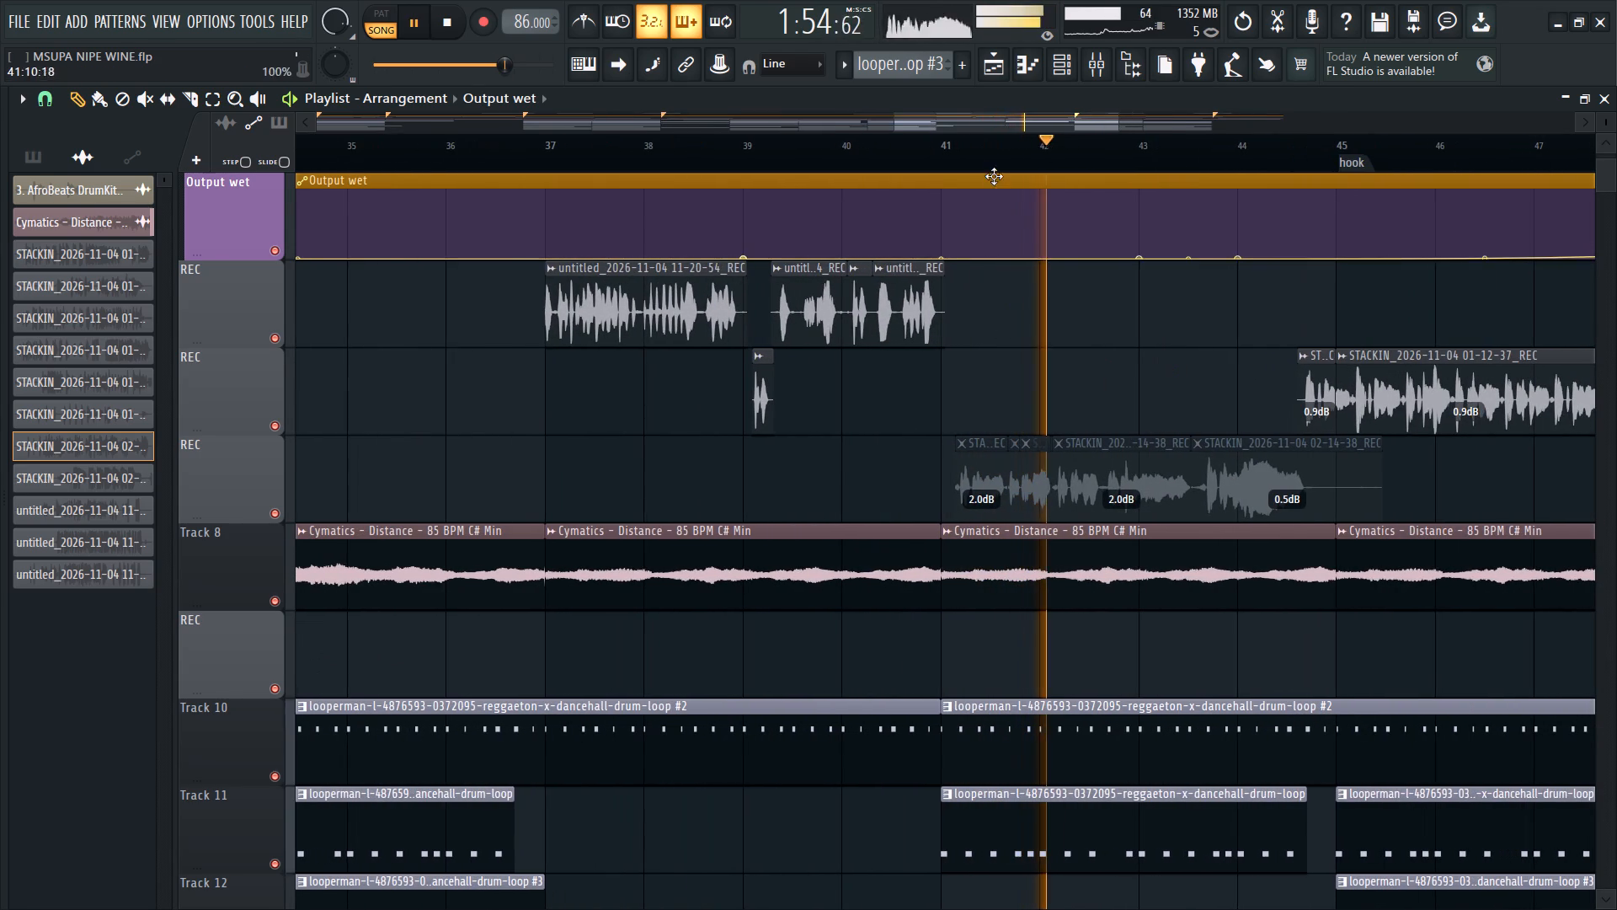
drag(987, 120, 1017, 115)
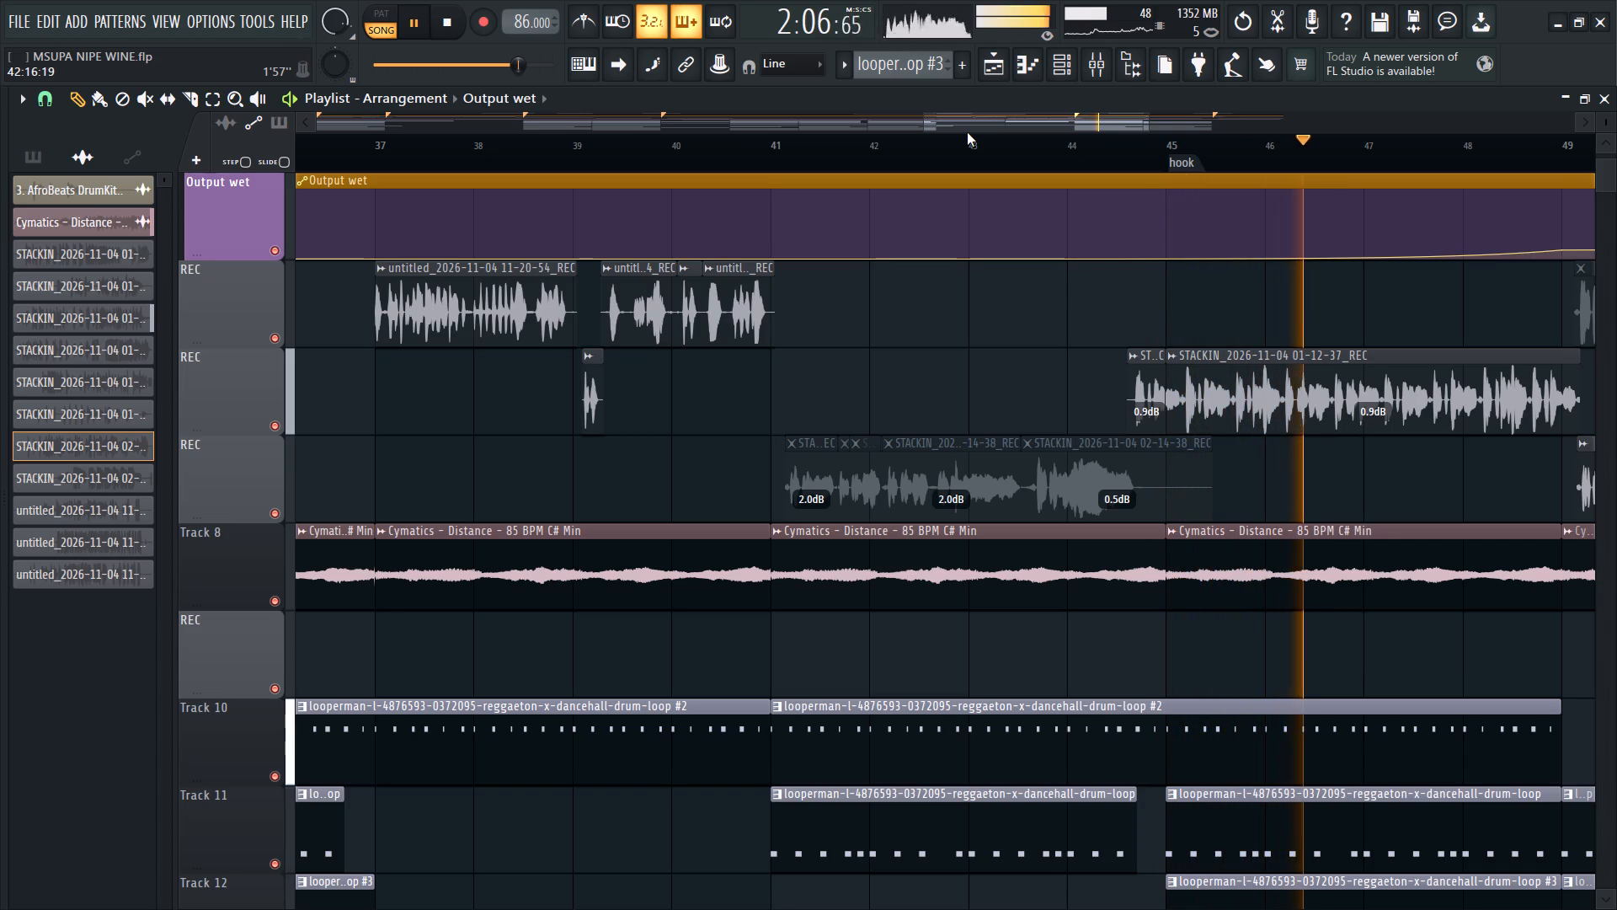
Stop playback and replay the arrangement from bar 37 to listen through to the second hook.
key(space)
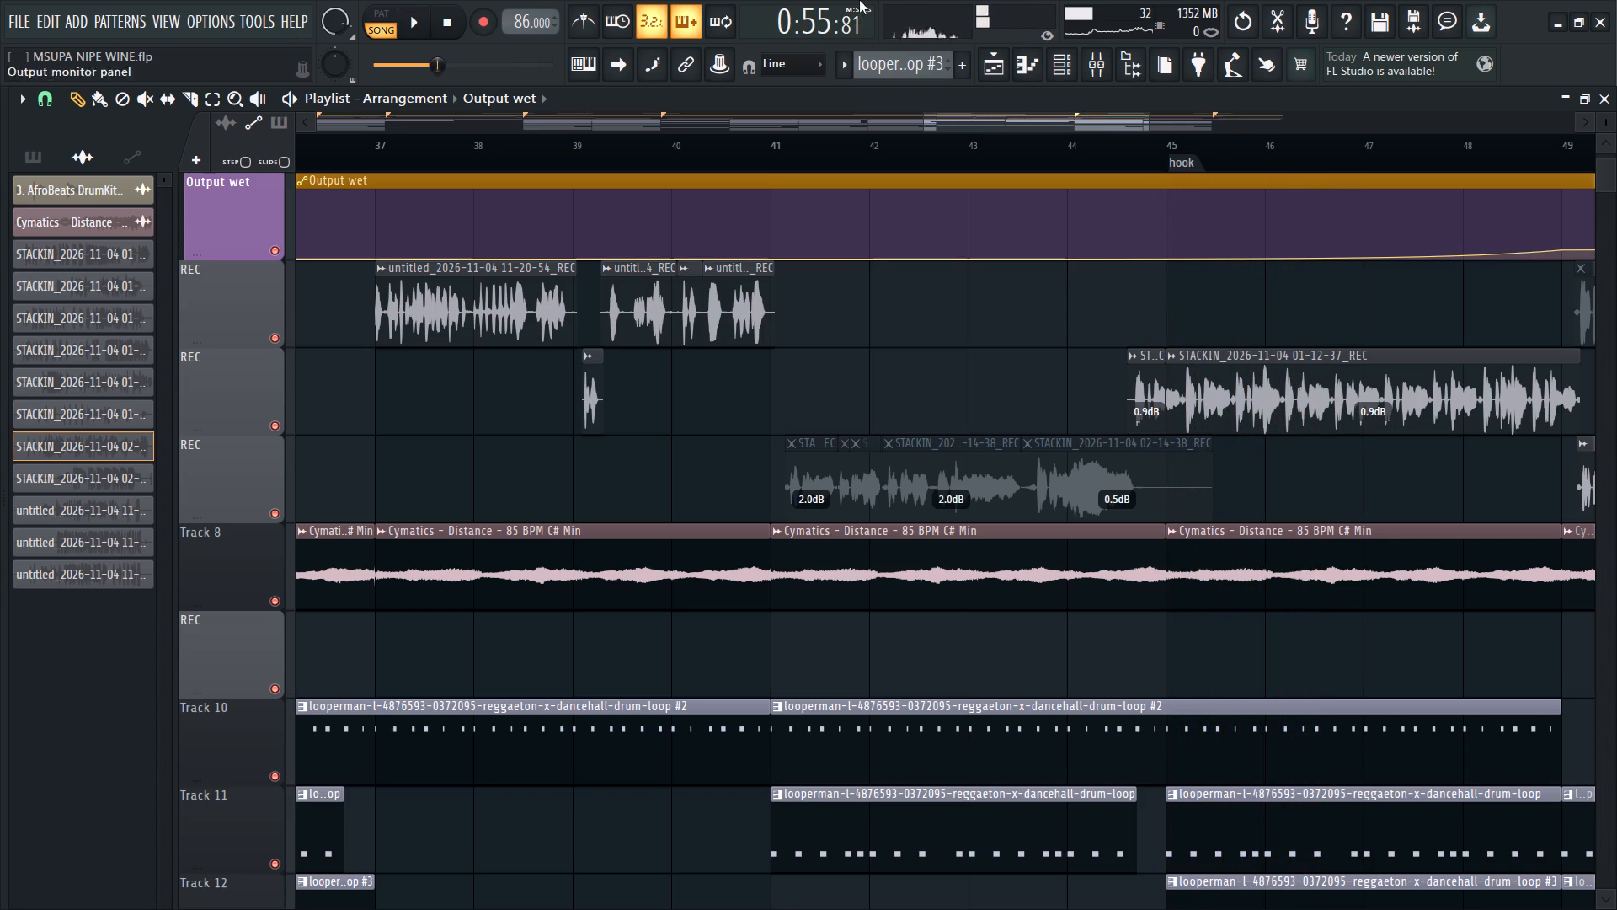
click(371, 145)
key(space)
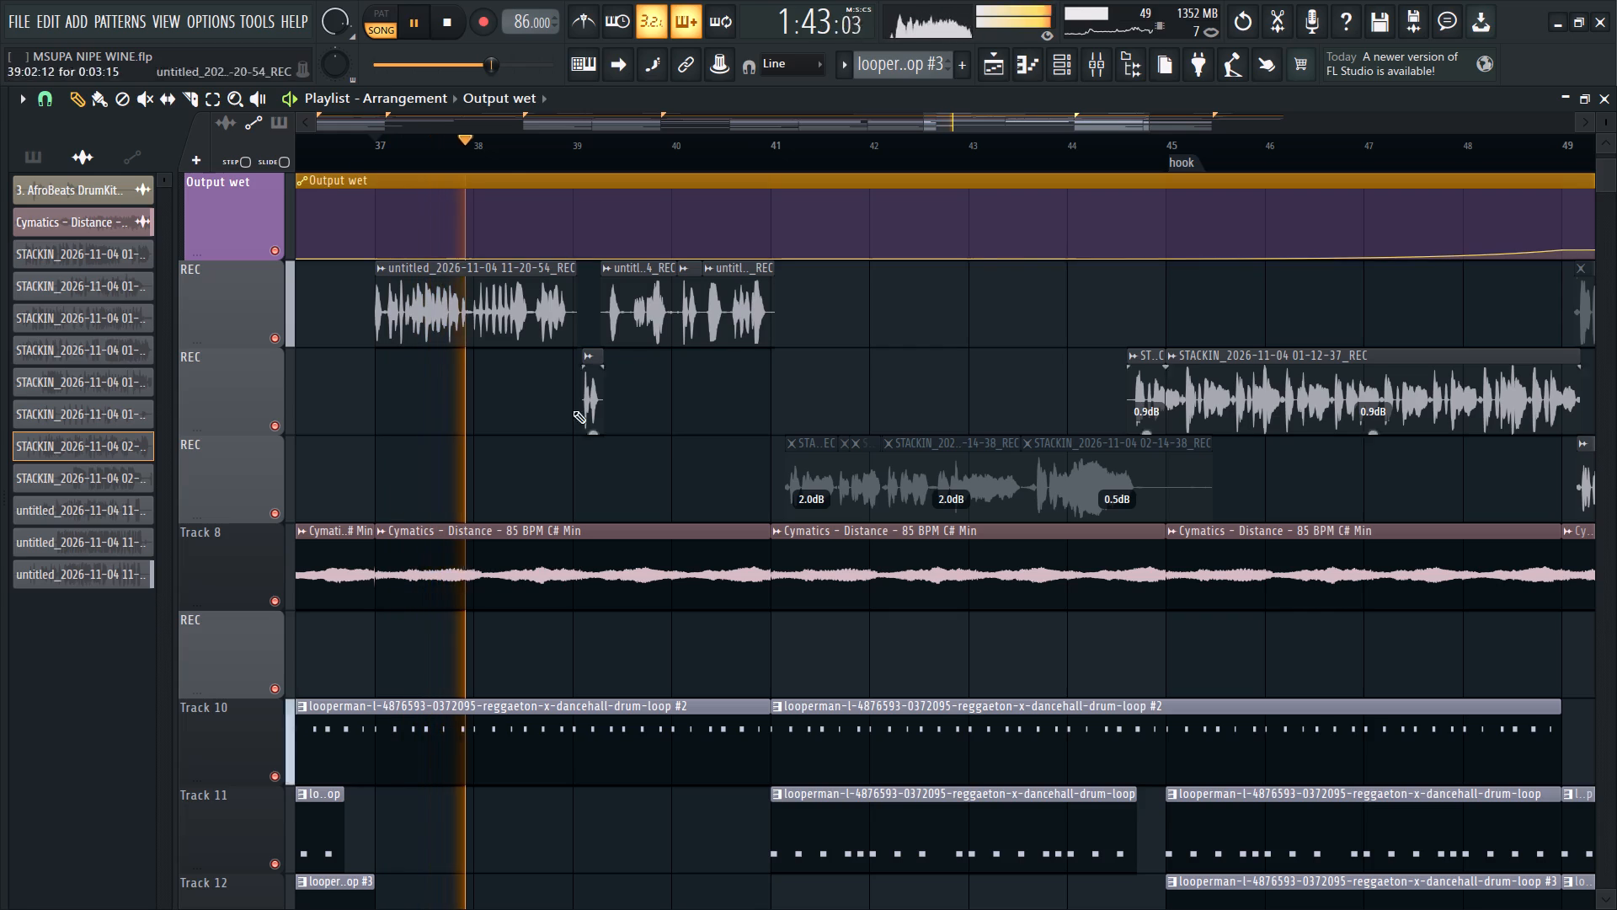
Unmute all the STACKIN 02-14-38 vocal clips between bars 41 and 45 on the third REC track.
scroll(605, 409, up, 4)
scroll(695, 402, up, 2)
scroll(688, 374, down, 1)
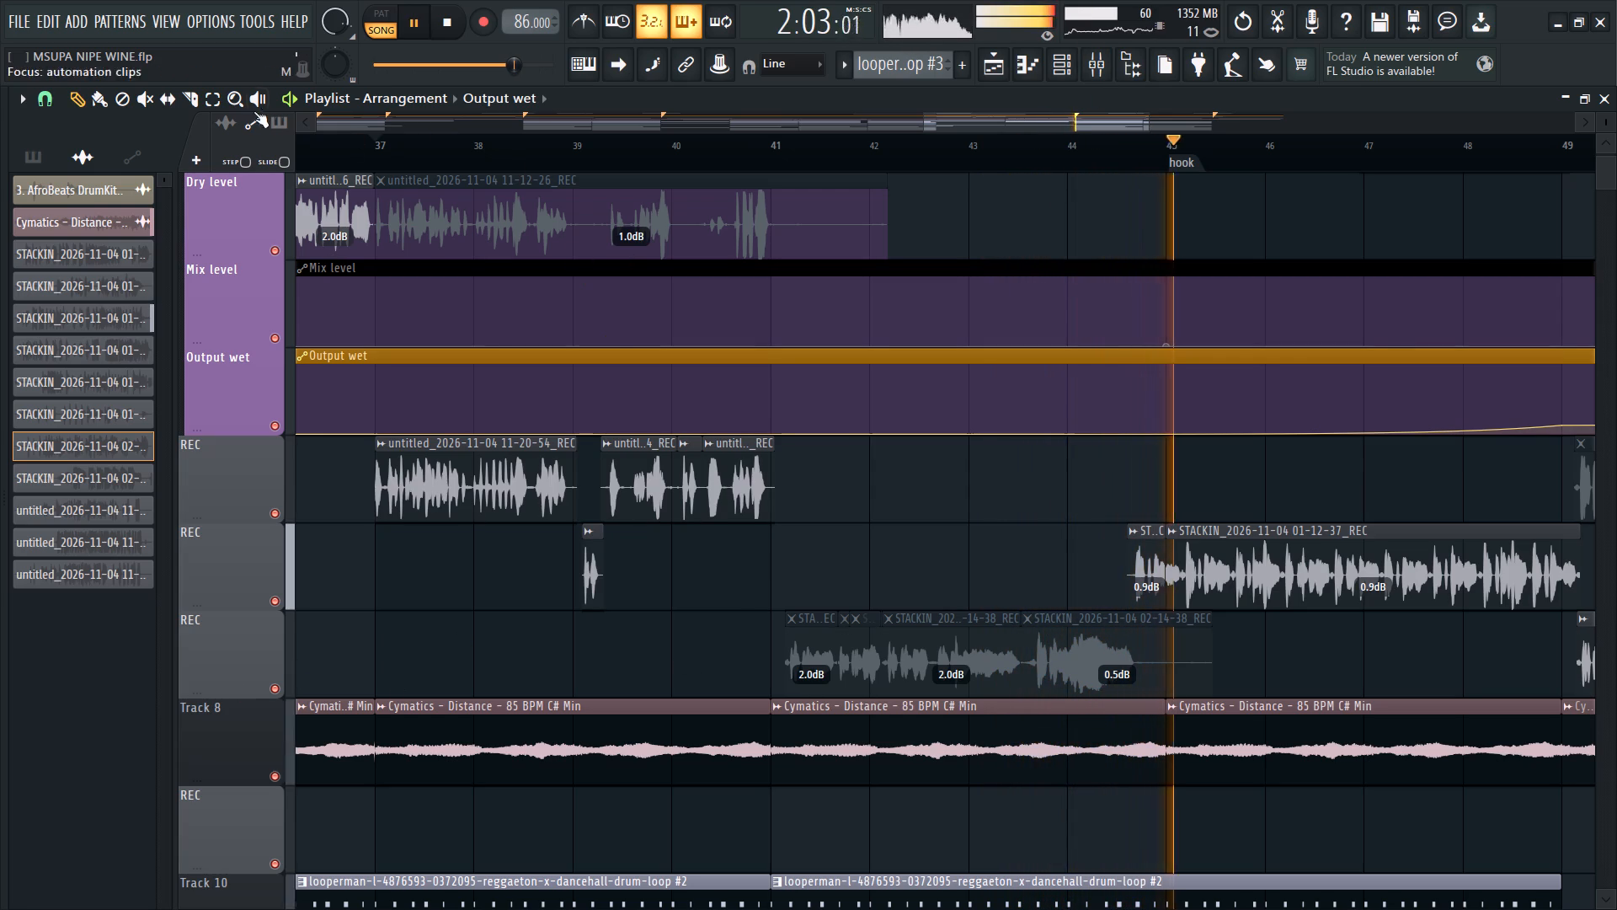
click(142, 97)
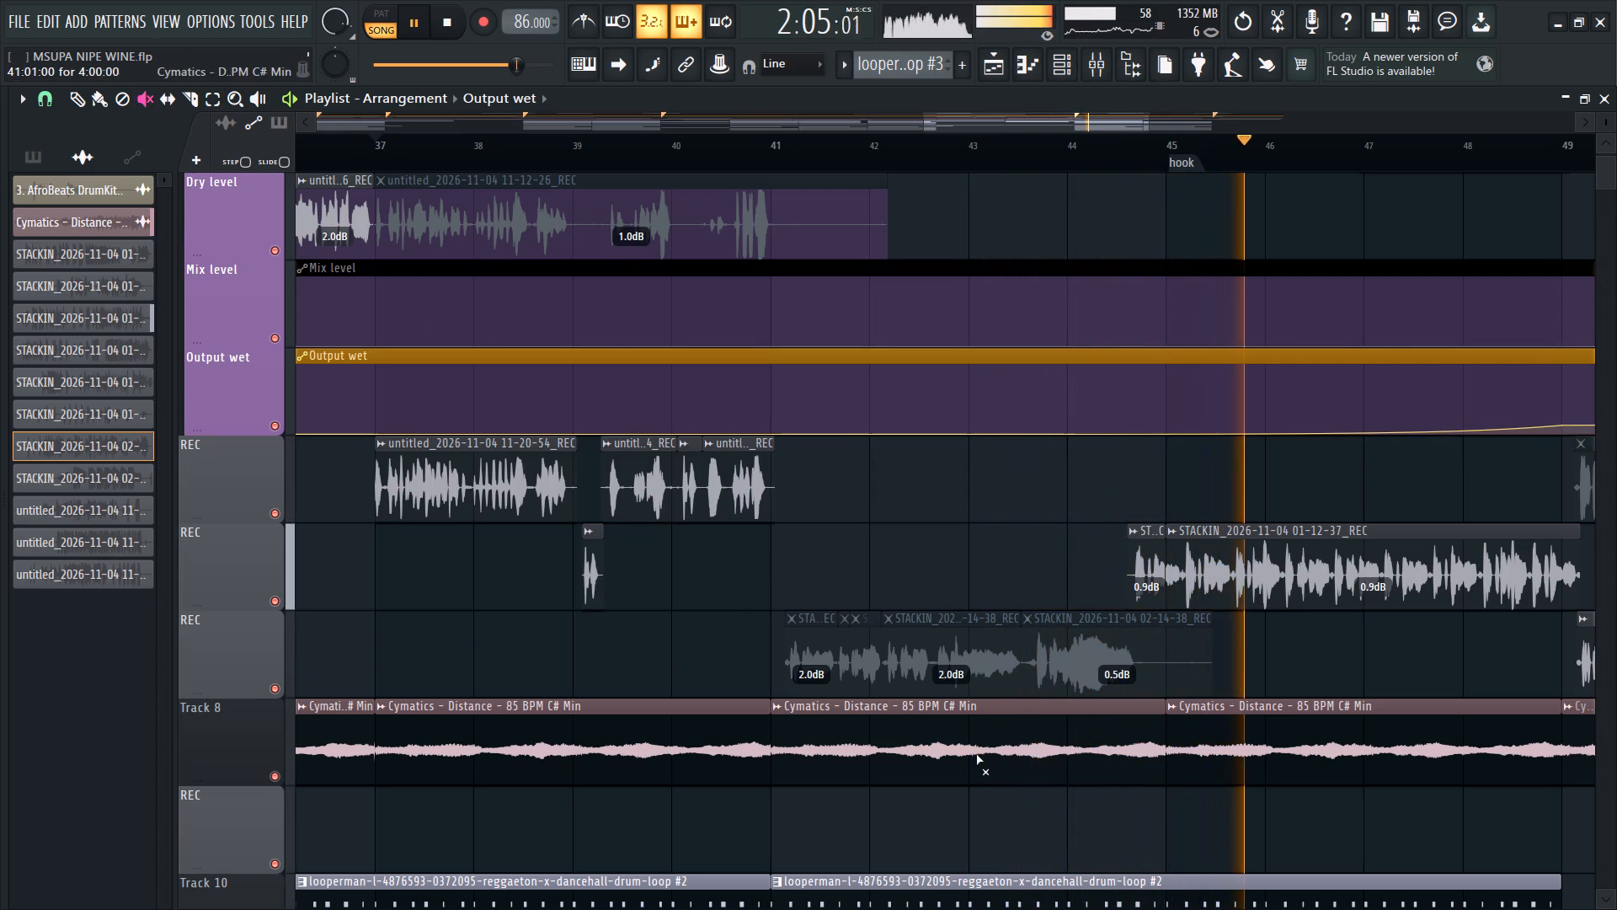
drag(862, 651, 886, 651)
drag(784, 651, 856, 657)
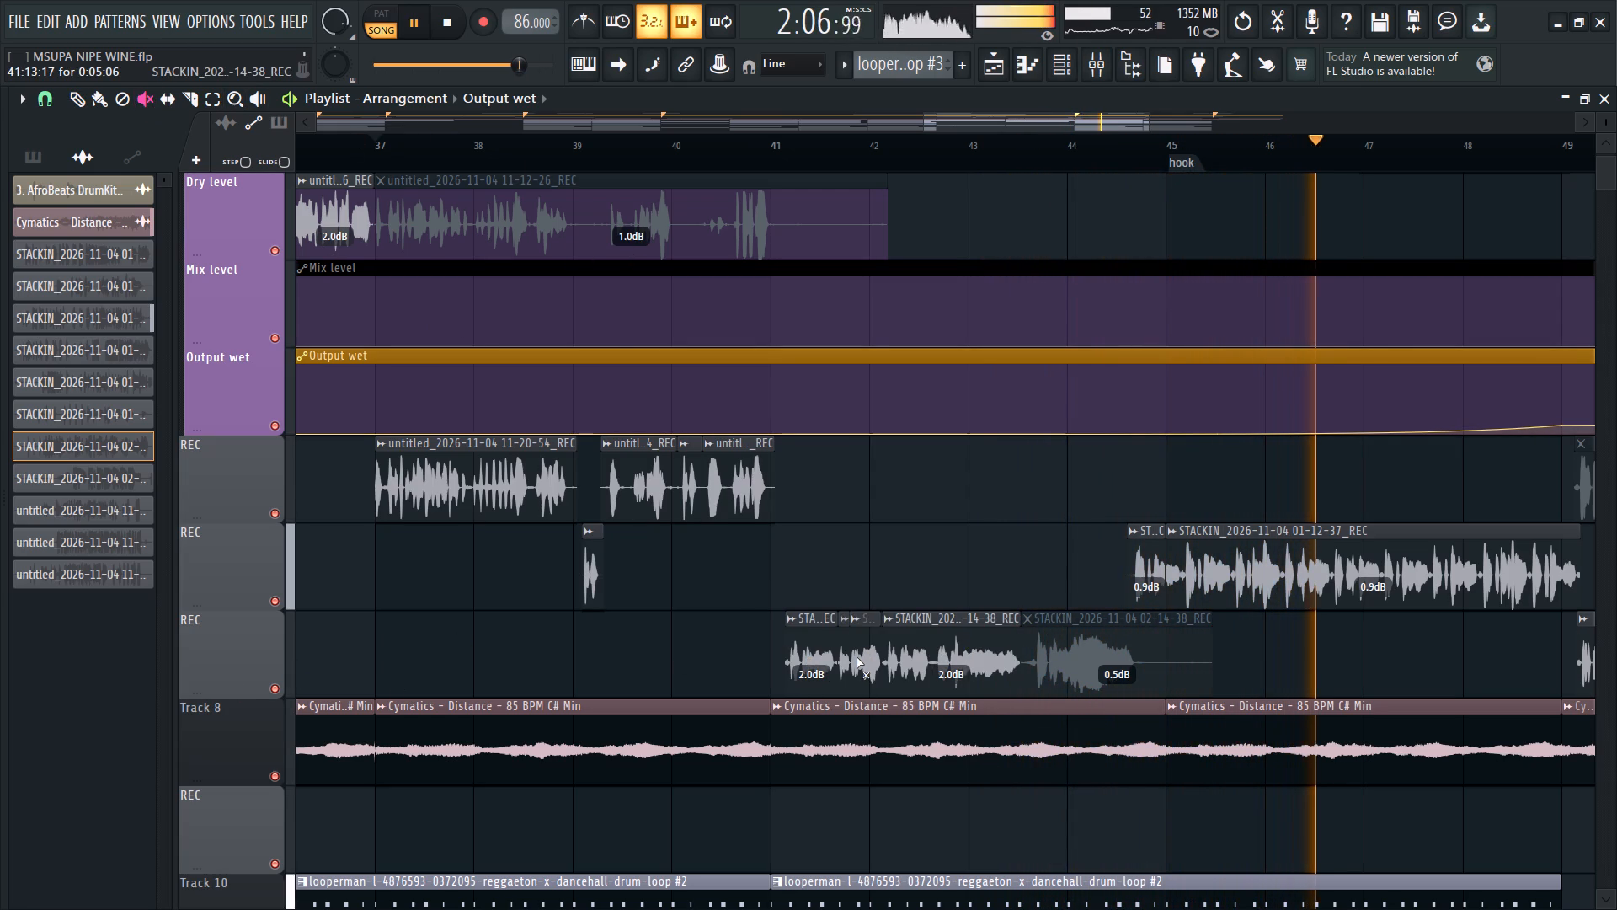
click(1080, 653)
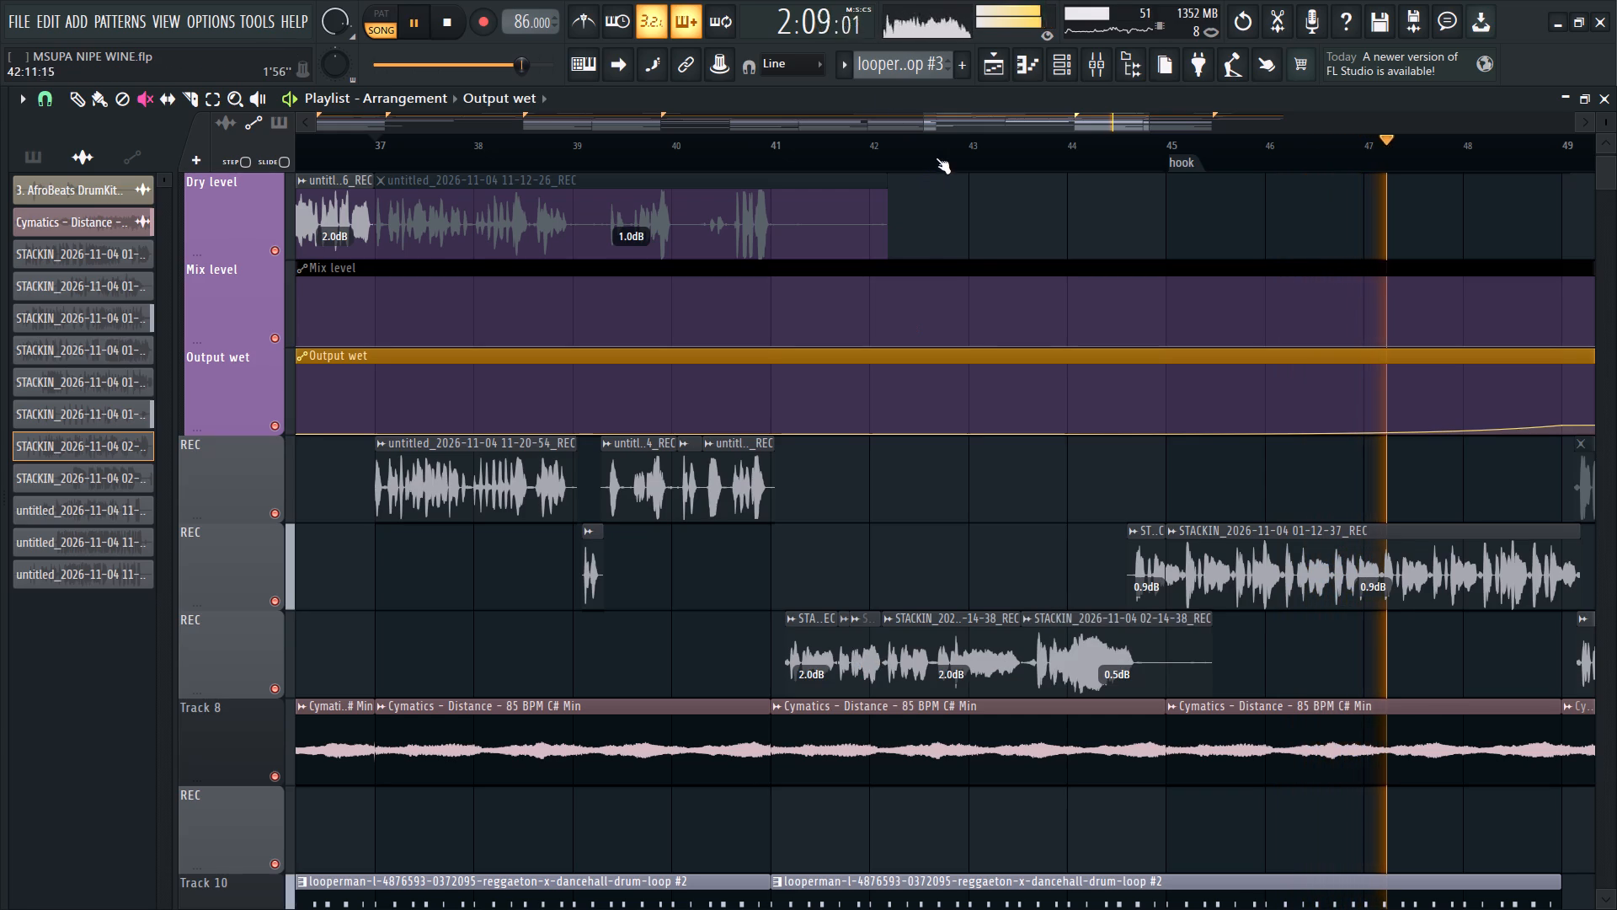
Replay from bar 43 and mute the first STACKIN 02-14-38 vocal clip after bar 41.
click(936, 158)
click(915, 670)
click(825, 656)
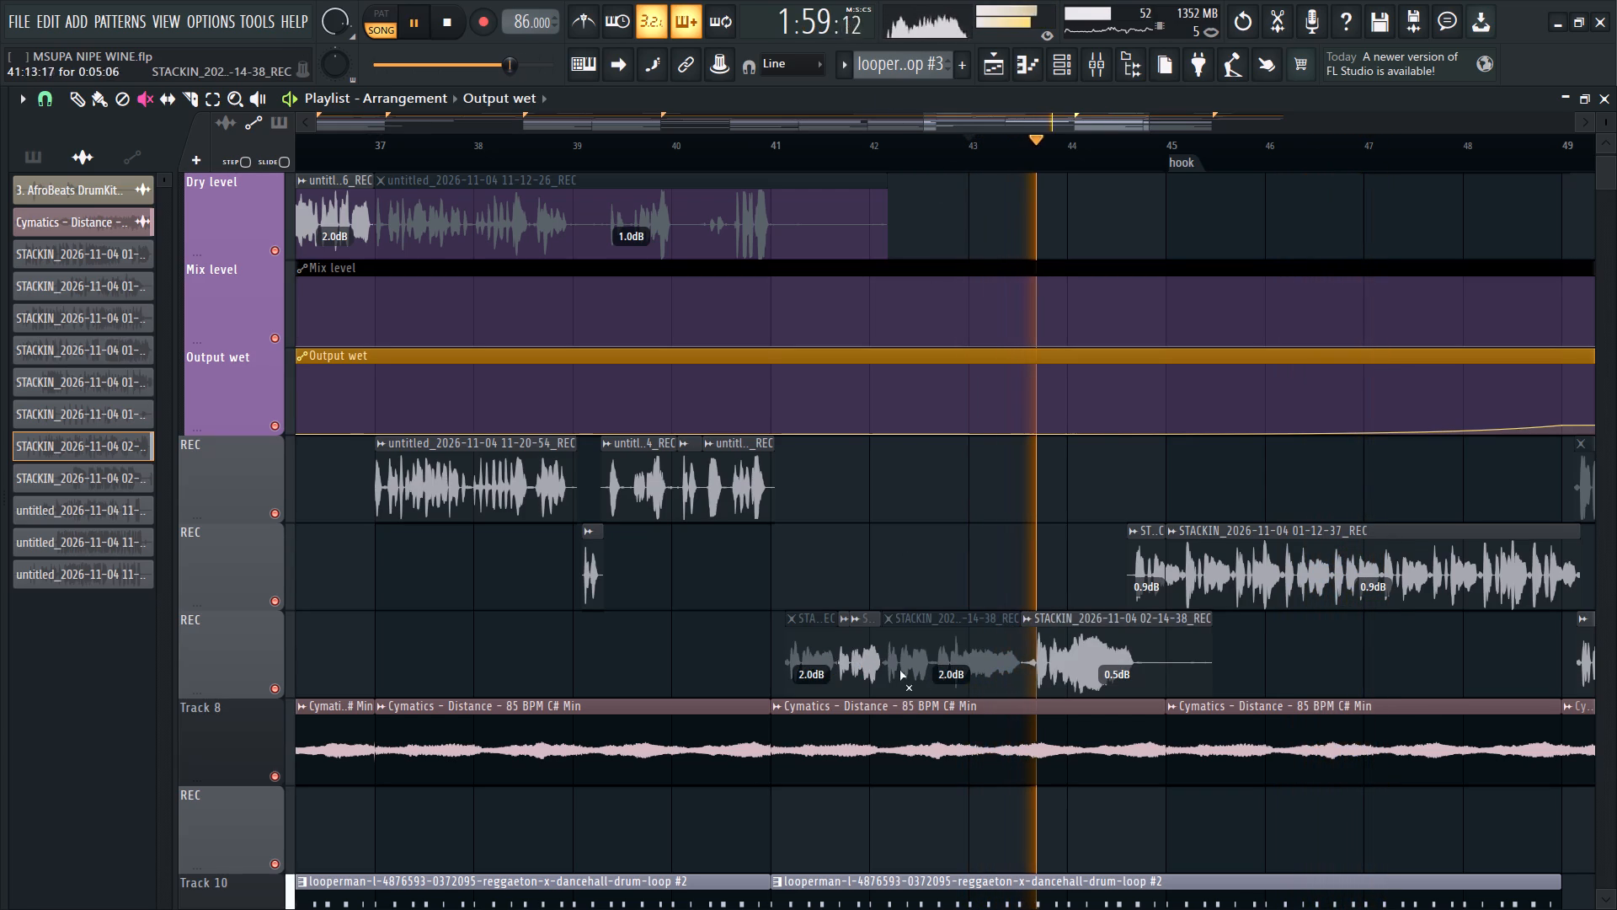
click(979, 679)
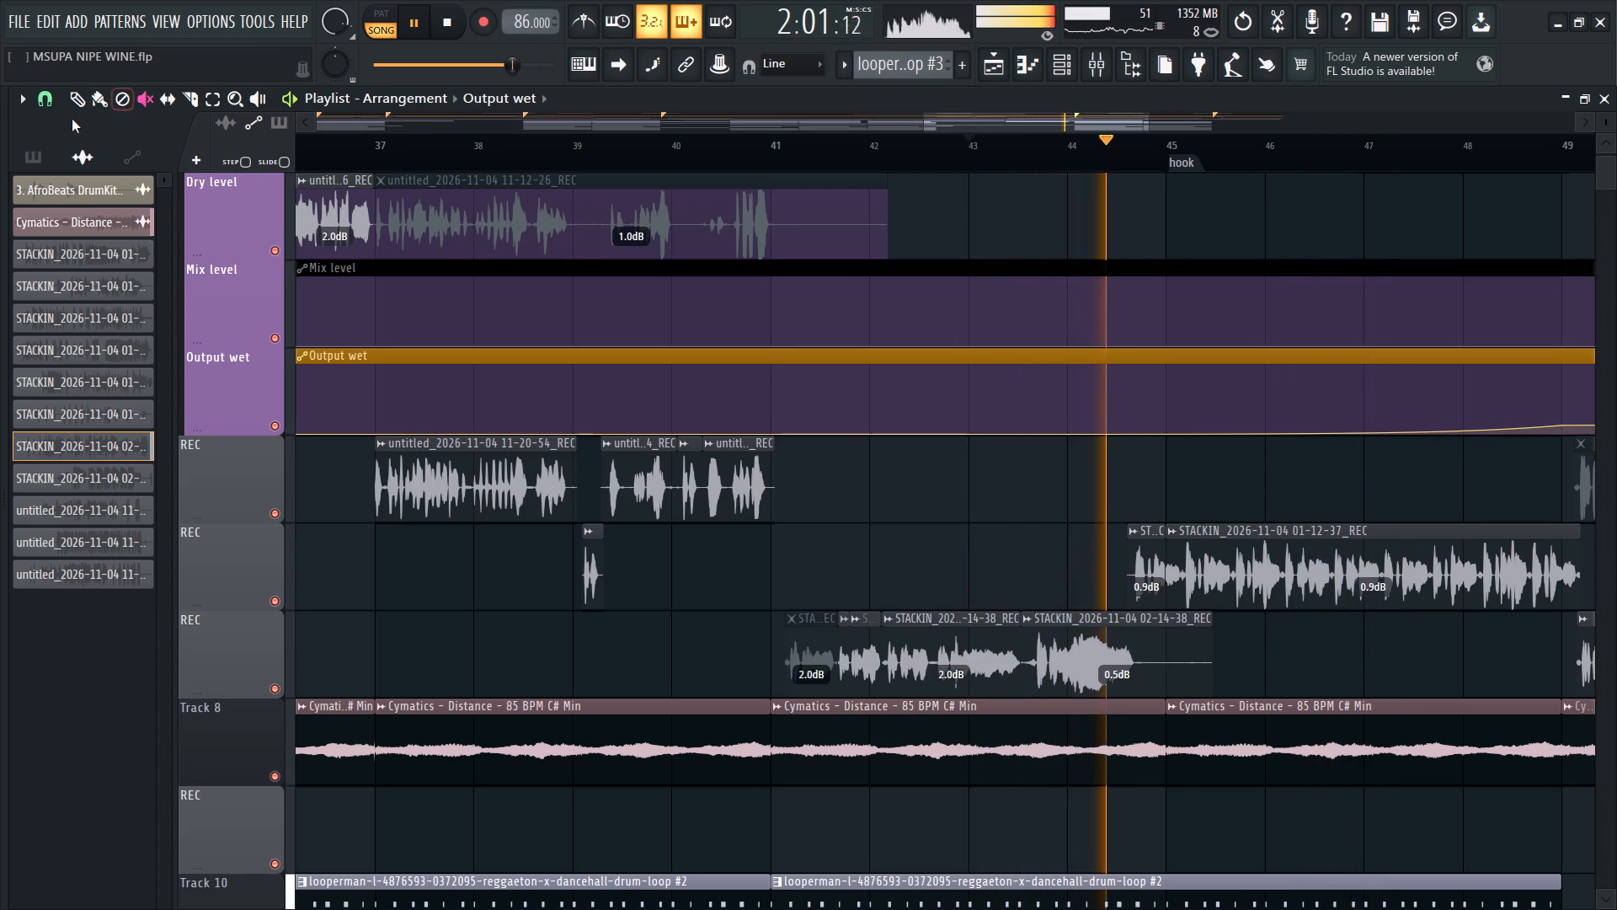
double_click(73, 114)
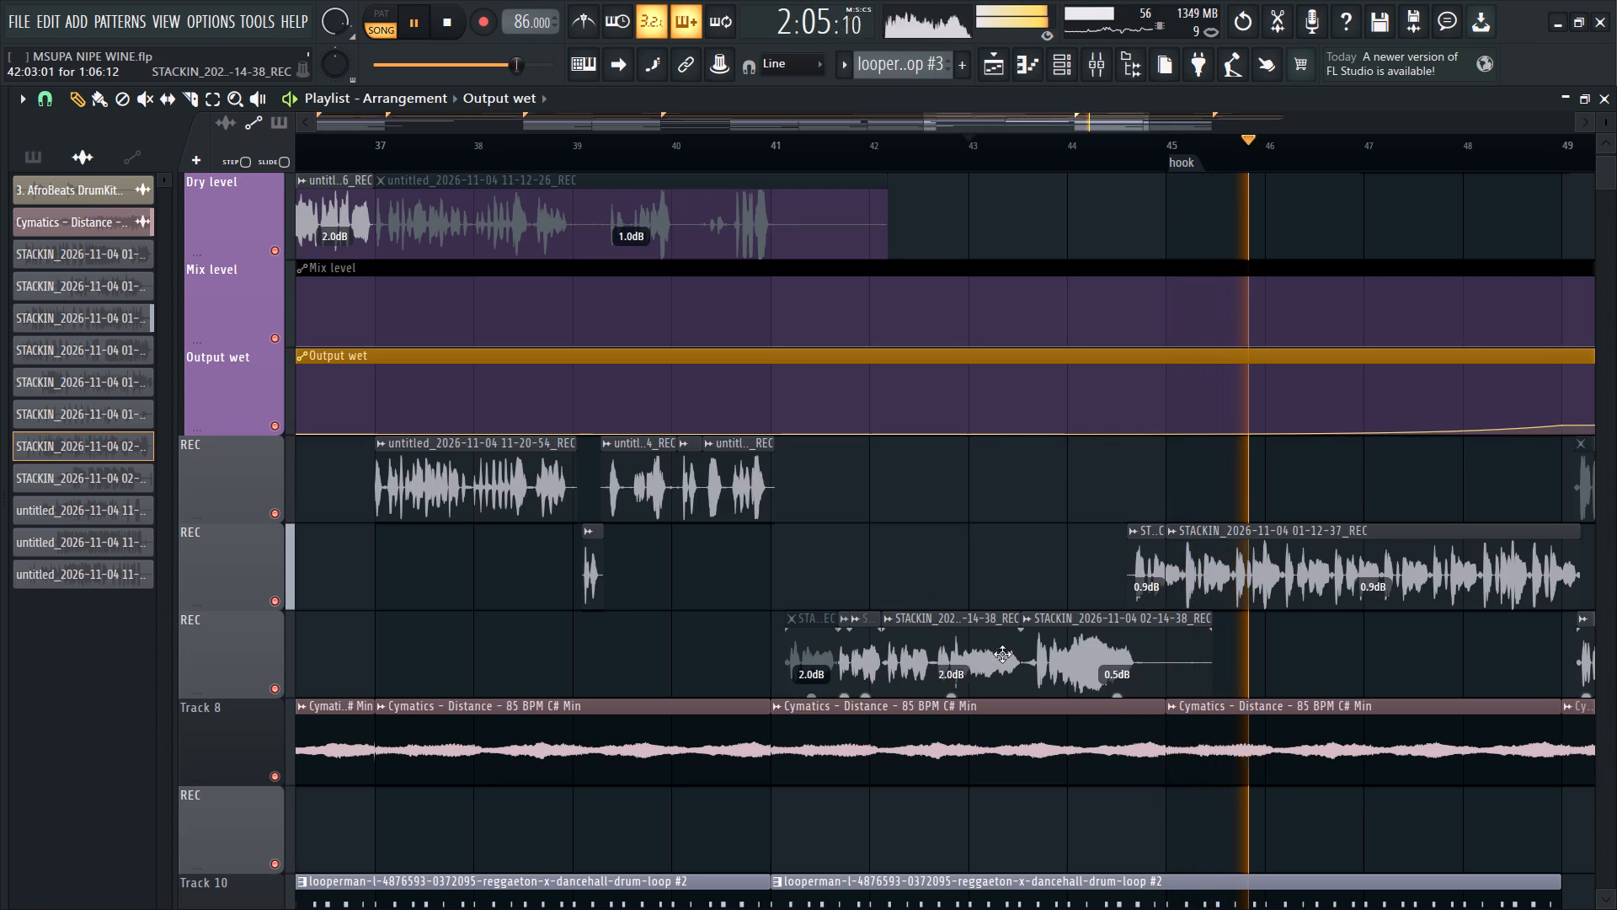
Split the STACKIN 02-14-38 vocal clip about two-thirds of the way between bars 42 and 43.
ctrl+scroll(1008, 682, up, 6)
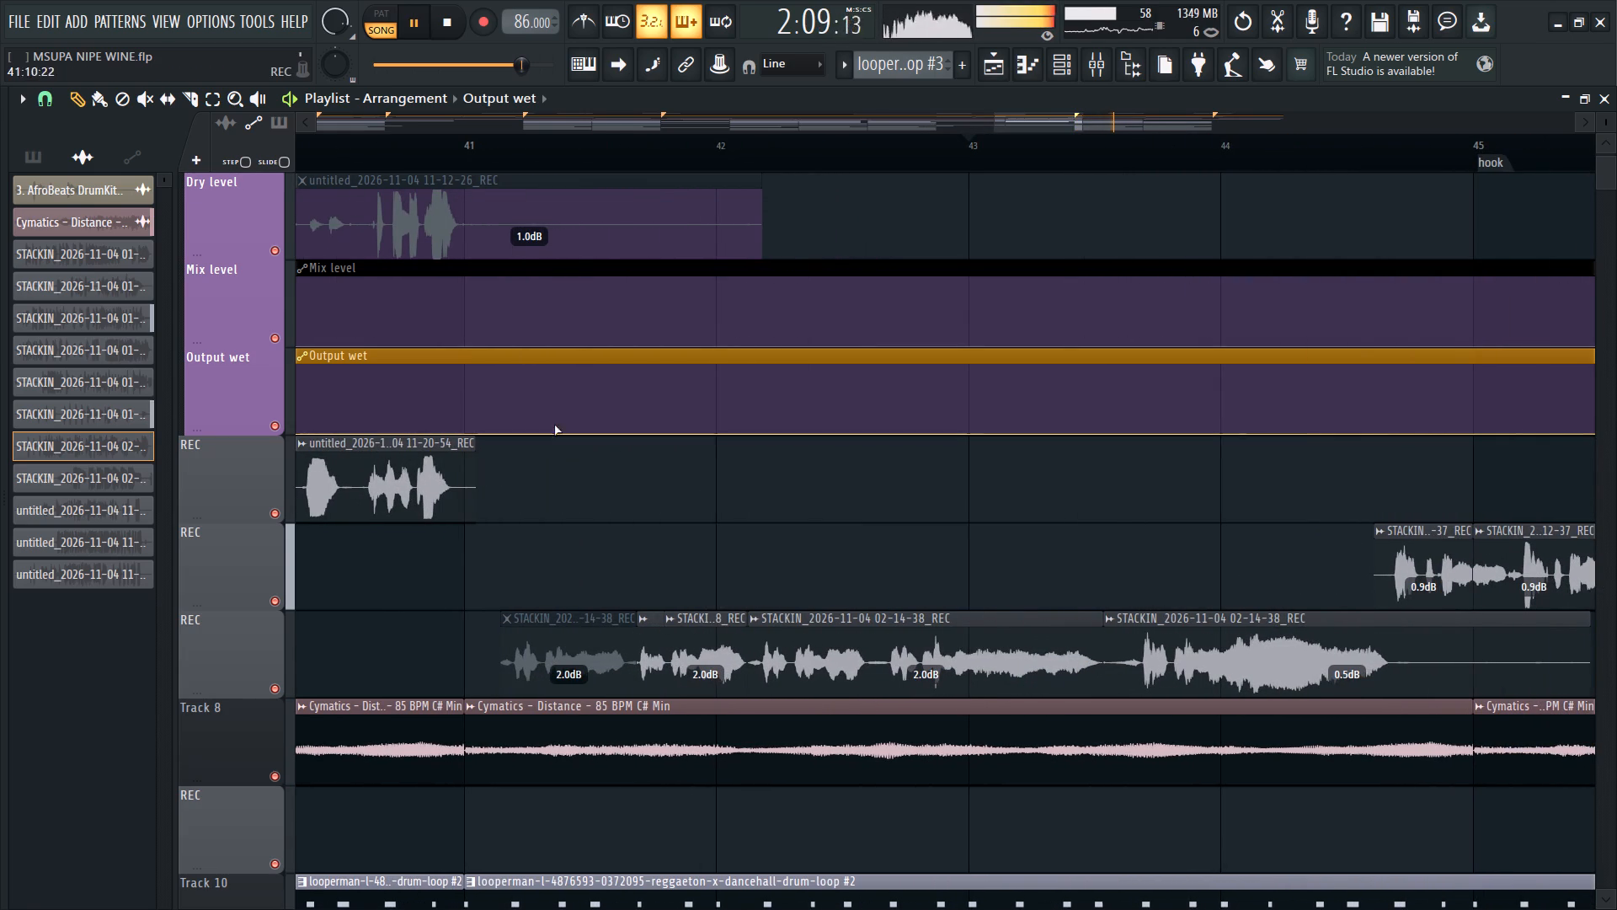
click(193, 102)
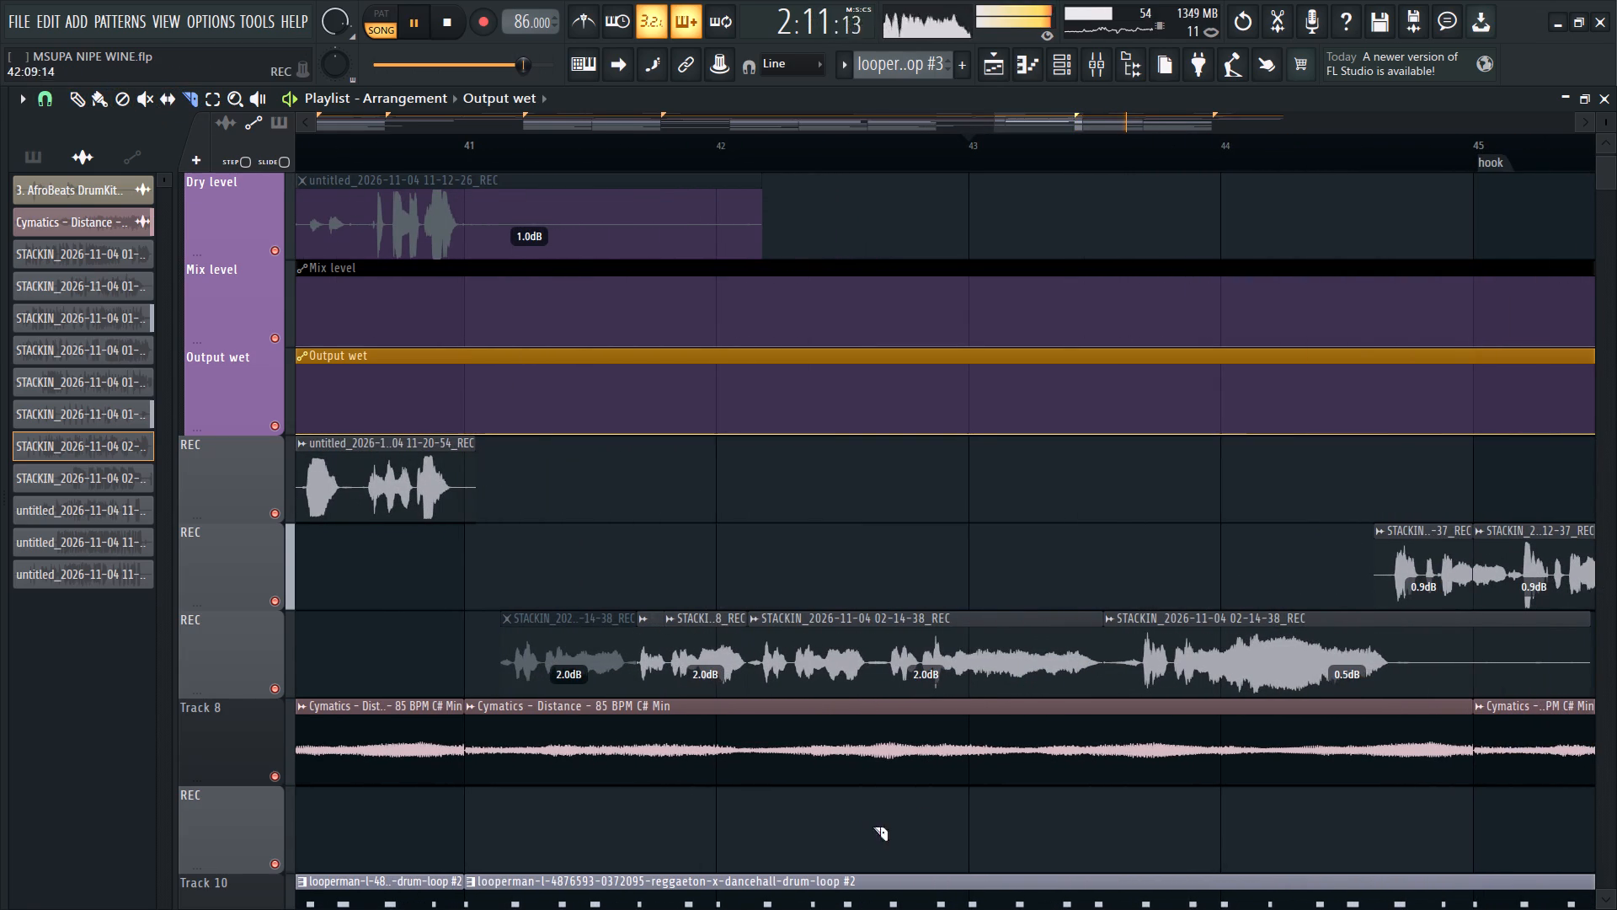
alt+drag(883, 629, 882, 689)
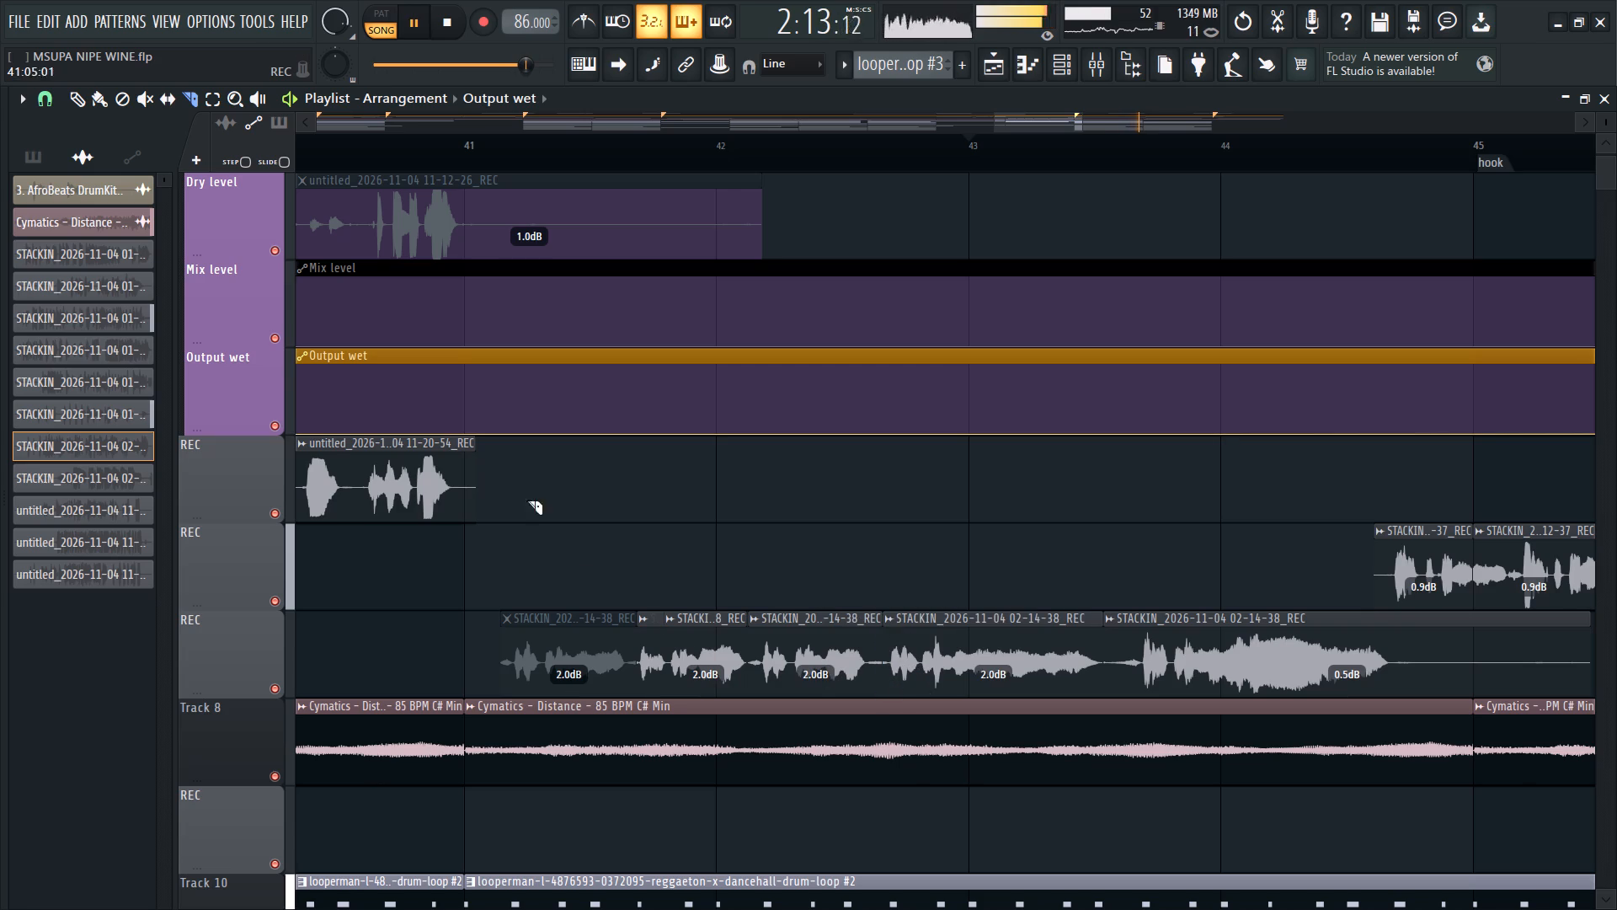
Mute every STACKIN 02-14-38 vocal piece before the new cut, leaving only the last two clips before the hook active.
click(149, 110)
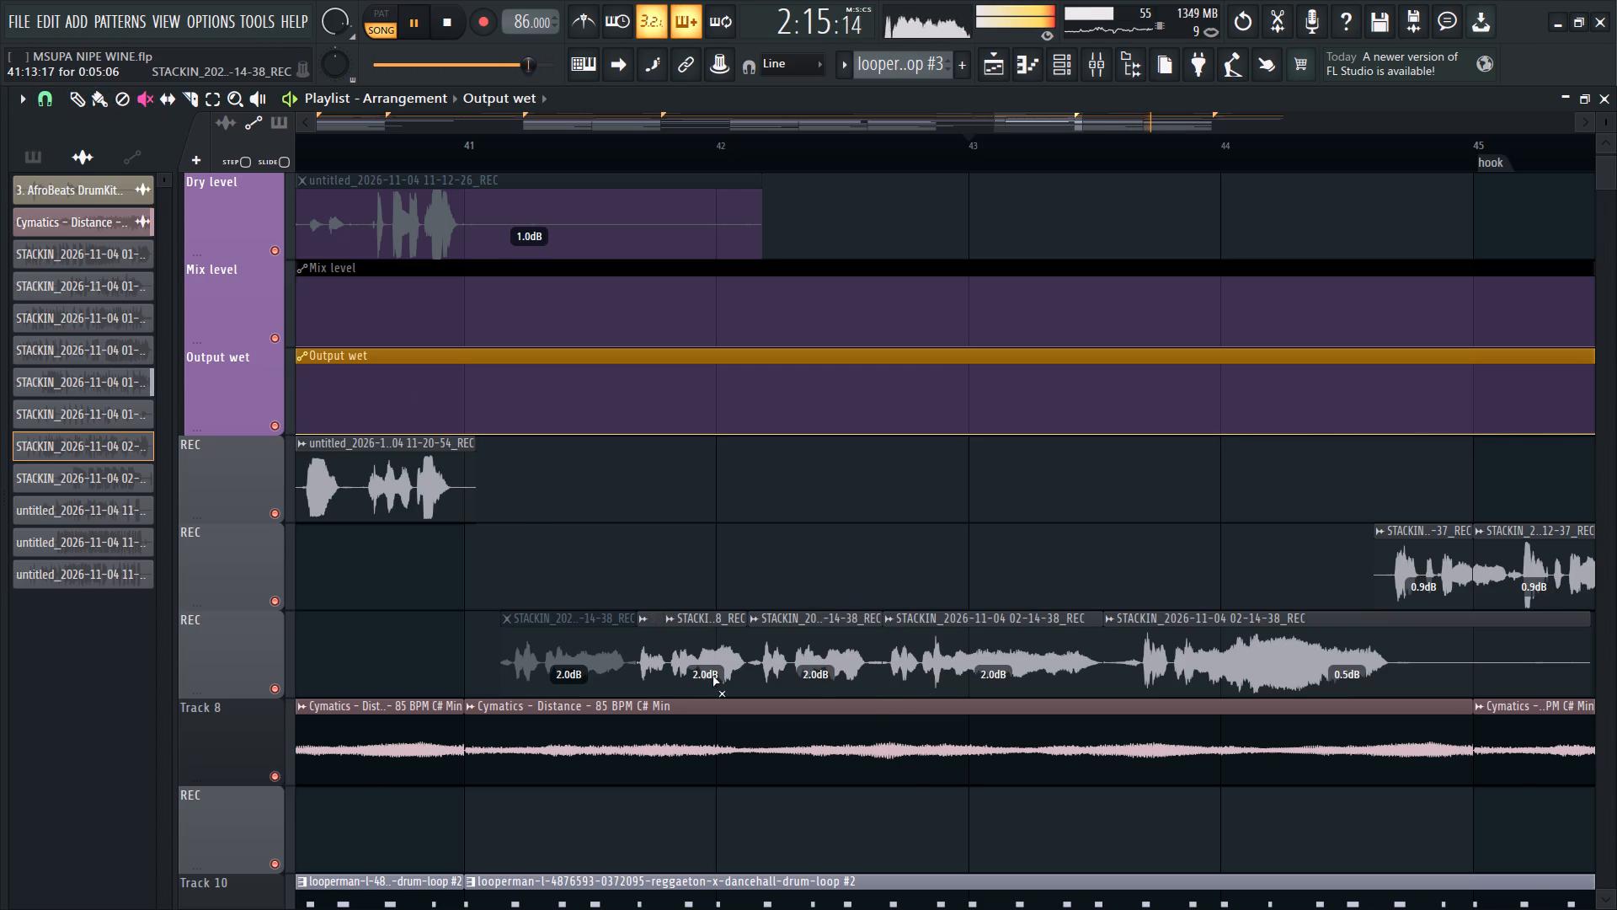
click(748, 662)
click(822, 660)
drag(633, 650, 648, 650)
drag(821, 666, 809, 664)
click(665, 656)
click(600, 654)
drag(683, 660, 716, 656)
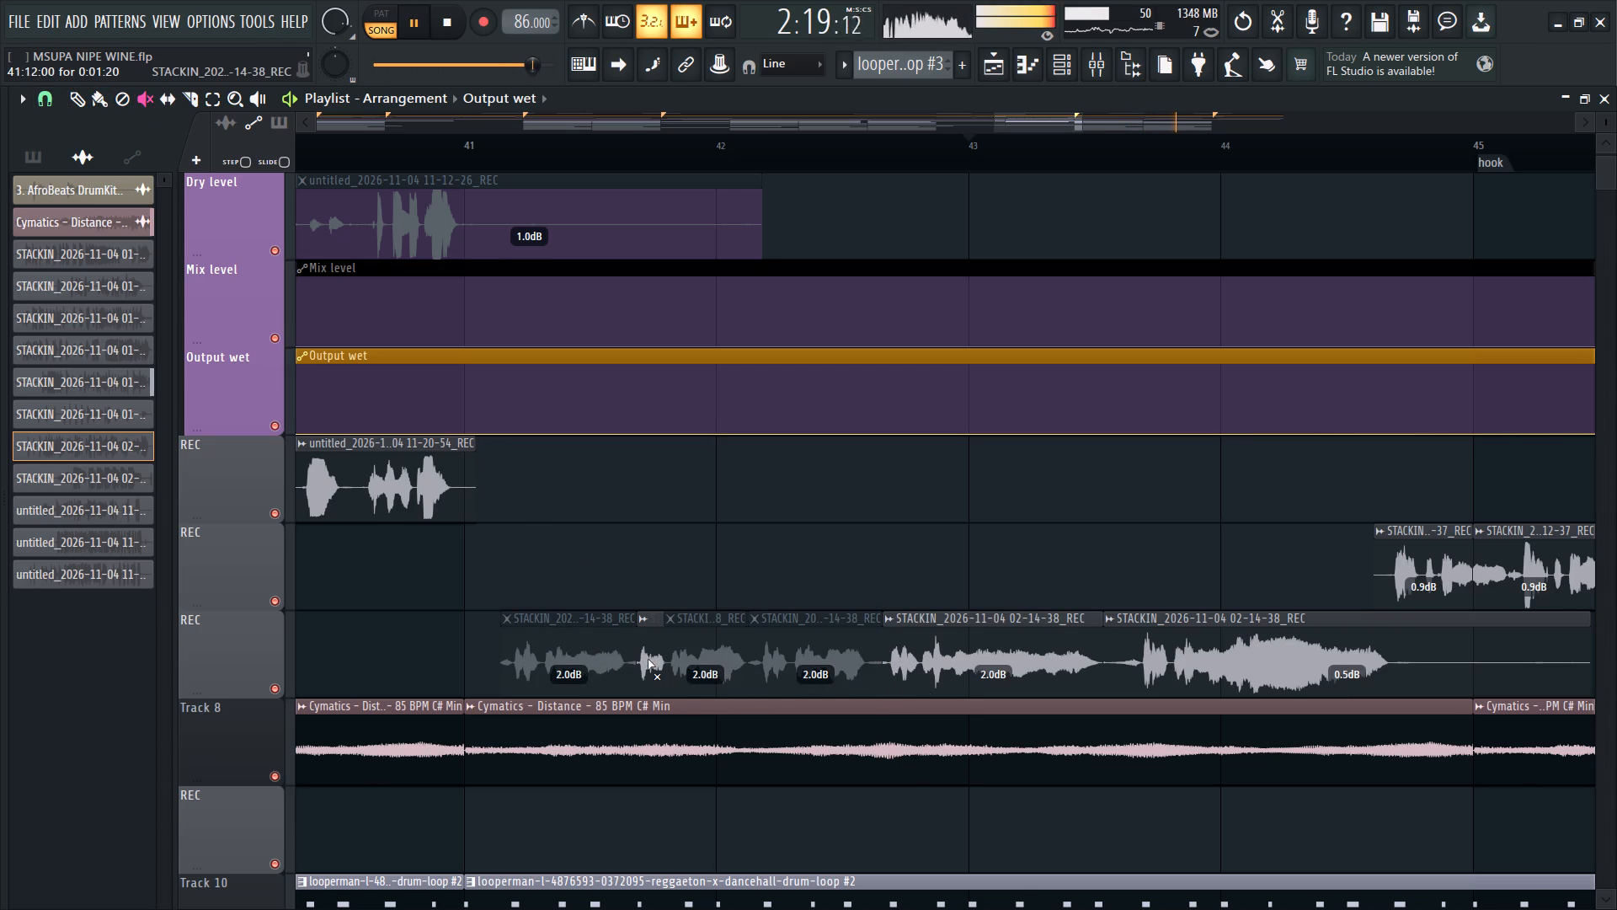
click(648, 659)
Select the two active STACKIN 02-14-38 clips and lower their gain together to -3.5 dB and -4.9 dB.
ctrl+scroll(957, 570, down, 3)
ctrl+drag(958, 602, 1011, 622)
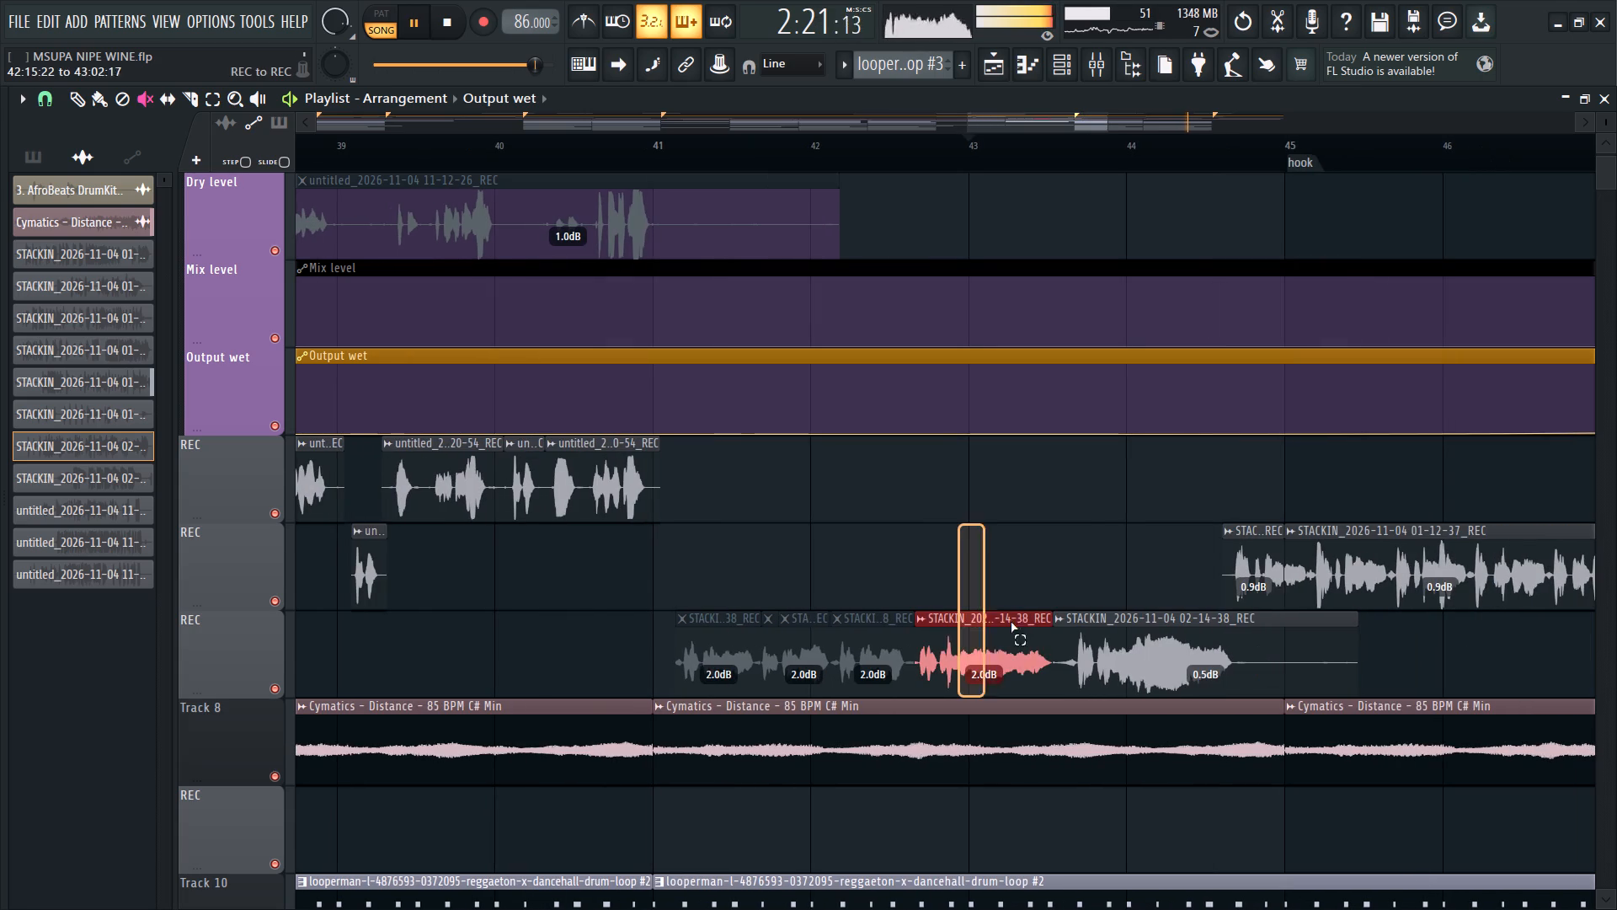
ctrl+drag(1011, 622, 1116, 648)
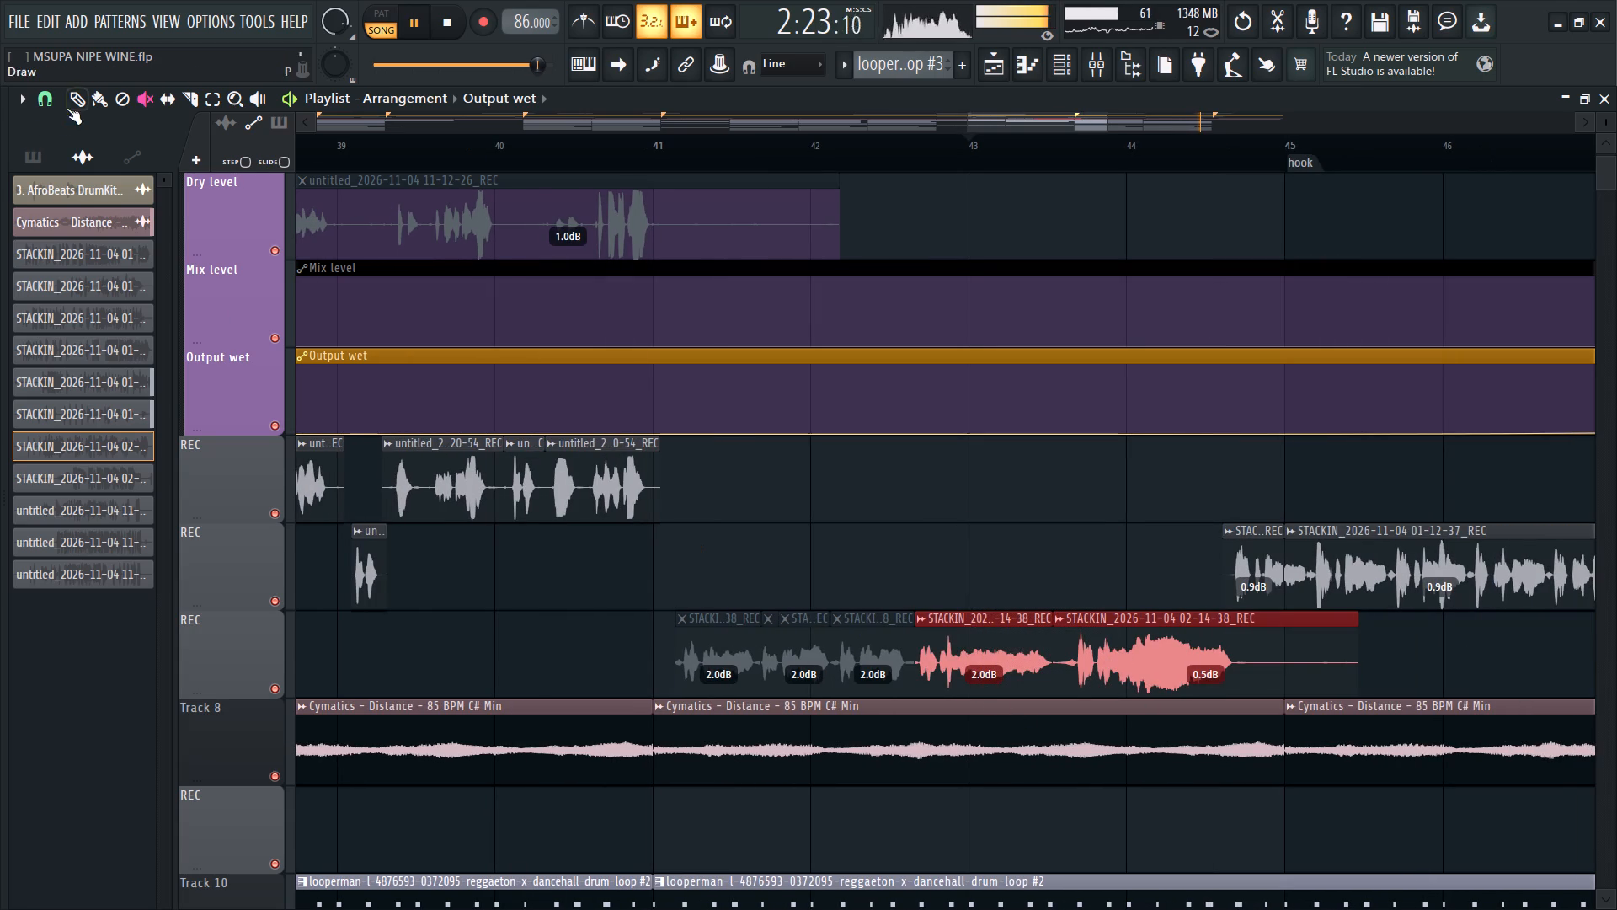
click(67, 104)
drag(984, 693, 986, 721)
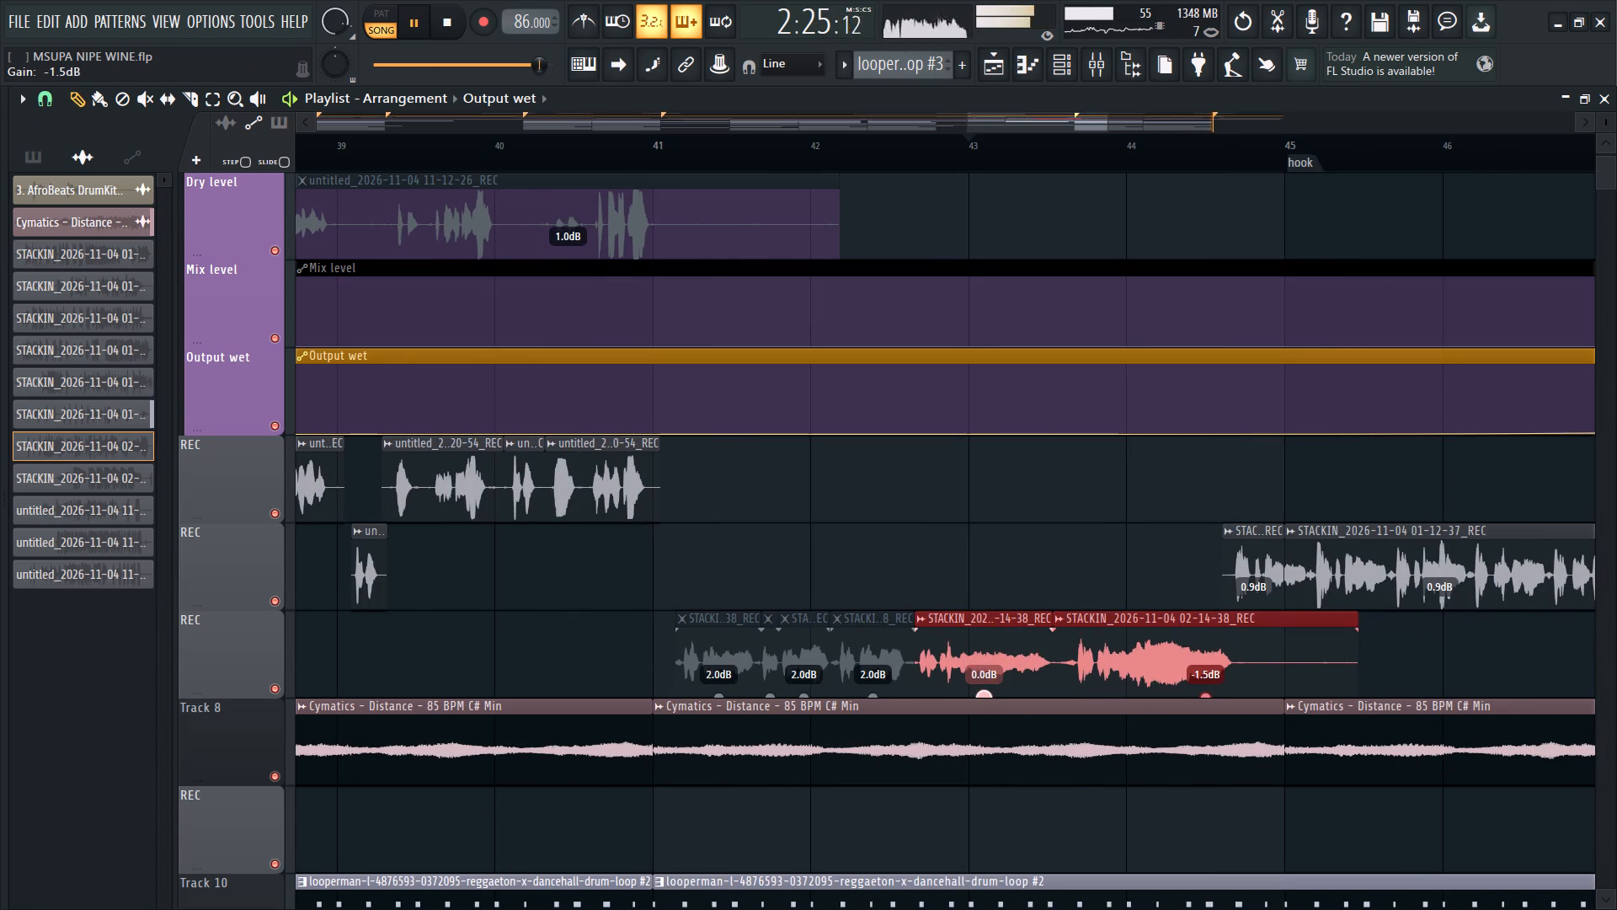
drag(986, 721, 992, 757)
Lower the gain of only the last STACKIN 02-14-38 clip before the hook to -8.4 dB.
ctrl+click(1099, 653)
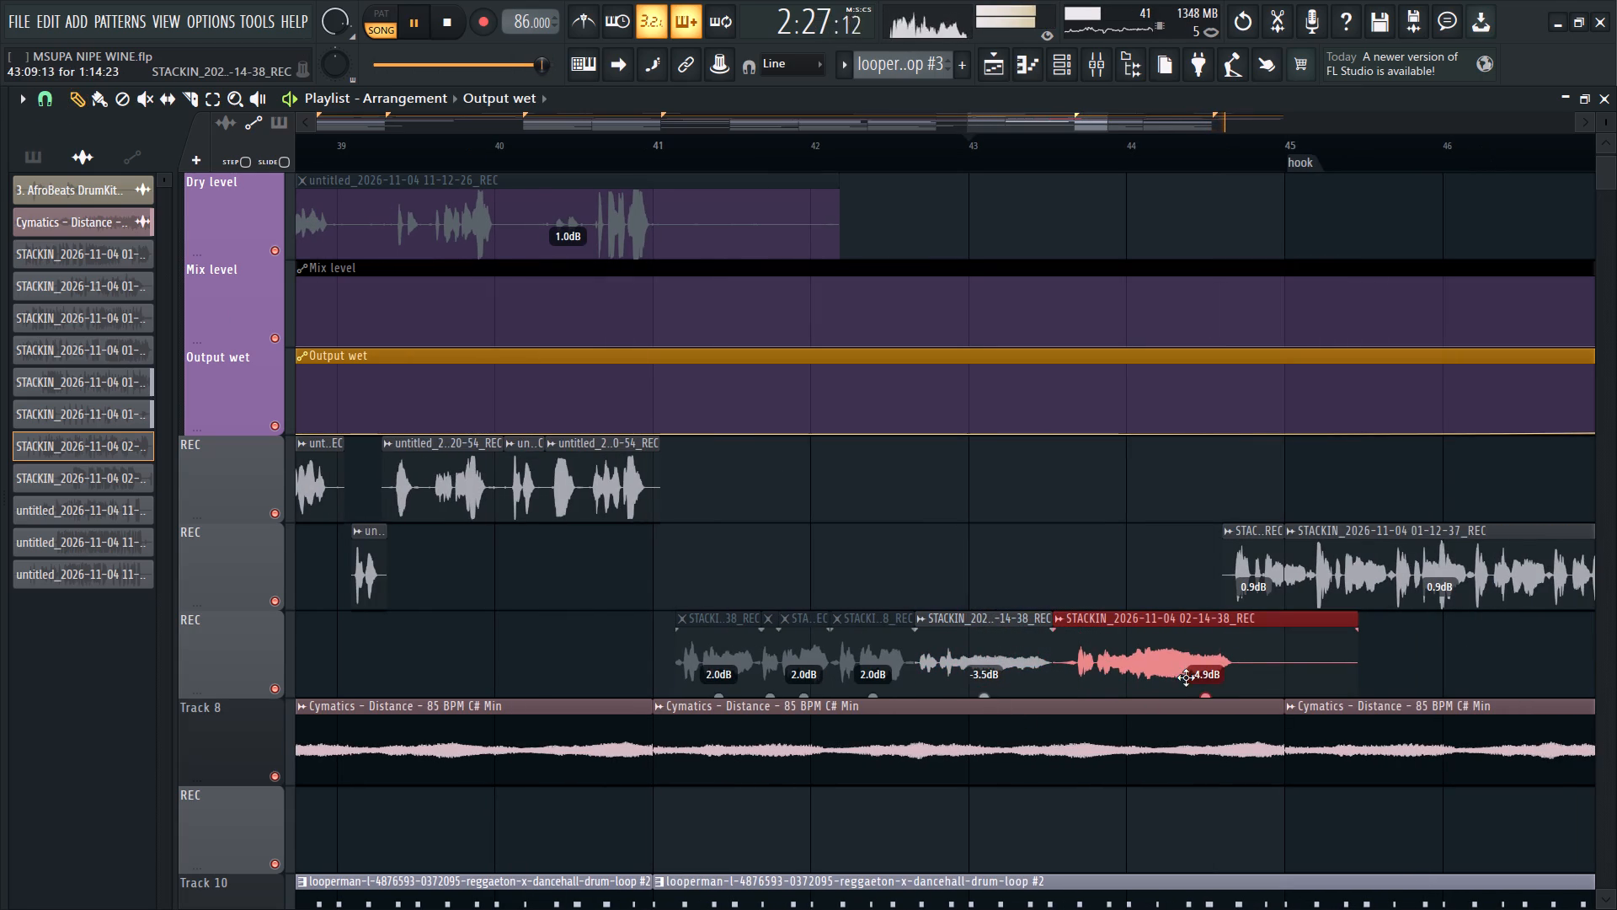
drag(1201, 690, 1196, 720)
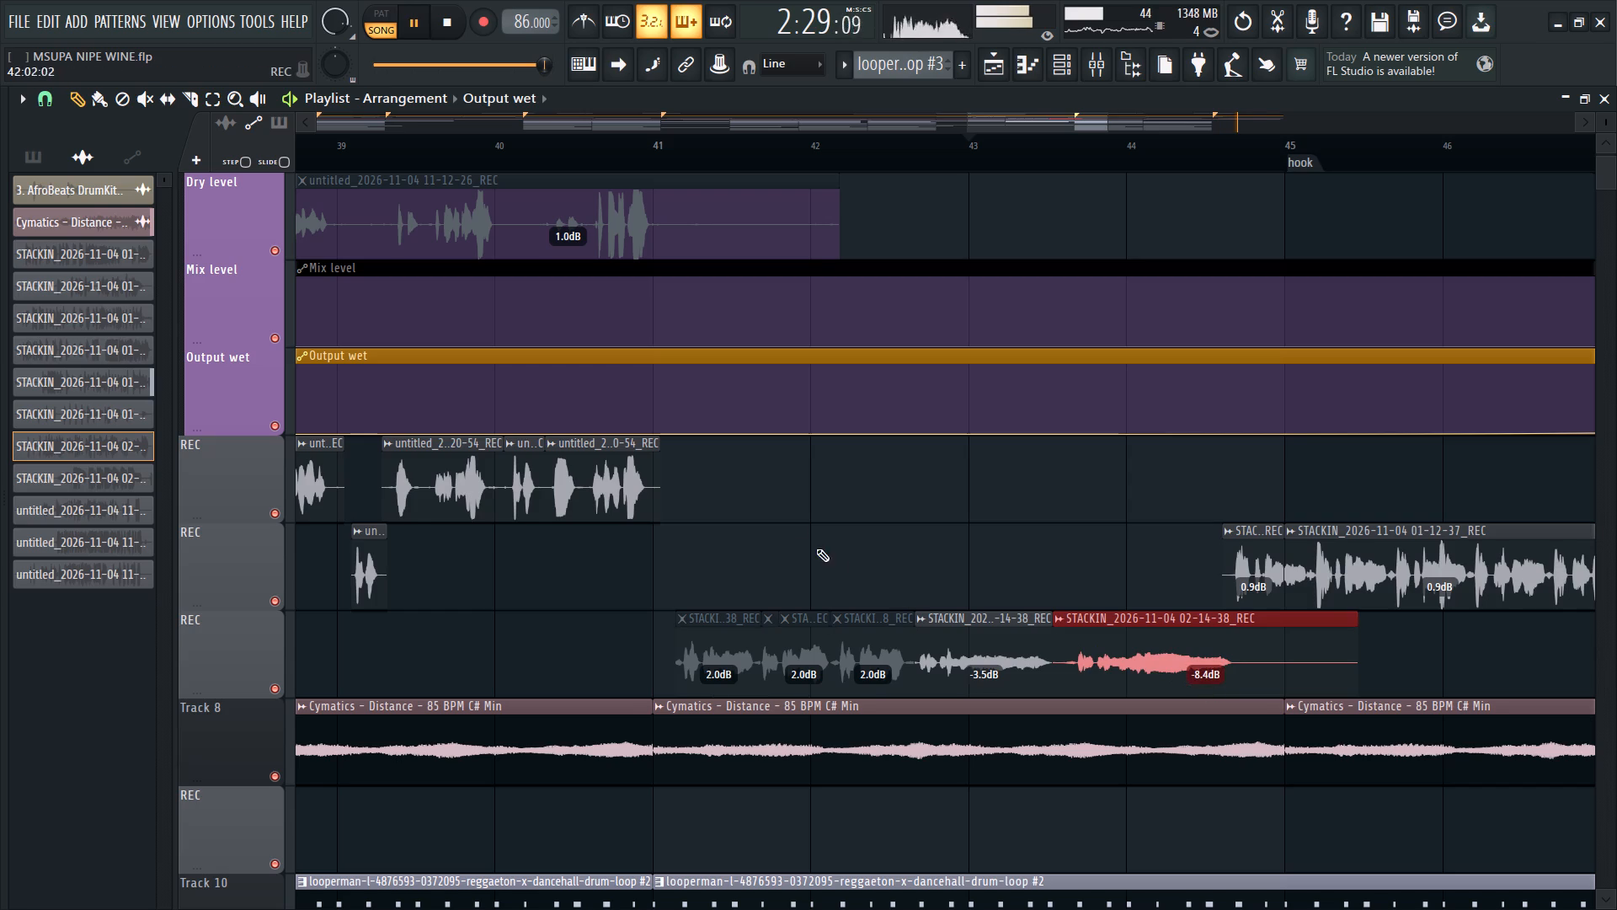
Replay the arrangement from bar 43 to check the quieter vocal clips, and stop playback.
ctrl+scroll(760, 487, down, 5)
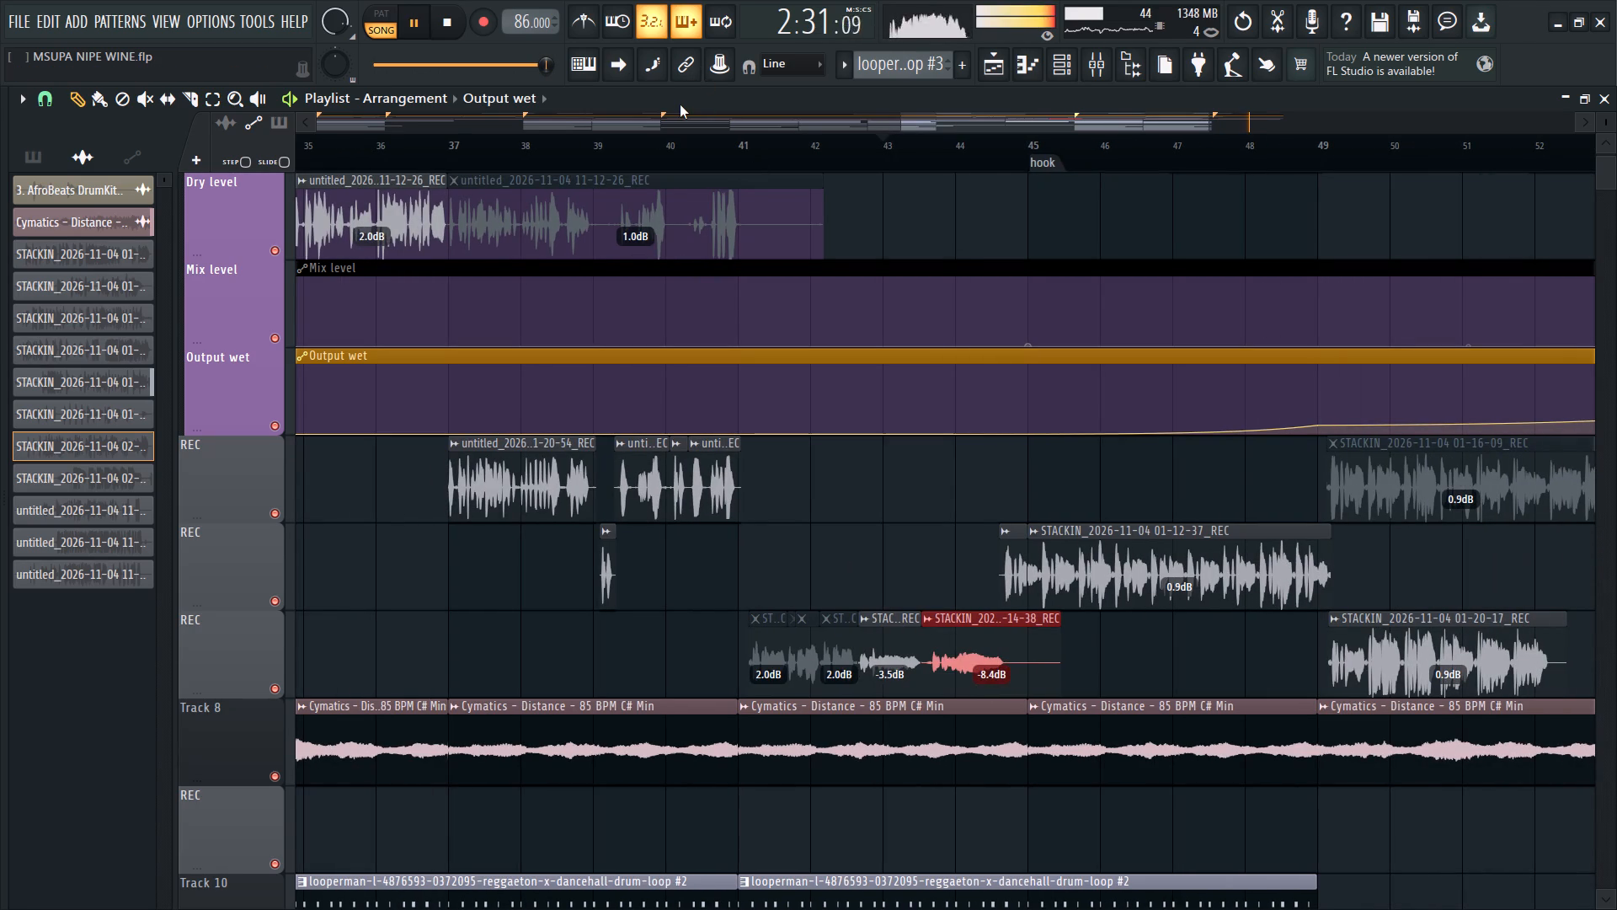
key(space)
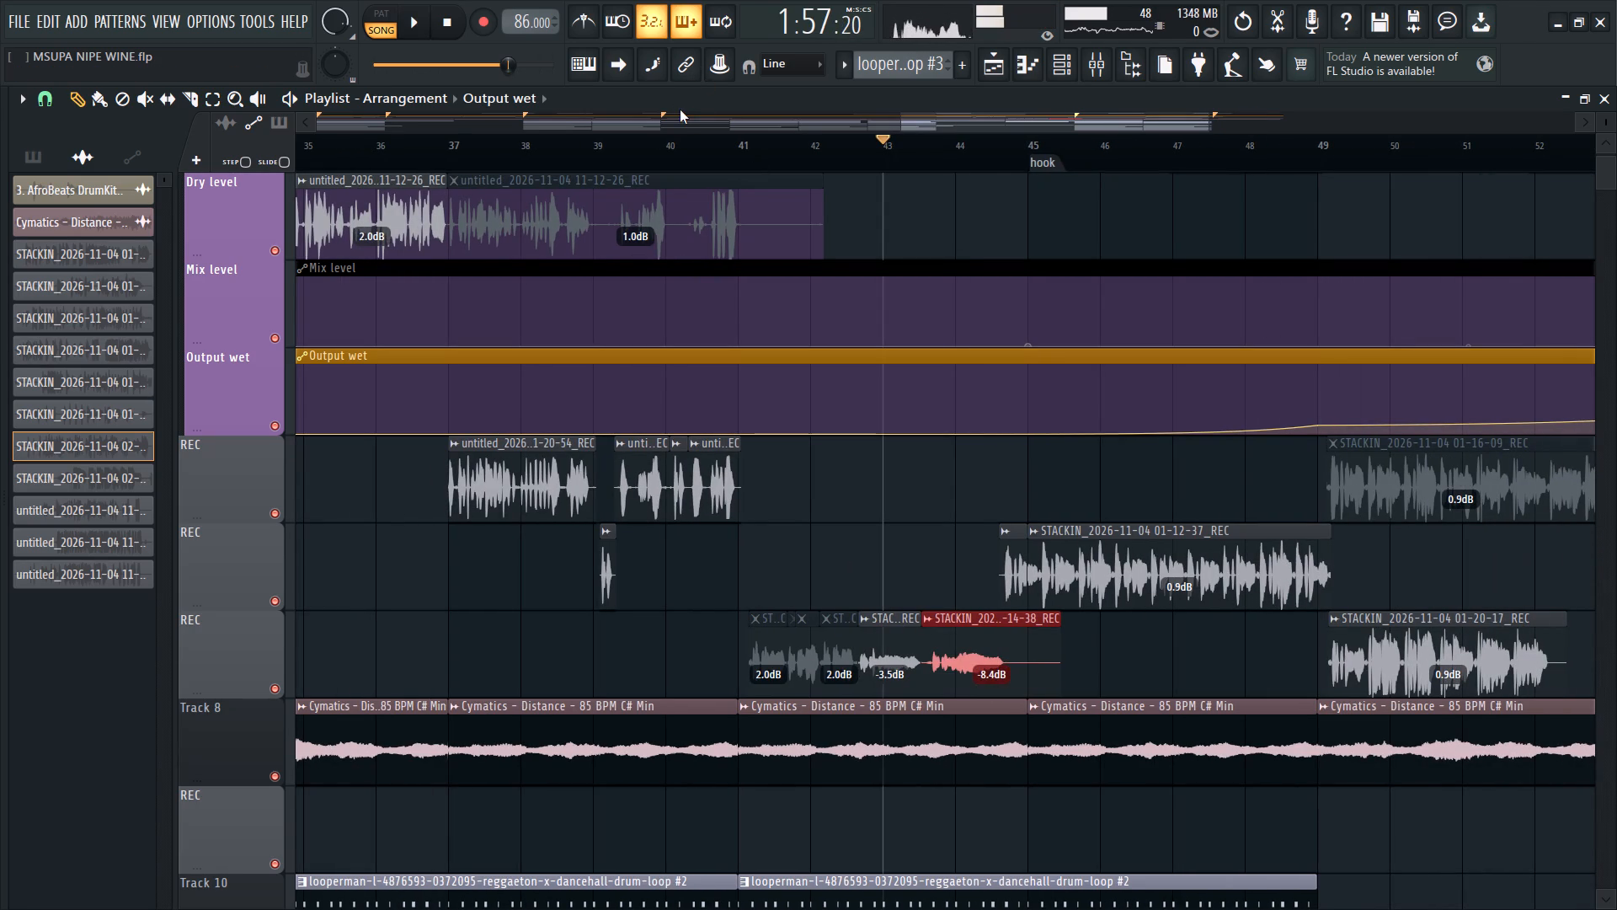
key(space)
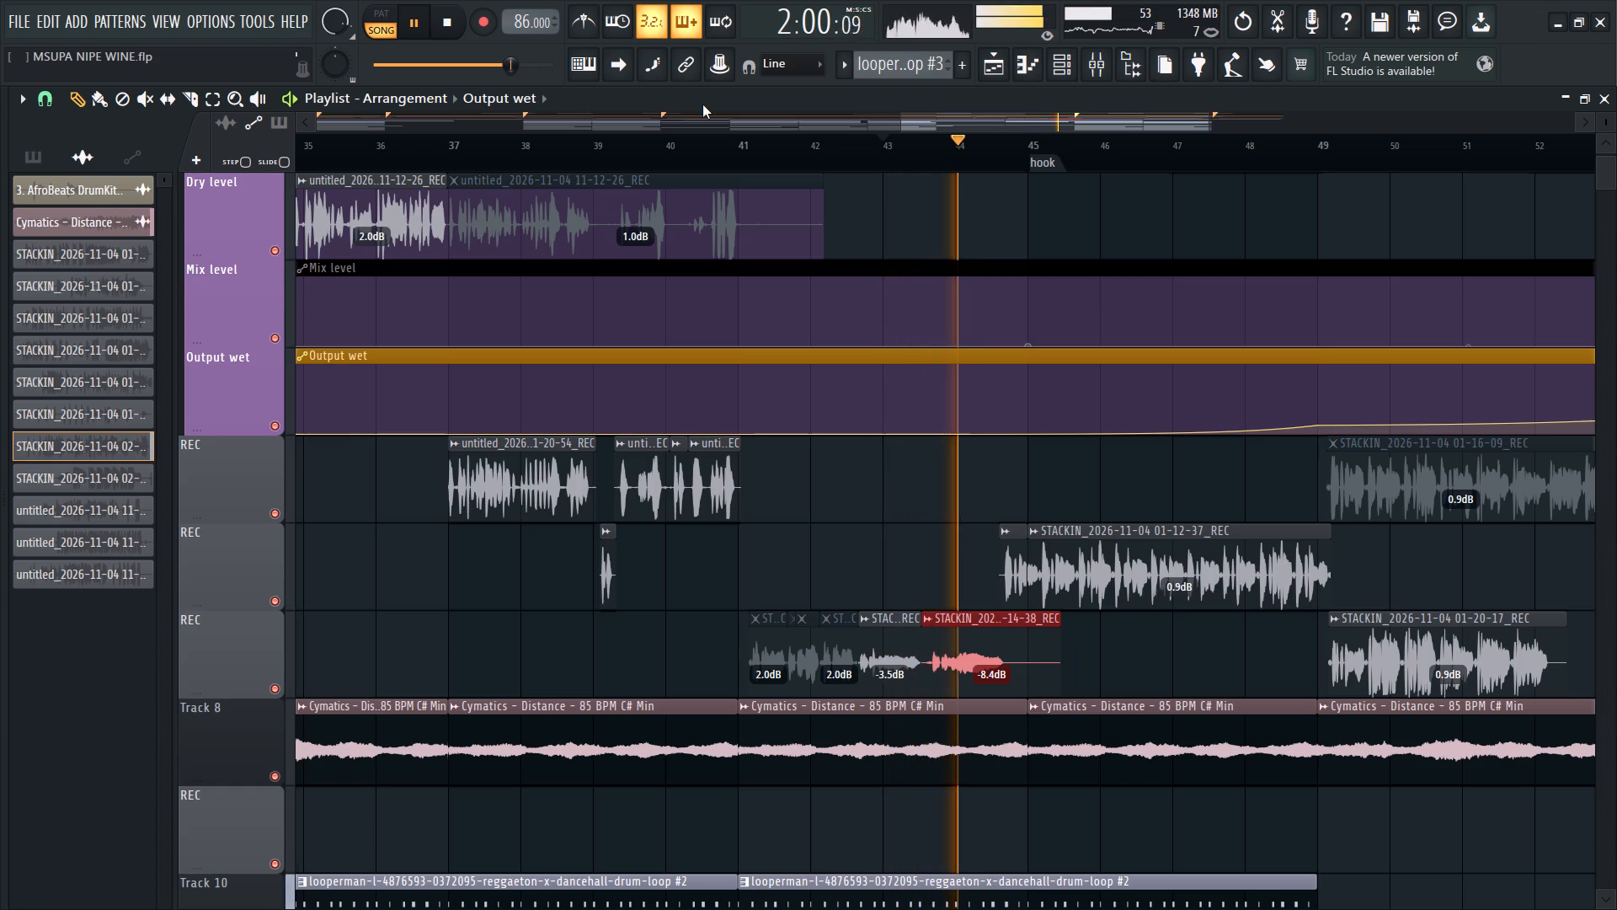
key(space)
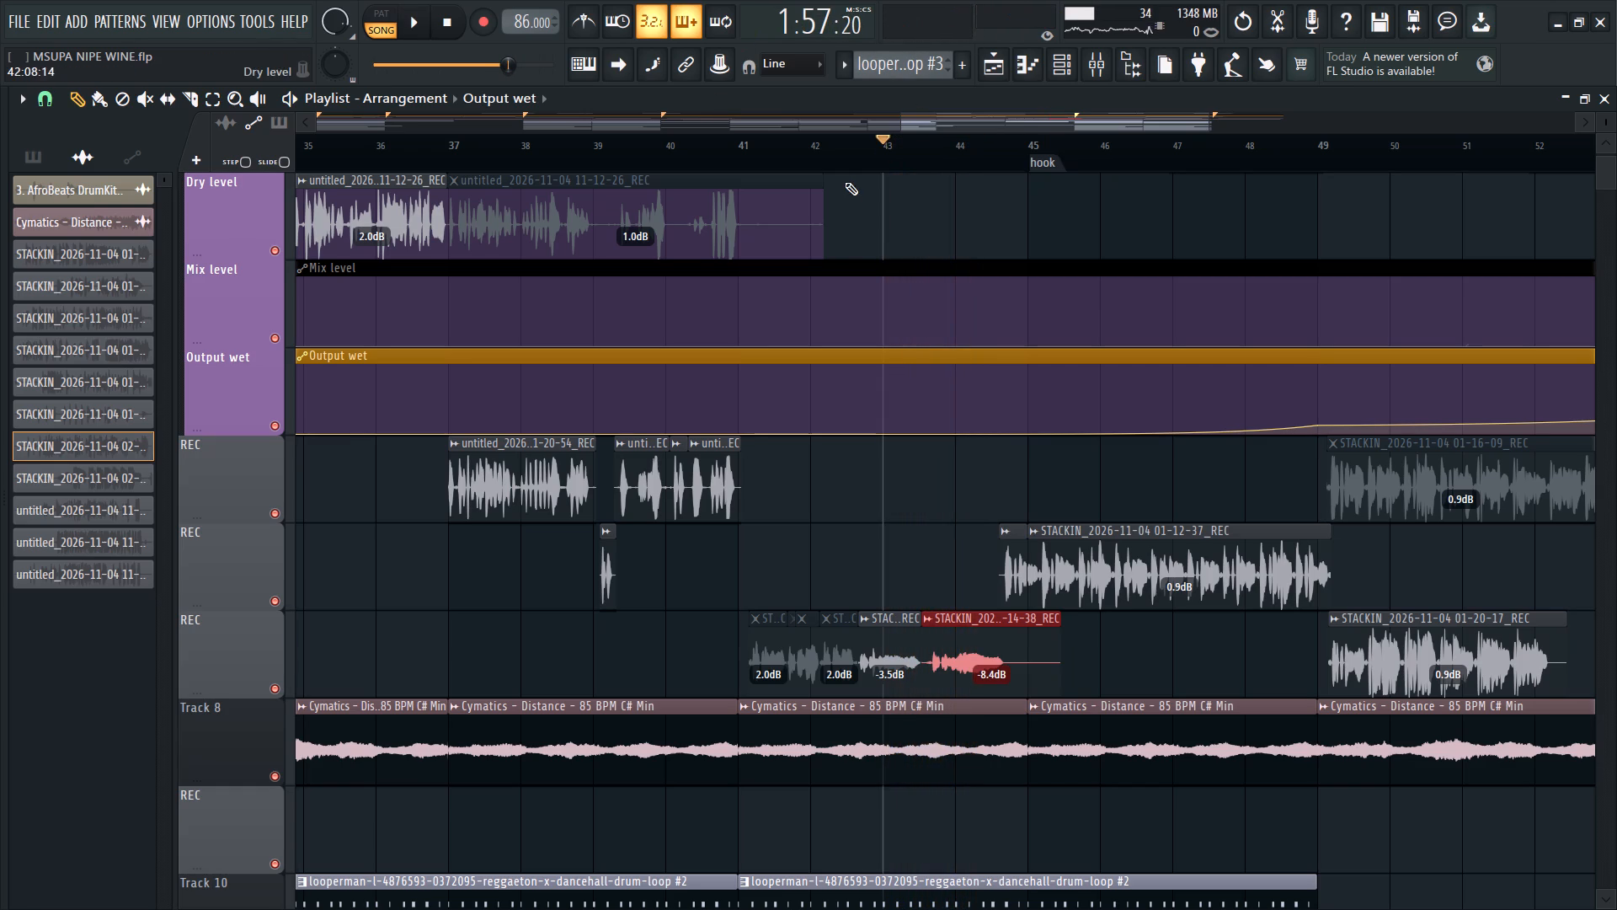
Record a new vocal take from bar 37 to just past the hook marker at bar 45.
click(420, 146)
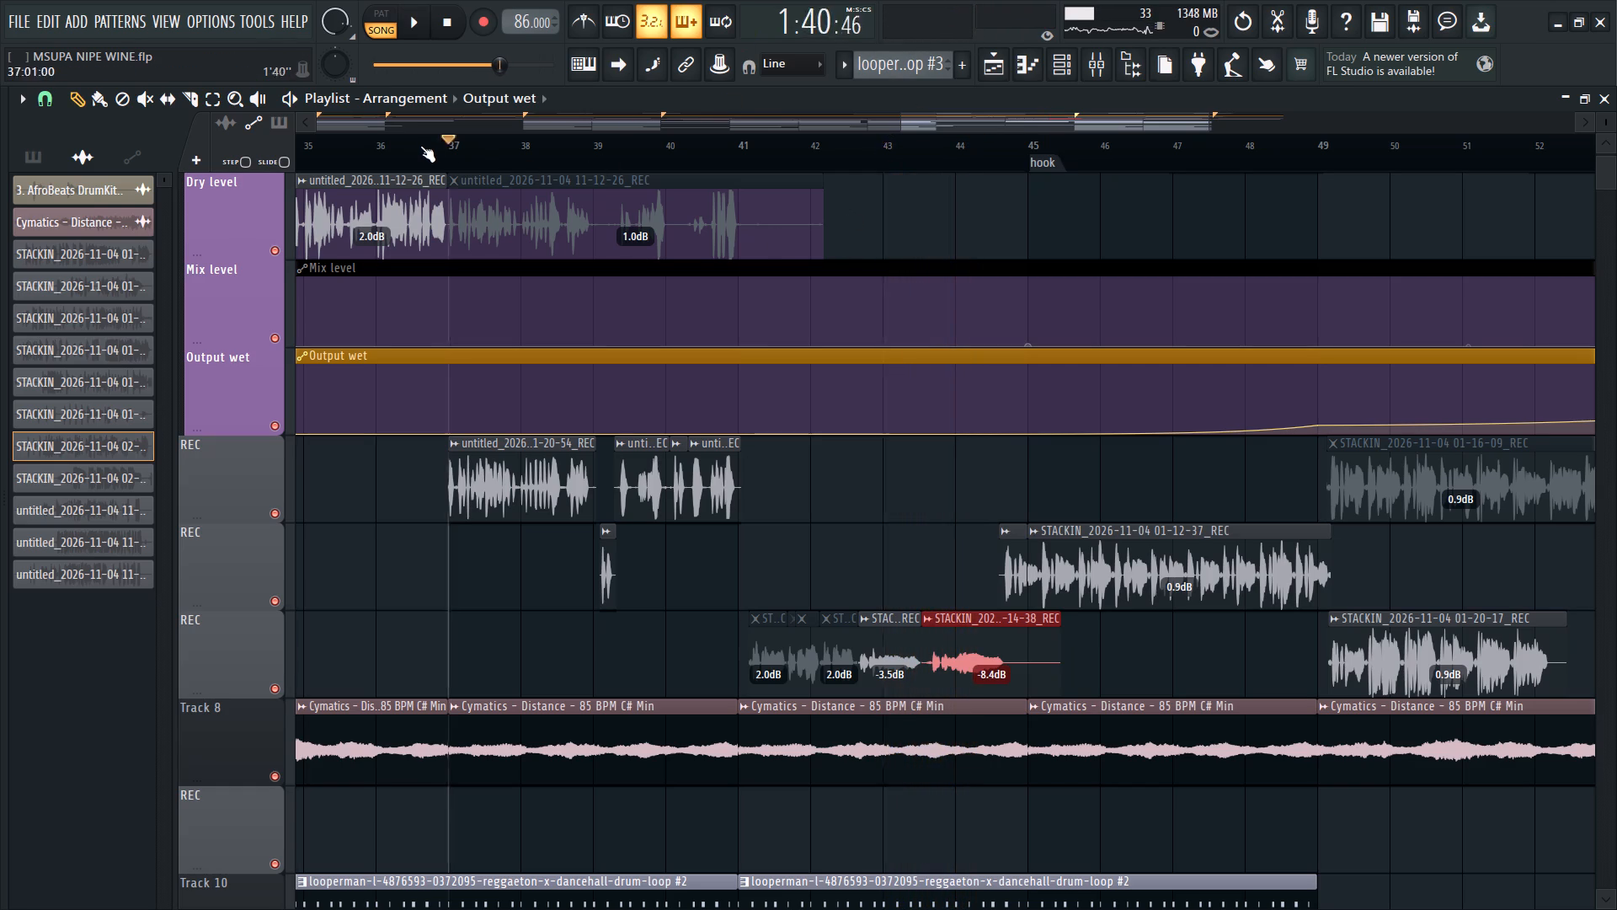
click(485, 22)
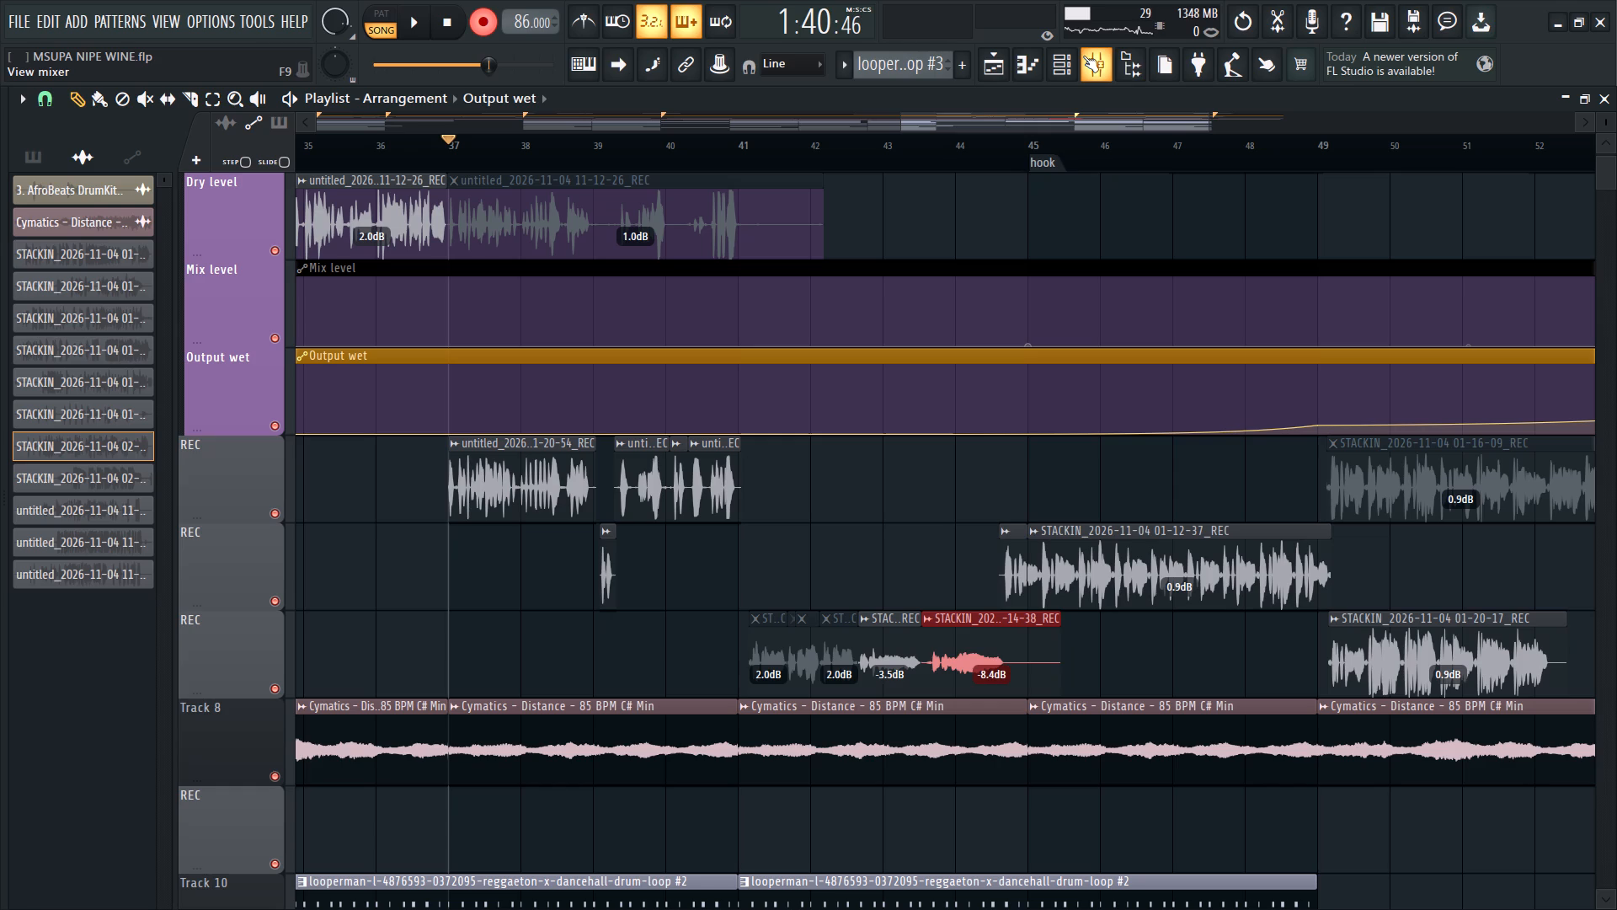
key(space)
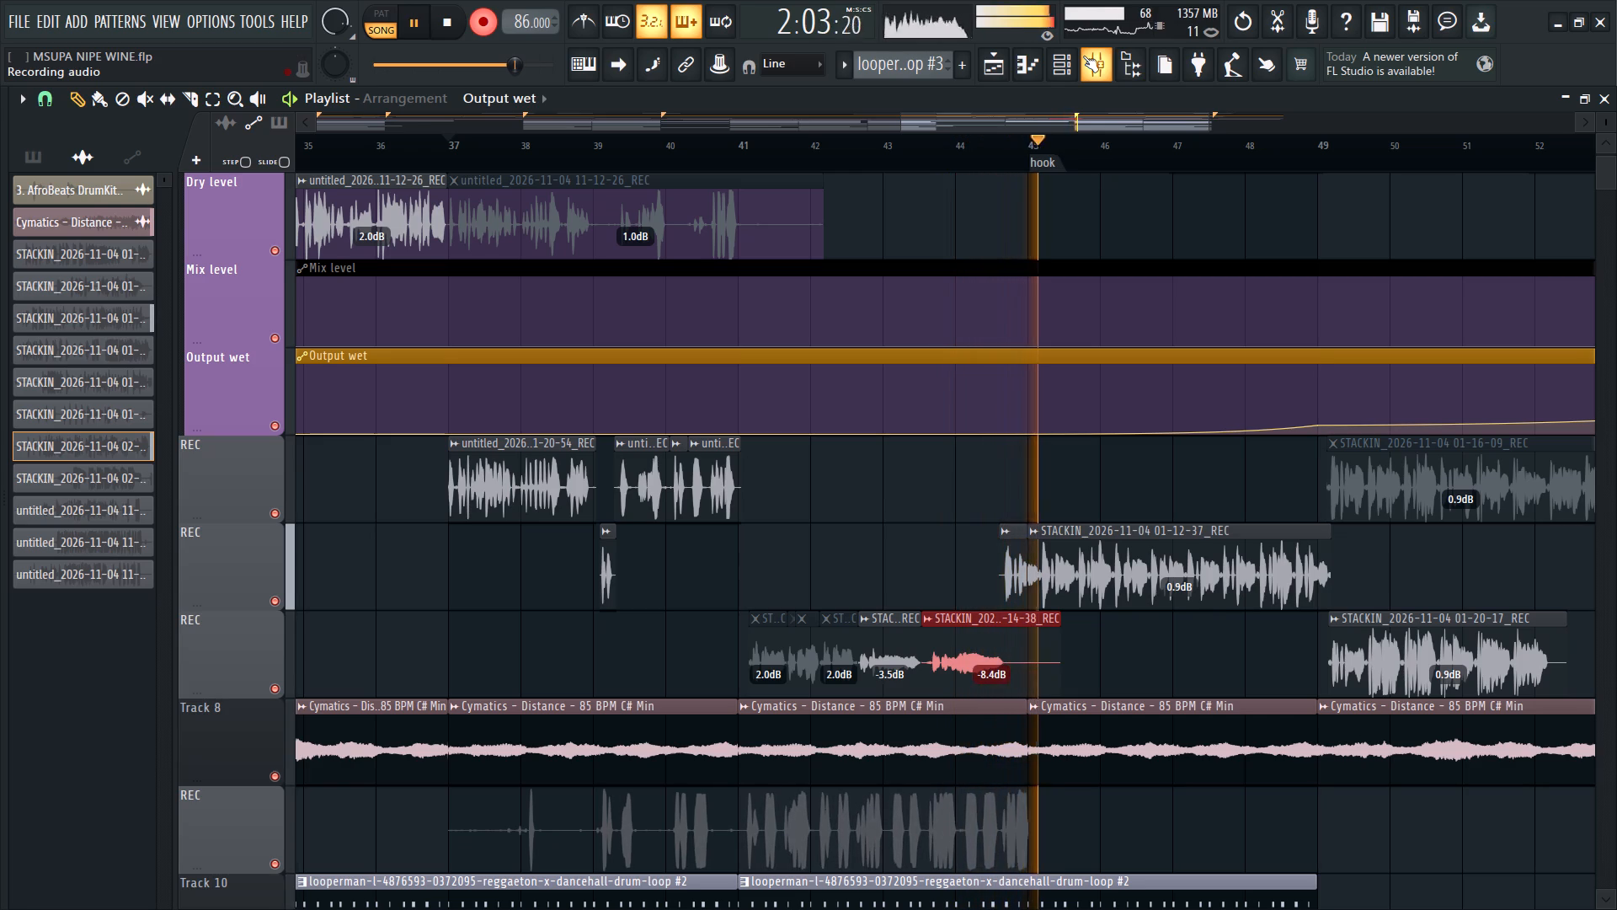
key(space)
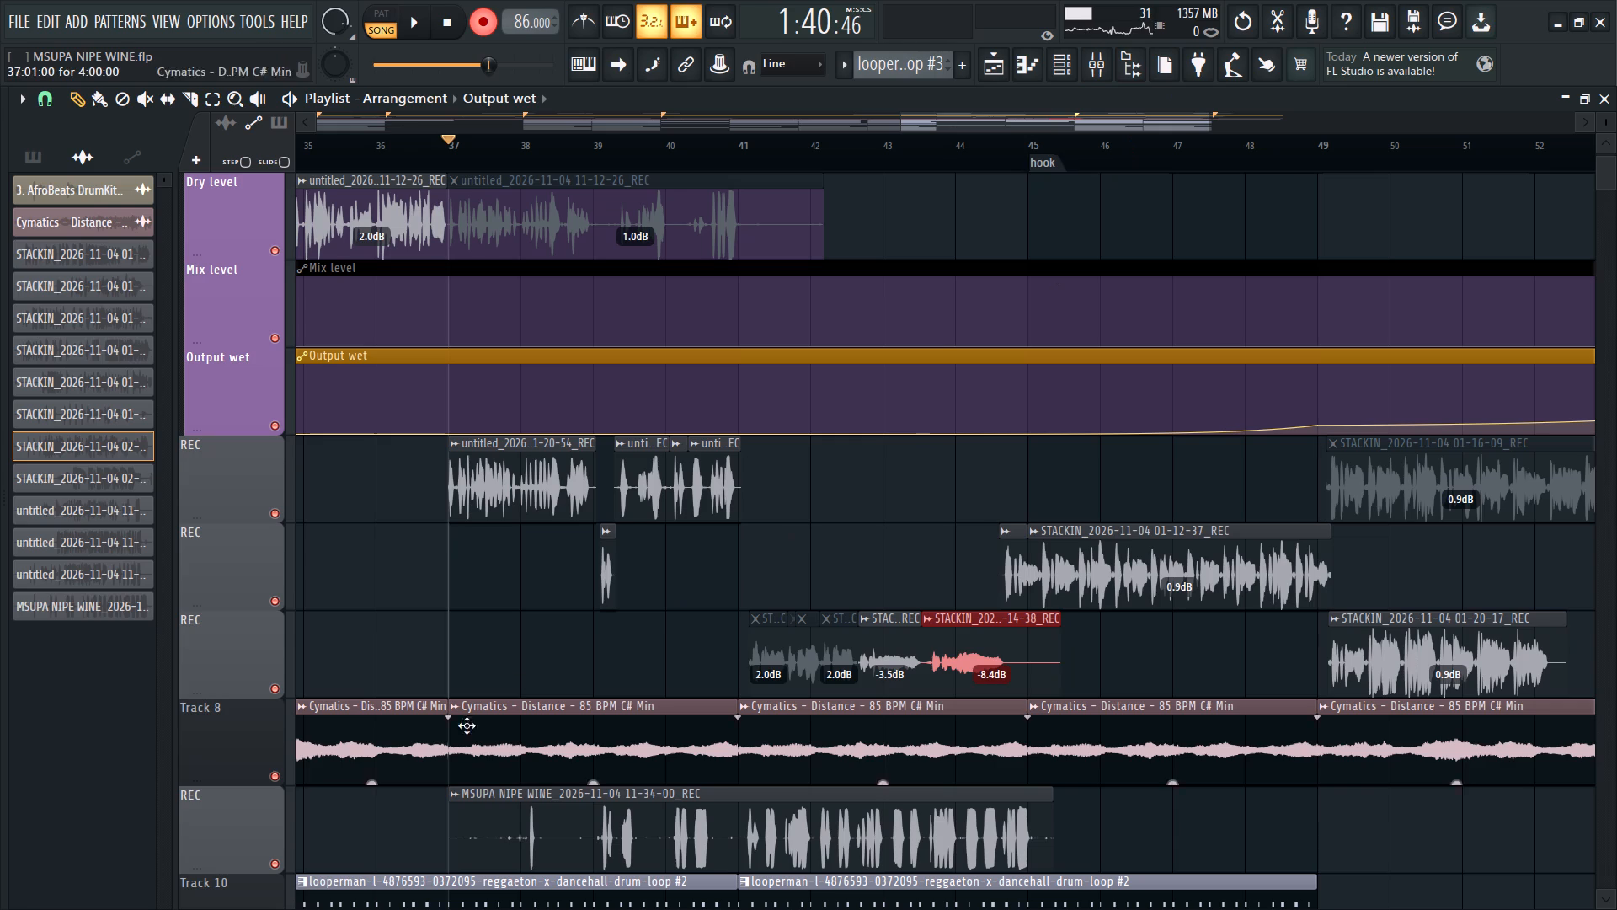
Trim the new take's start to about a third of a bar after bar 37 and split the take at bar 41.
alt+drag(451, 834, 463, 836)
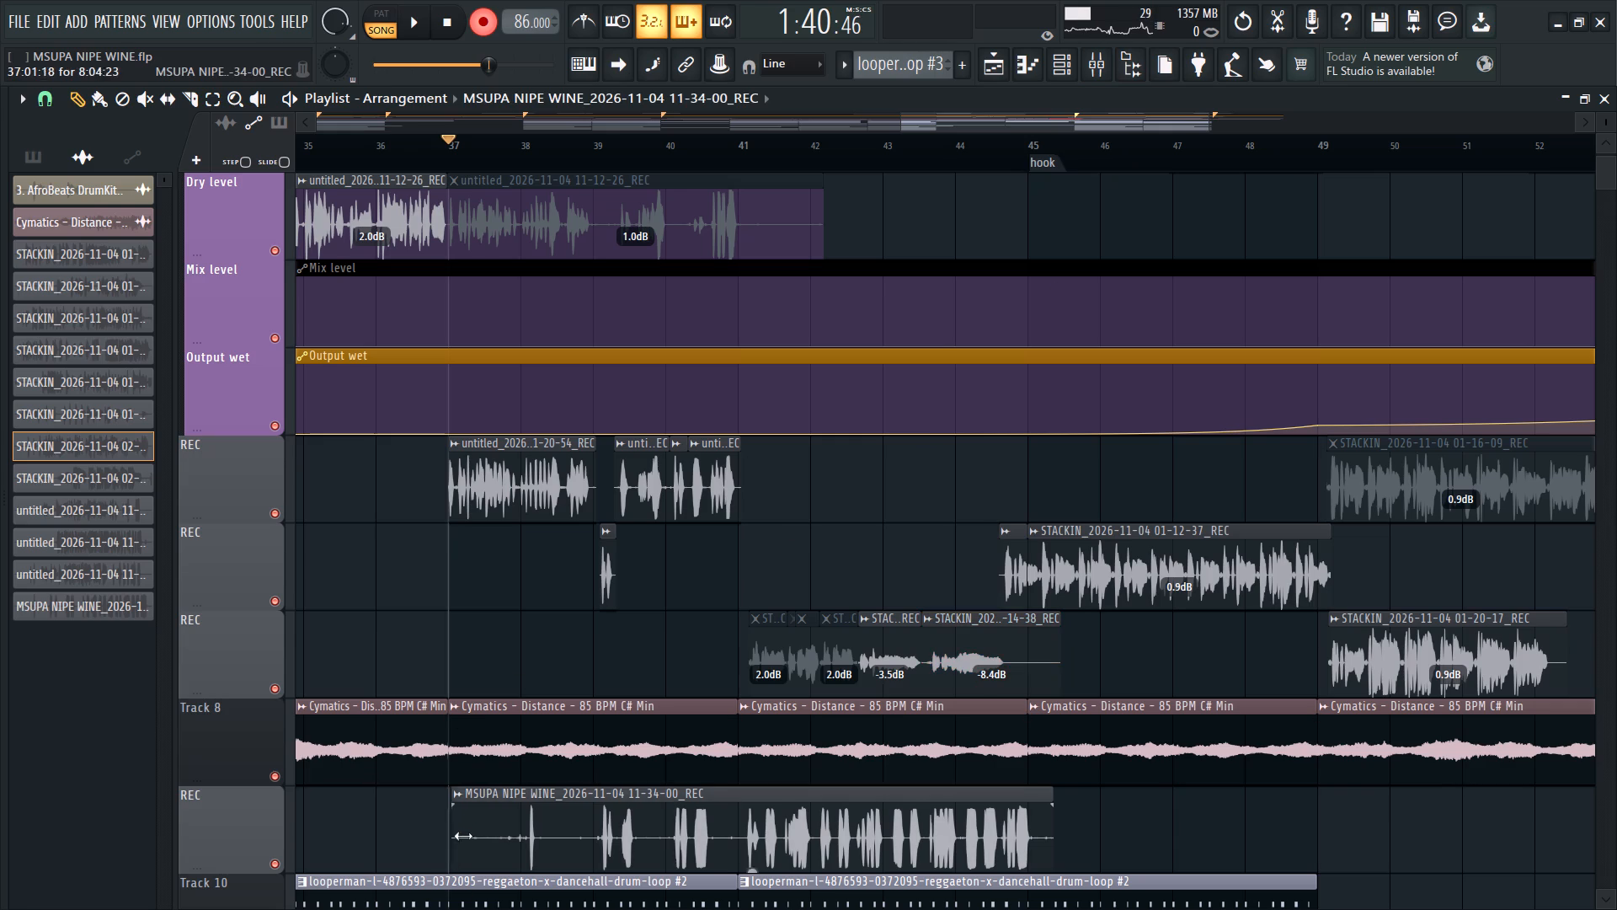
alt+drag(463, 836, 476, 532)
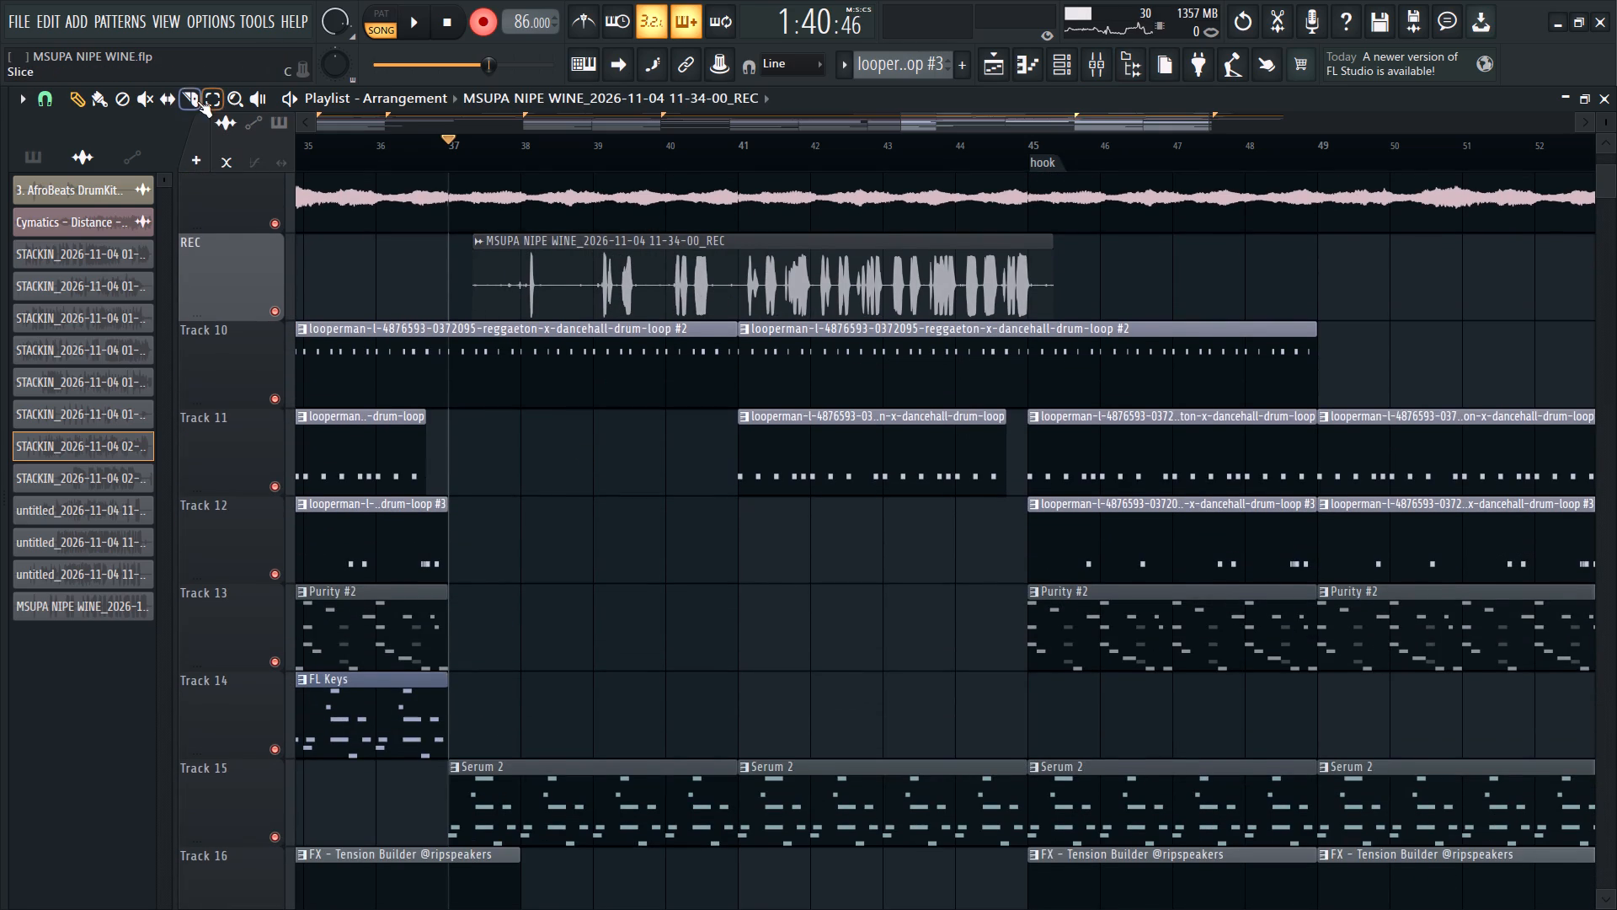
click(197, 101)
alt+drag(739, 253, 738, 320)
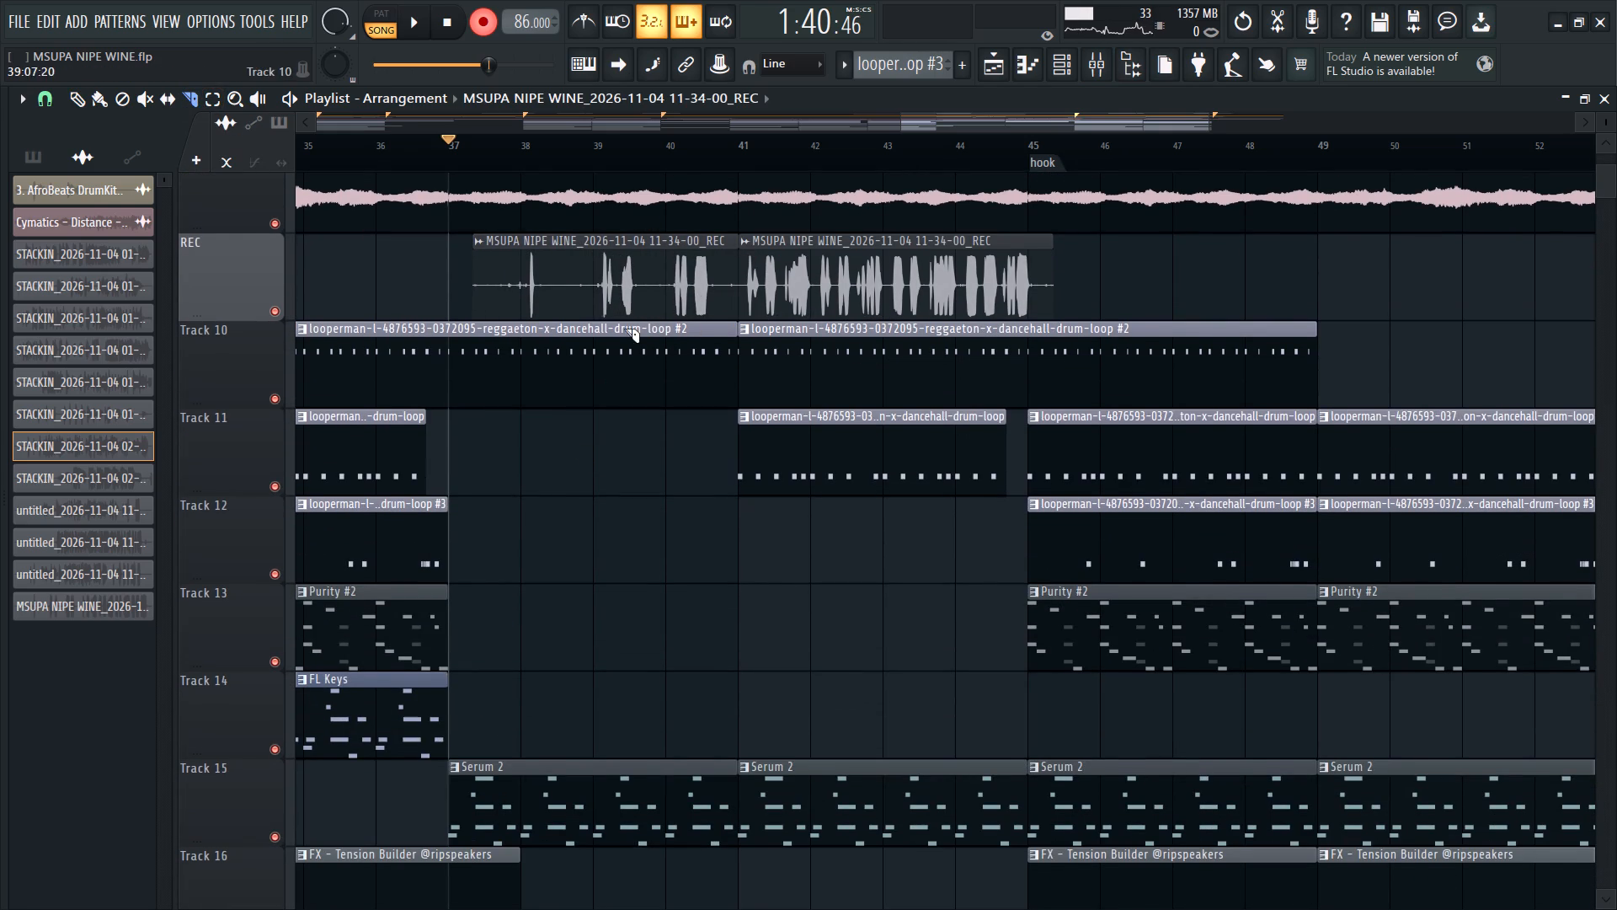
Set the gain of the take's first part to -7.4 dB and its second part to -5.2 dB.
drag(607, 320, 607, 387)
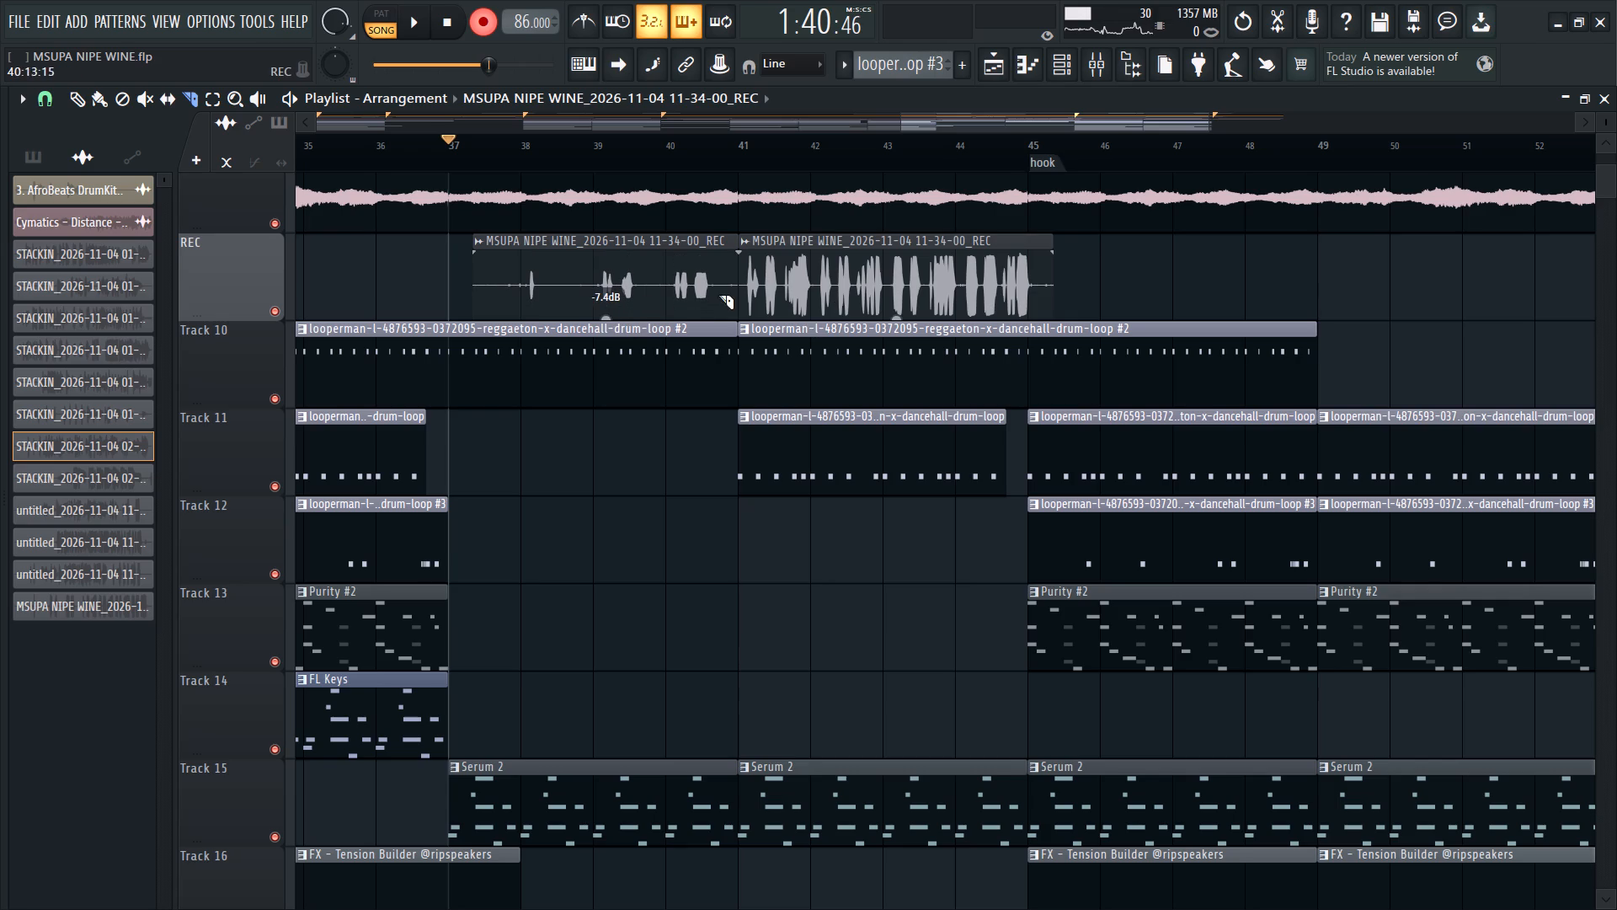
drag(899, 318, 900, 361)
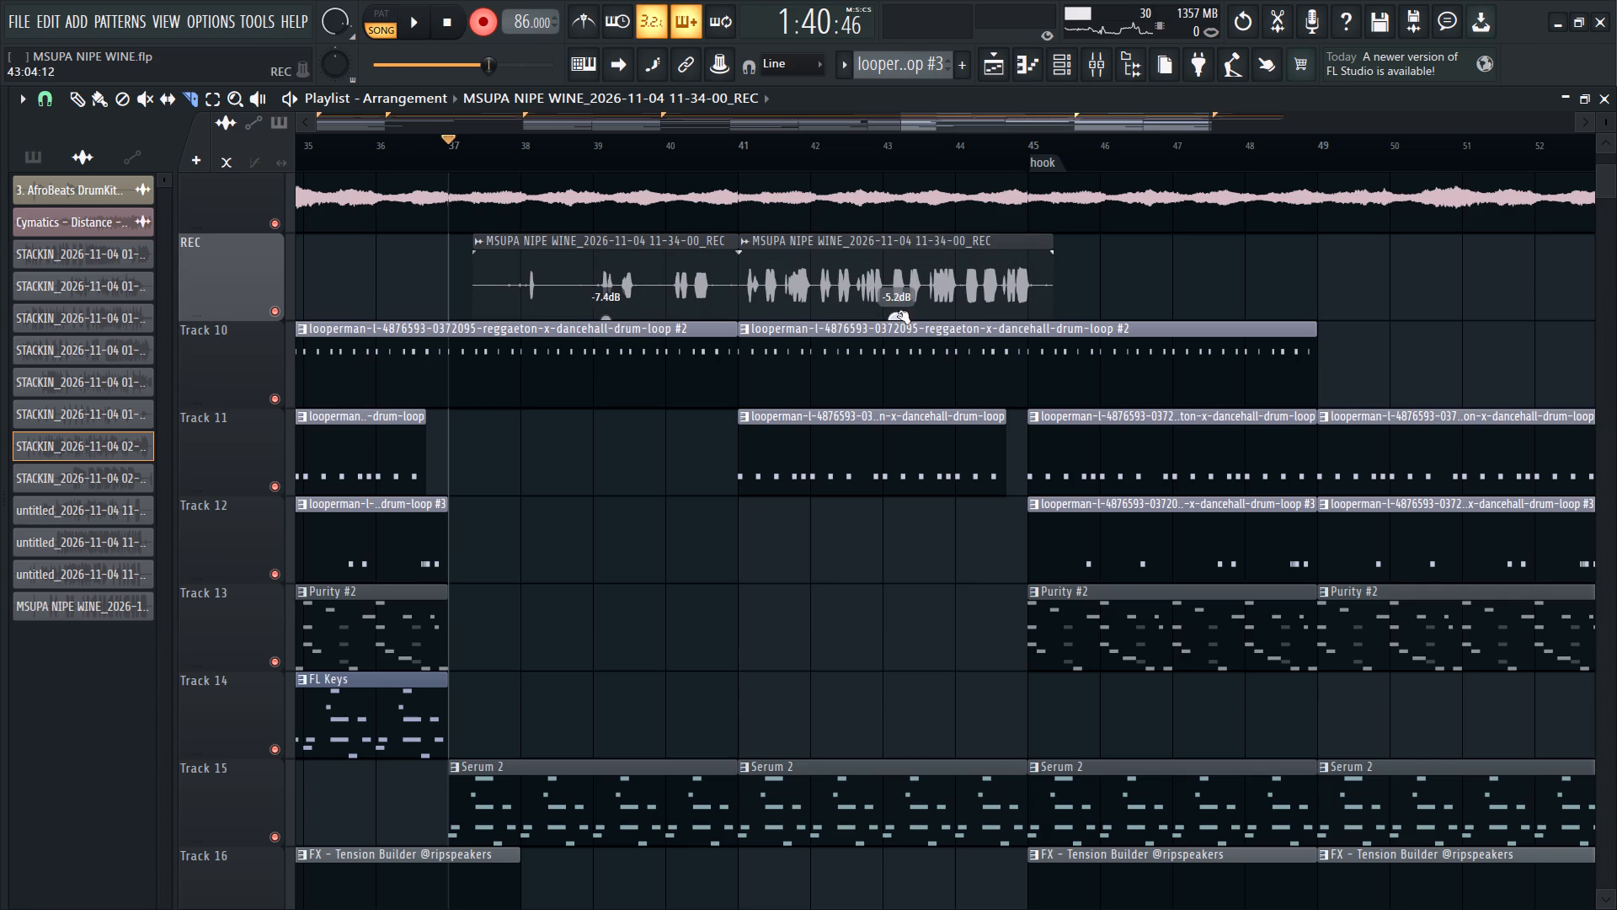
Turn off recording mode and play the new vocal take from bar 37.
click(498, 32)
click(488, 29)
key(space)
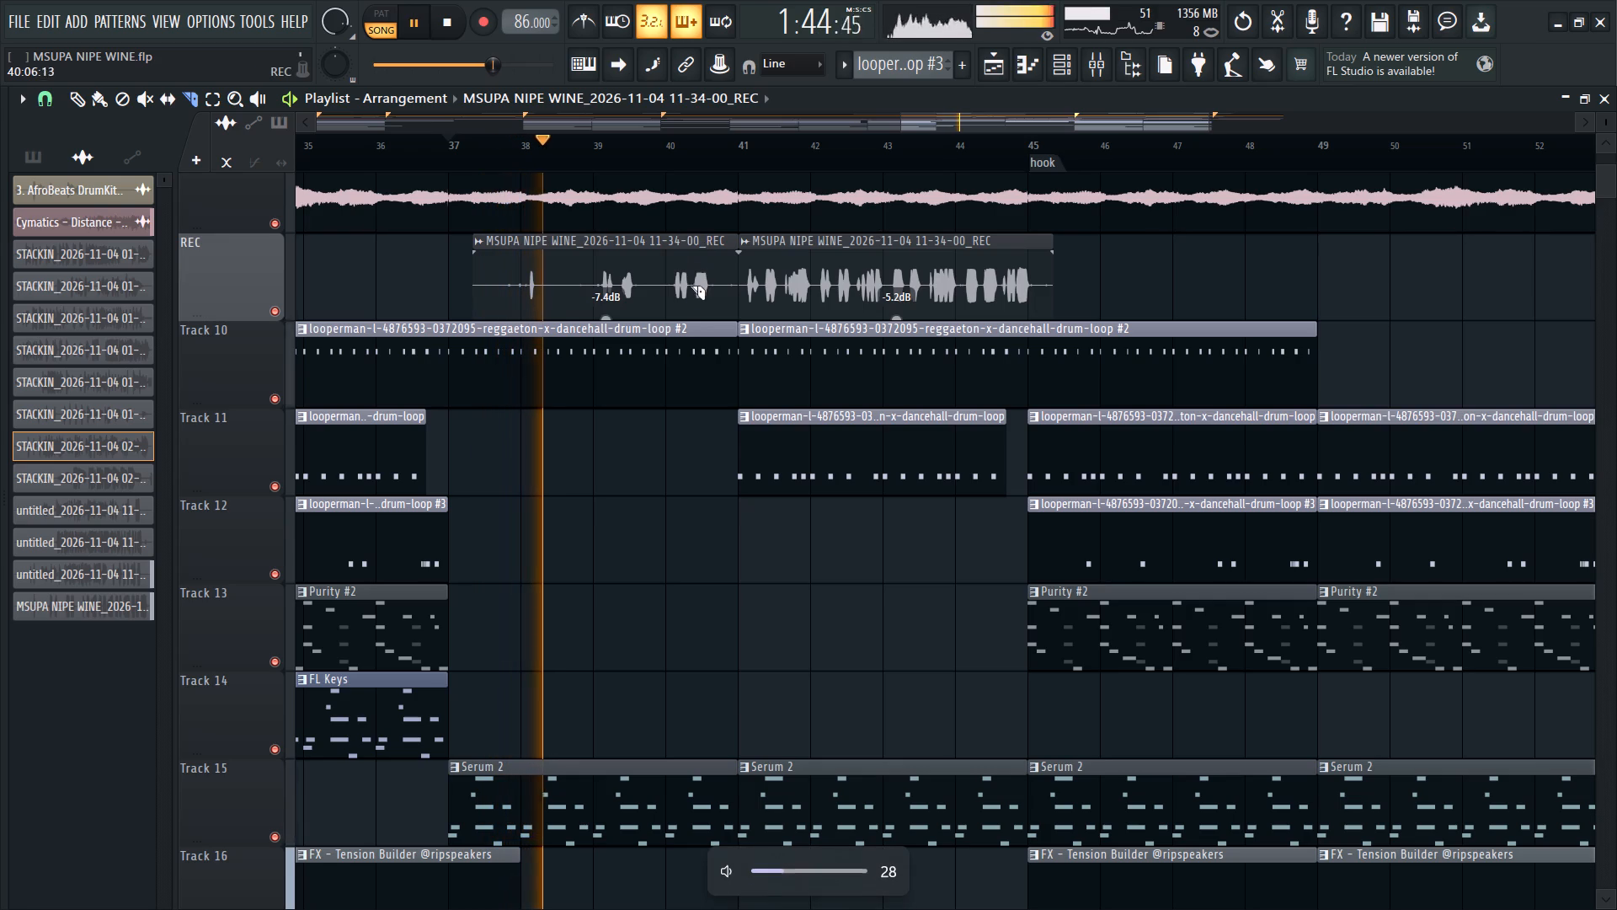
ctrl+scroll(566, 307, up, 3)
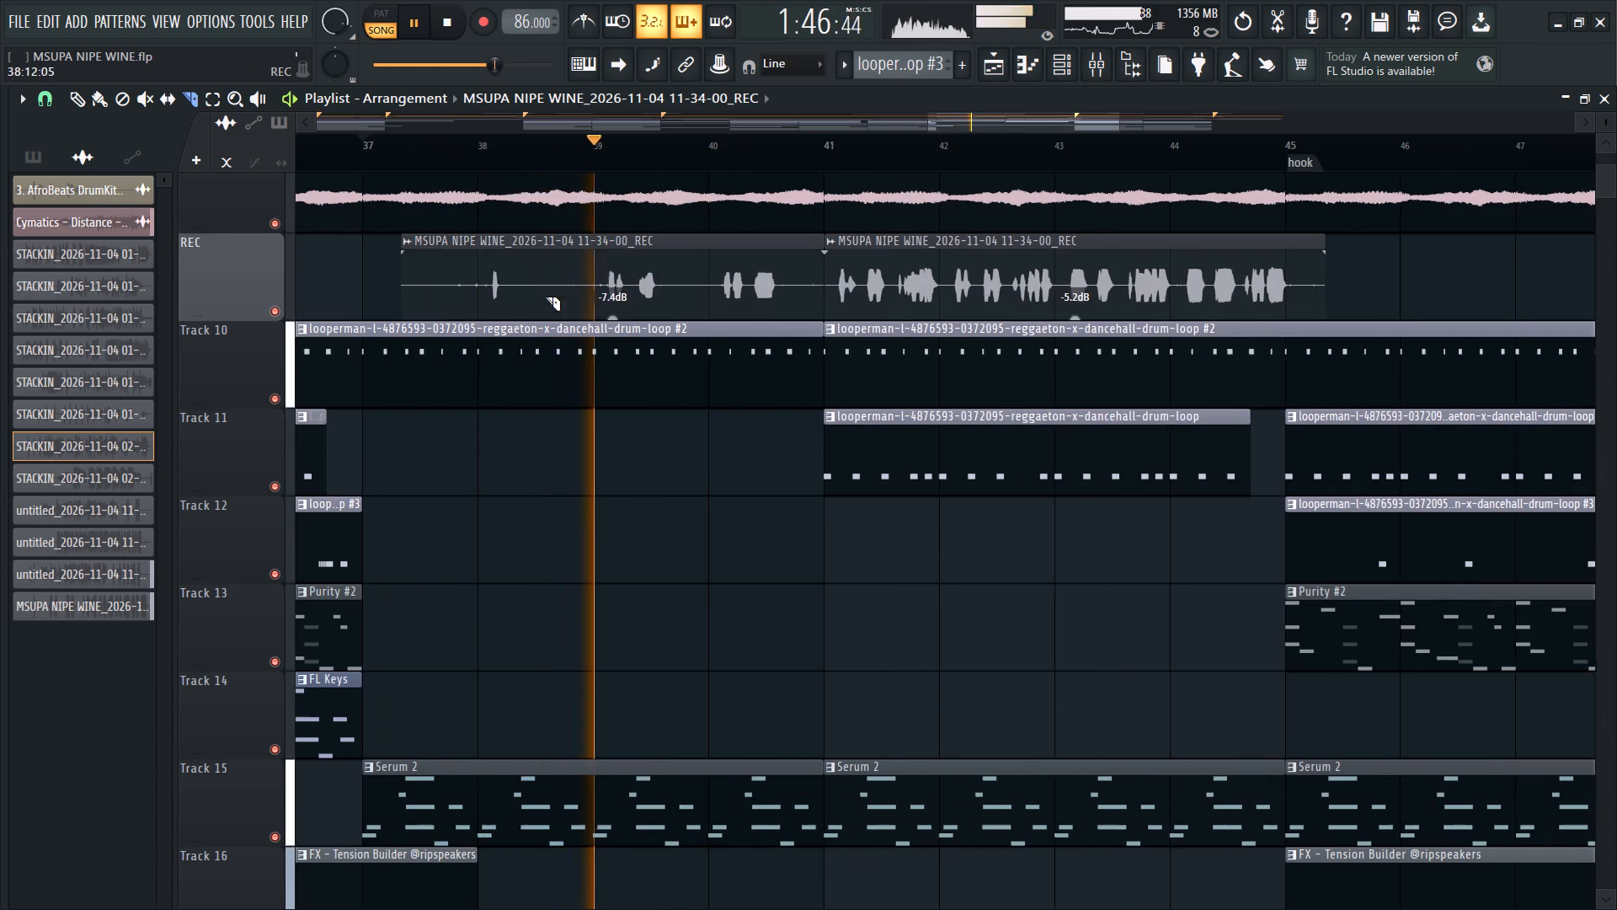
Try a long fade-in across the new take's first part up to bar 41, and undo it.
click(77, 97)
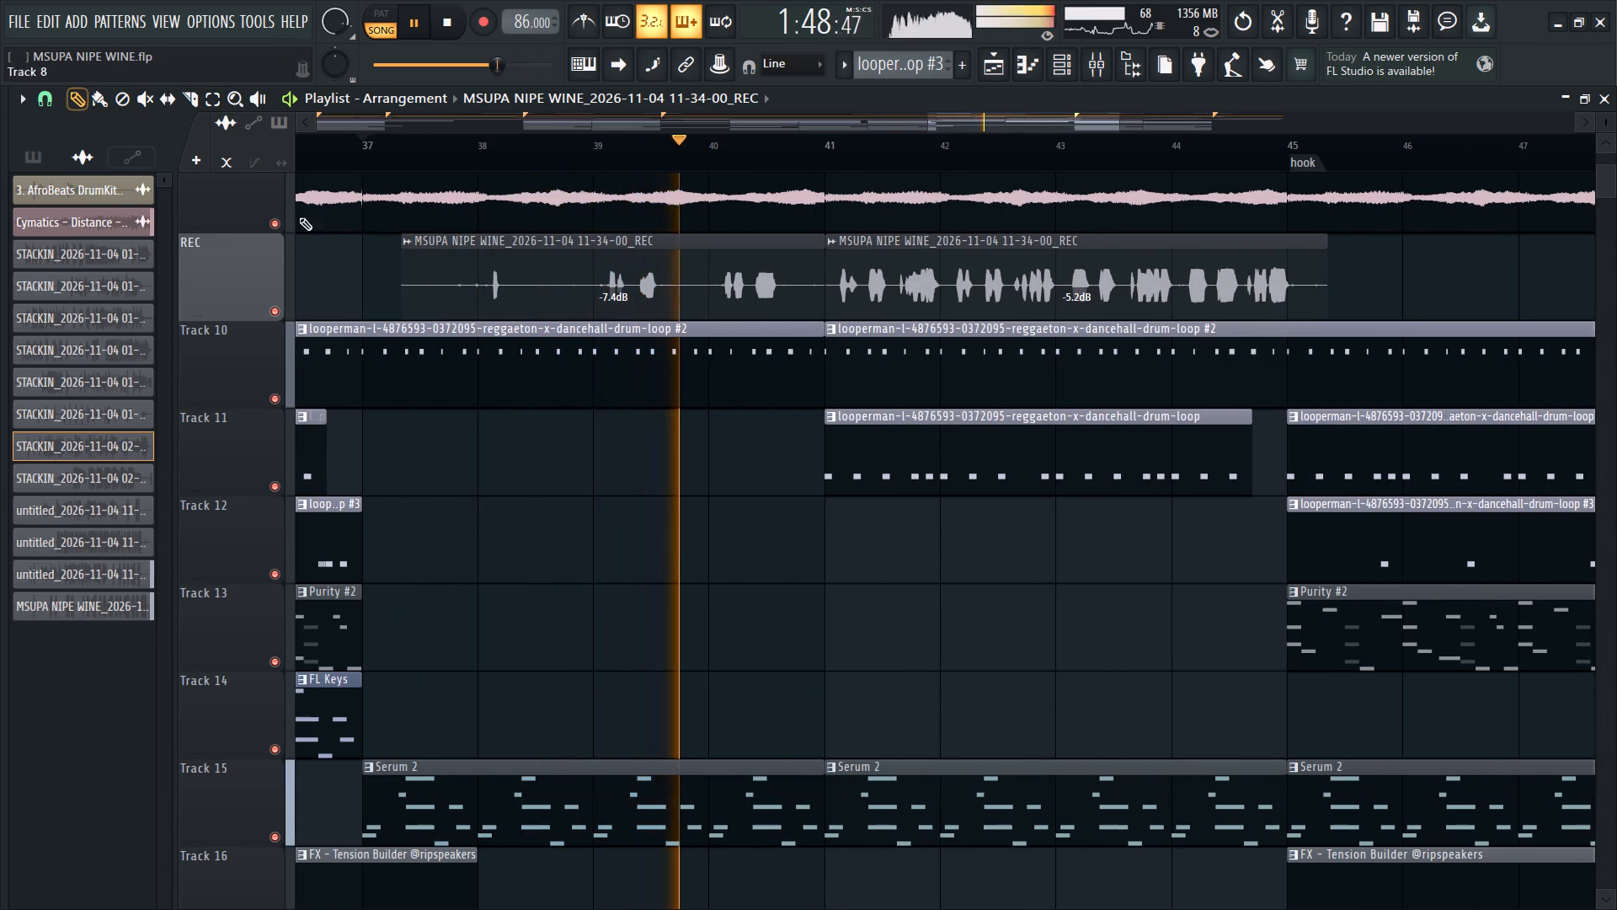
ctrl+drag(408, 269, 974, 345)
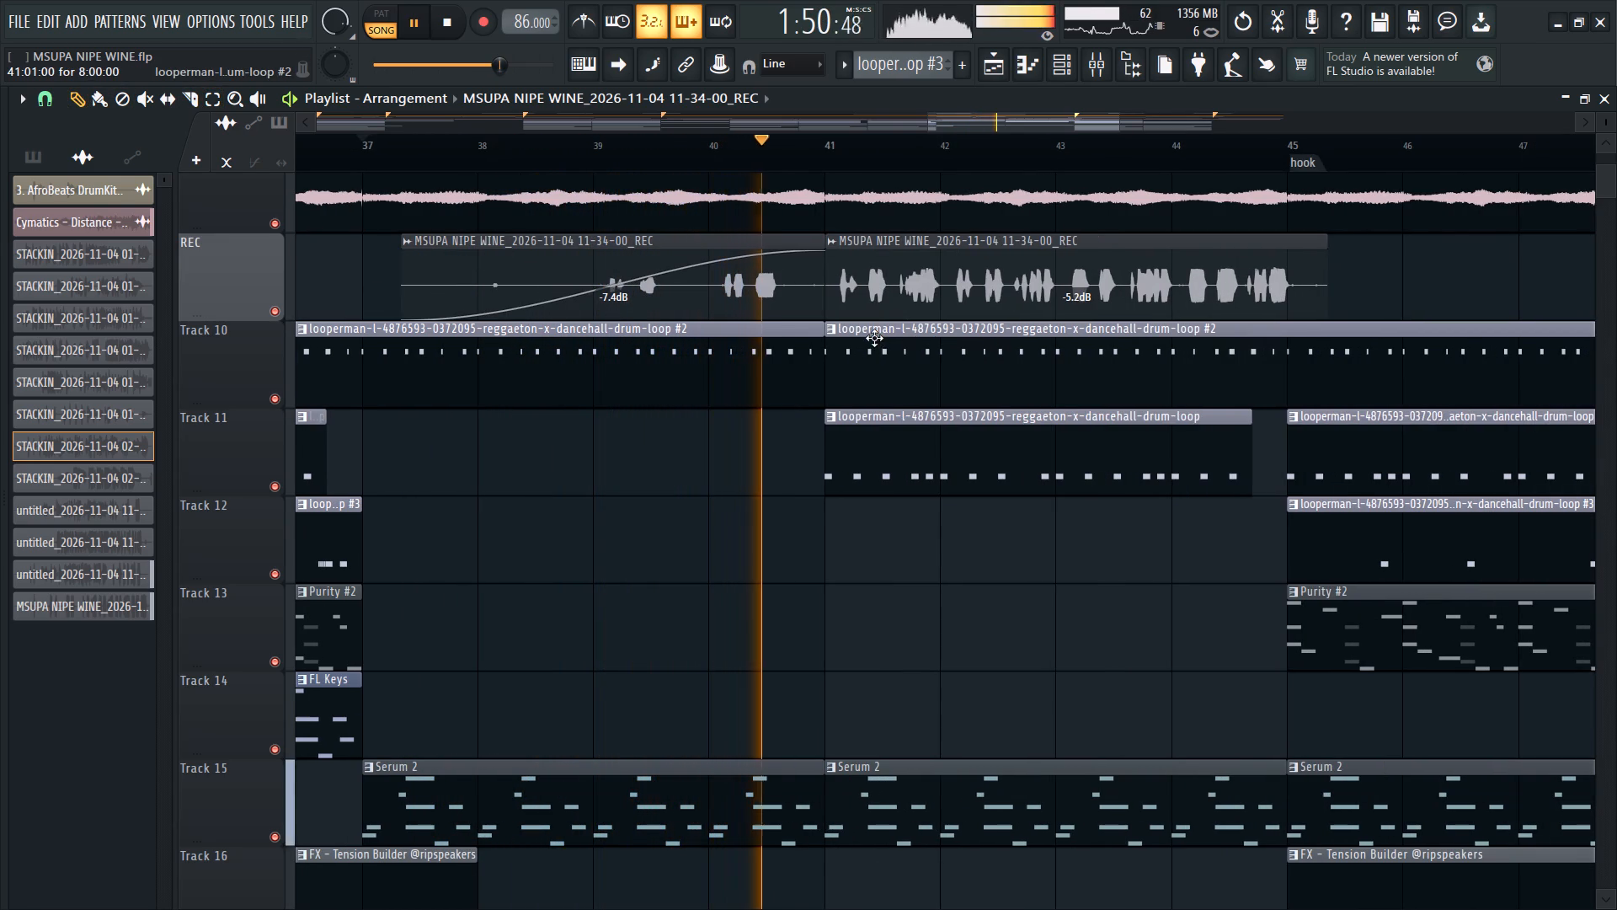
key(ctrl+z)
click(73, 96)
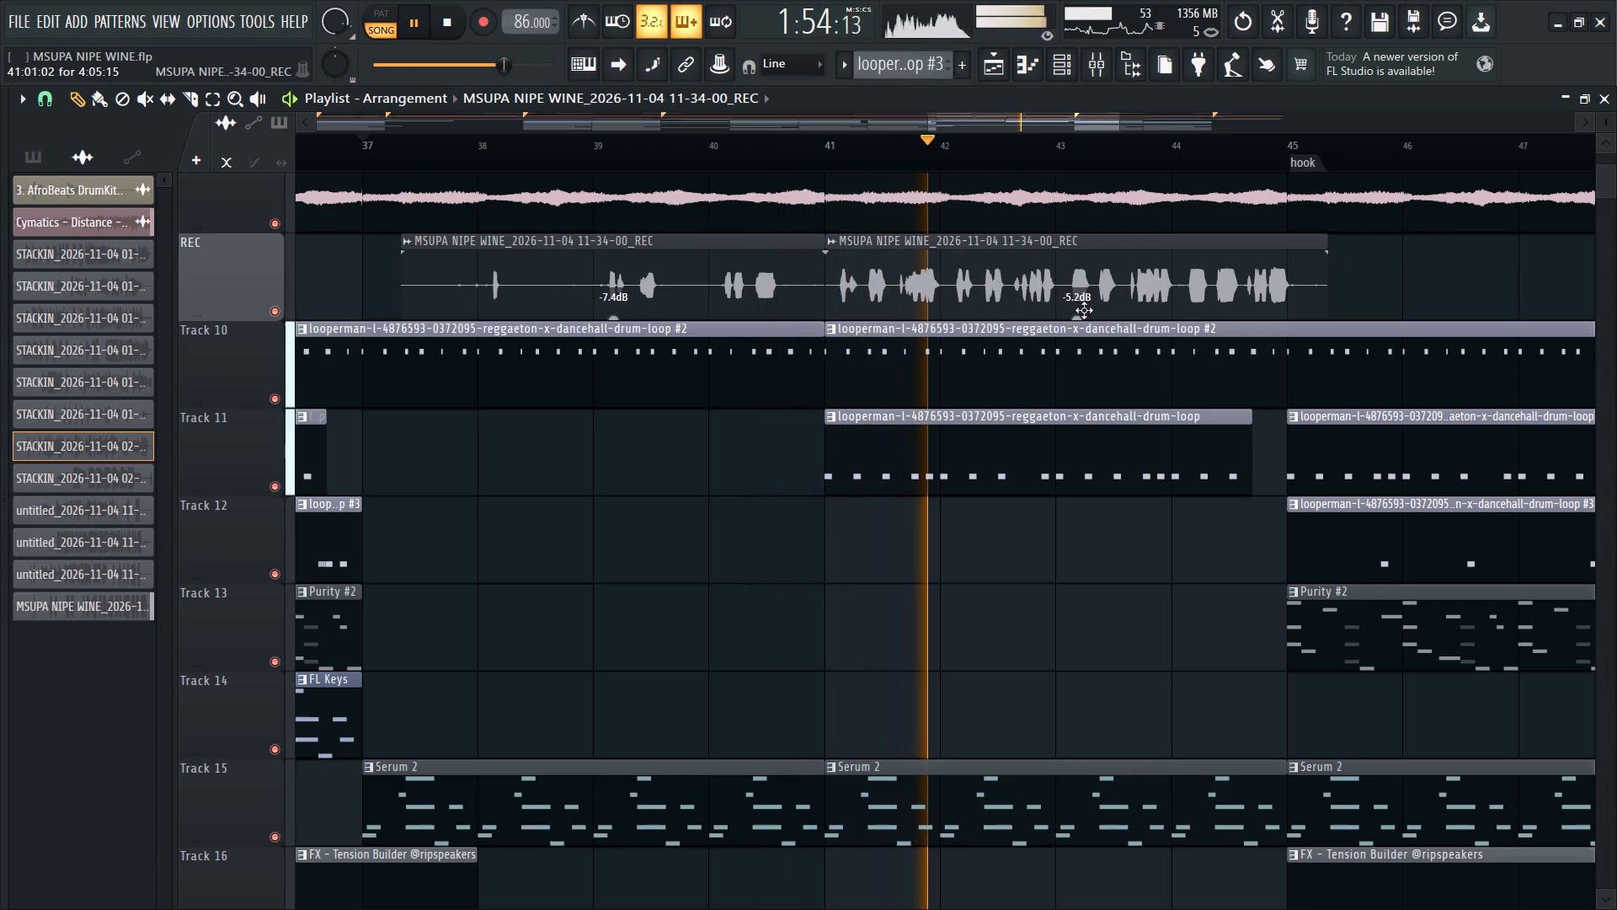
Raise the gain of the new take's second part to -3.3 dB.
drag(1080, 315, 1085, 299)
ctrl+scroll(966, 316, up, 2)
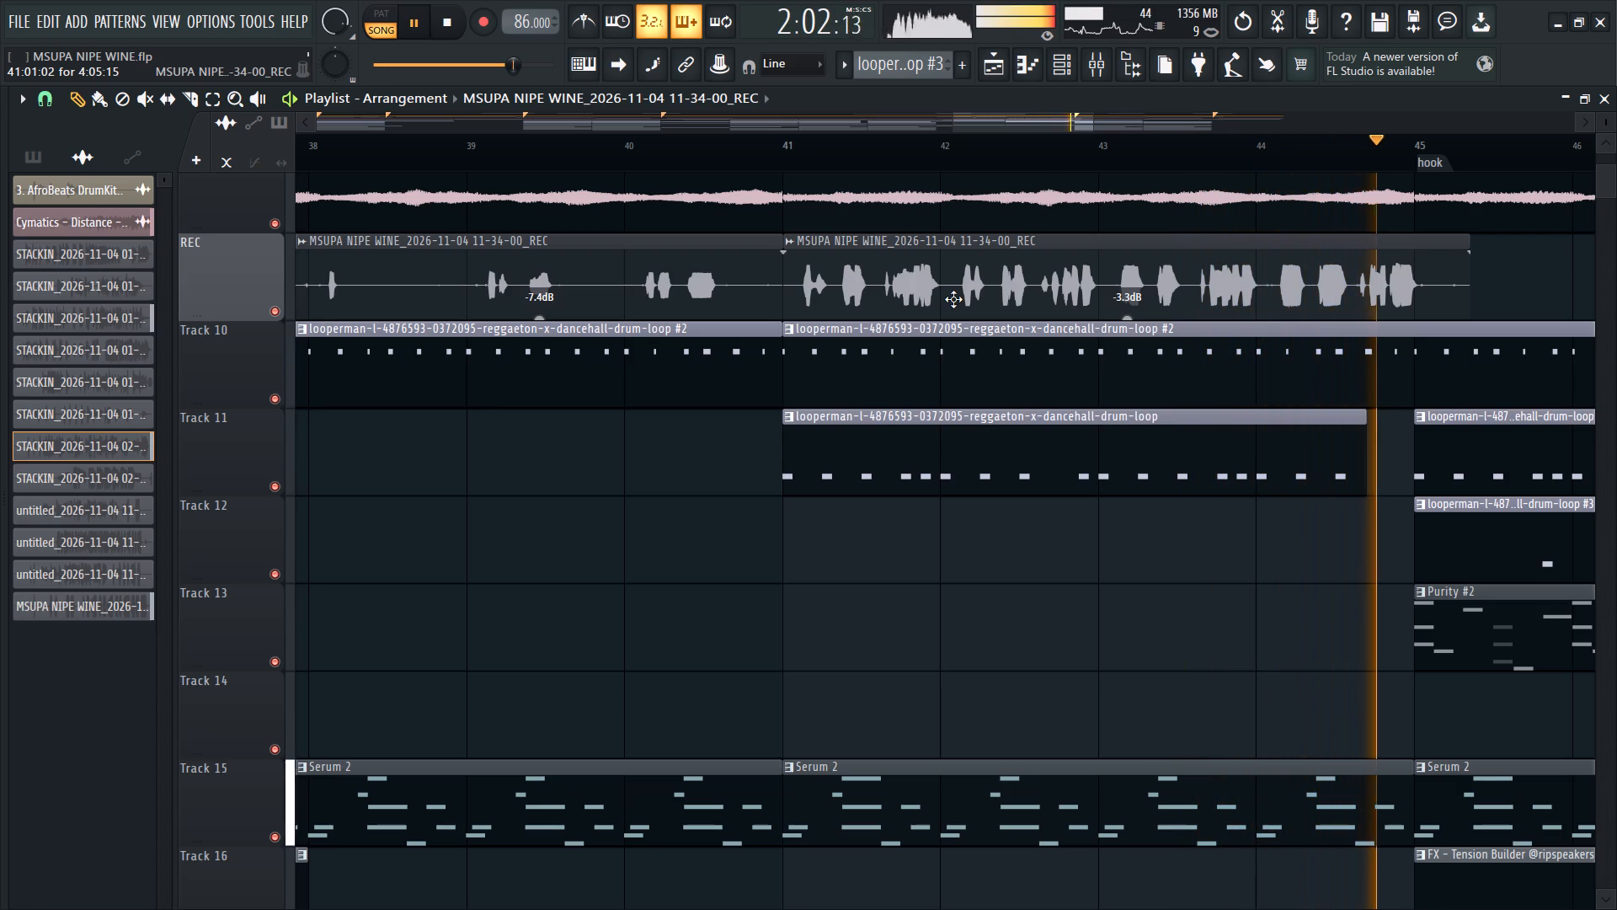
Stop playback and nudge the take's second part slightly earlier, so it starts just before bar 41.
key(space)
ctrl+scroll(852, 302, up, 3)
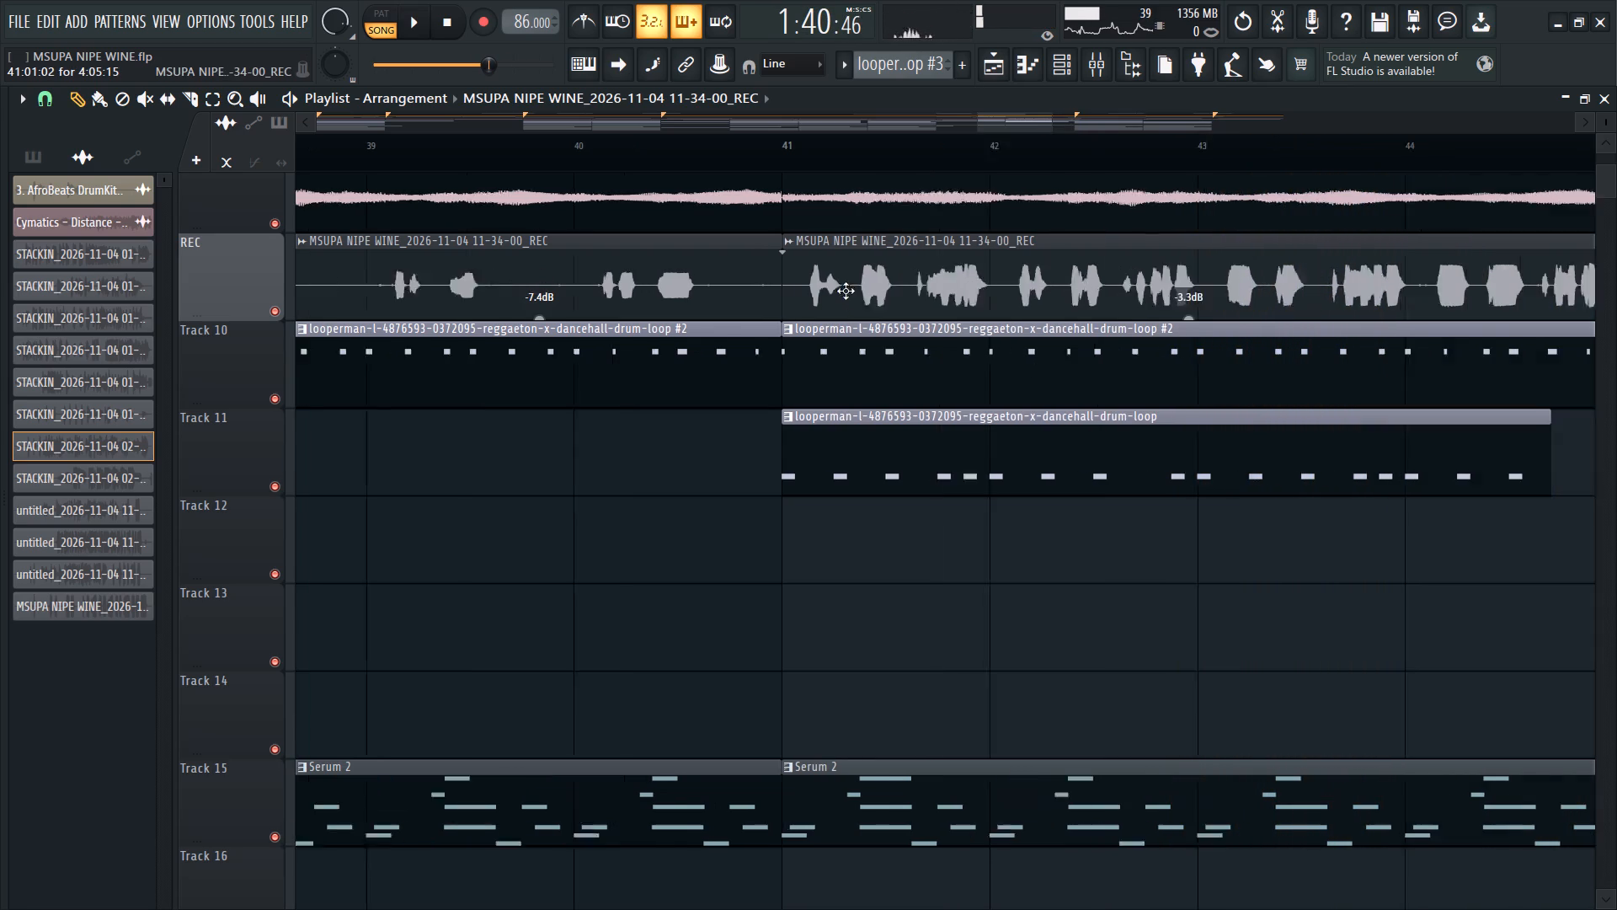
ctrl+scroll(846, 291, up, 4)
scroll(930, 302, up, 4)
alt+drag(921, 623, 916, 622)
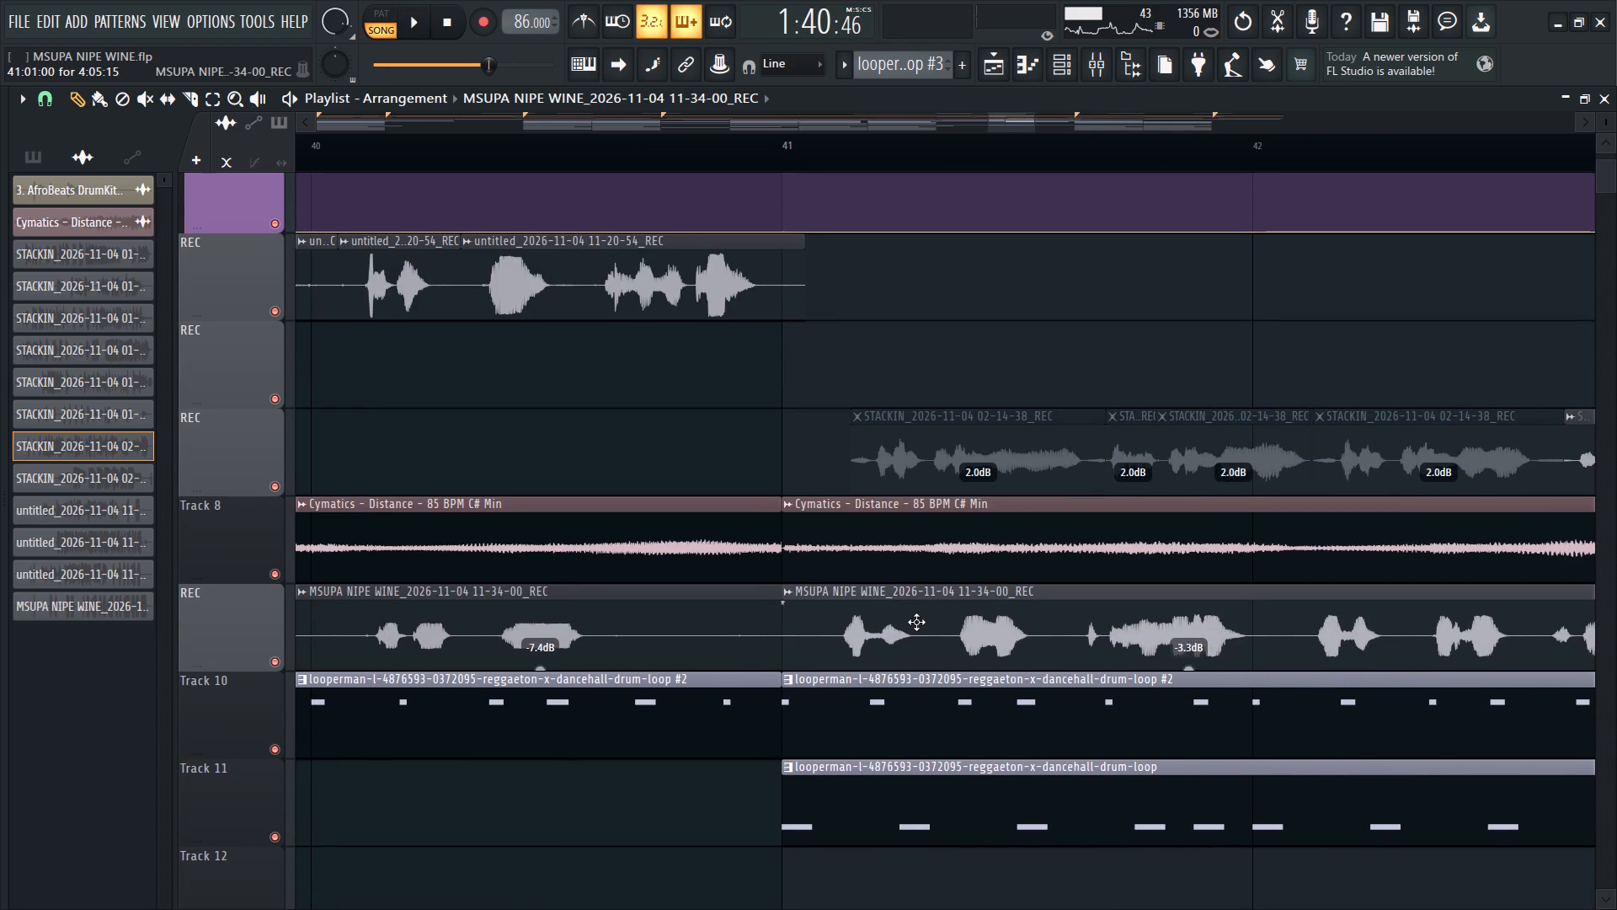
alt+drag(916, 622, 909, 622)
Restart playback and delete the take's first part, before bar 41.
key(space)
ctrl+scroll(561, 629, down, 9)
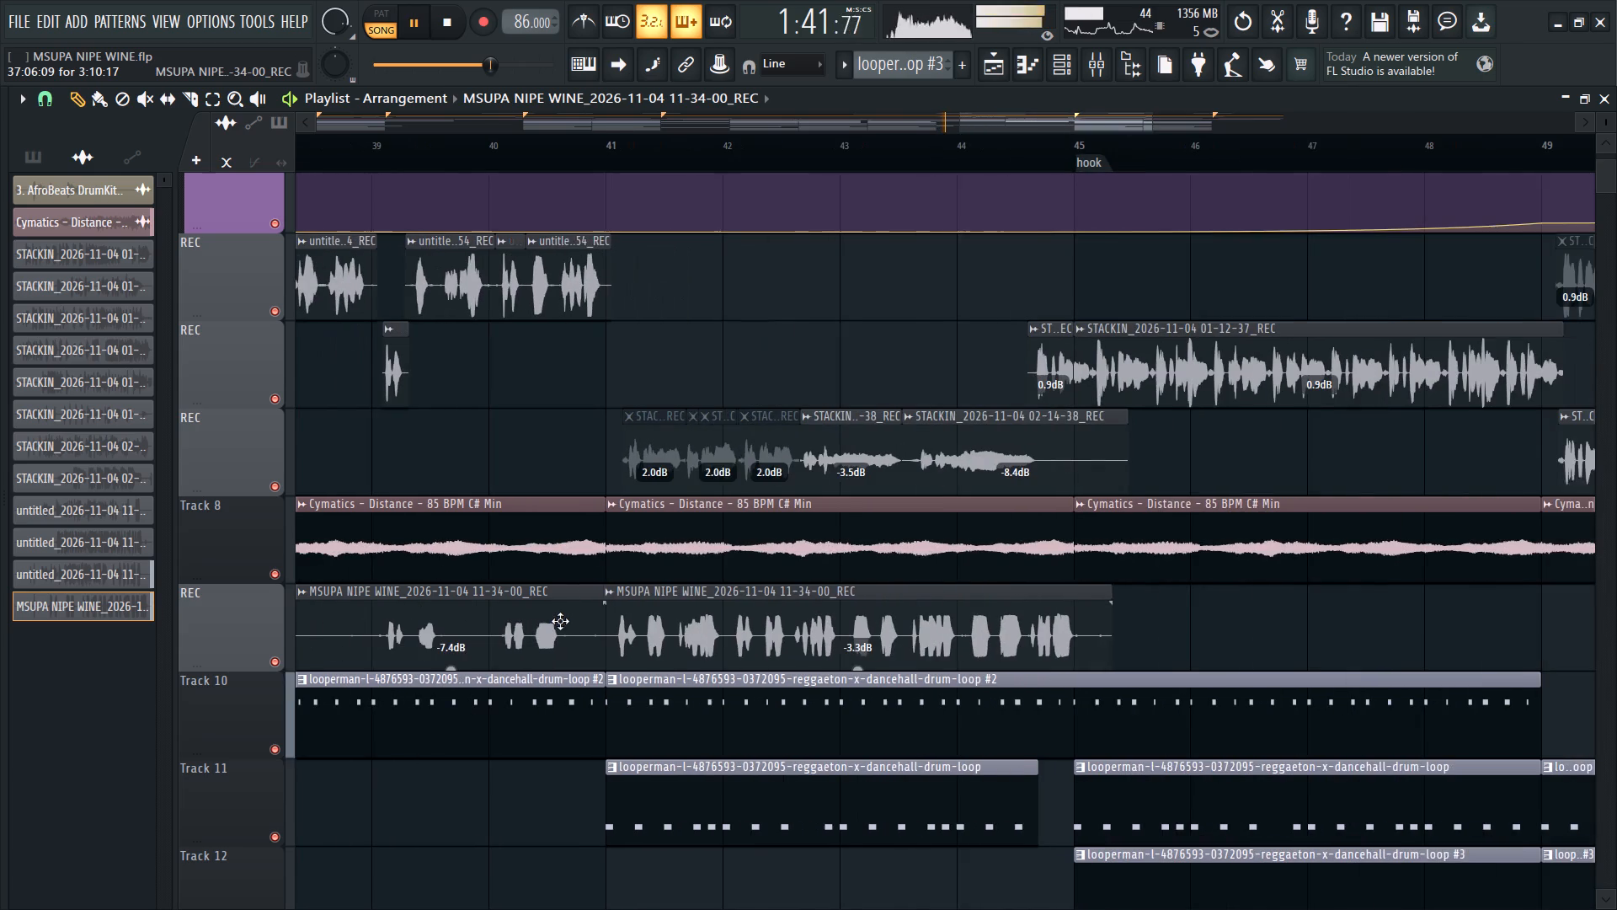
right_click(500, 629)
Play the remaining part of the take around bars 40 to 45 and compare its timing with the muted STACKIN clips.
ctrl+scroll(500, 626, down, 2)
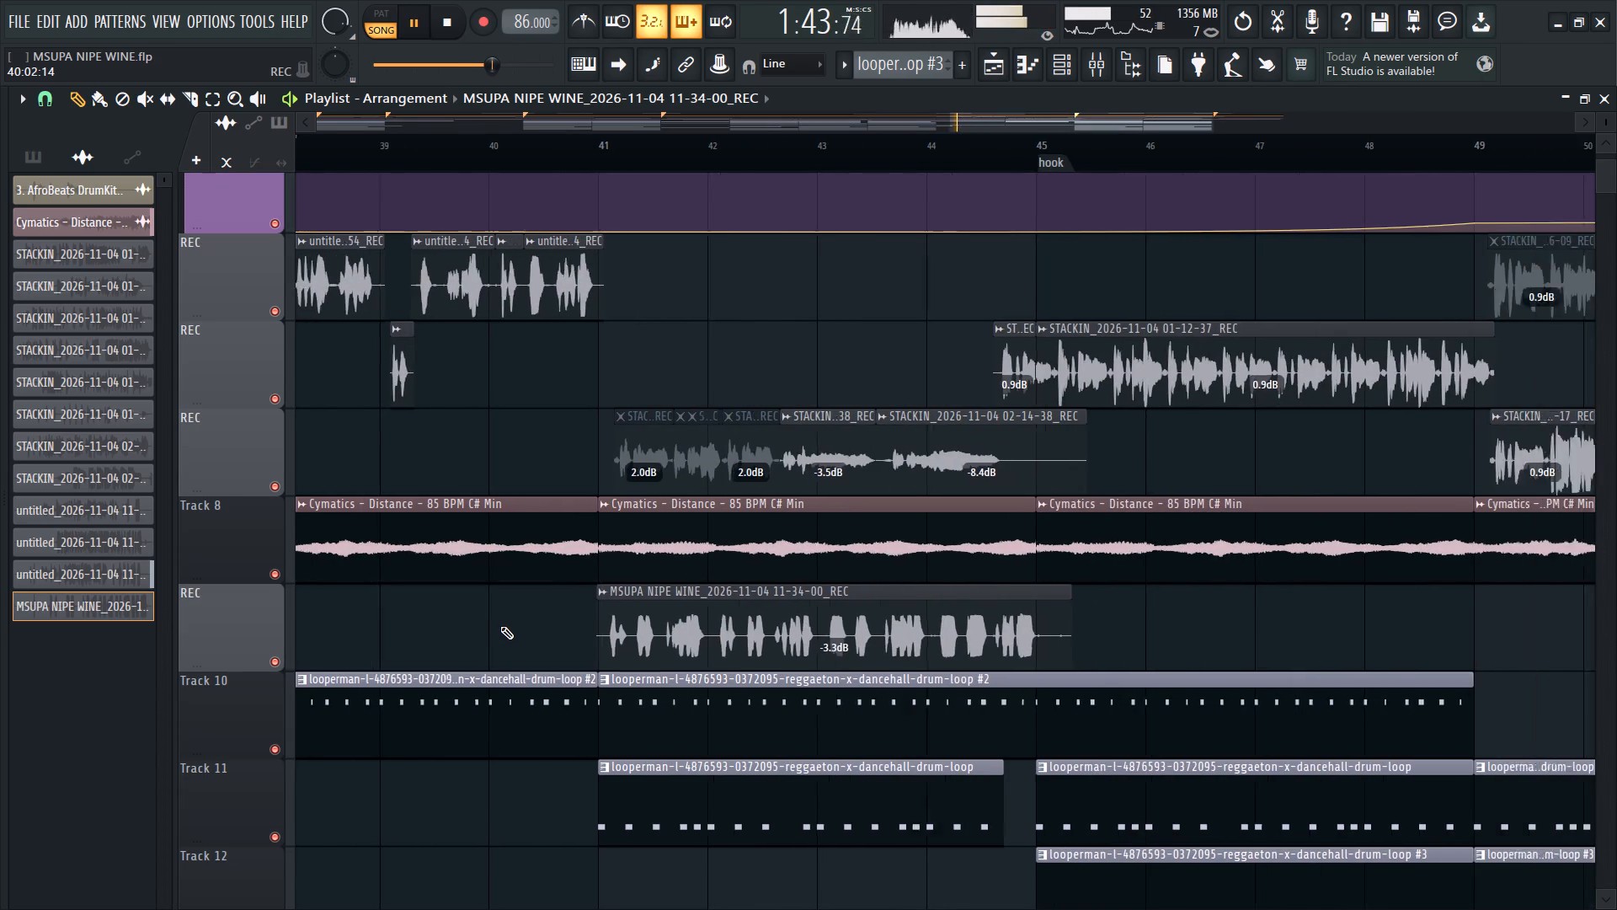
ctrl+scroll(500, 626, down, 2)
ctrl+scroll(433, 555, up, 4)
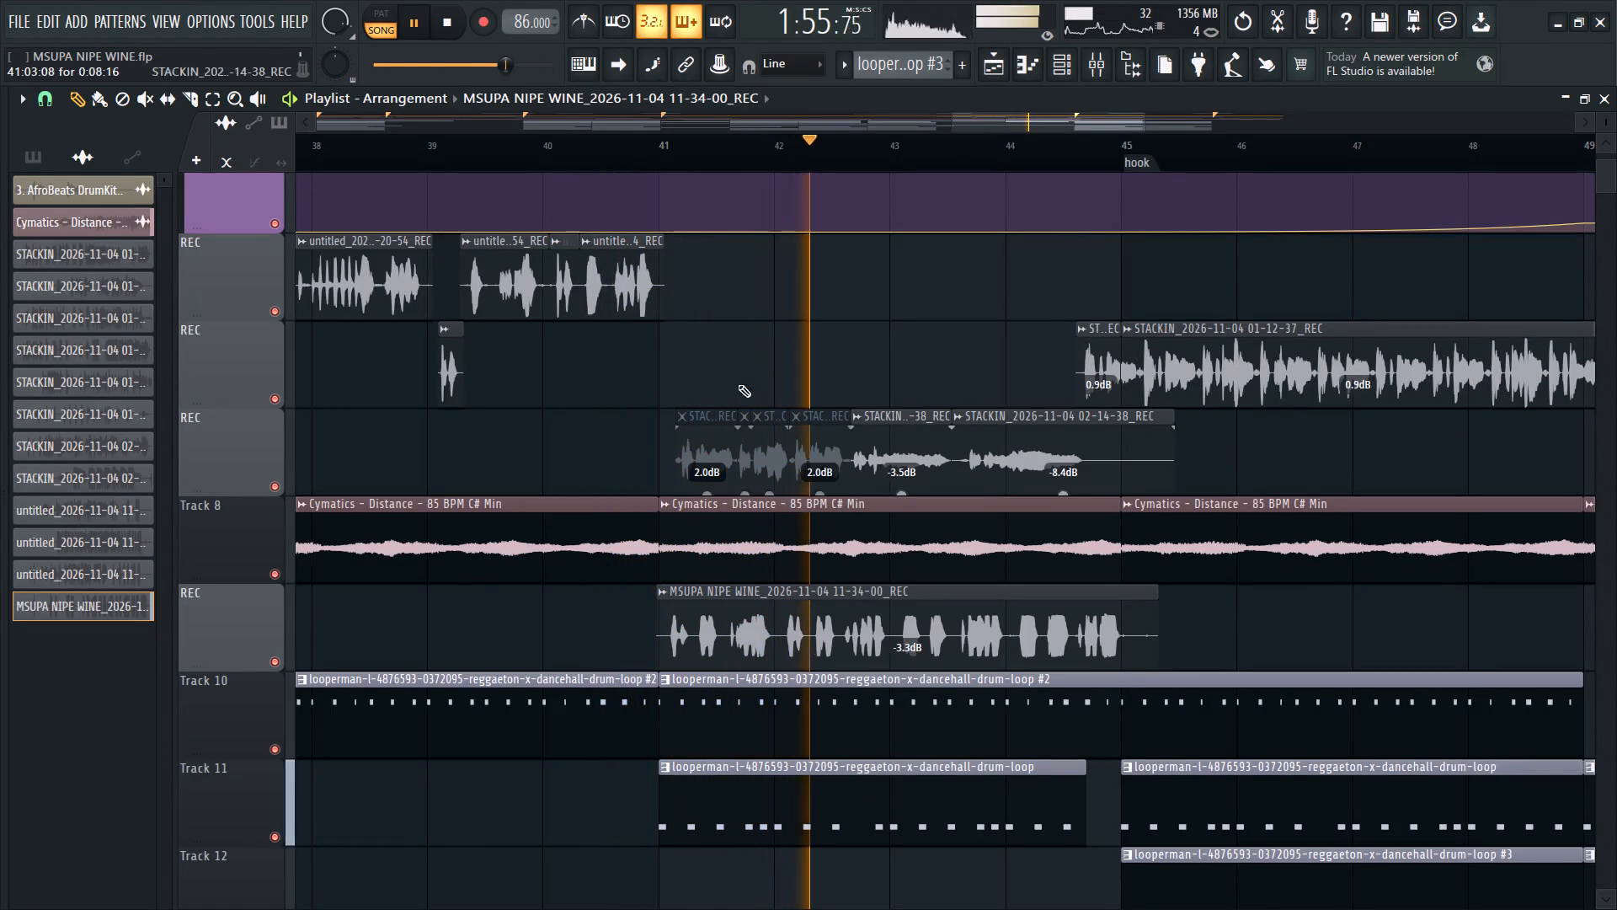
click(605, 142)
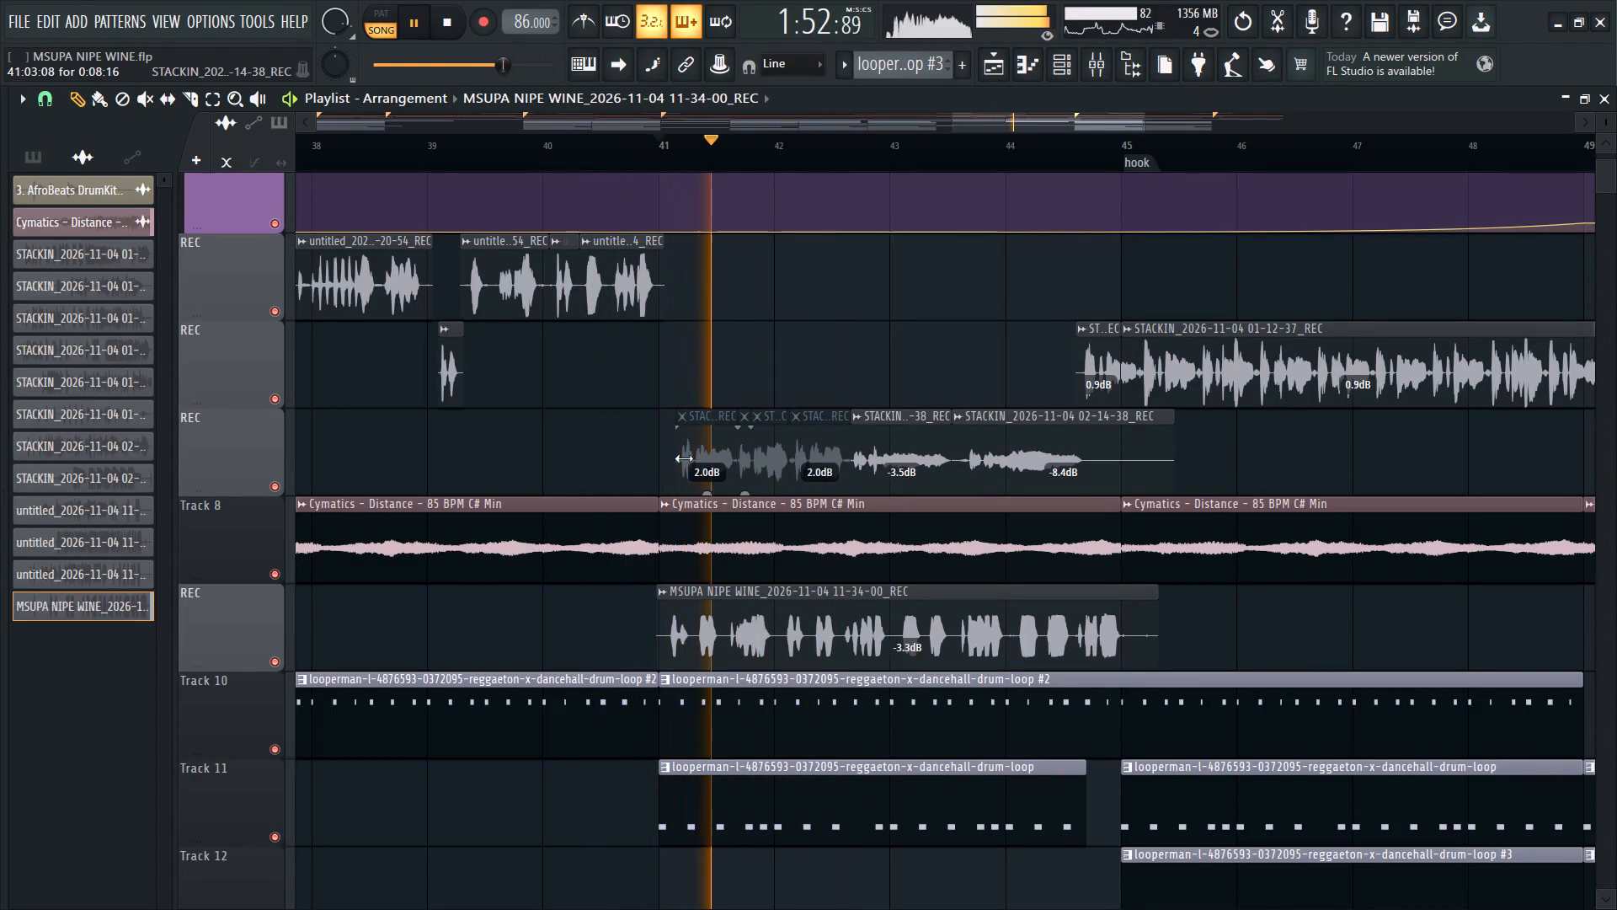
ctrl+scroll(787, 634, up, 8)
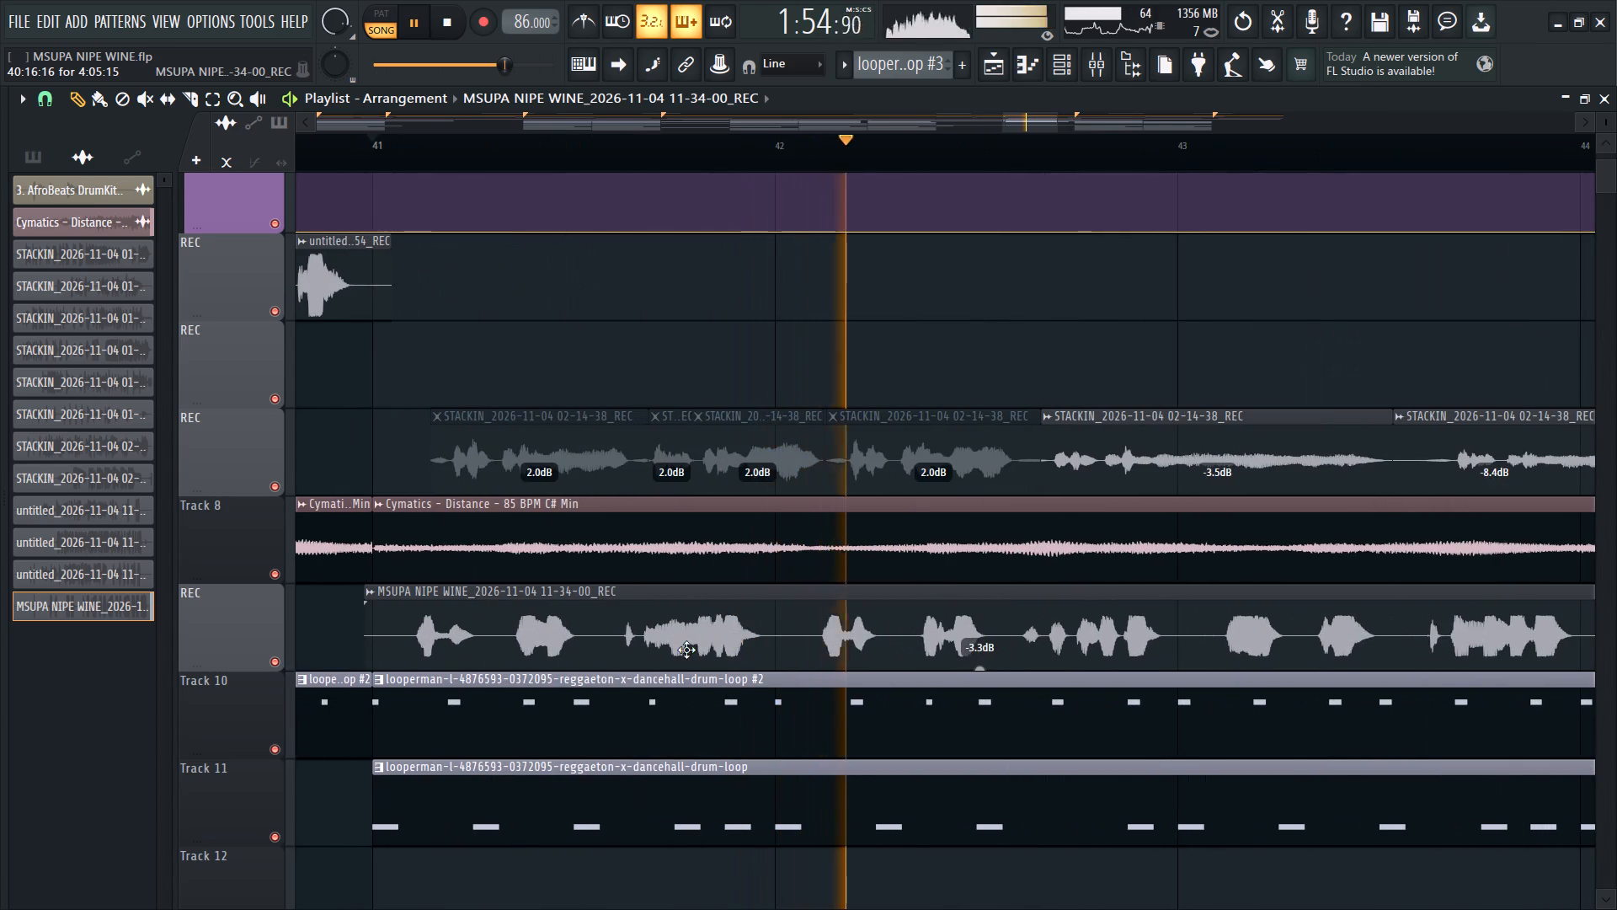
ctrl+scroll(686, 640, down, 5)
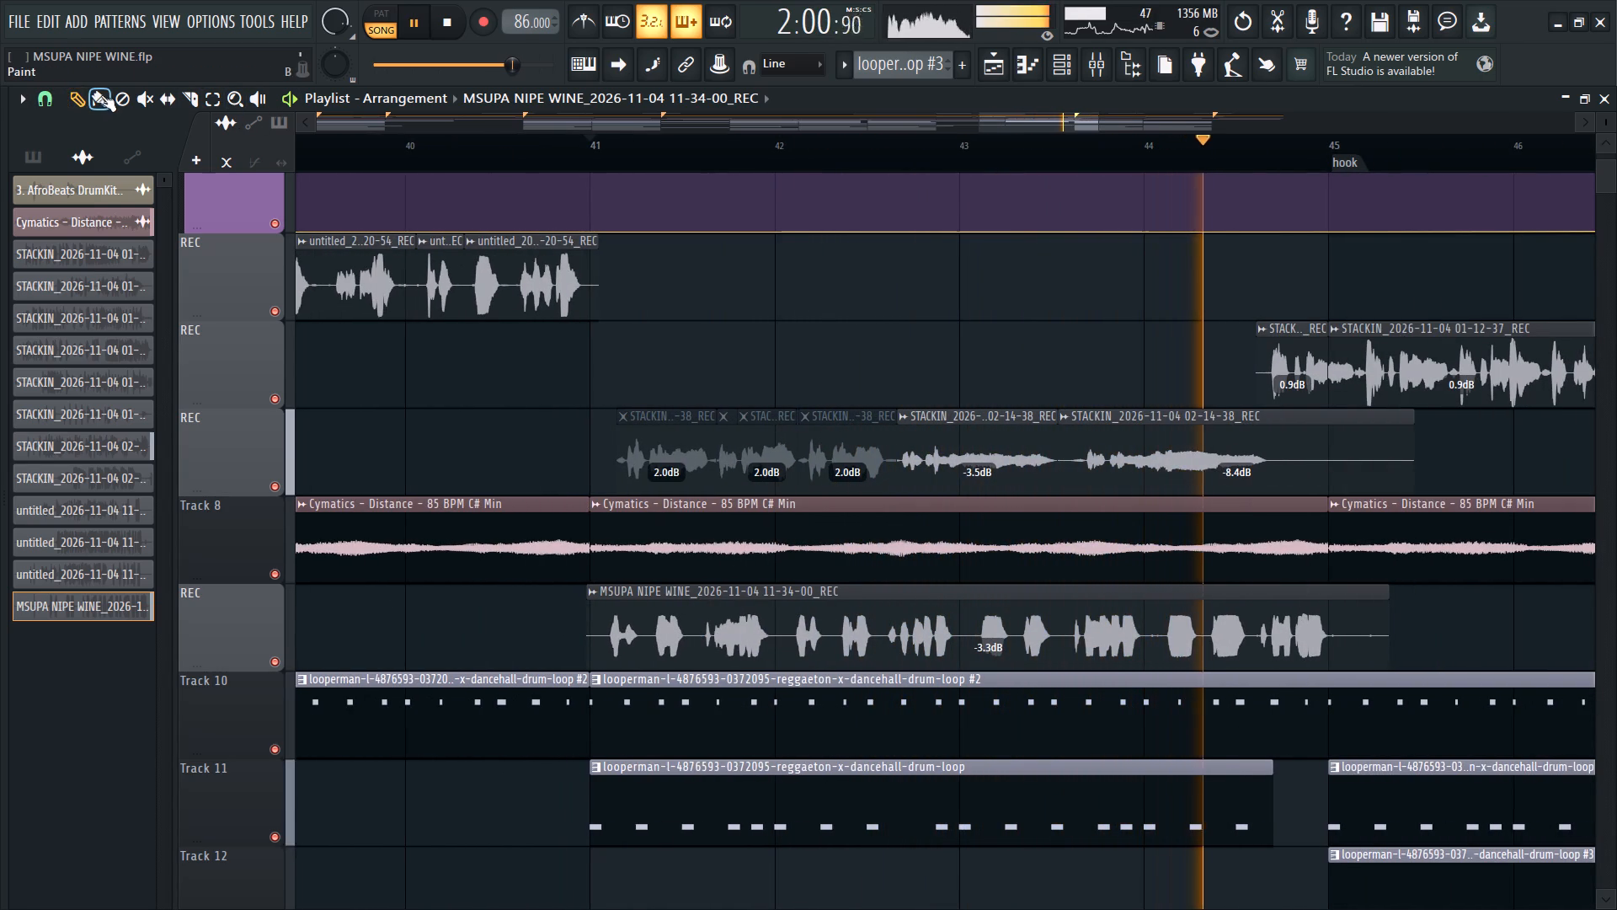
Mute the remaining clip of the new take at bar 41 and restart playback.
click(149, 98)
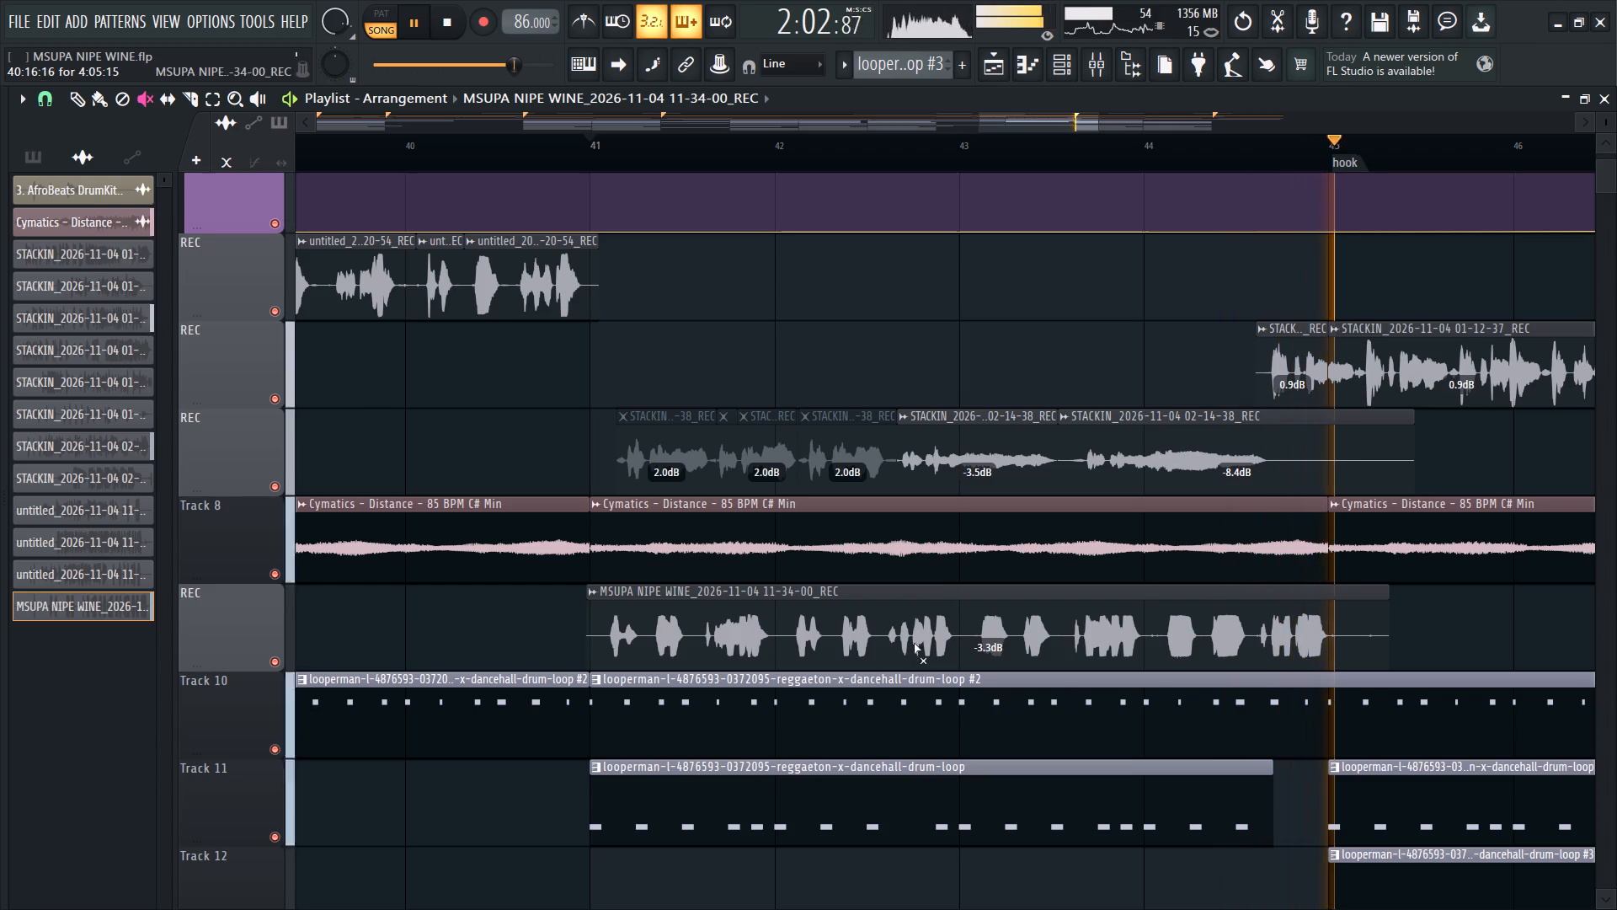
click(911, 634)
key(space)
key(space)
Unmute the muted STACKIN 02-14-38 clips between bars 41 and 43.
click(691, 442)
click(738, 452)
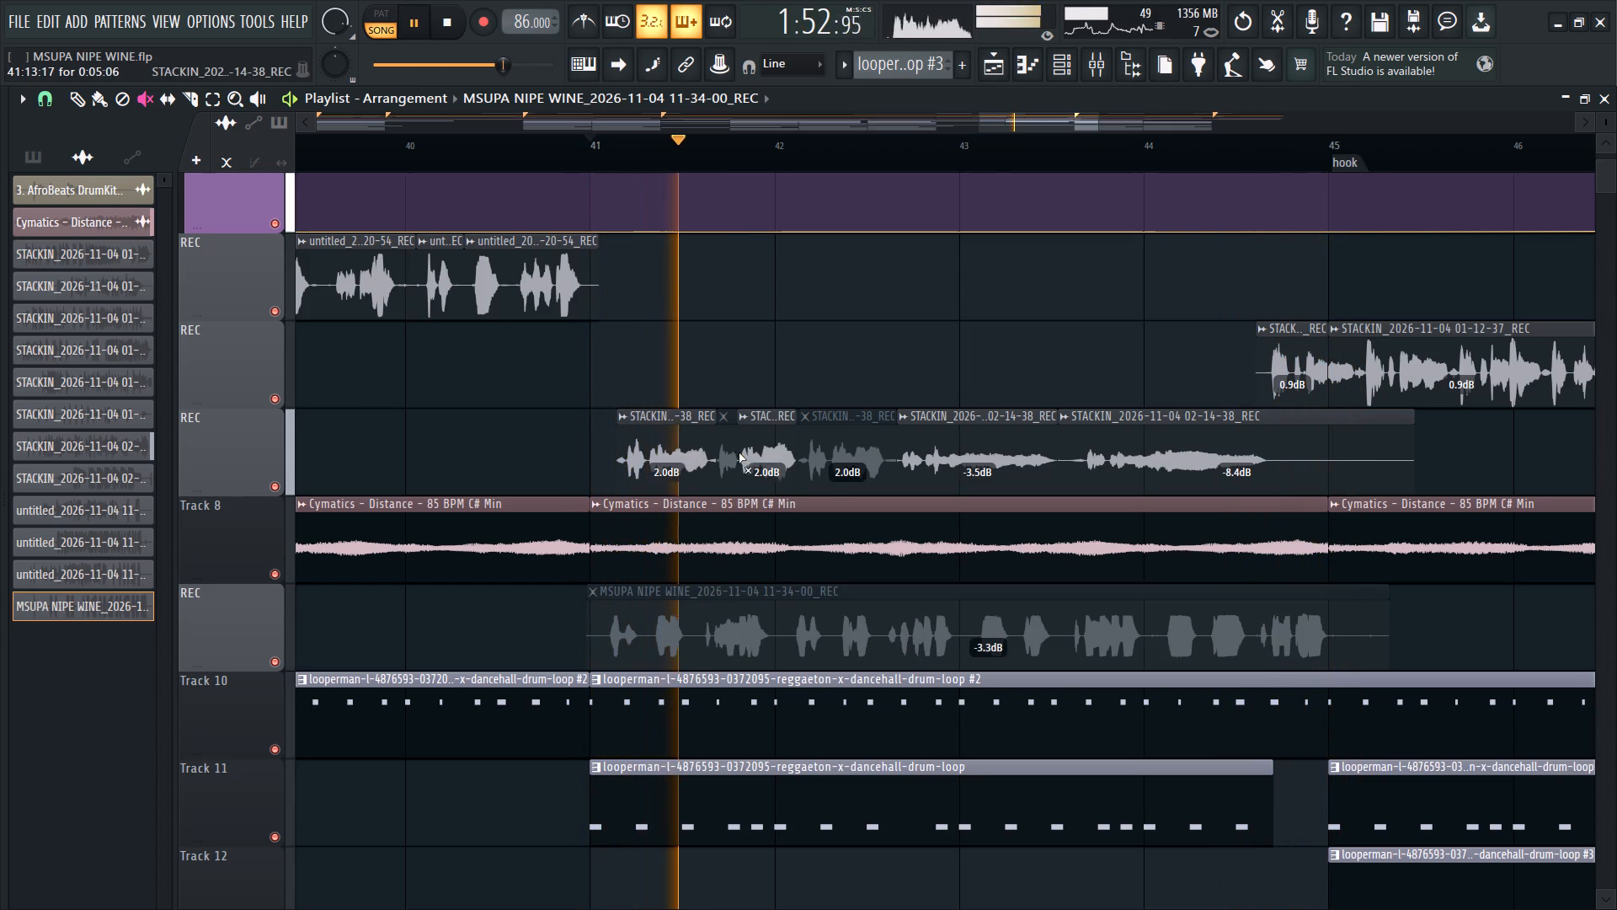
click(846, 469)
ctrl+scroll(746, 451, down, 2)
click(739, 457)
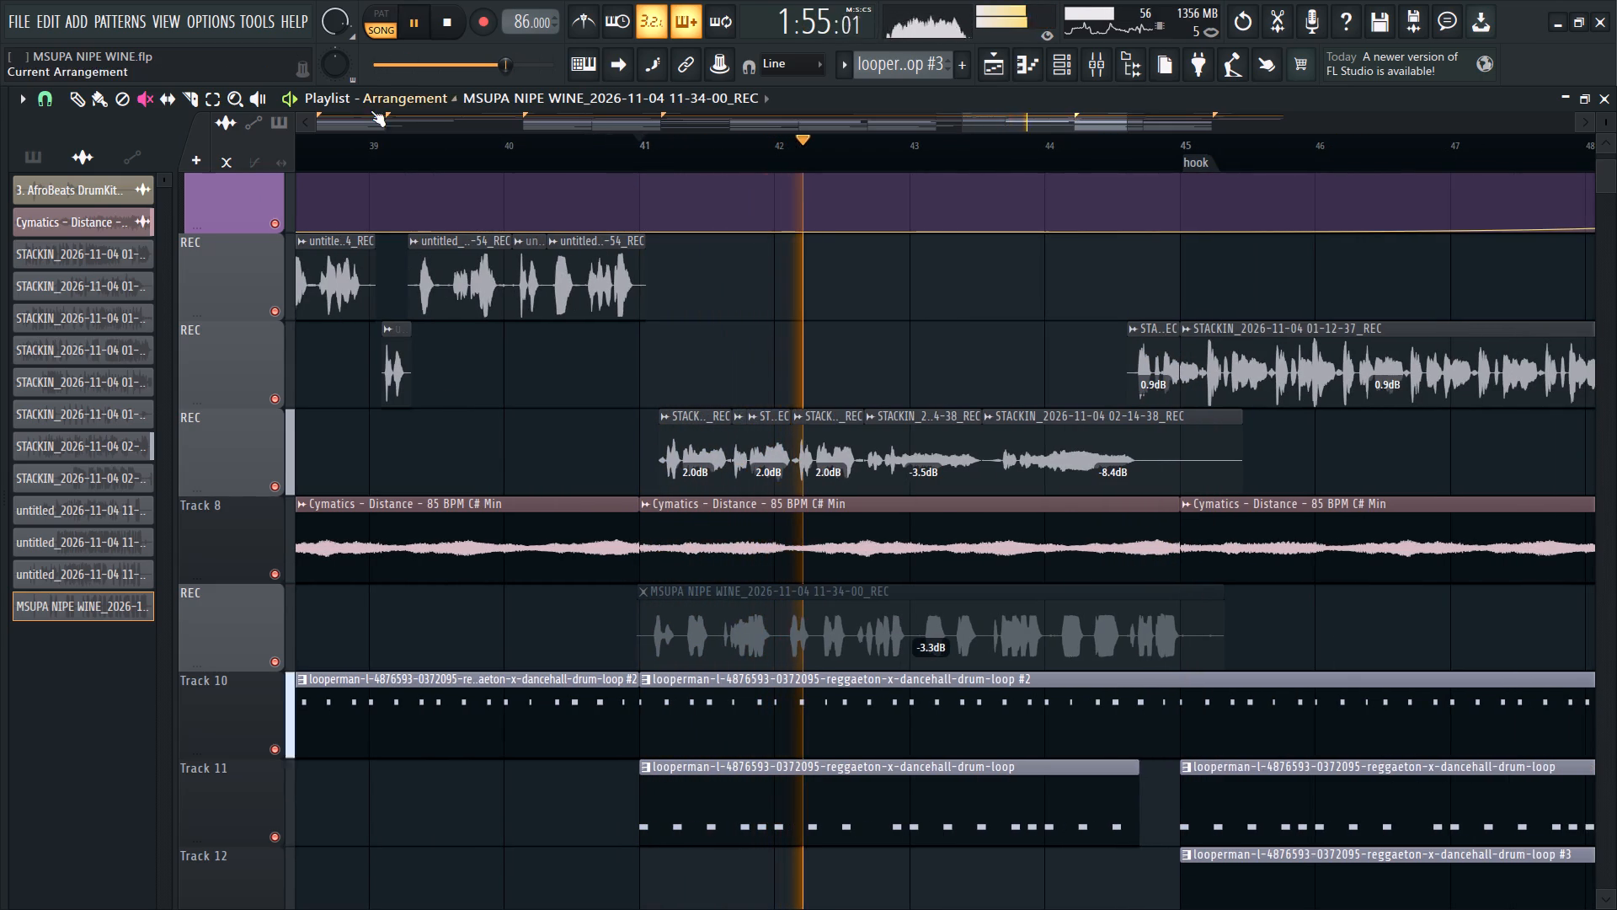
Play from bar 39 and mute all the STACKIN 02-14-38 clips between bars 41 and 45.
click(340, 152)
ctrl+scroll(429, 381, down, 3)
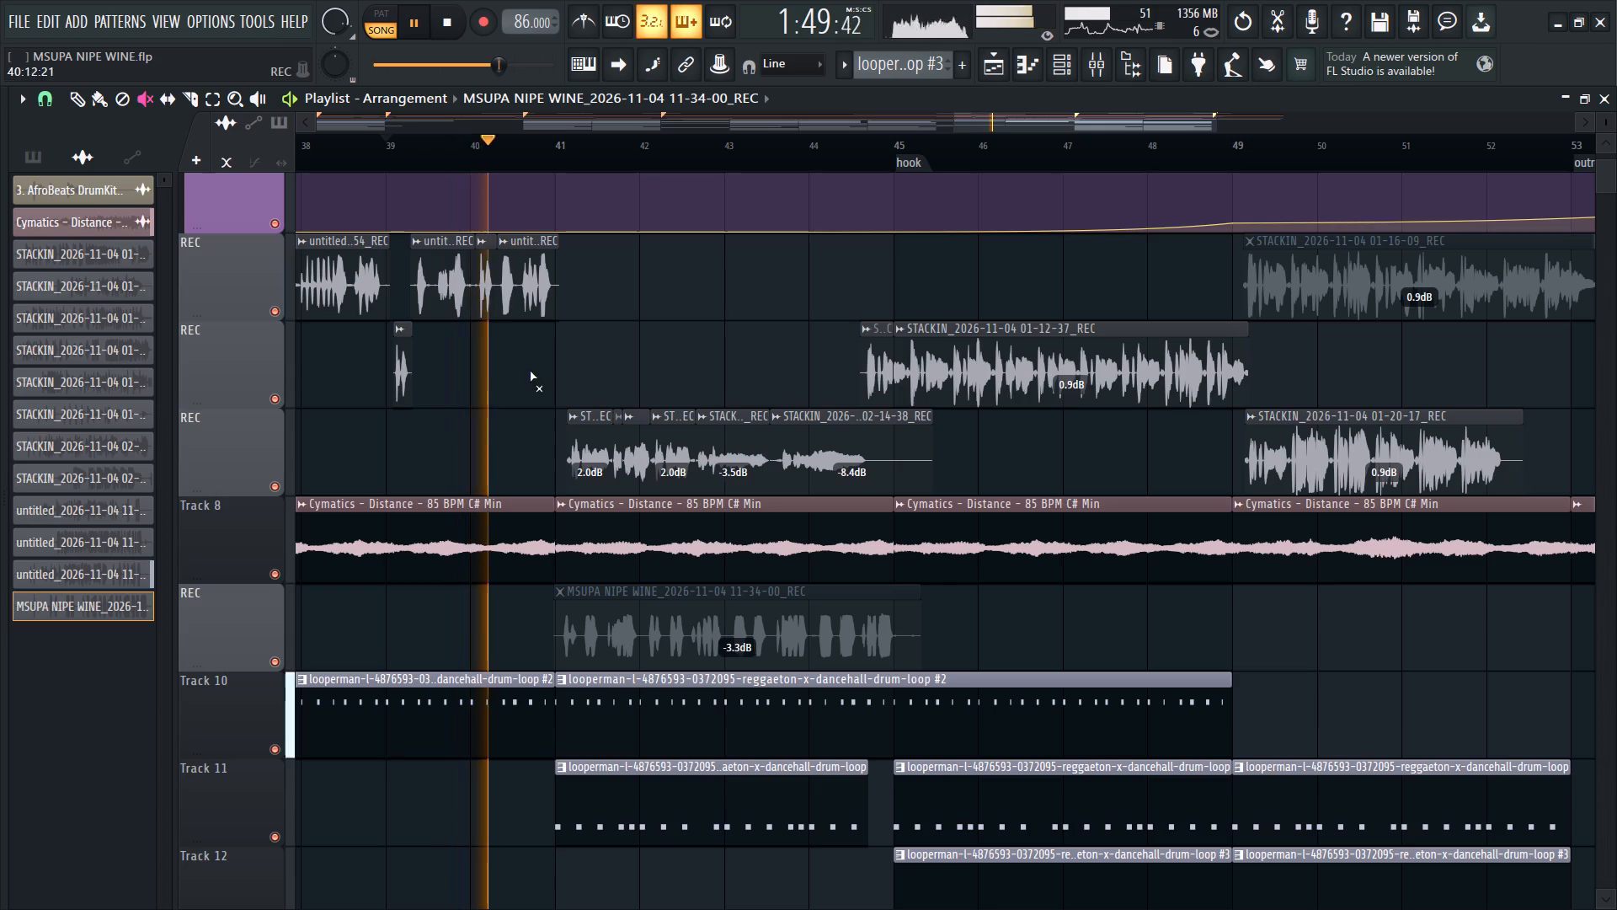
drag(567, 468, 841, 477)
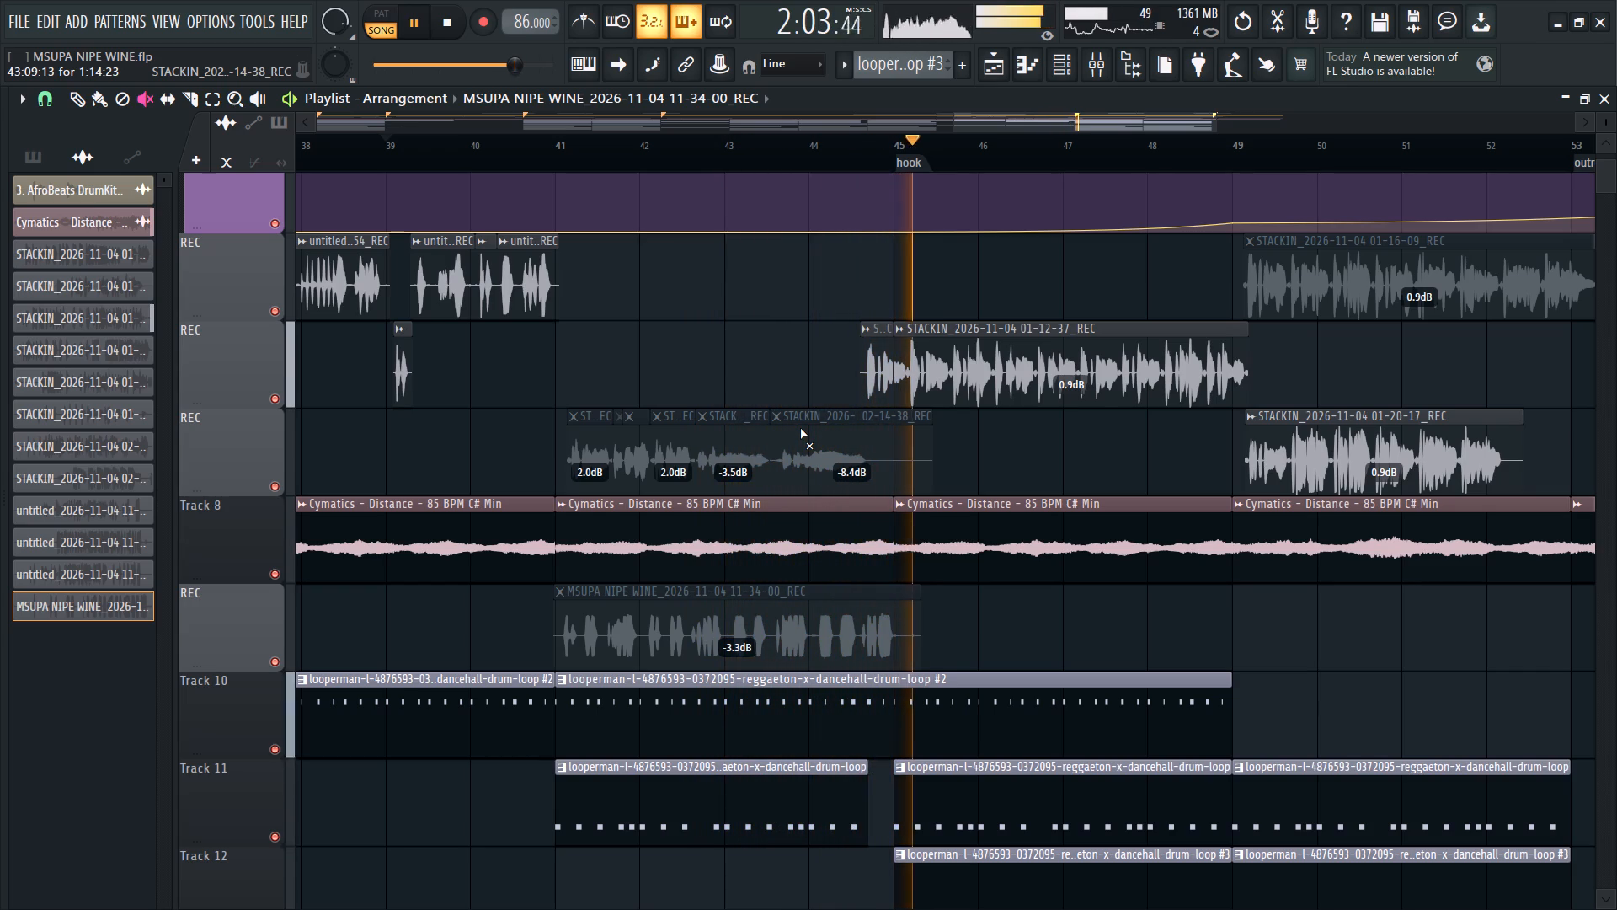
Record another vocal take from bar 39 to just past bar 45, and turn recording mode off.
key(space)
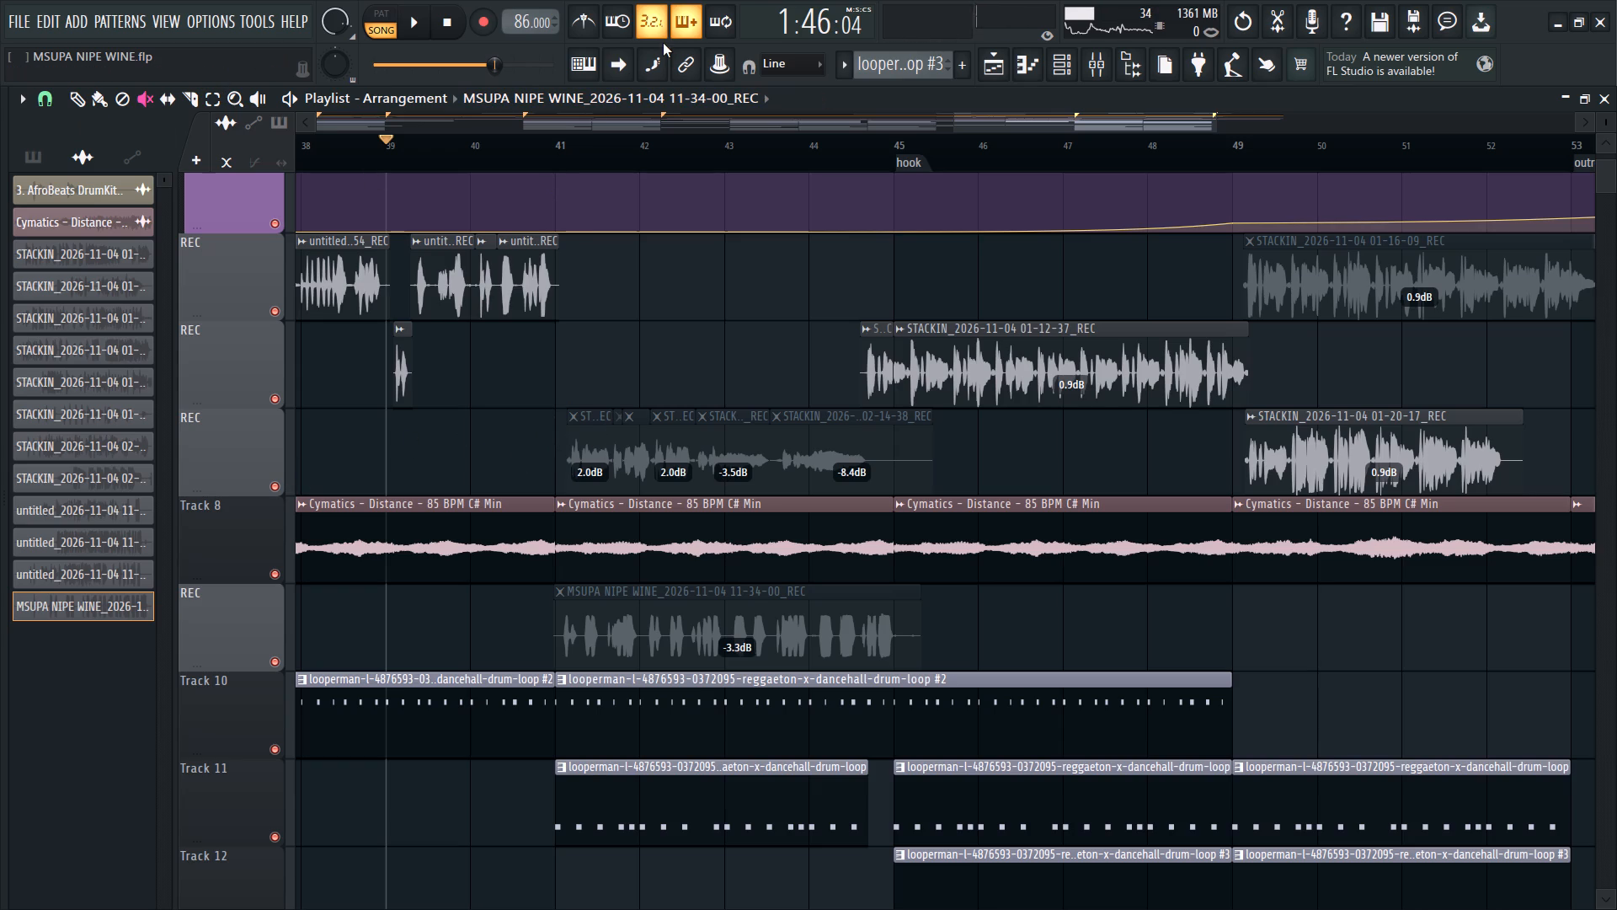
key(space)
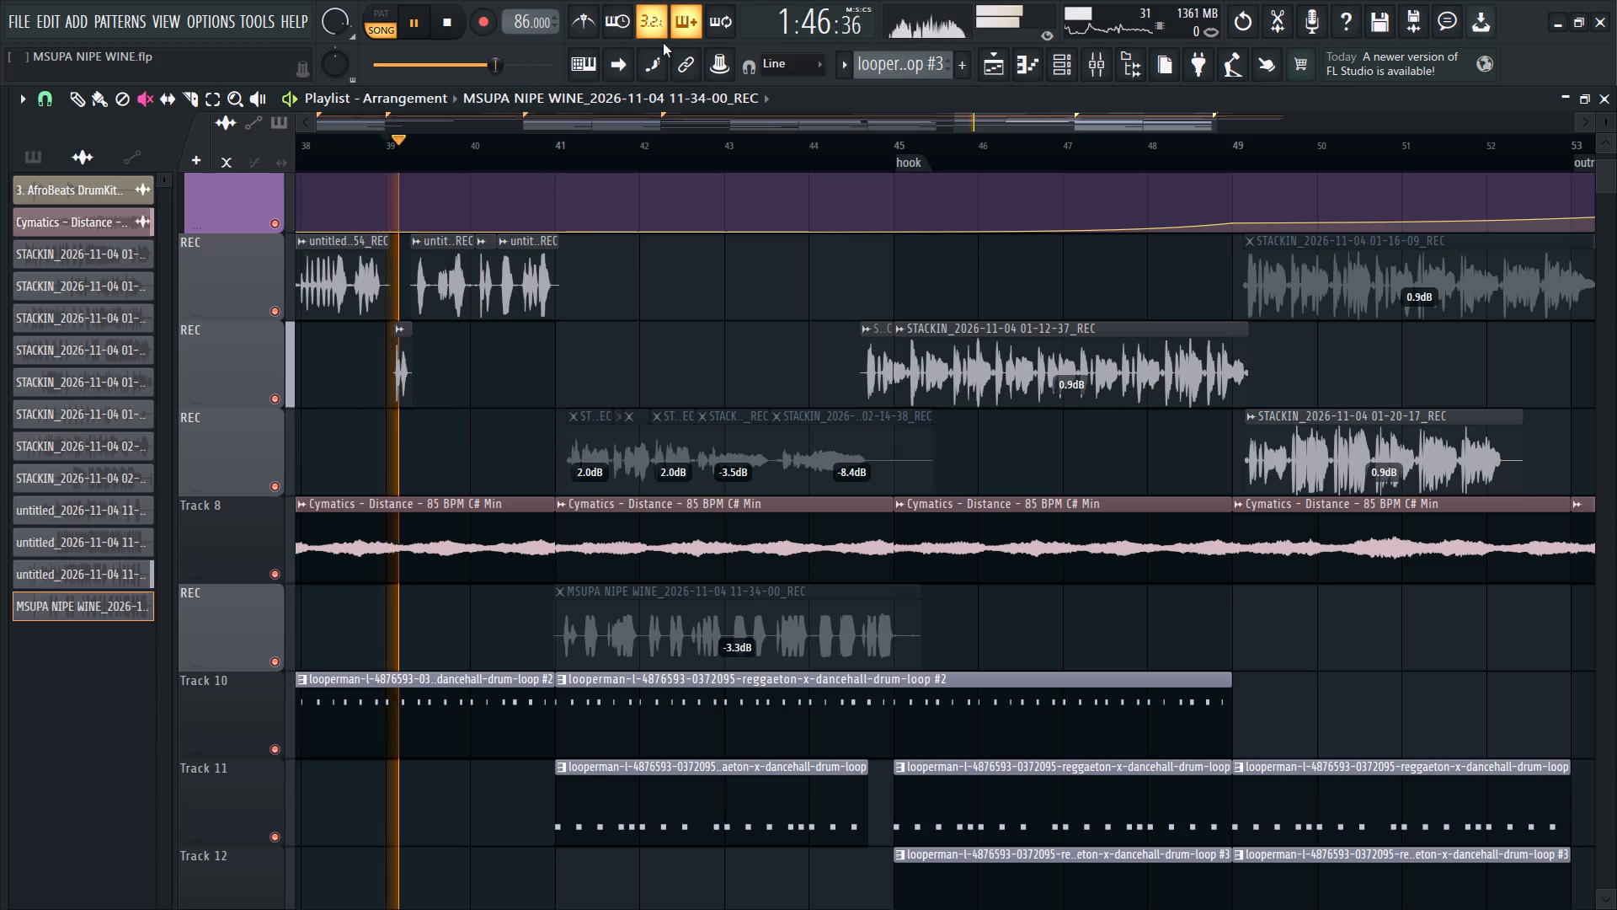
key(space)
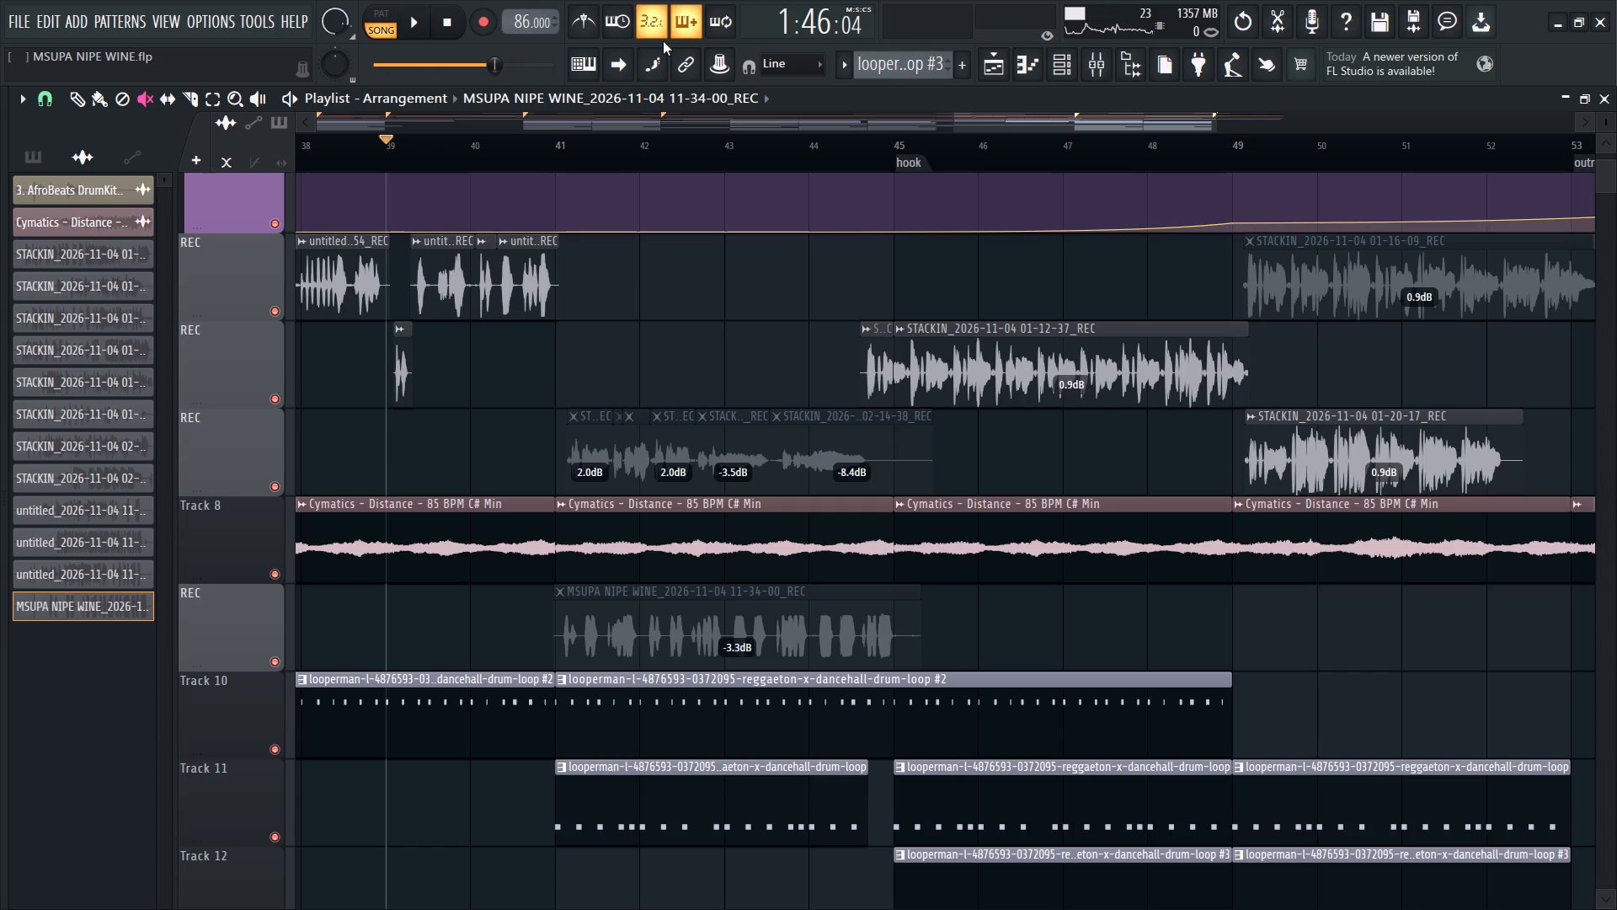
click(476, 29)
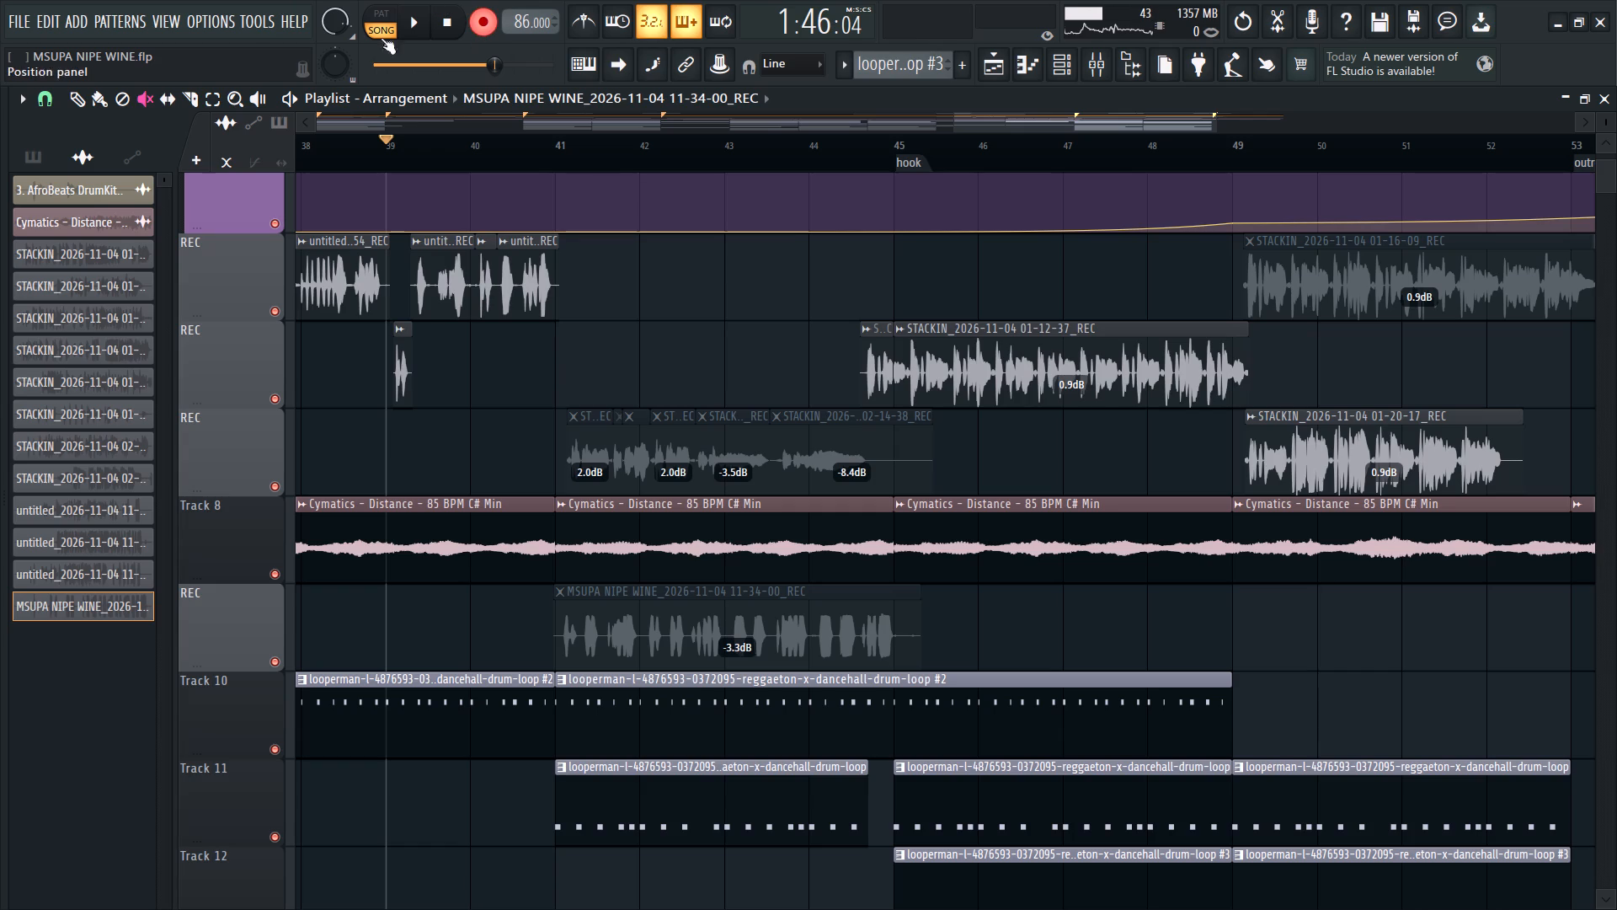
key(space)
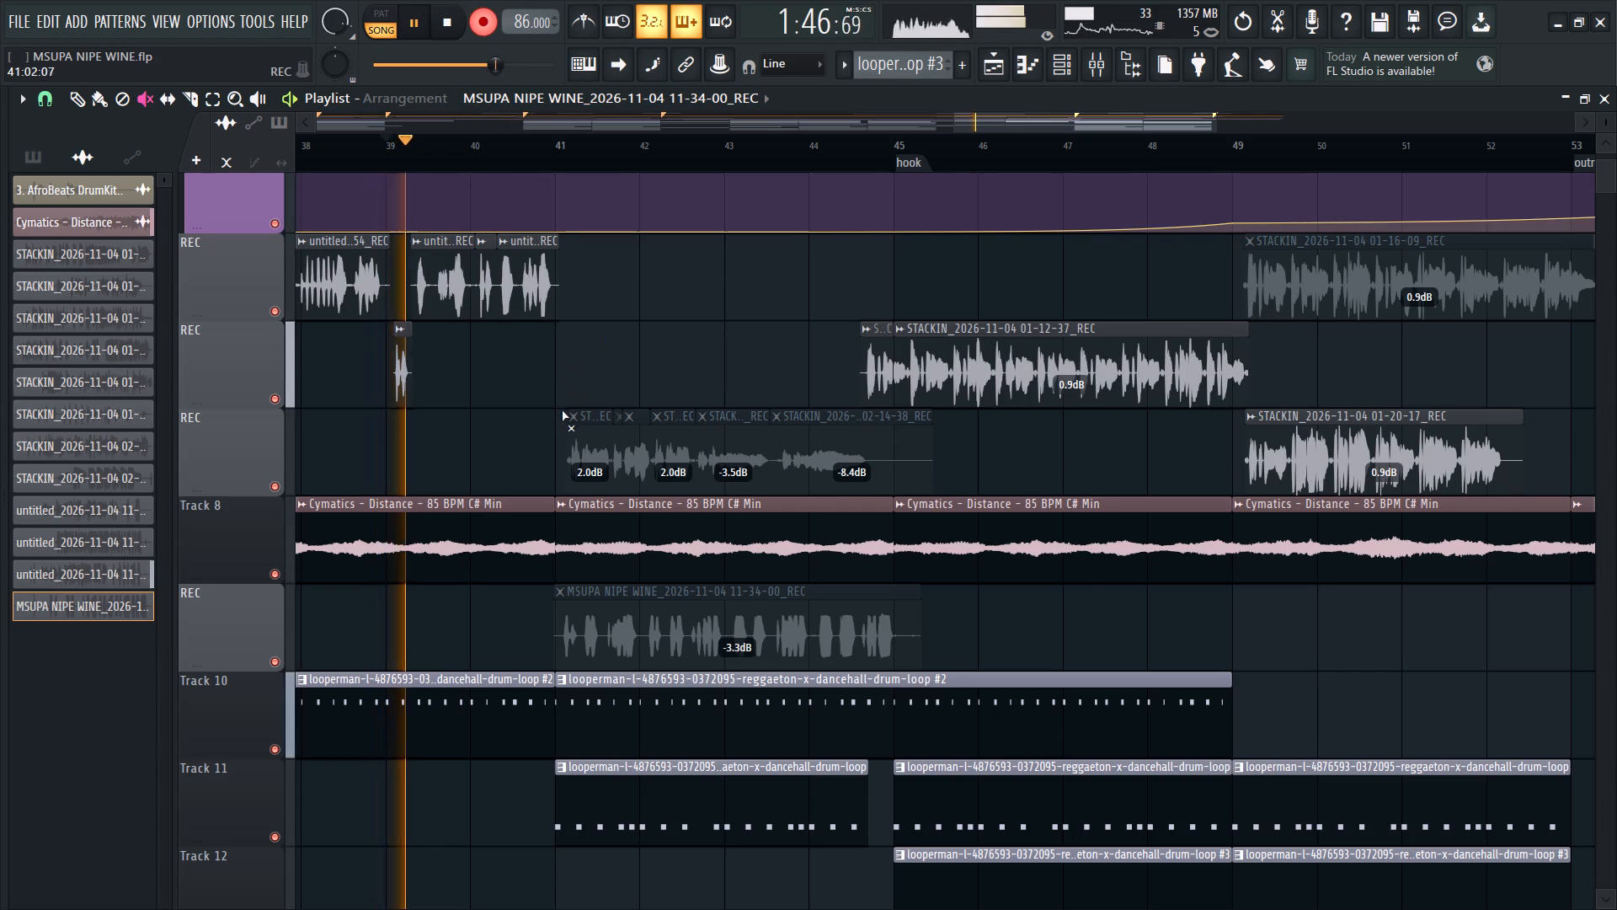
scroll(561, 409, down, 2)
scroll(561, 404, up, 2)
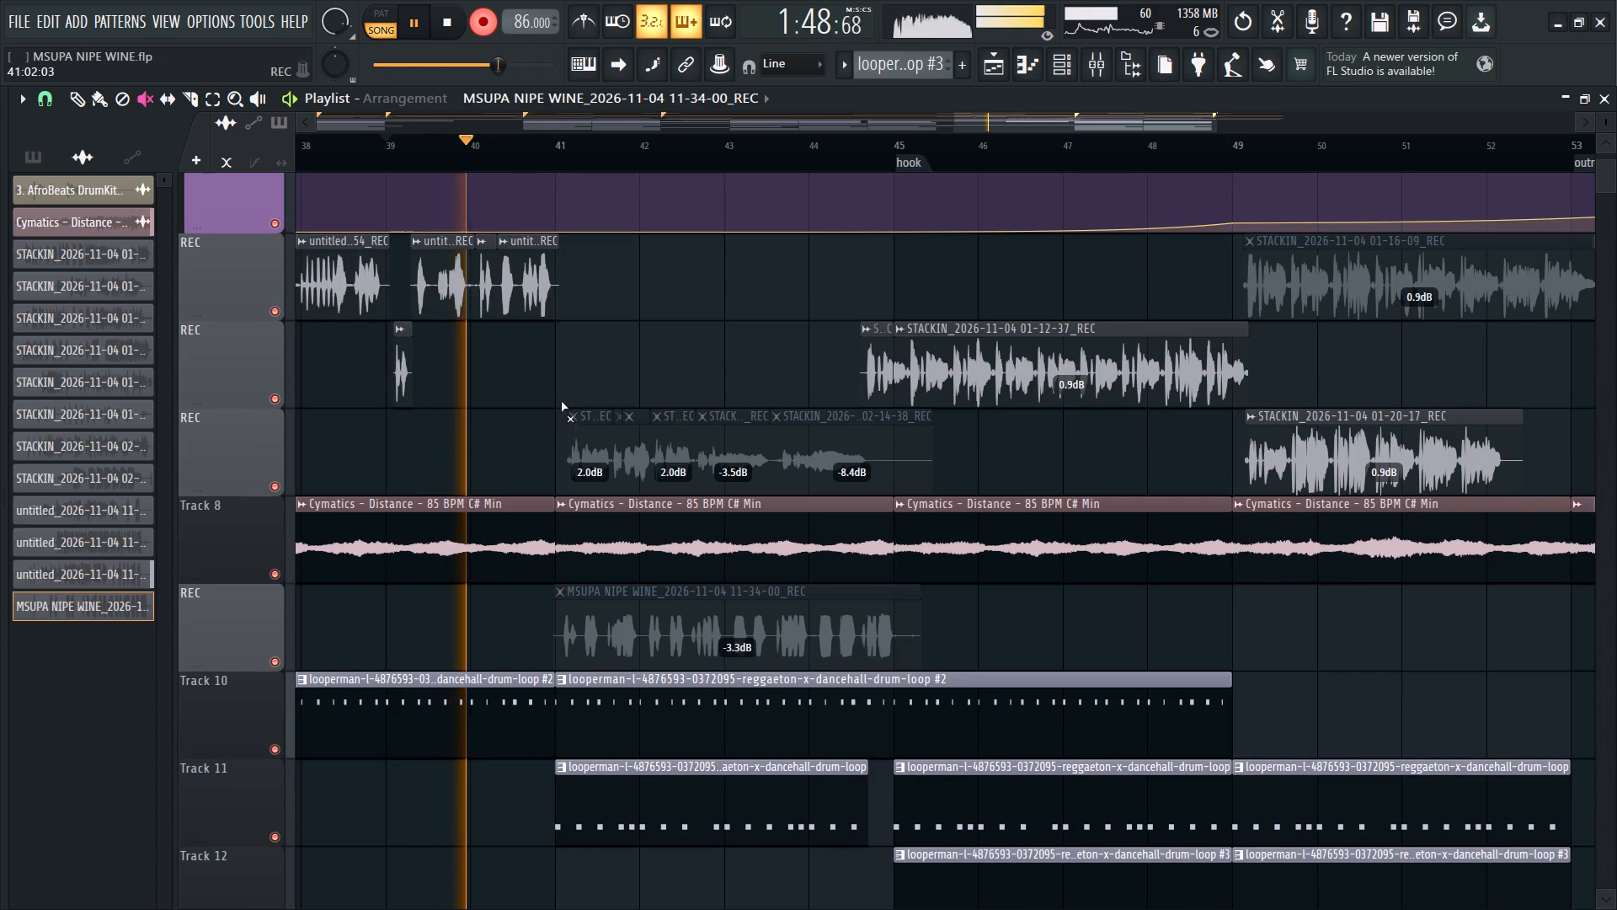
scroll(561, 397, down, 1)
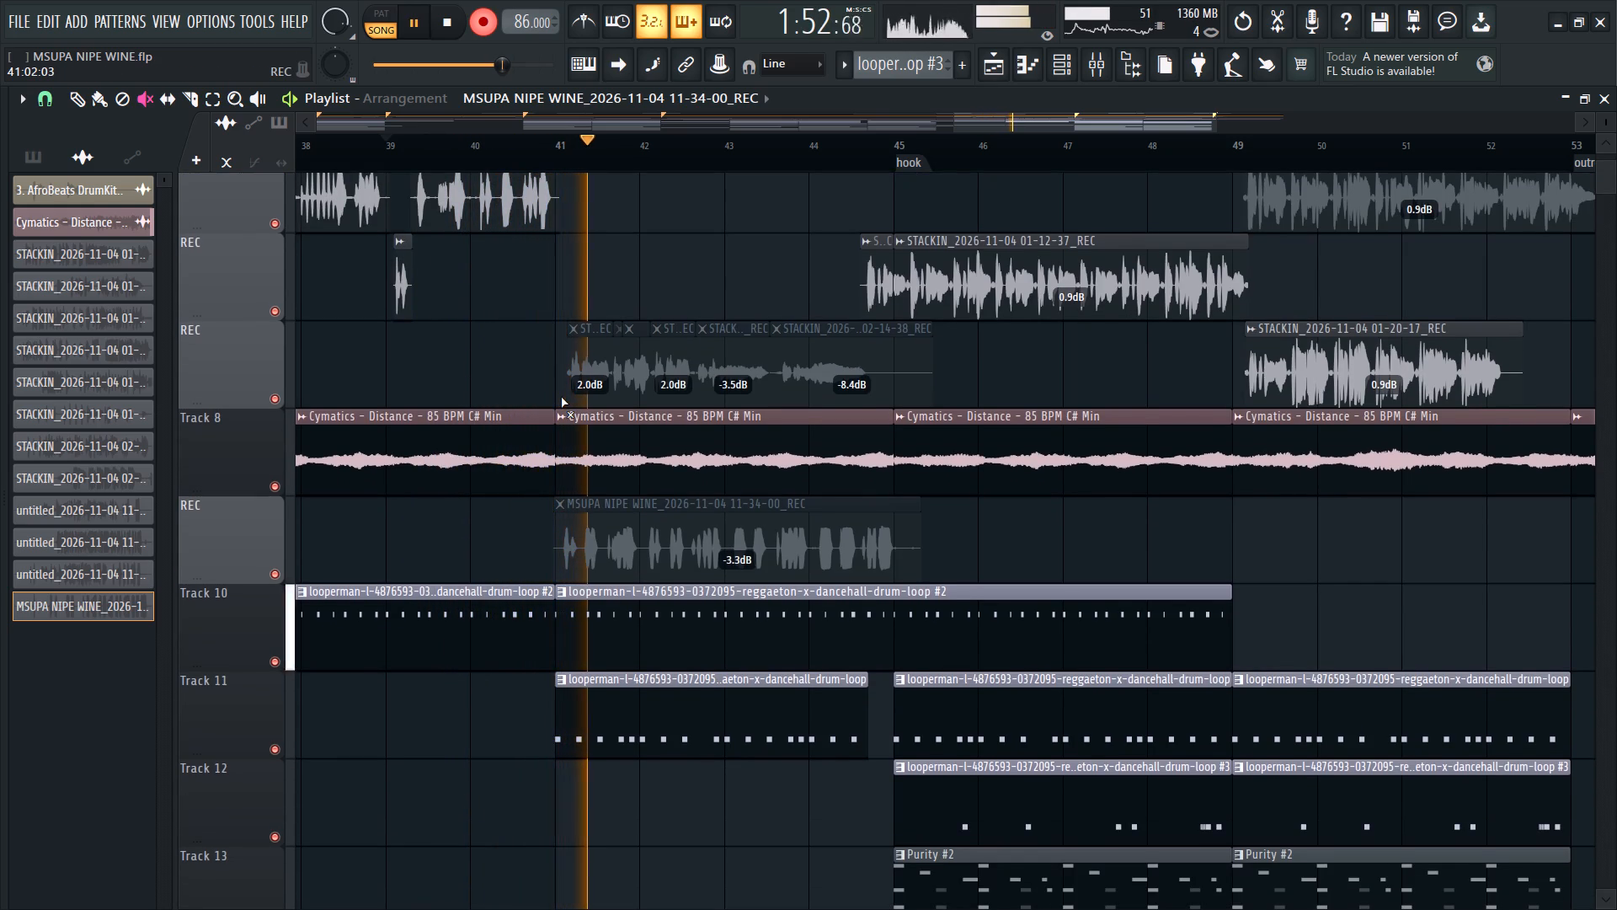
scroll(561, 393, down, 3)
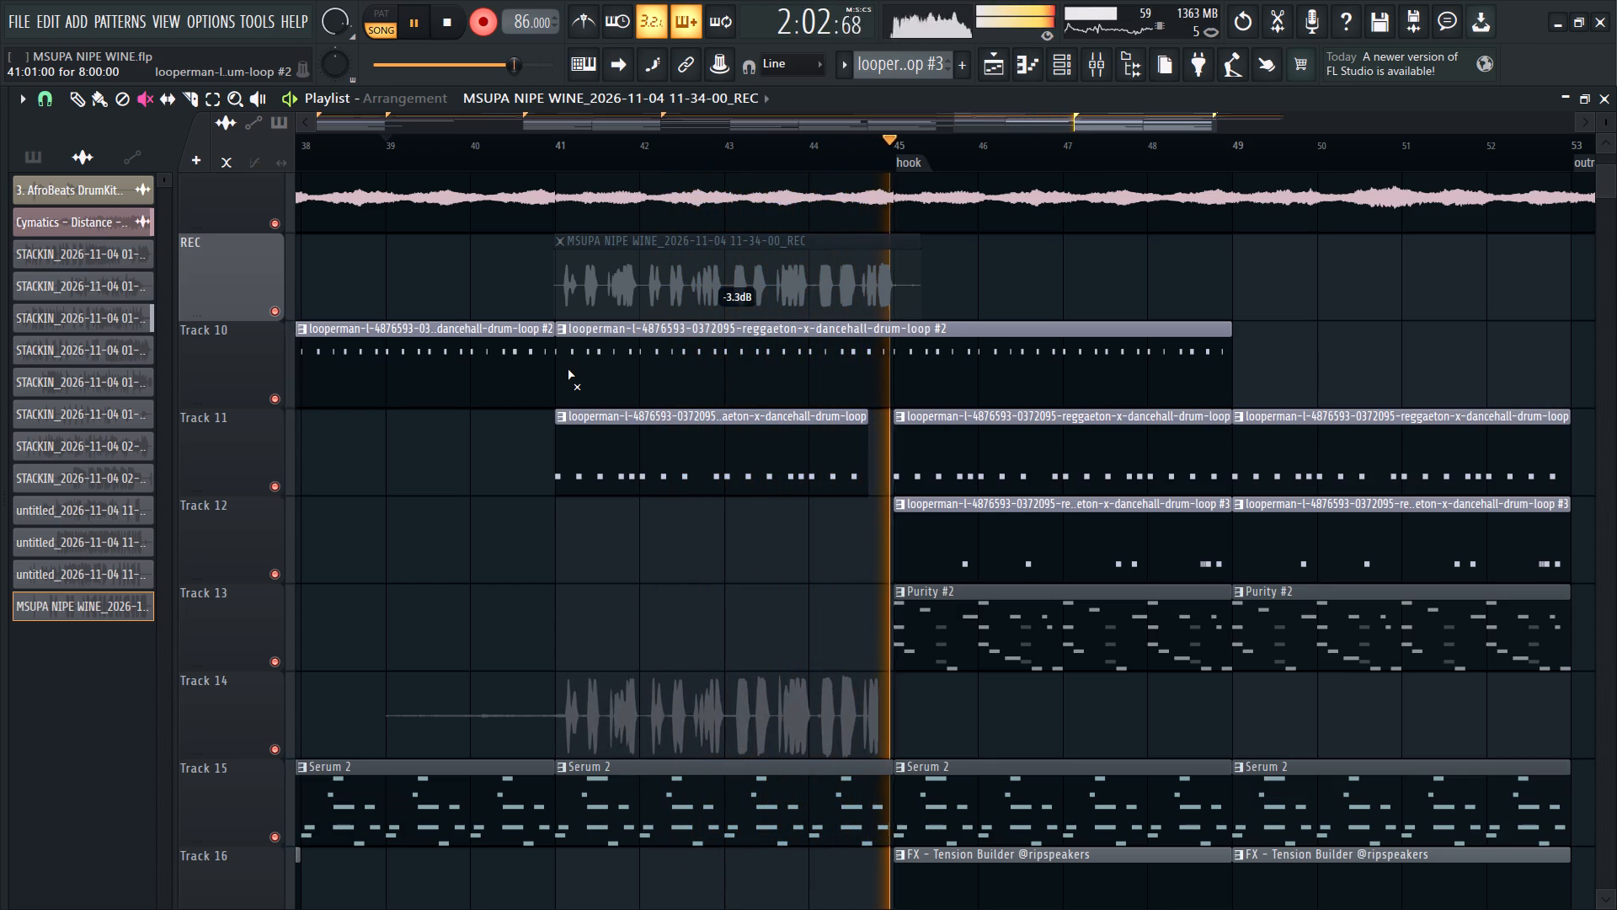
key(space)
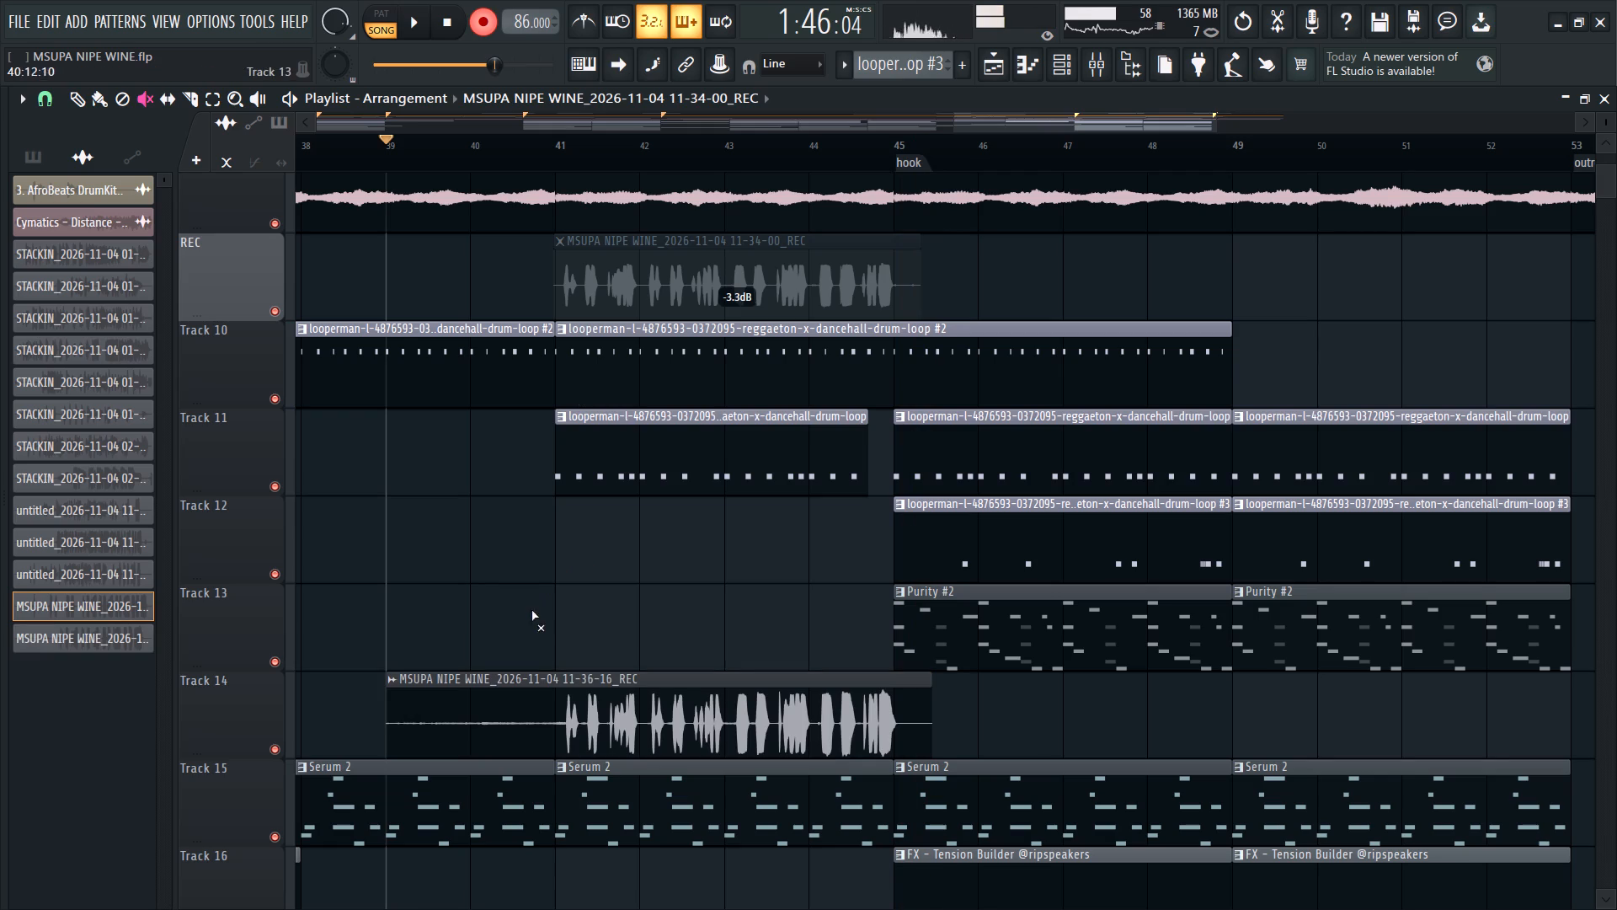
click(478, 19)
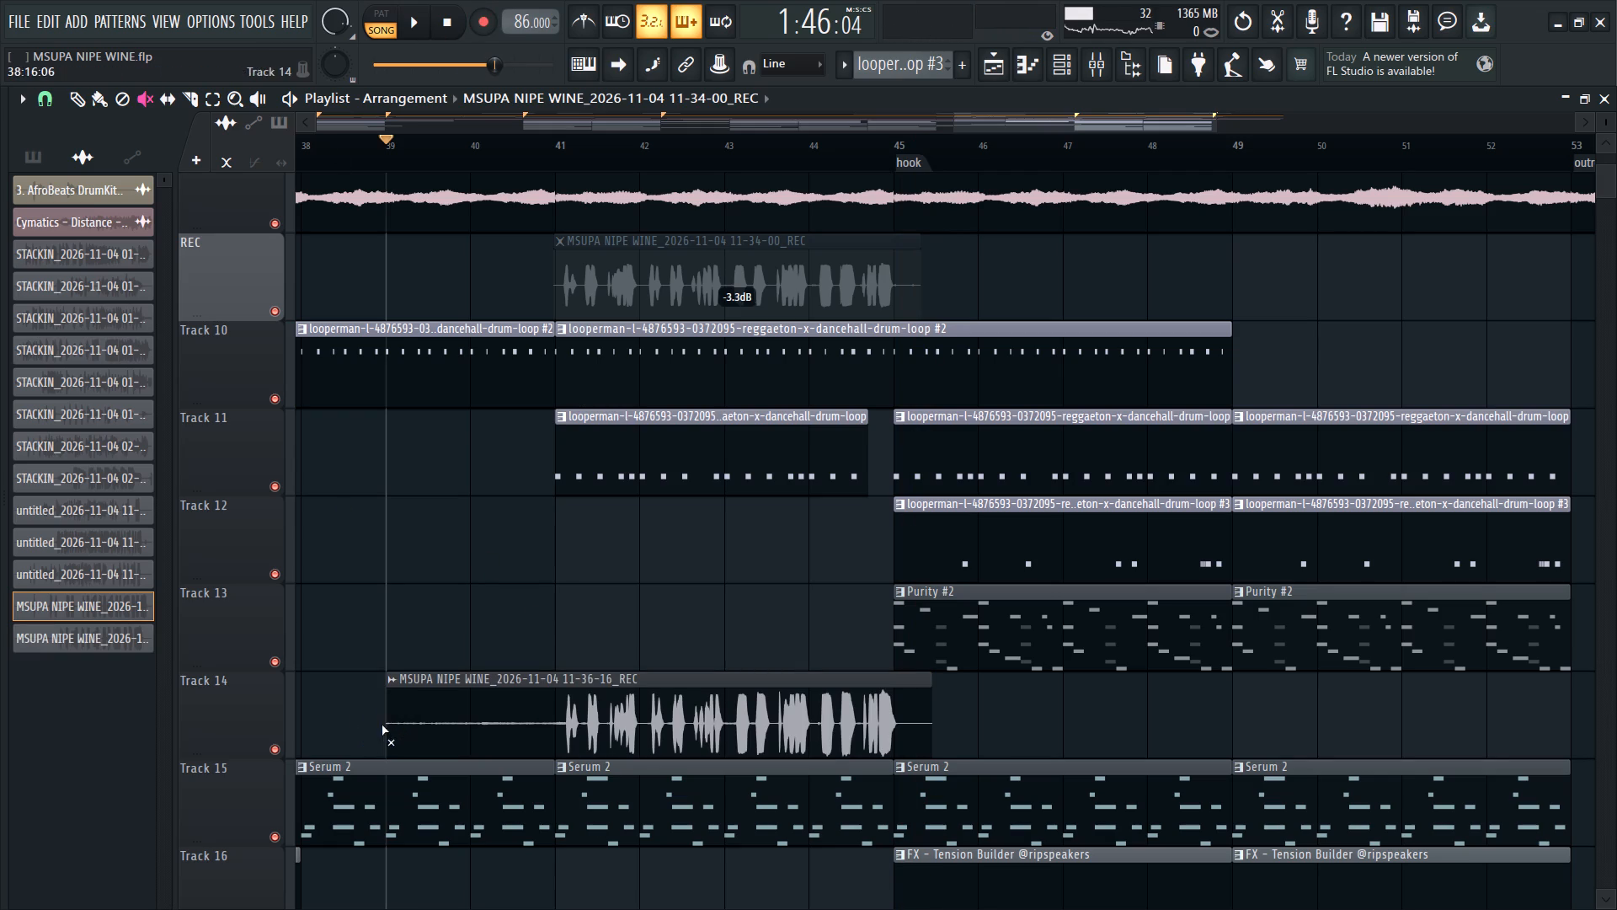
Trim the start of the newest take on Track 14 to just before bar 41.
click(66, 94)
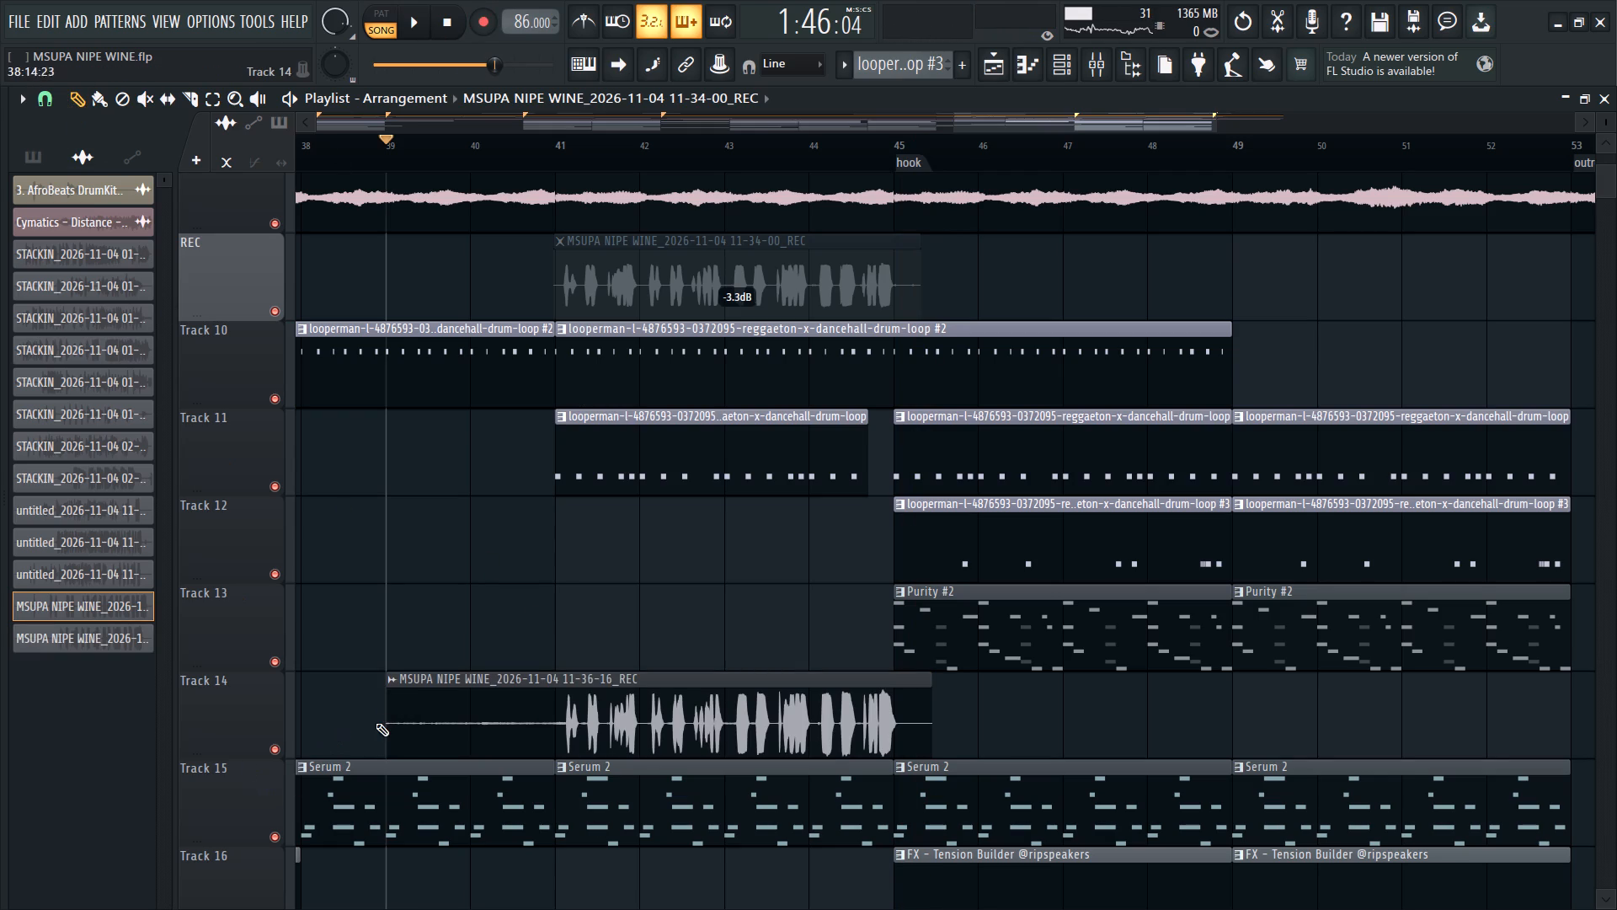
alt+drag(391, 734, 544, 793)
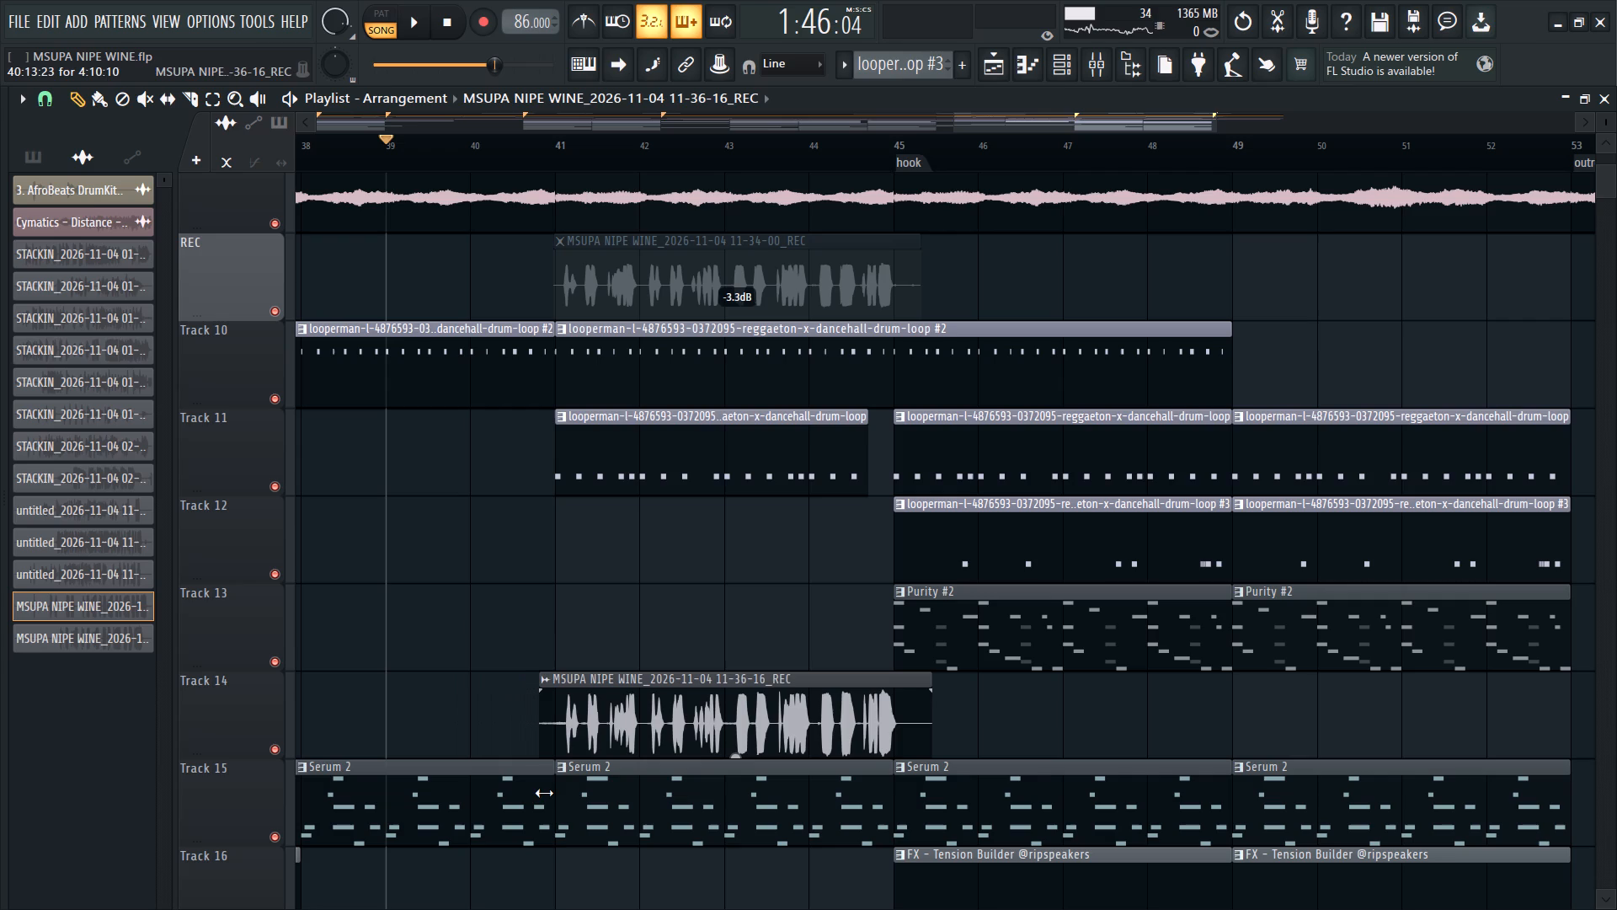
alt+drag(544, 793, 552, 796)
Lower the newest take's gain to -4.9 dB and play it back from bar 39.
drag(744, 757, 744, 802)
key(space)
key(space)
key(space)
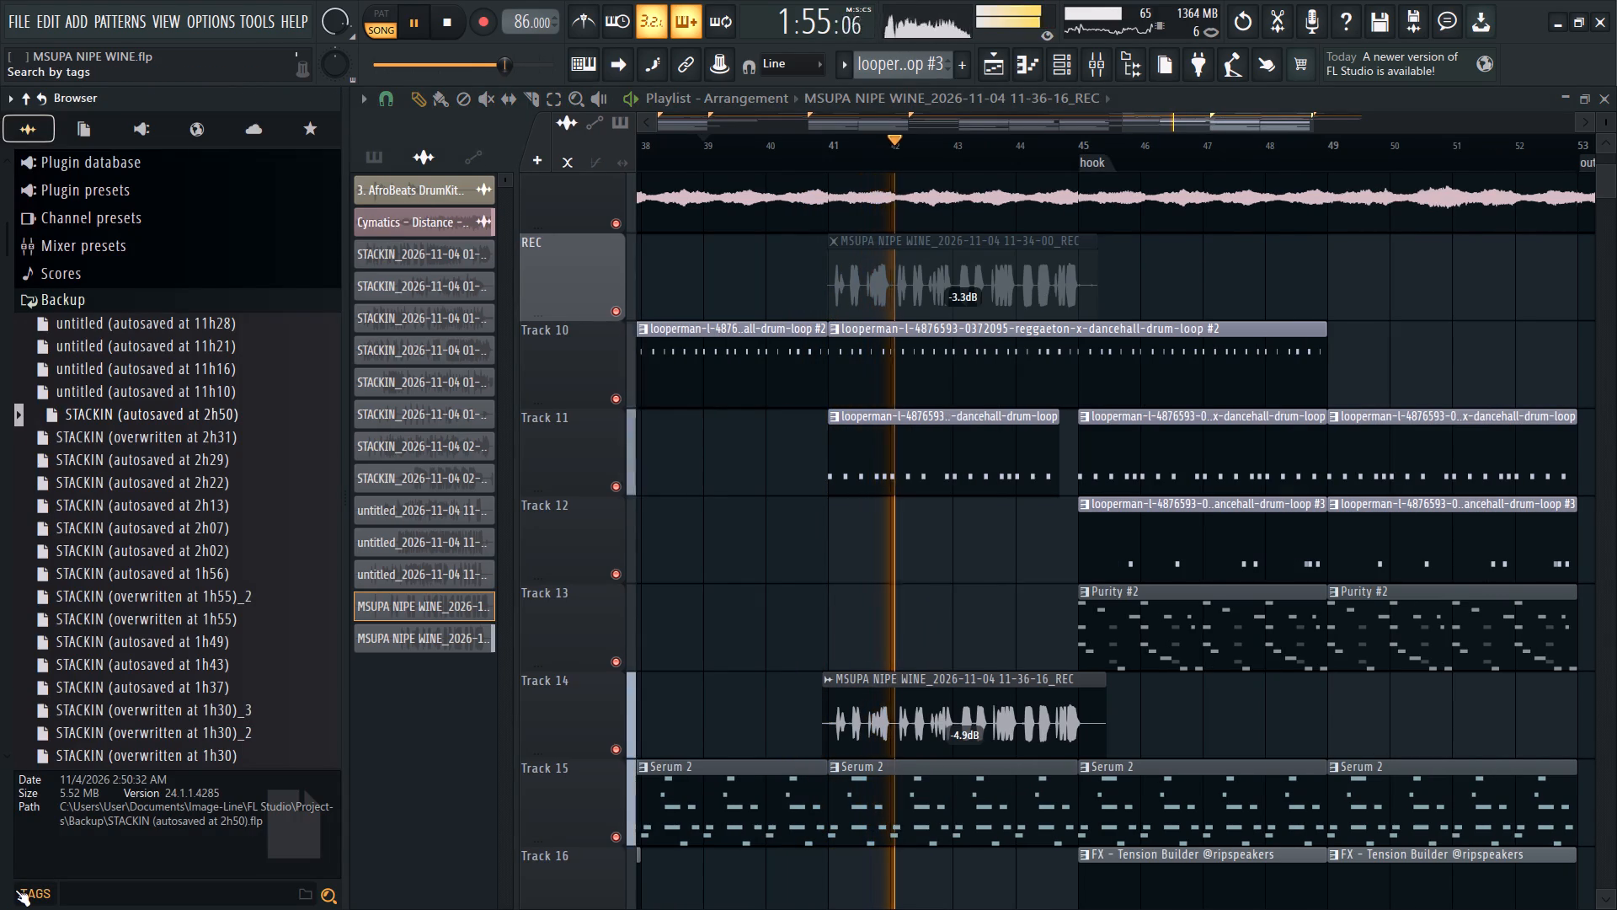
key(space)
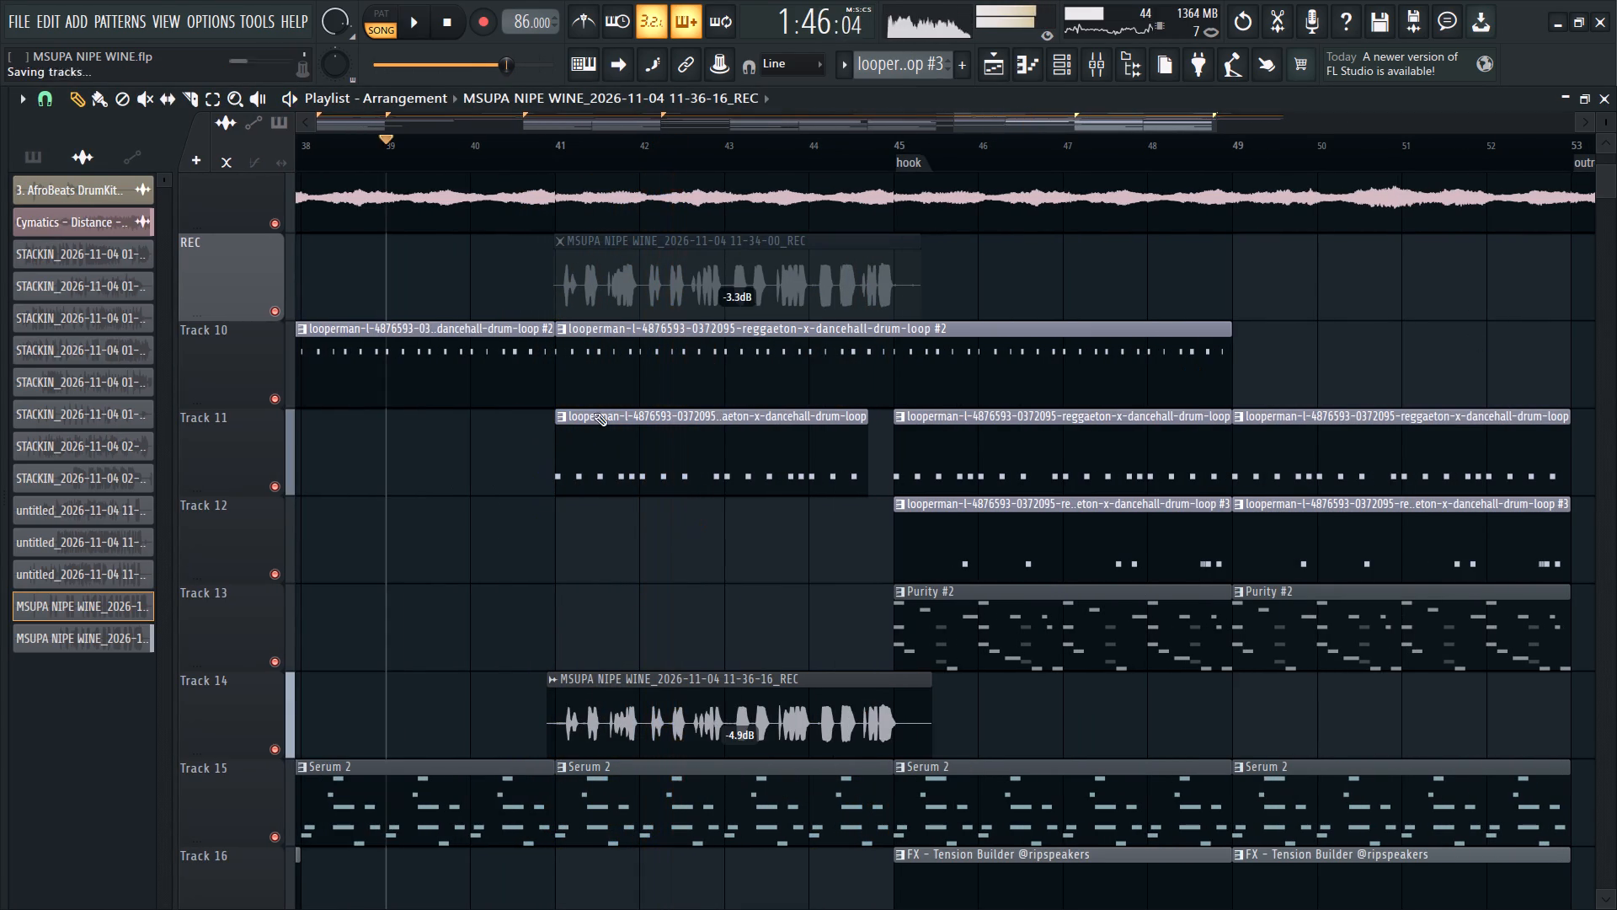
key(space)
Set the newest take's gain to -2.7 dB.
drag(744, 754, 744, 737)
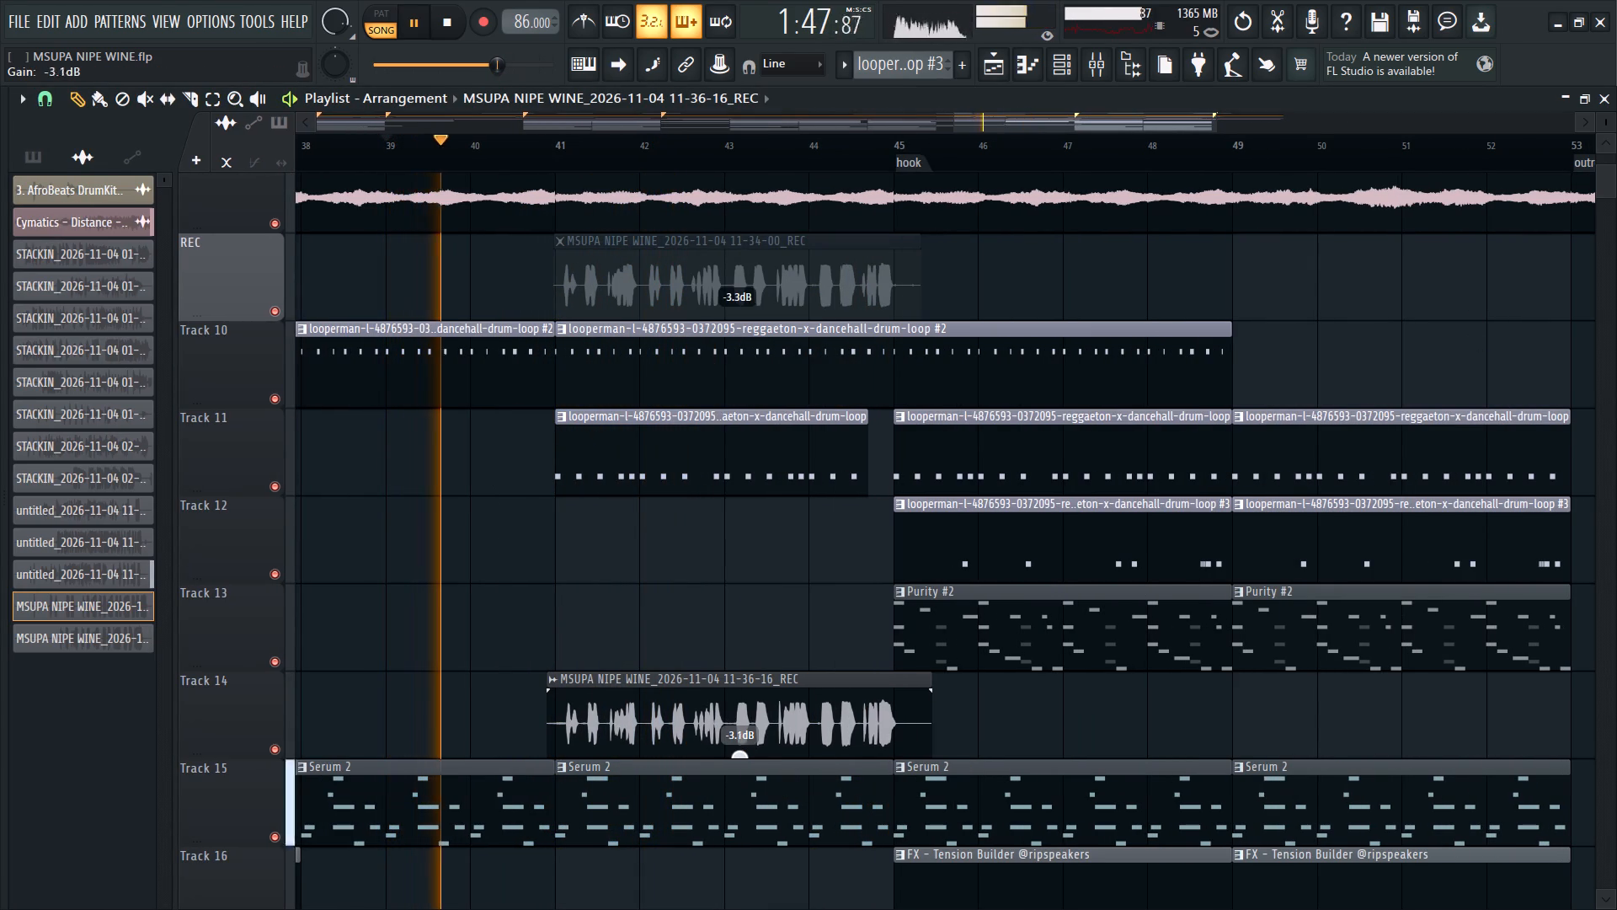
drag(744, 737, 744, 735)
Nudge the newest take on Track 14 very slightly earlier against the beat.
ctrl+scroll(548, 735, up, 3)
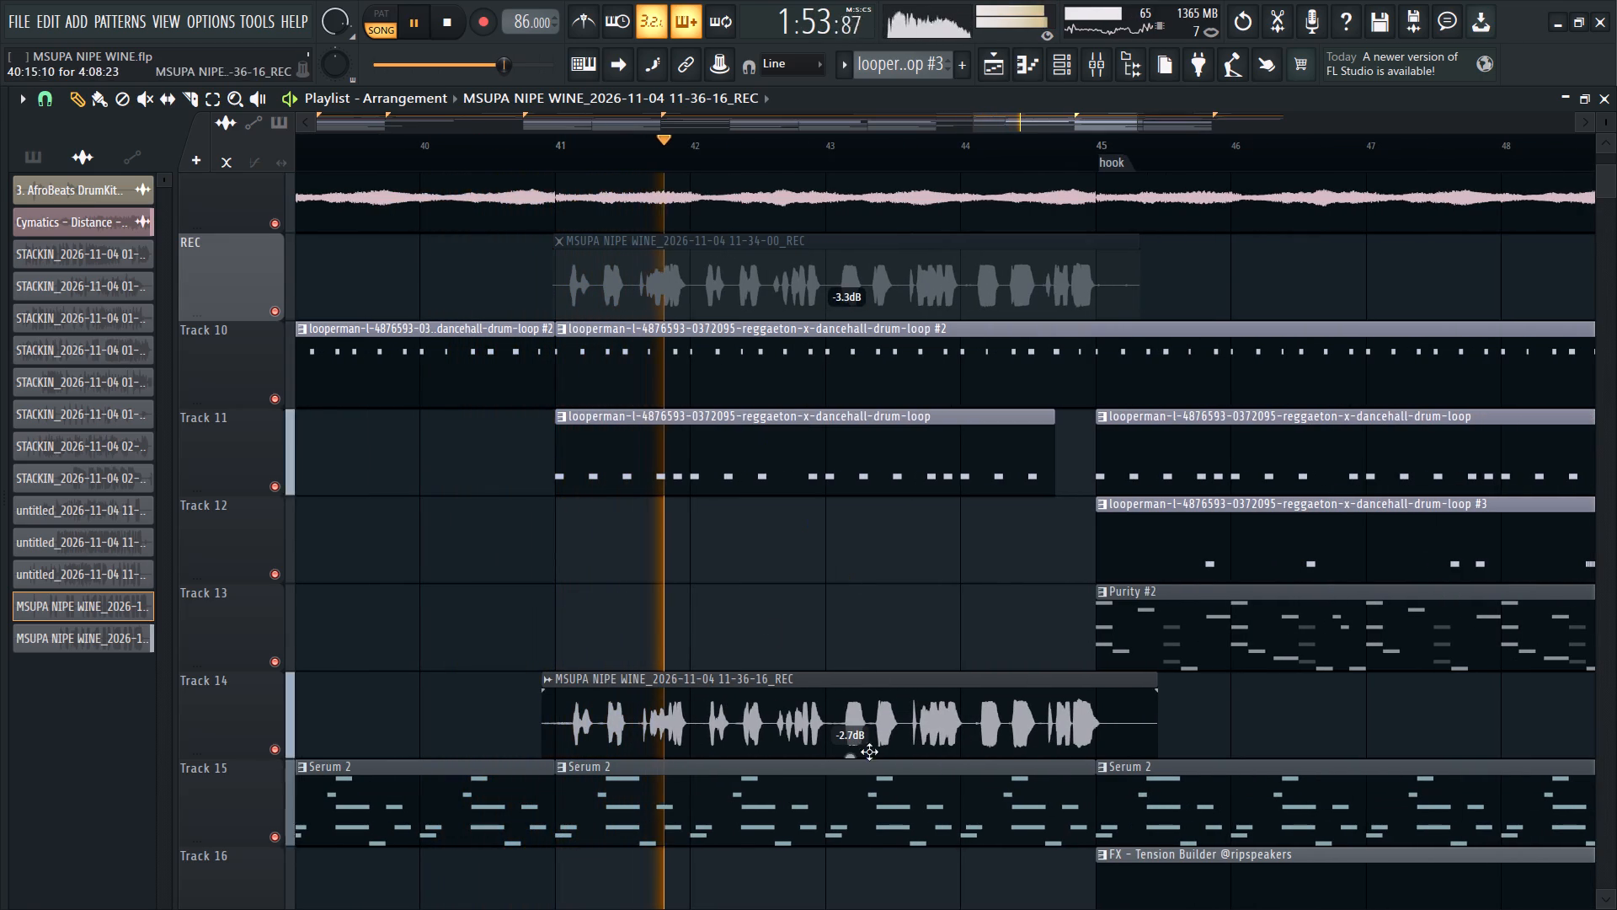
ctrl+scroll(687, 736, up, 3)
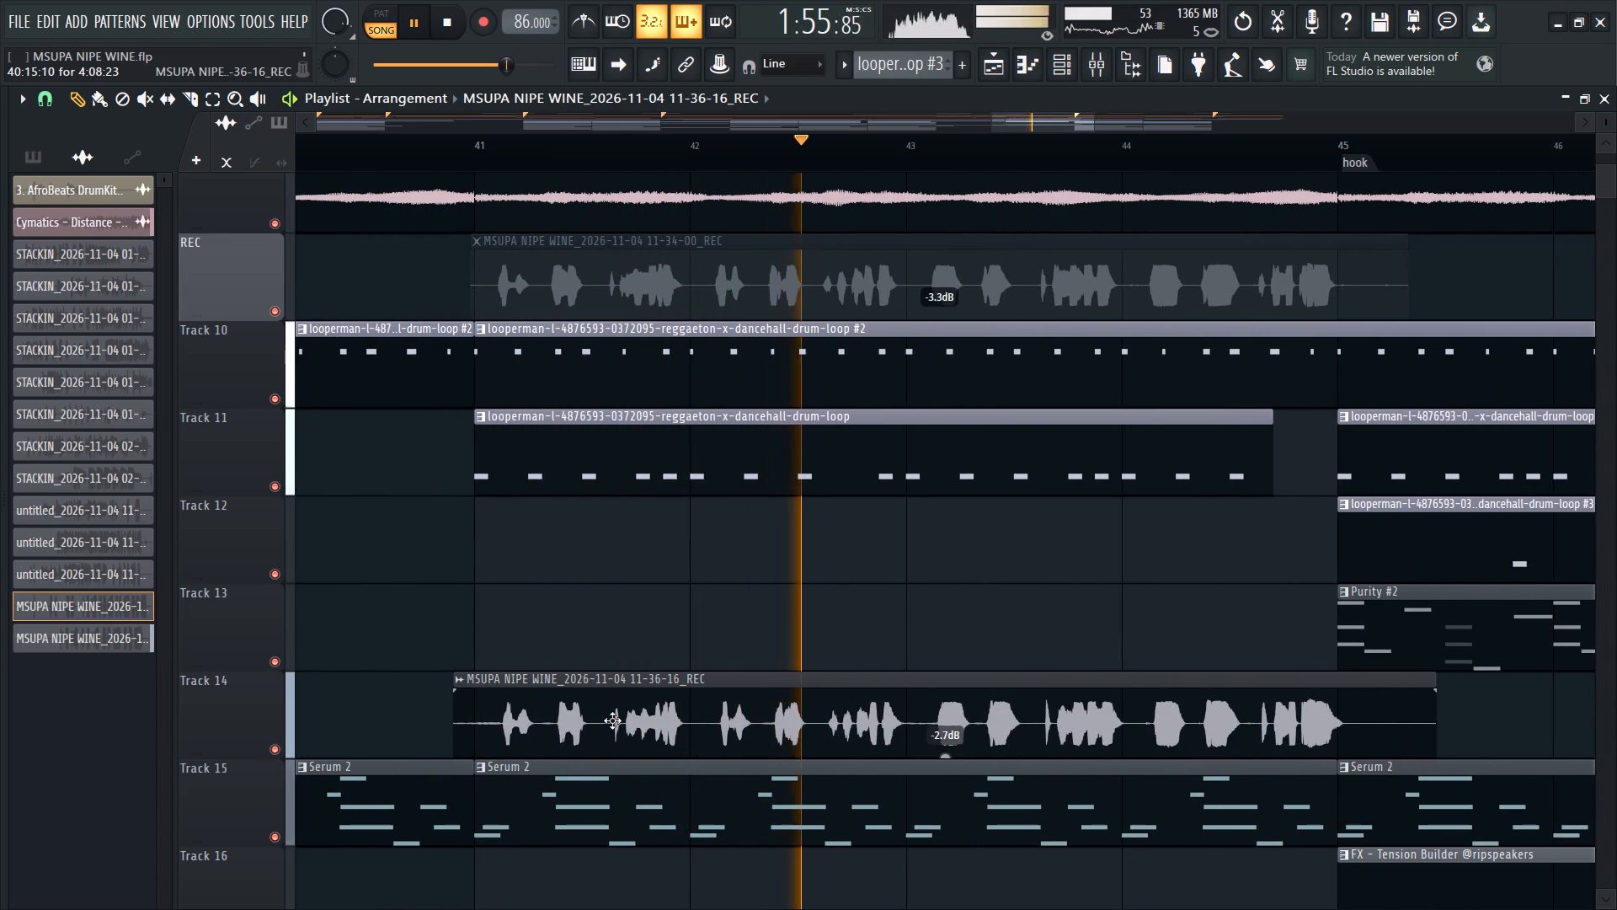
alt+click(612, 720)
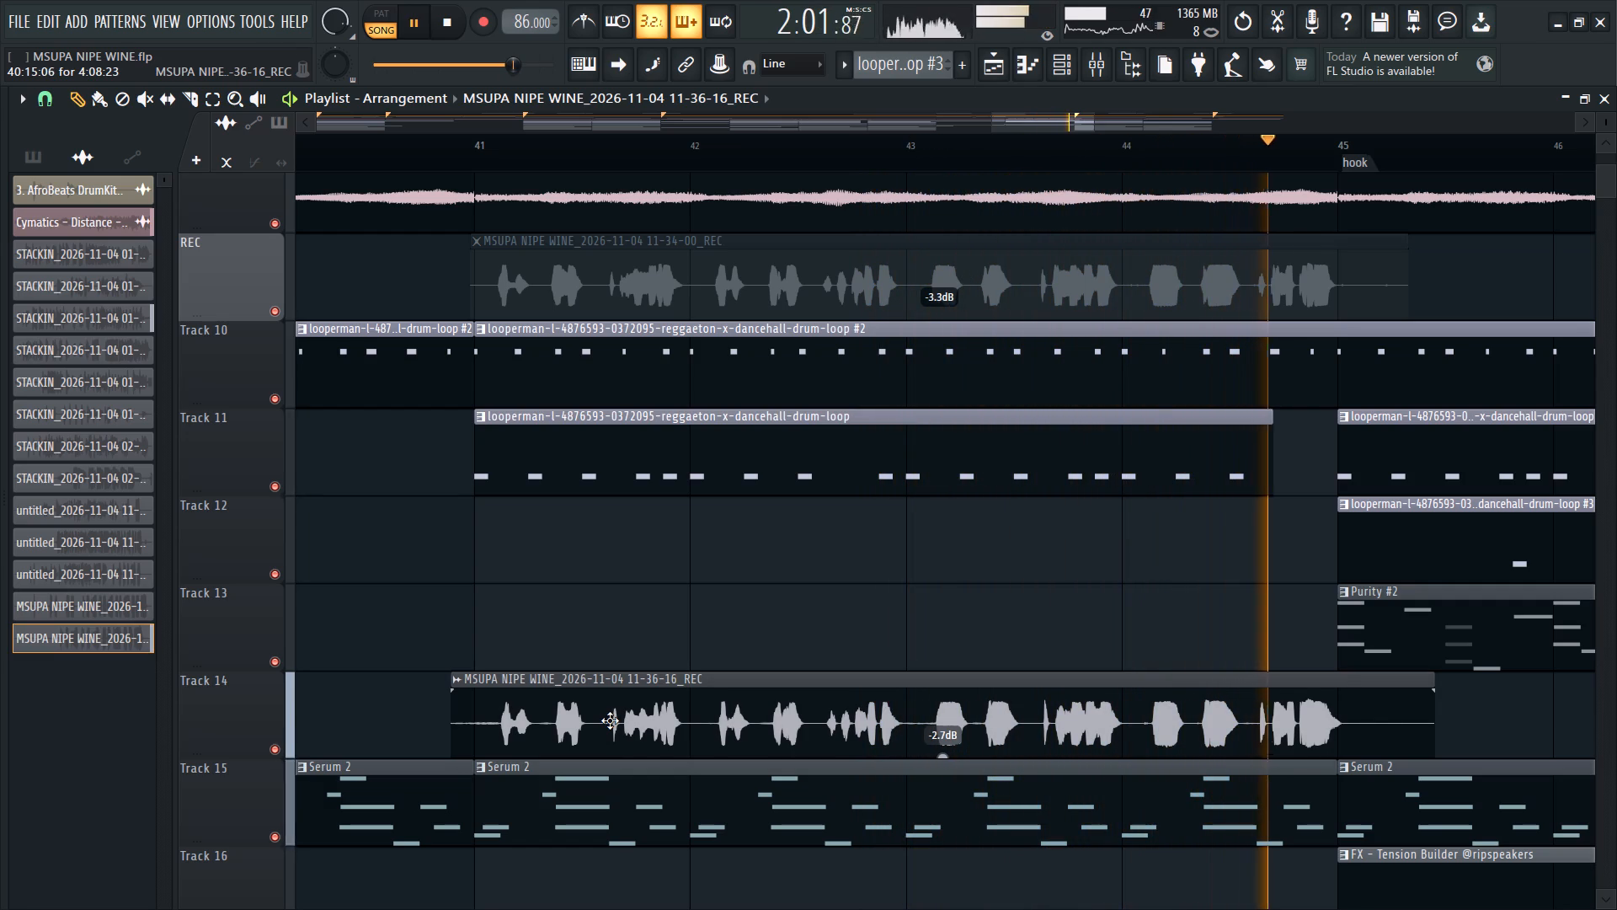
Restart playback from bar 39 and unmute the STACKIN vocal clips on the REC track above Track 8, between bars 41 and 45.
scroll(486, 697, down, 2)
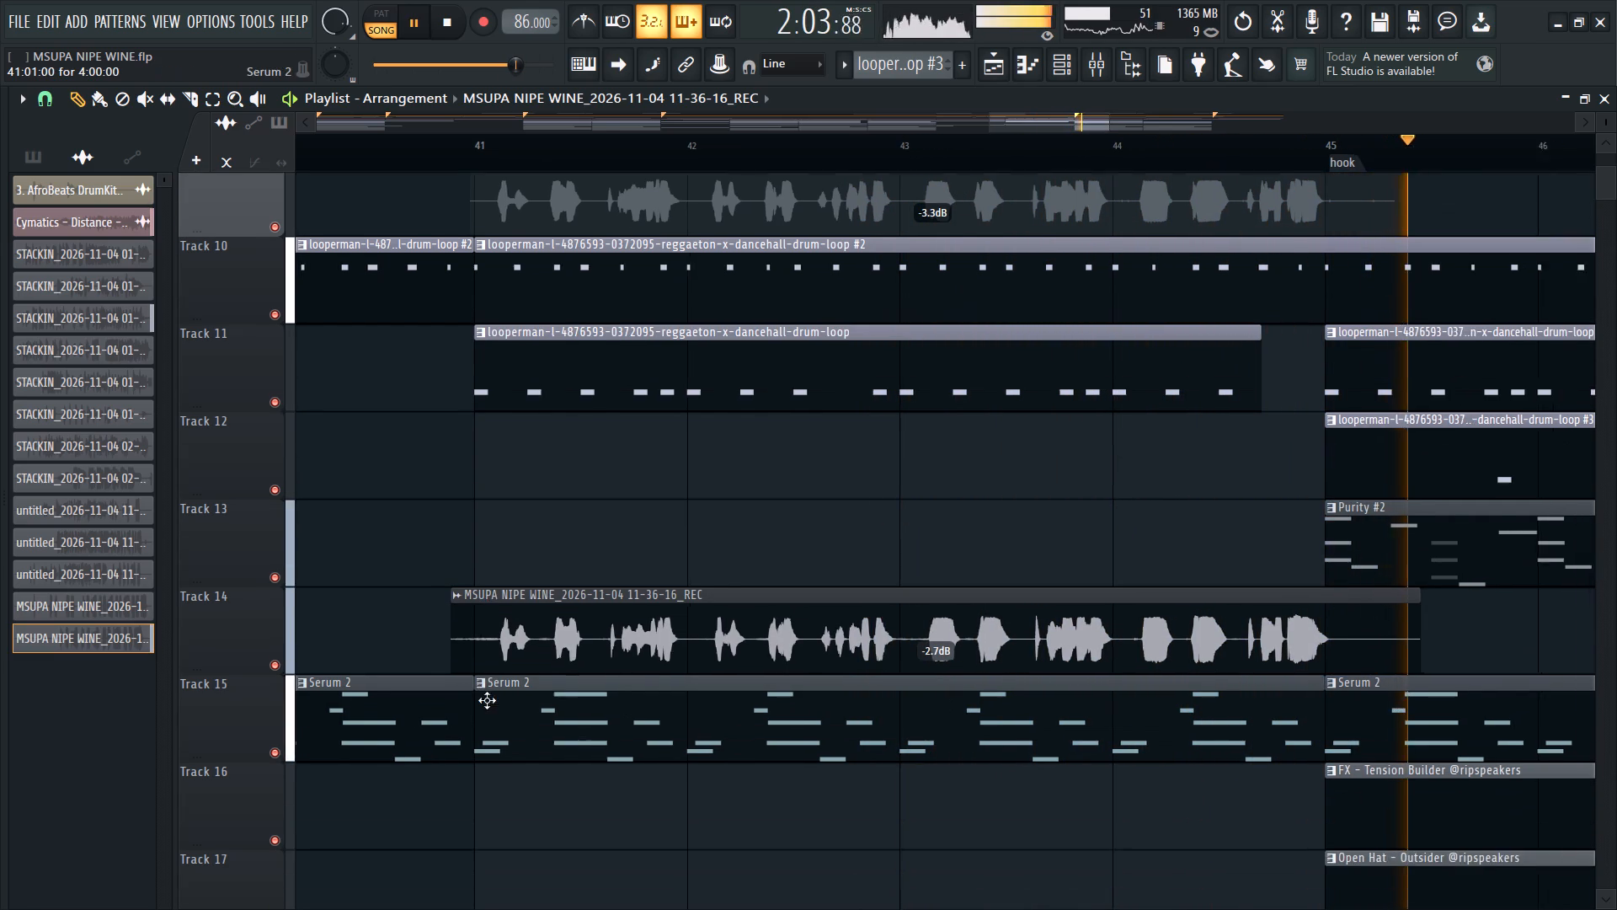
ctrl+scroll(491, 708, down, 5)
scroll(516, 584, up, 4)
key(space)
key(space)
scroll(412, 772, down, 3)
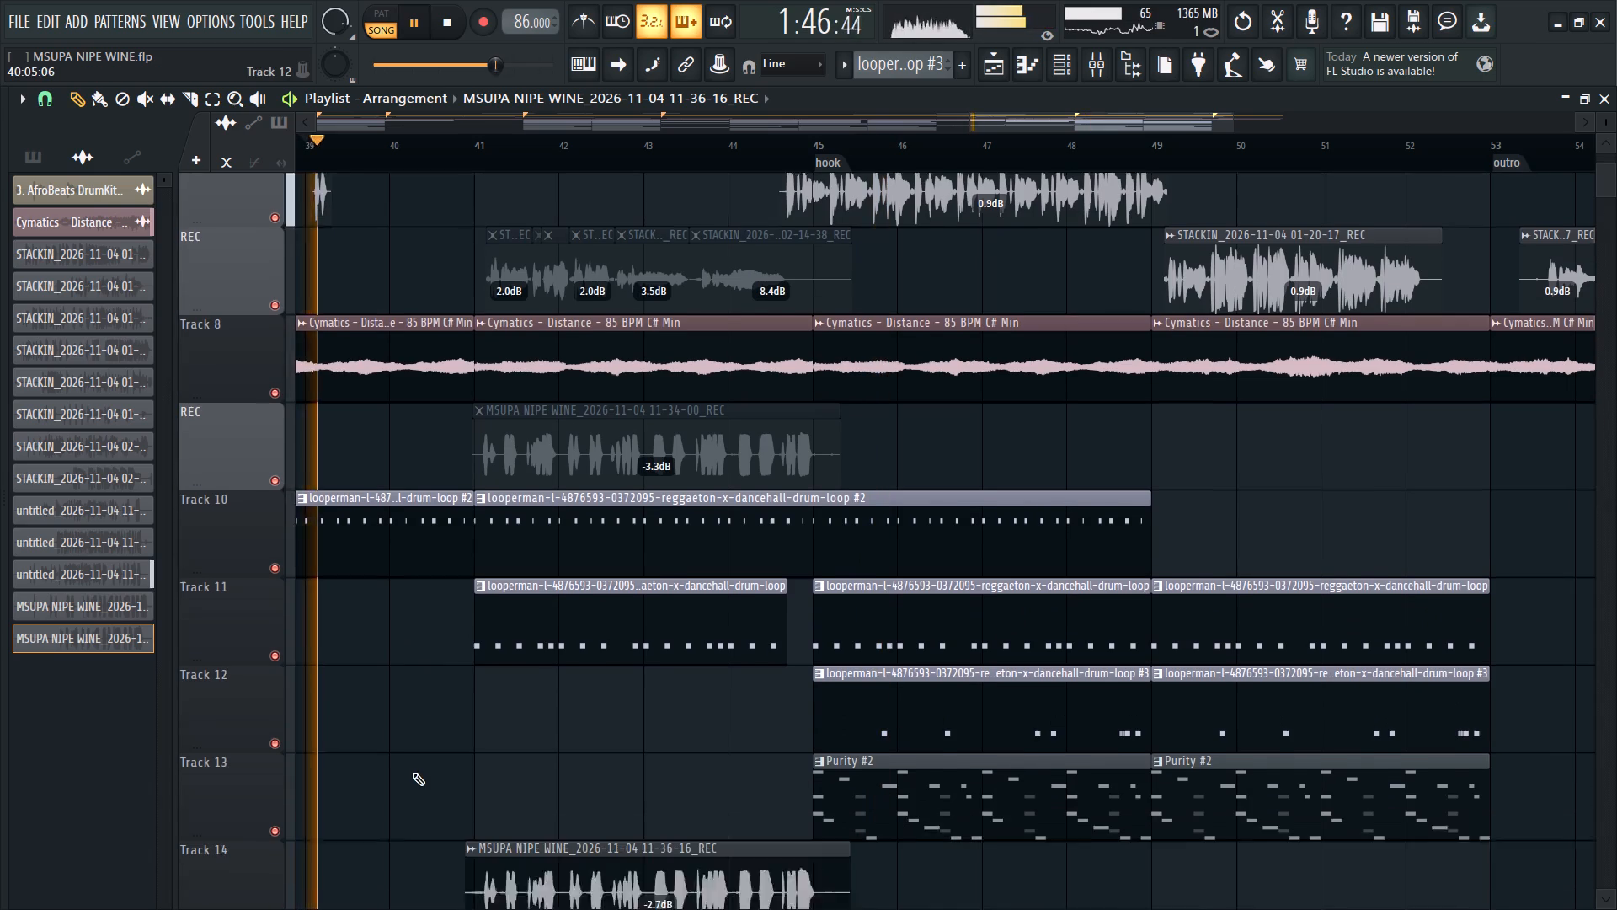
click(275, 745)
scroll(441, 688, up, 4)
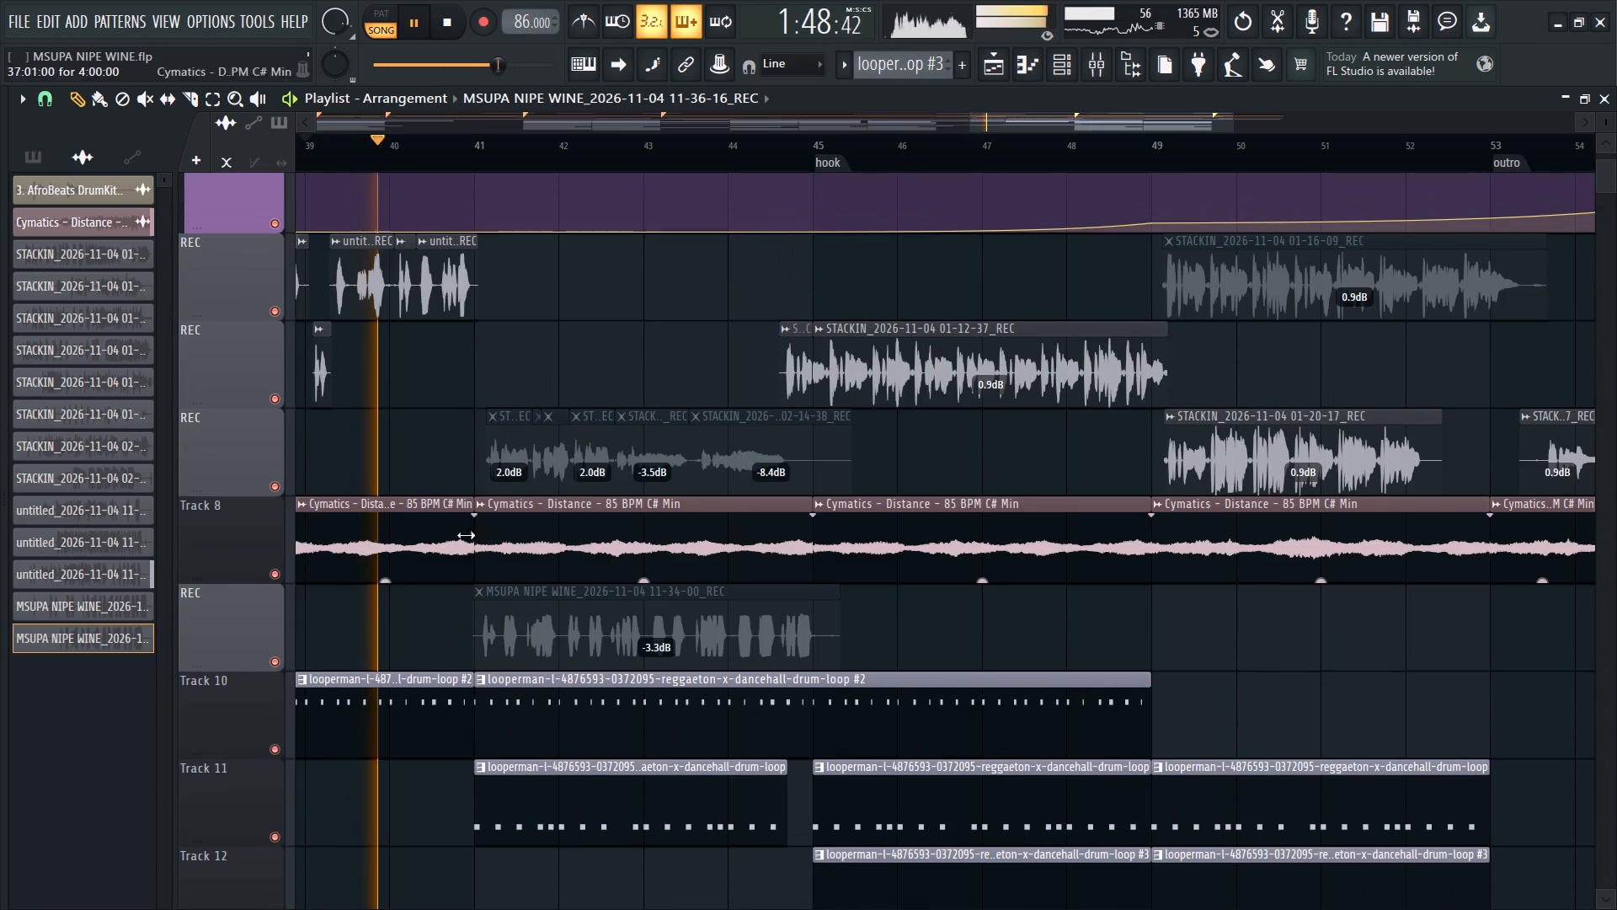
drag(141, 100, 150, 106)
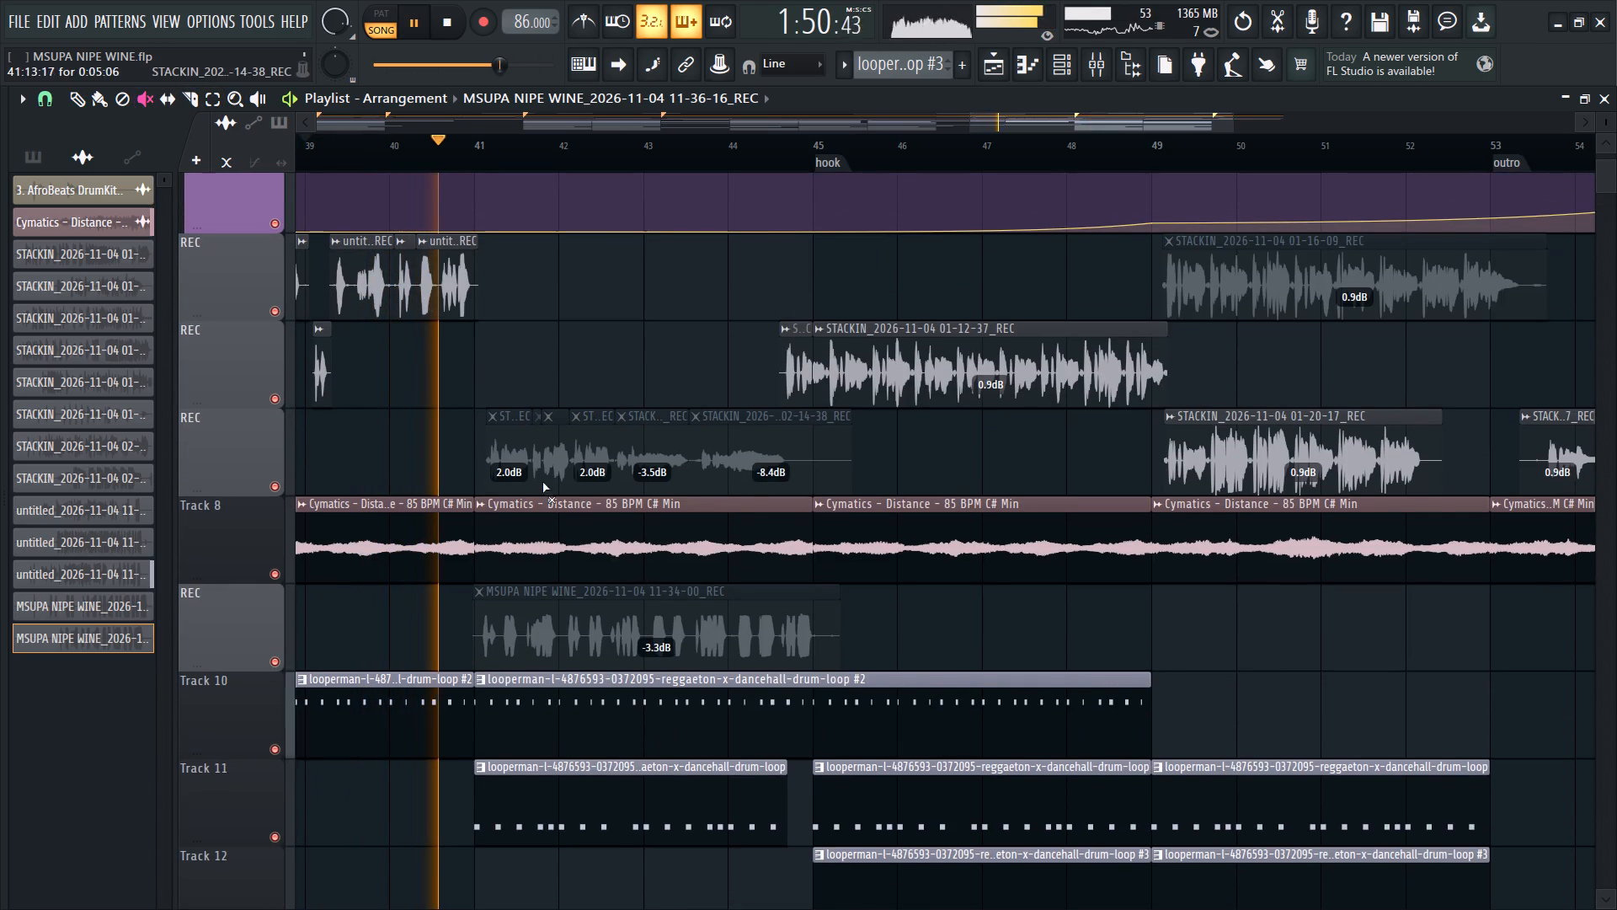
drag(477, 439, 830, 477)
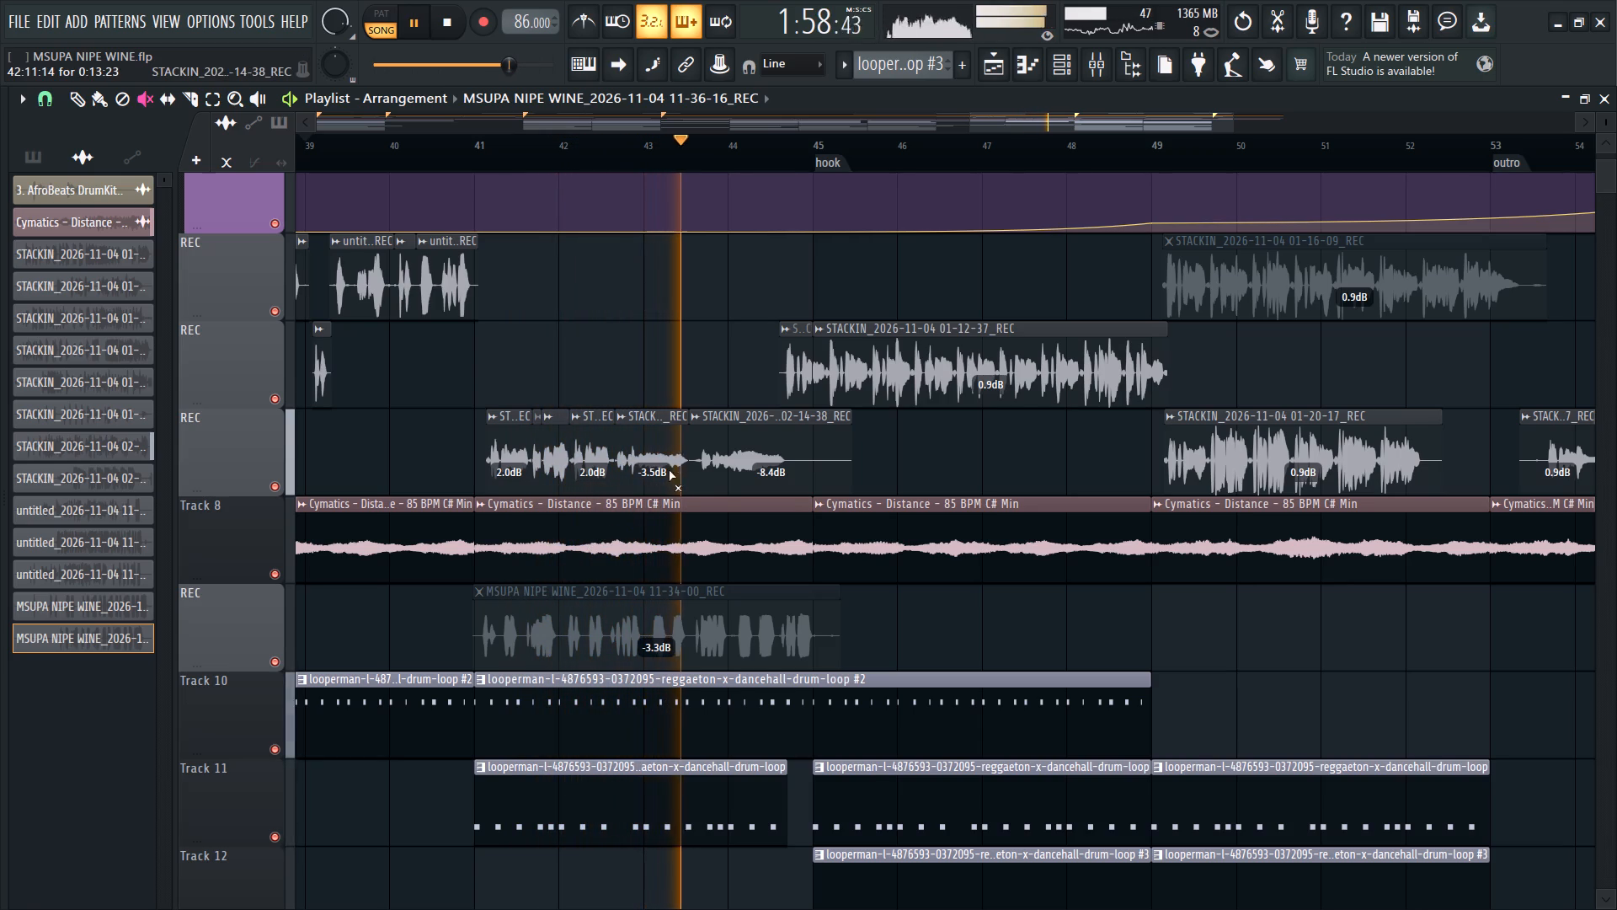
Set the gain of the last two unmuted STACKIN clips before the second hook to -0.1 dB and -6.4 dB.
click(77, 101)
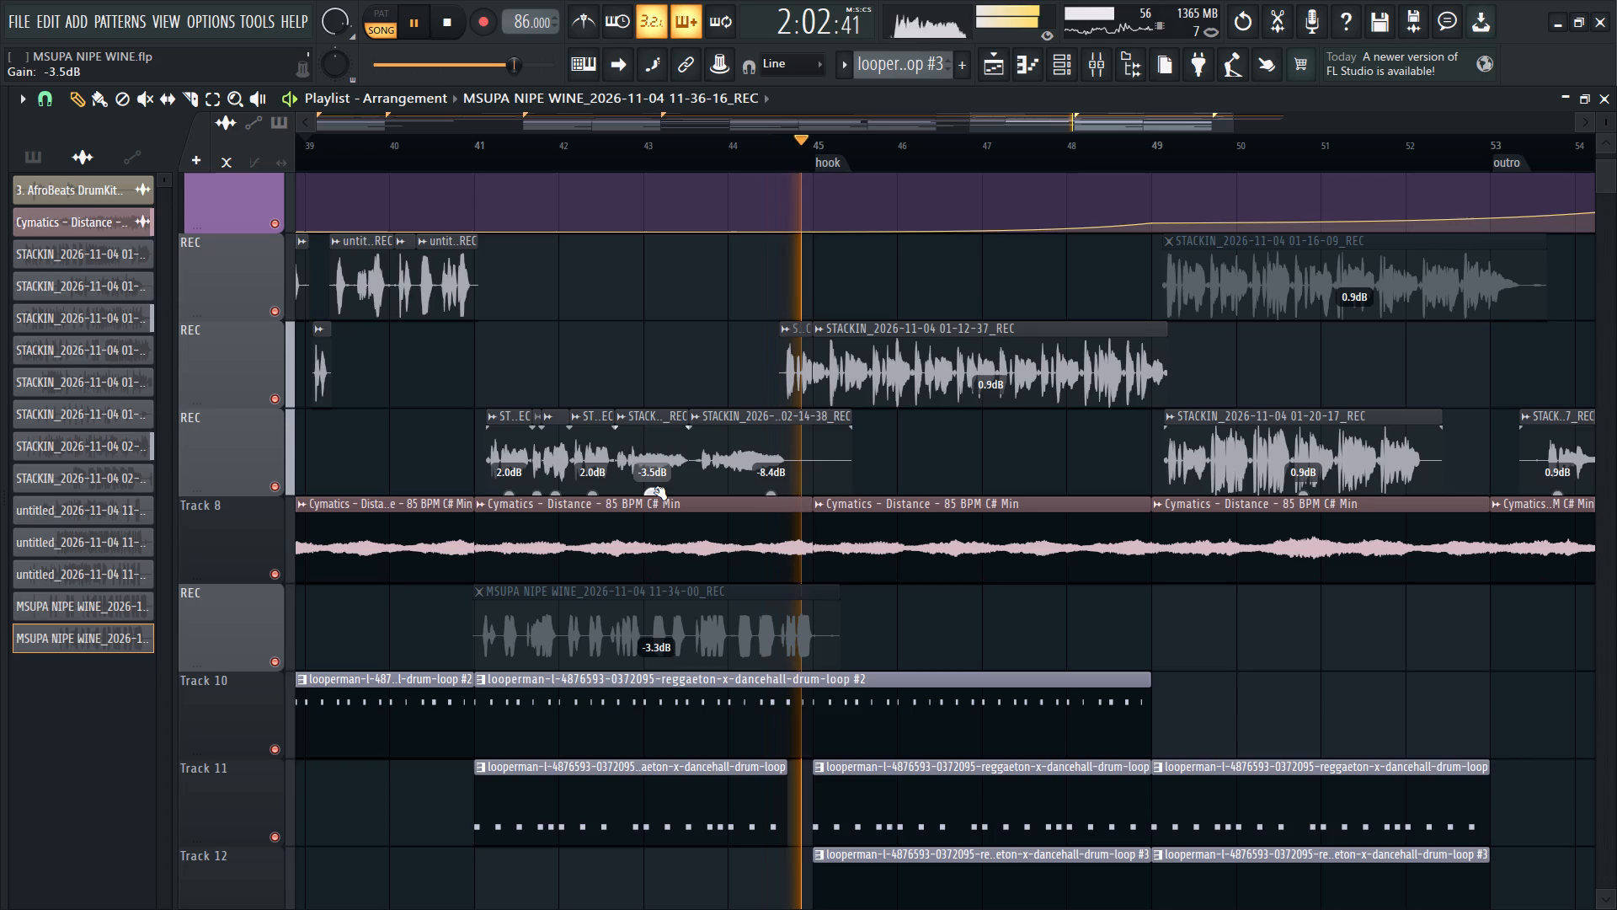
drag(655, 490, 662, 457)
drag(773, 492, 774, 478)
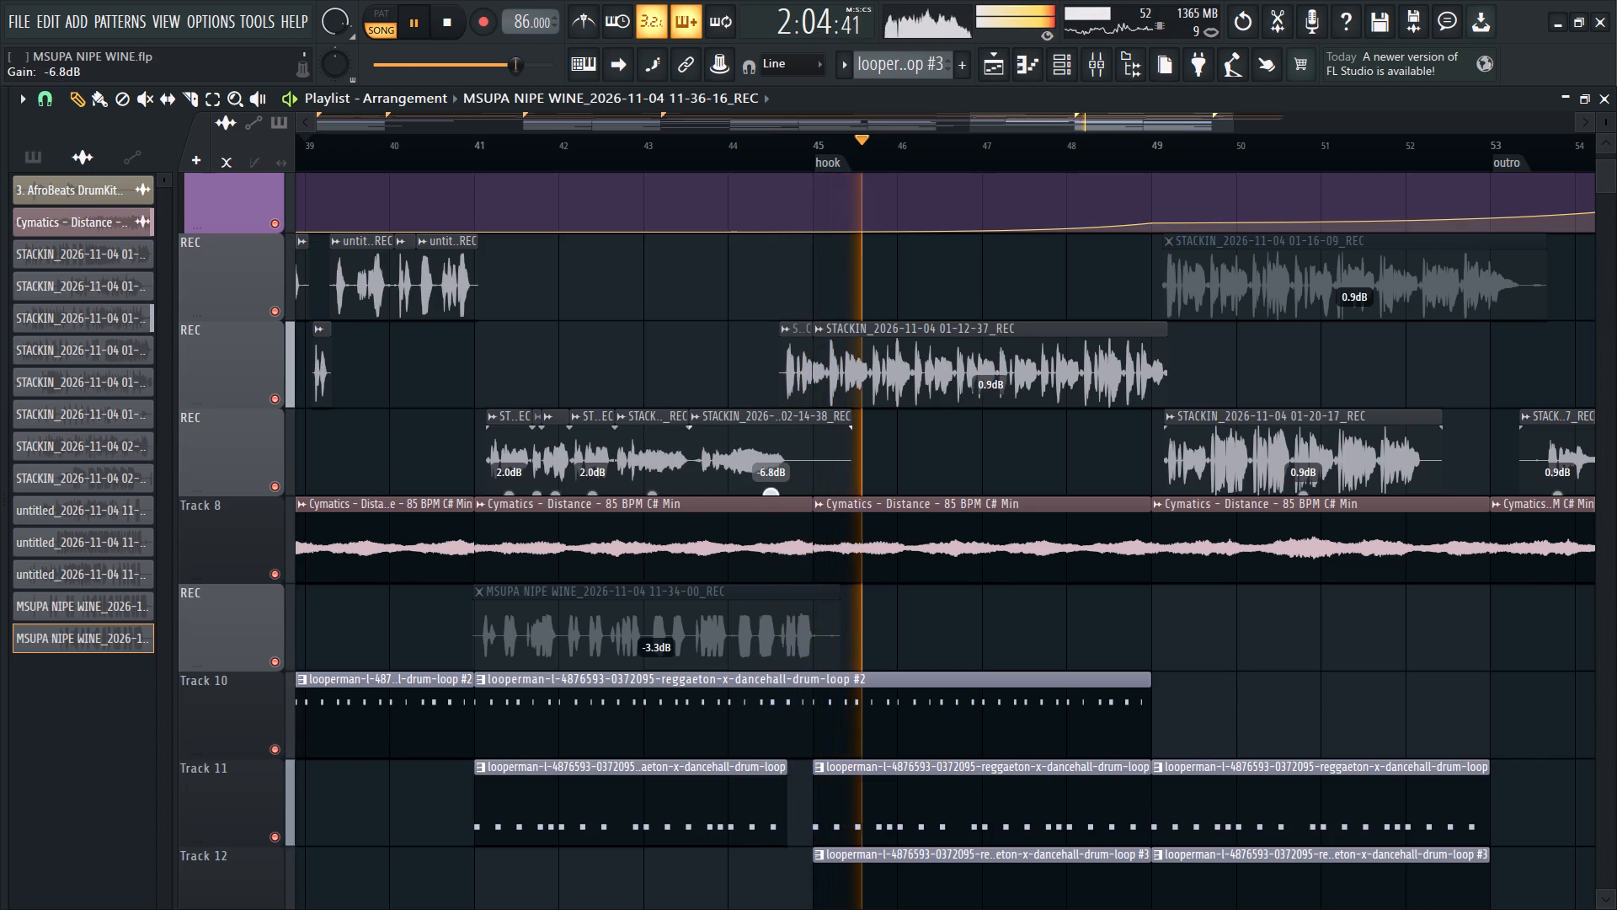
drag(774, 478, 775, 475)
click(652, 495)
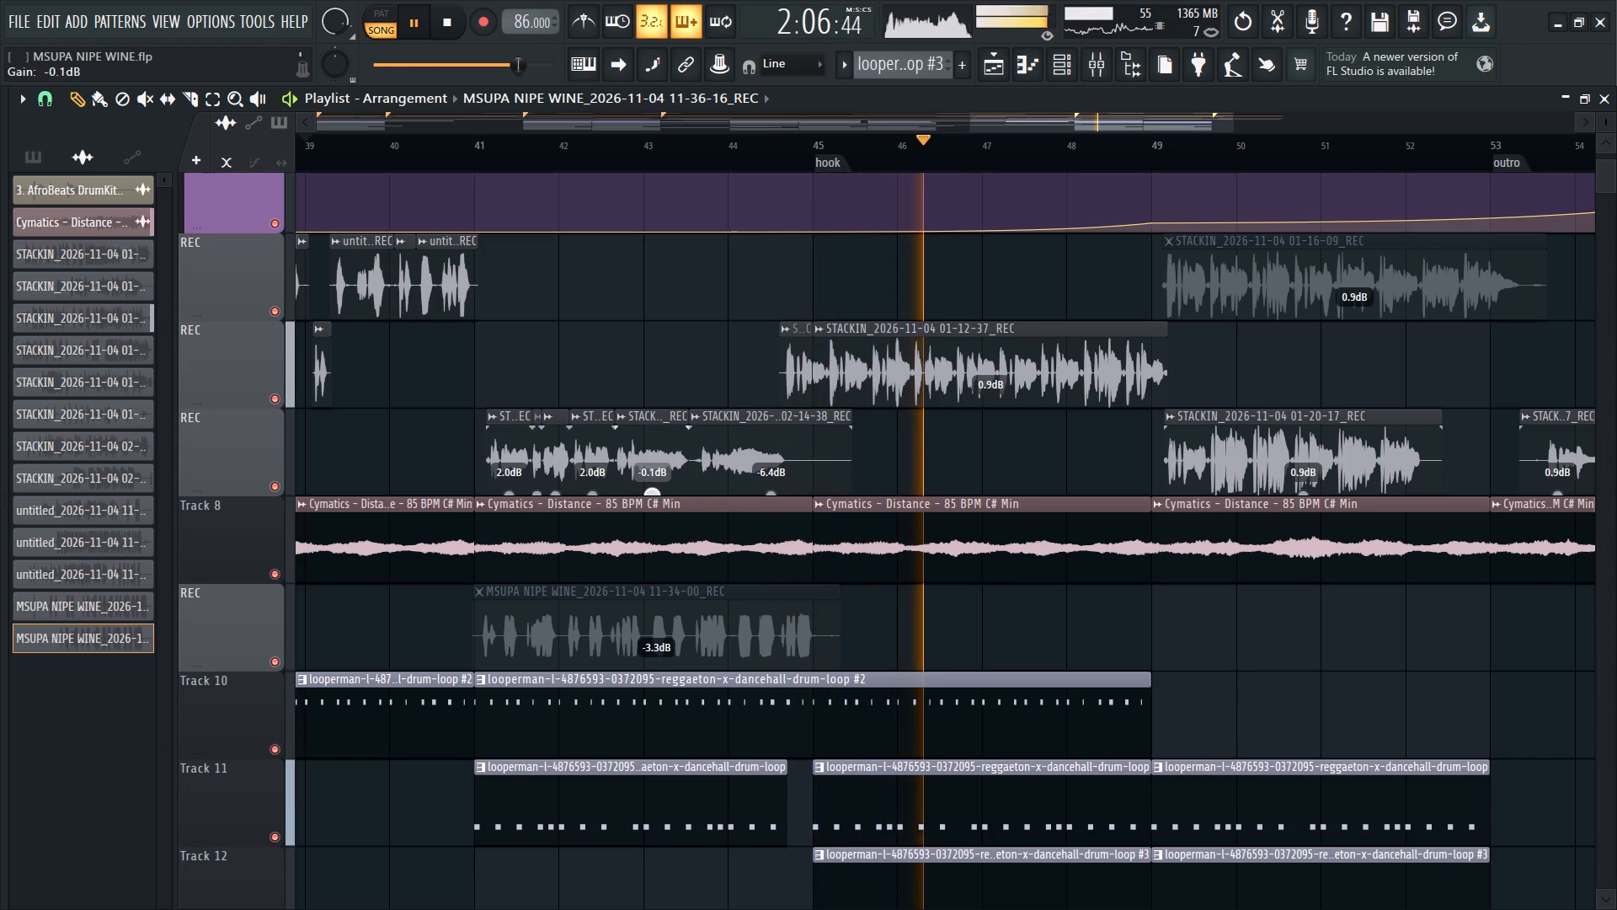
Restart playback to hear the rebalanced clips, and move it back to the start of the verse at bar 21.
key(space)
key(space)
ctrl+scroll(547, 556, down, 4)
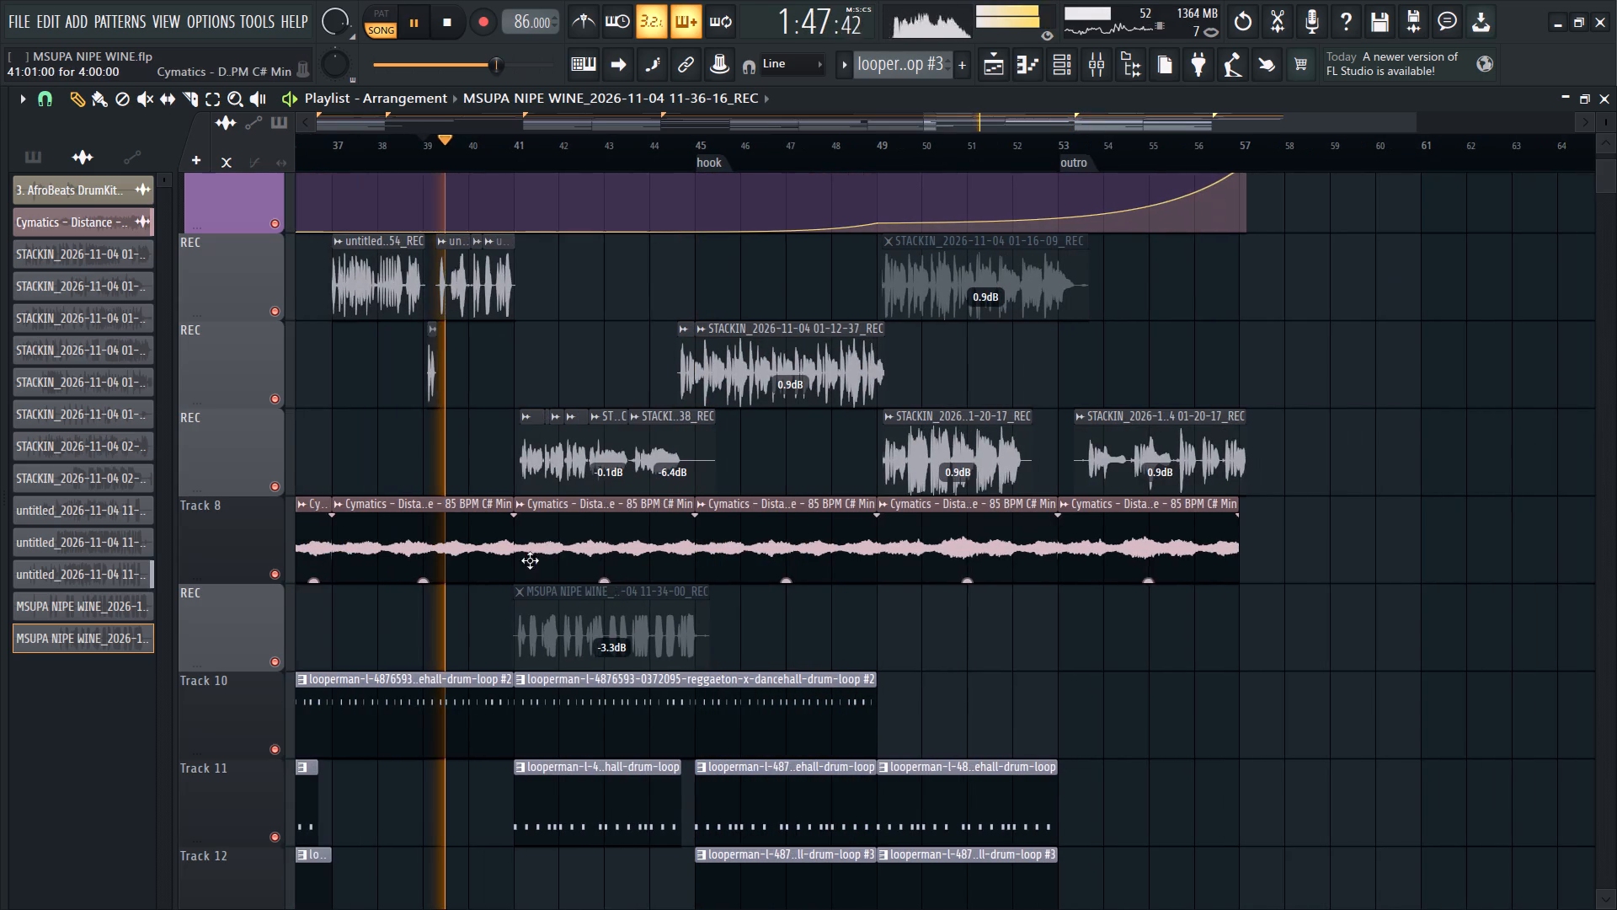
ctrl+scroll(410, 206, down, 4)
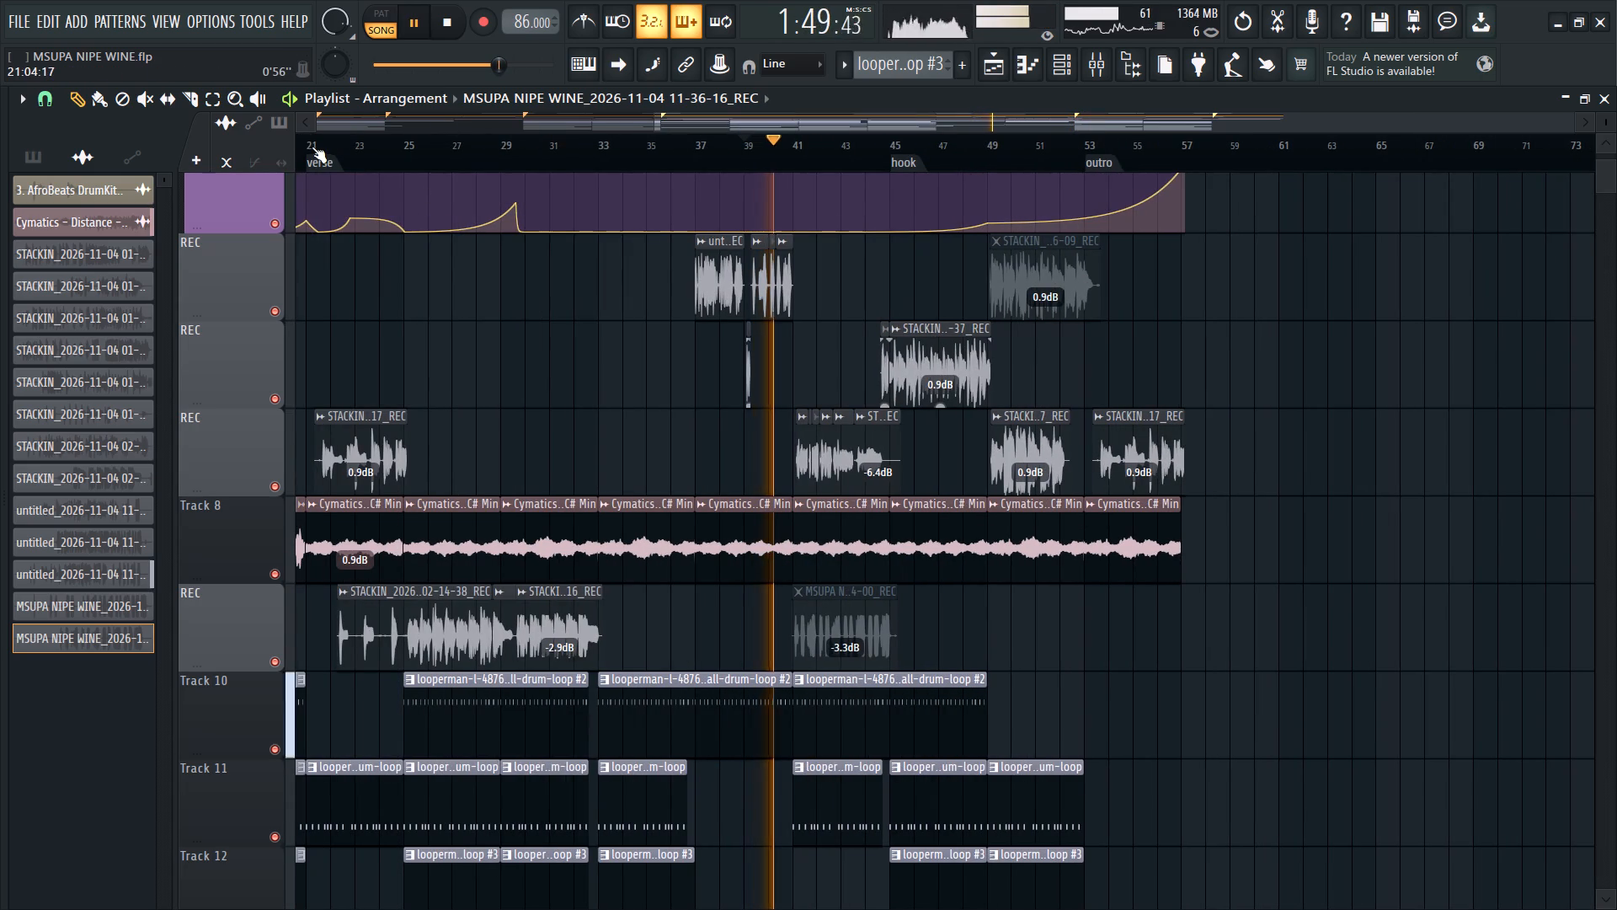
click(312, 147)
ctrl+scroll(284, 345, up, 7)
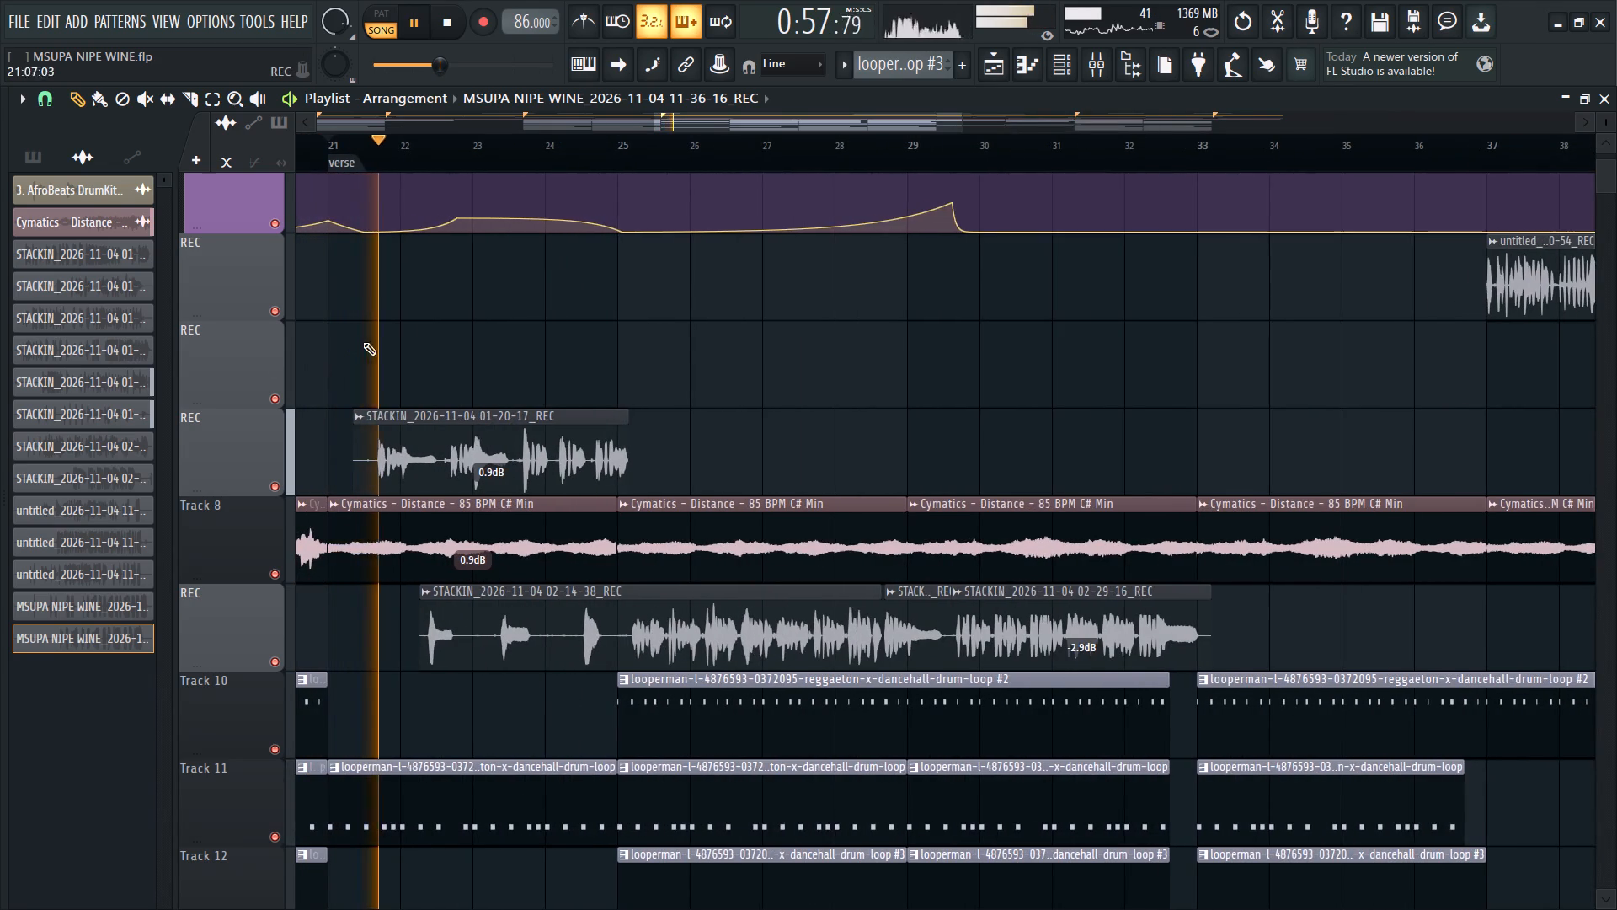
Slice the STACKIN 02-14-38 vocal clip at bar 25 on the REC track below Track 8 and set its first part's gain to -2.9 dB.
scroll(441, 308, down, 1)
ctrl+scroll(382, 361, down, 2)
ctrl+scroll(542, 329, up, 2)
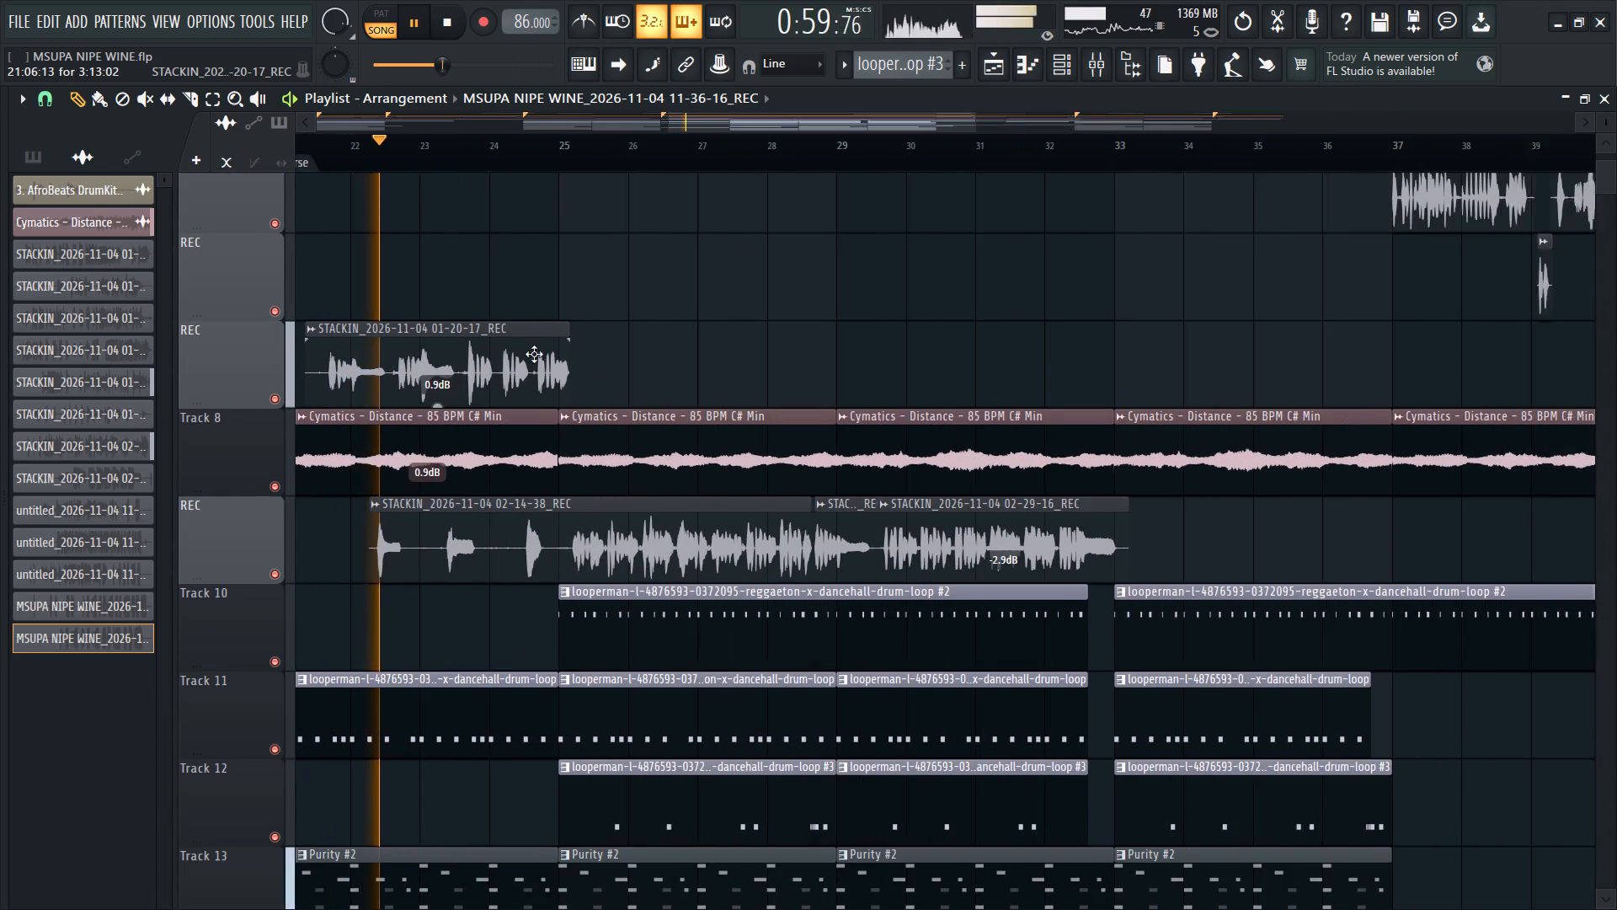
click(195, 98)
alt+drag(558, 523, 556, 583)
click(462, 584)
drag(457, 583, 457, 606)
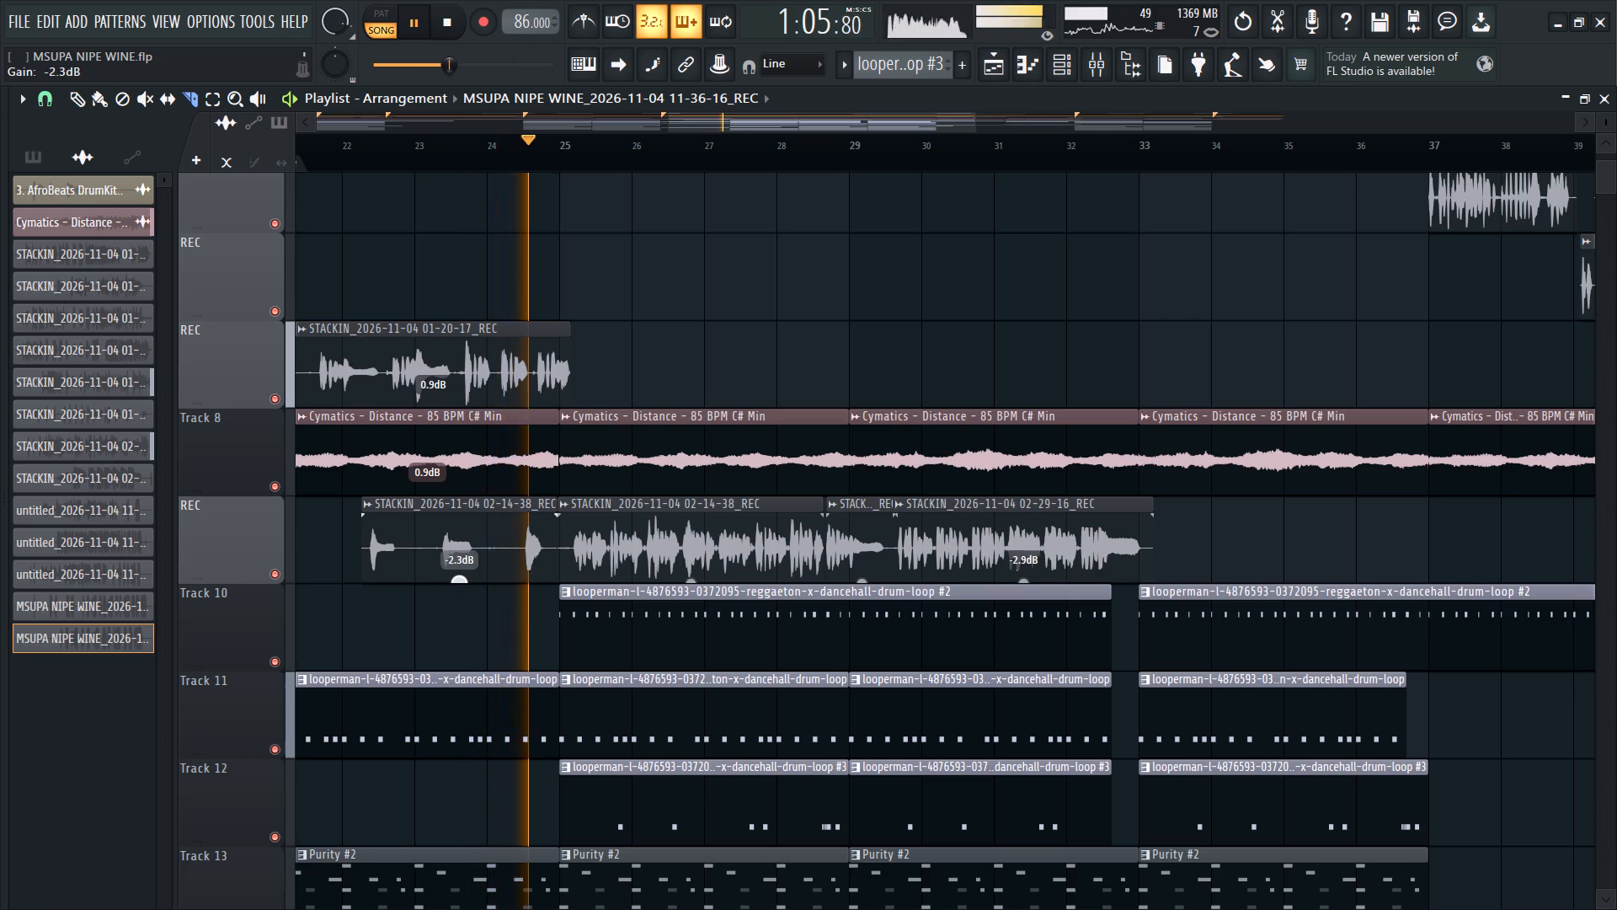
drag(457, 606, 457, 617)
click(459, 575)
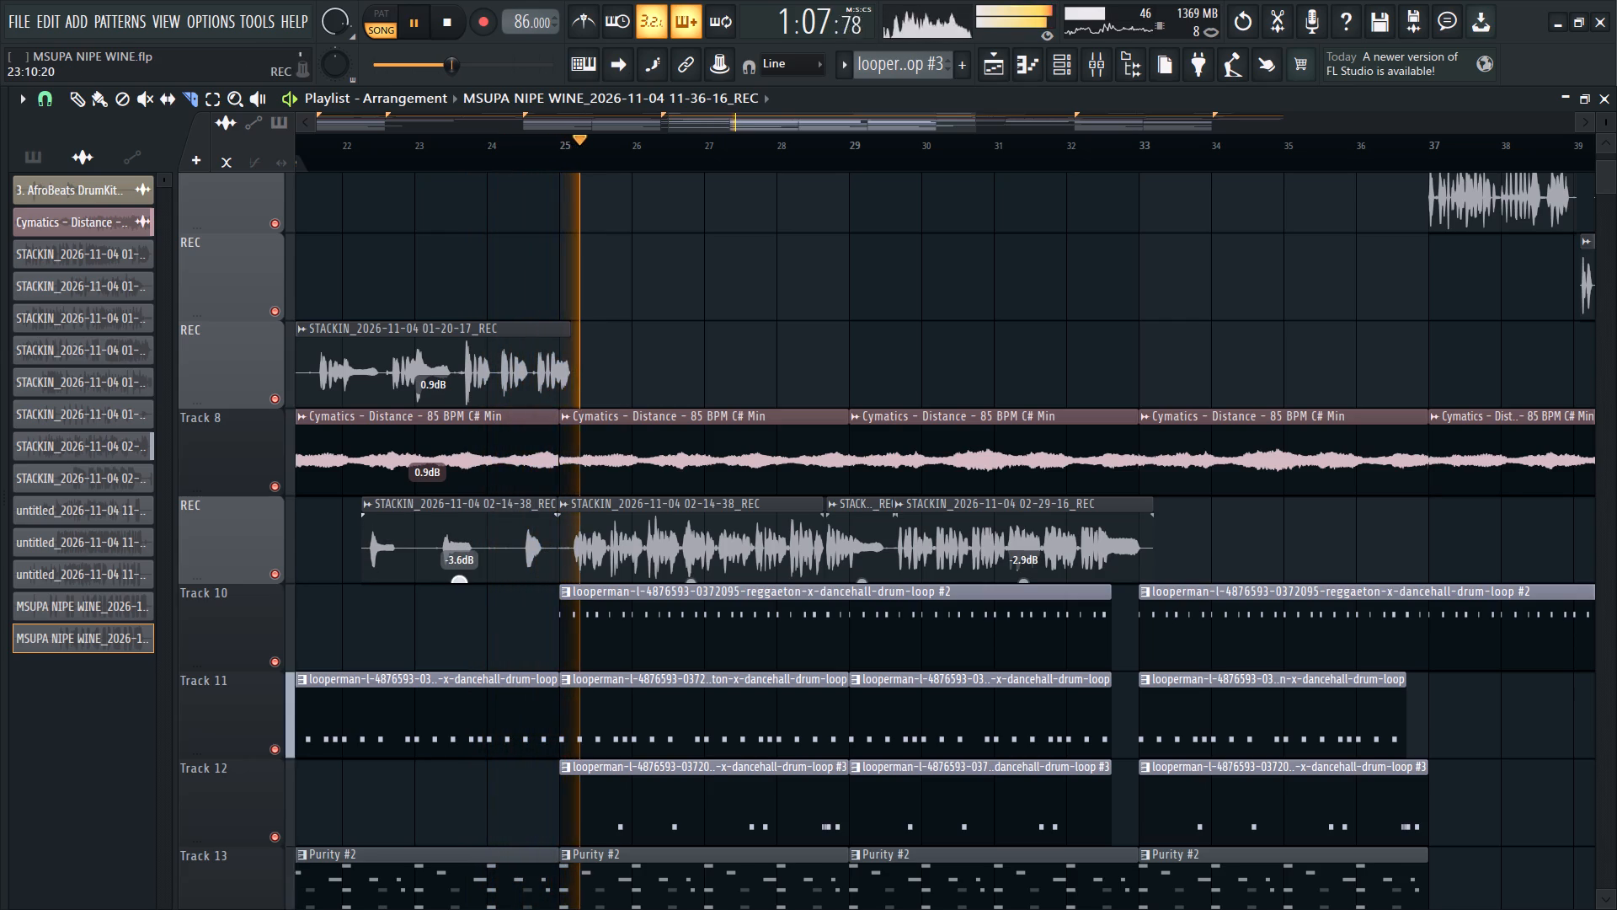
Raise the gain of the three vocal clips from bar 25 to 33 together, to 1.8 dB, 1.8 dB and -1.1 dB.
ctrl+scroll(488, 554, down, 4)
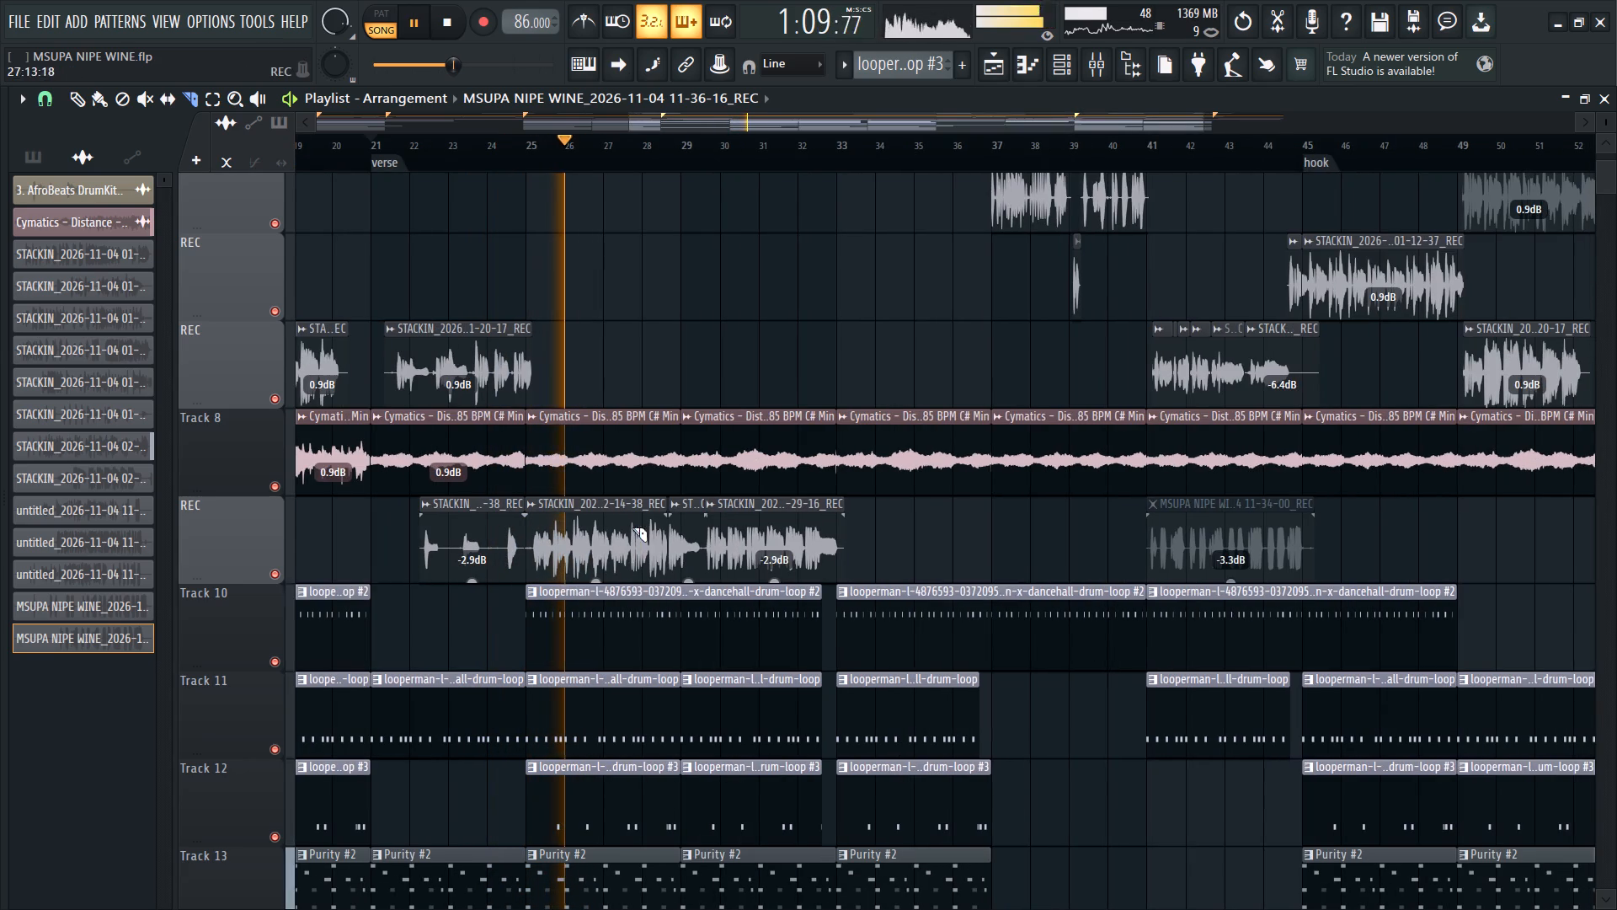
scroll(648, 503, up, 2)
scroll(596, 624, down, 2)
ctrl+drag(584, 541, 668, 544)
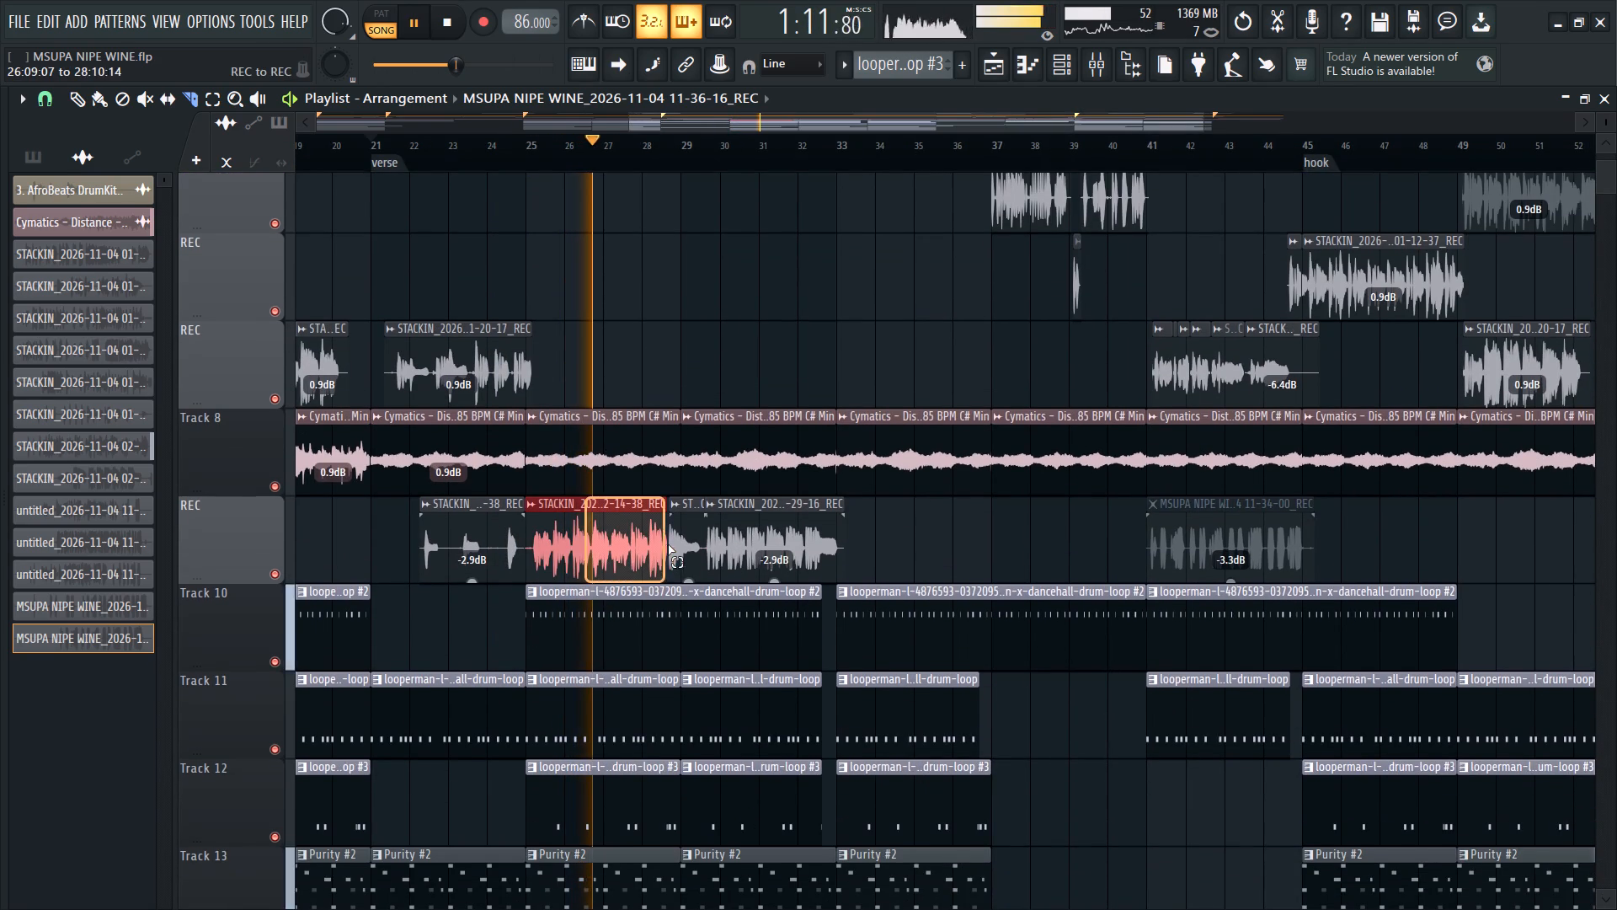
ctrl+drag(668, 544, 754, 549)
drag(771, 578, 771, 575)
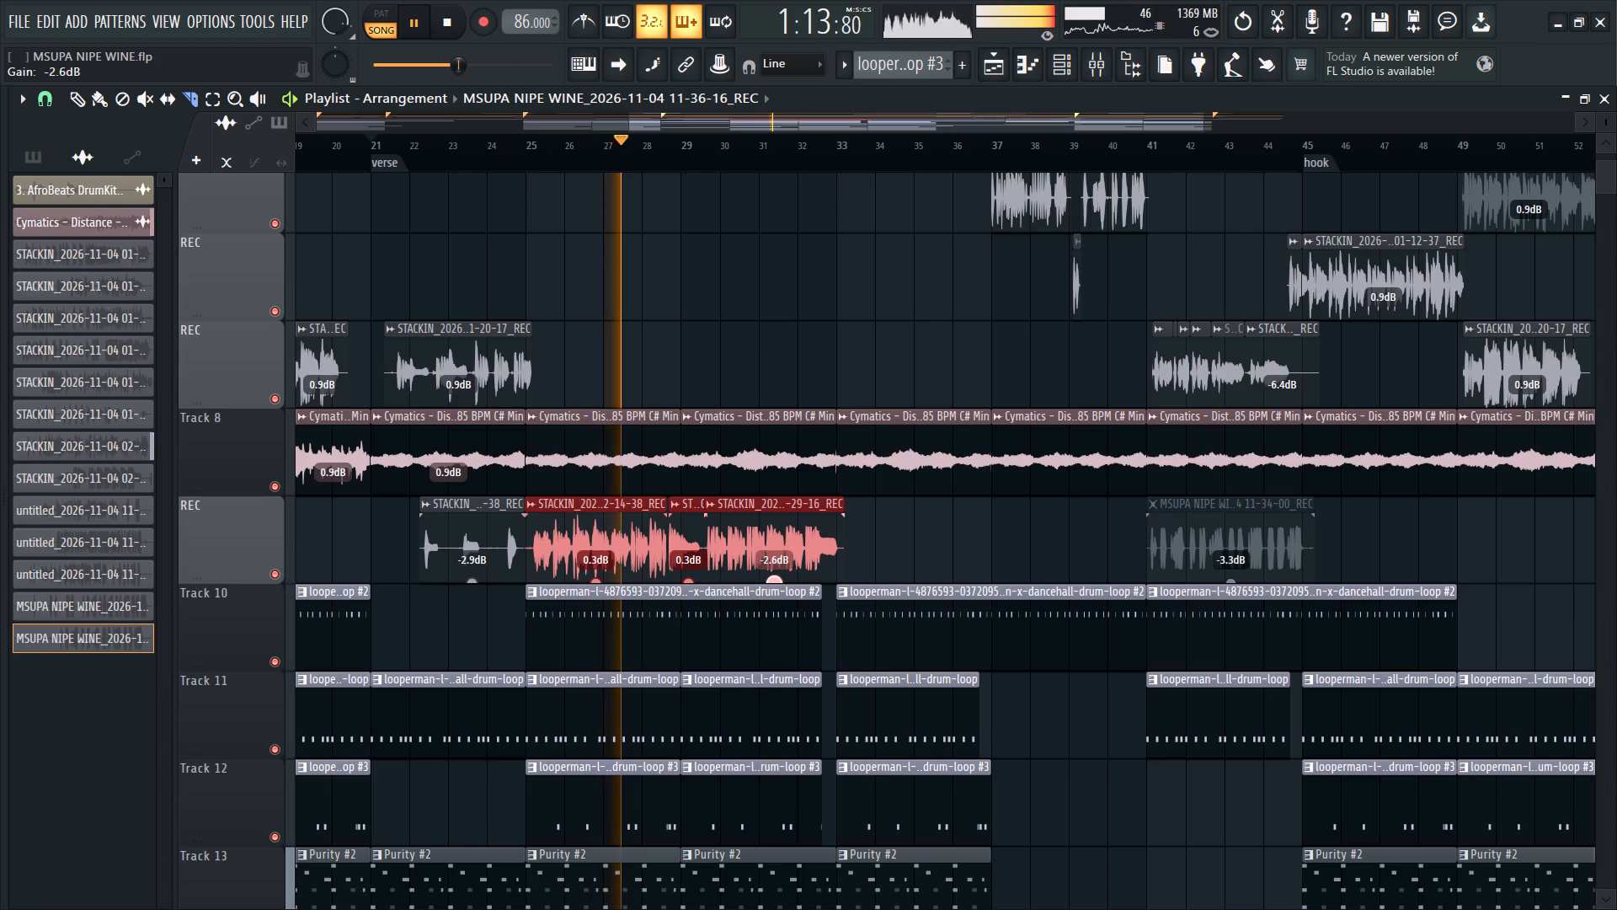
drag(771, 575, 771, 572)
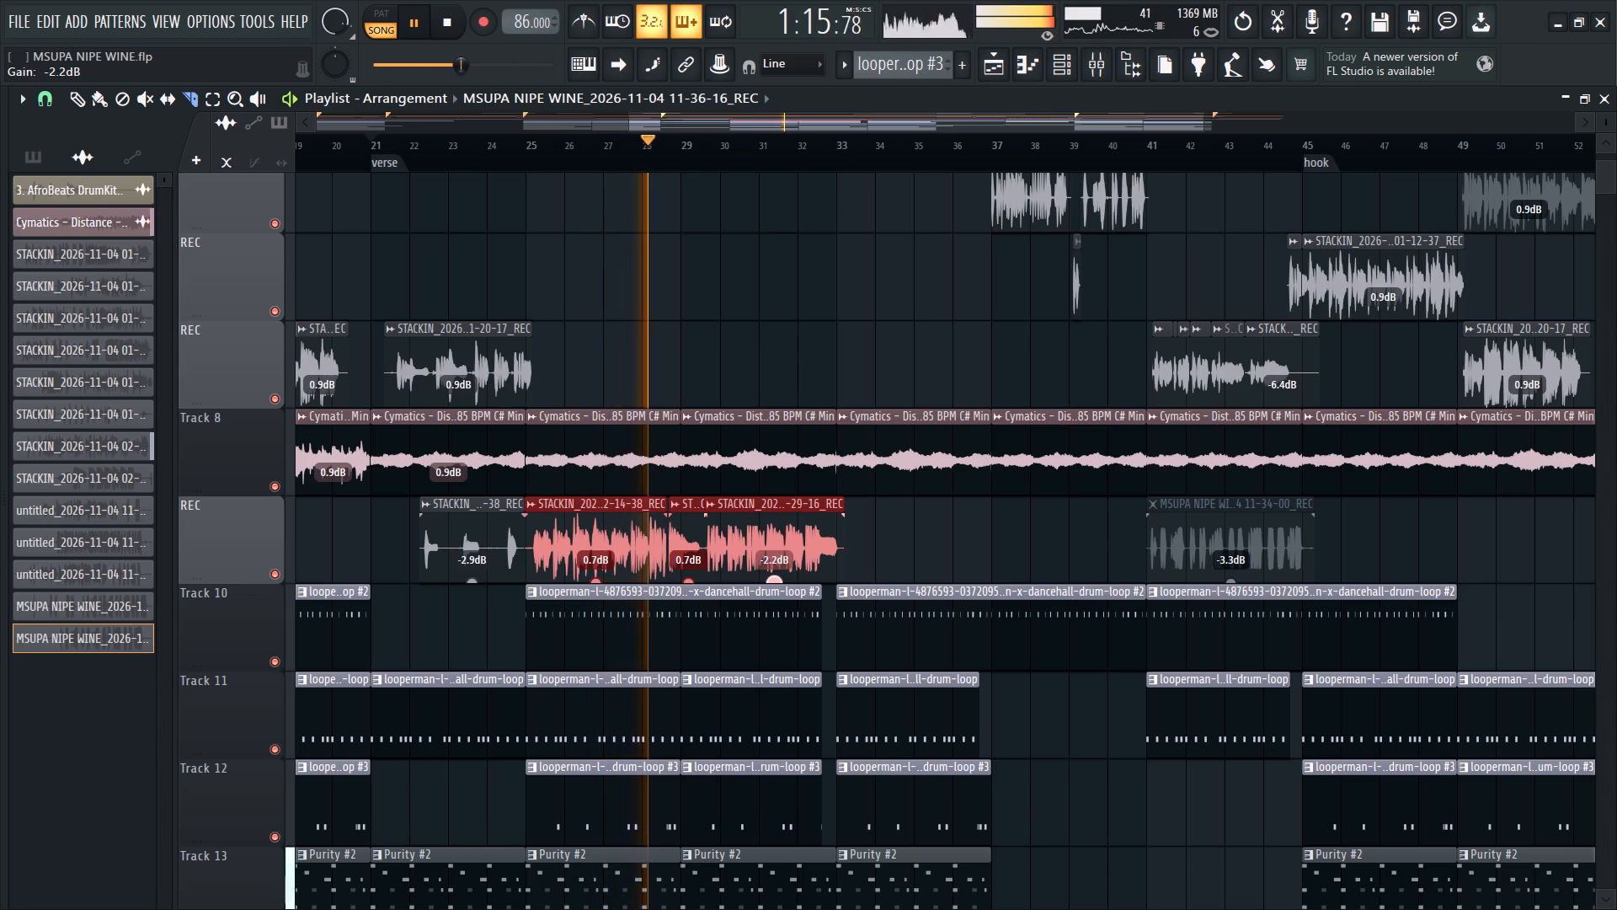
drag(771, 572, 771, 566)
click(772, 582)
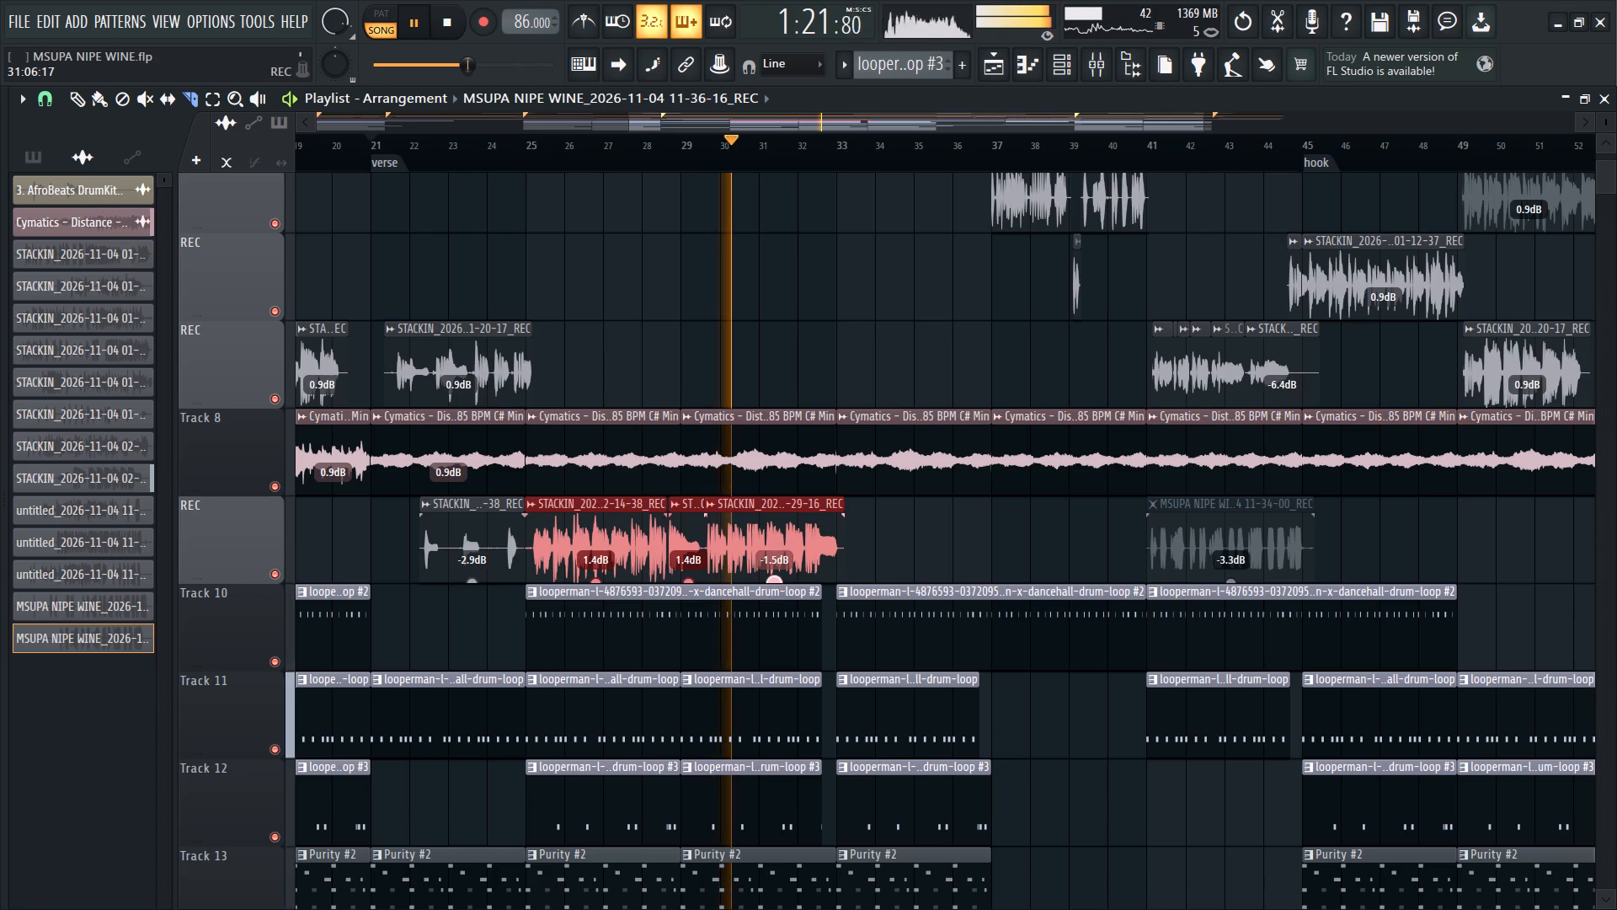
Raise the gain of the unmuted untitled 11-12-26 vocal clip, from bar 32 to 37 on the Dry level track, to 2.4 dB.
ctrl+scroll(893, 545, up, 3)
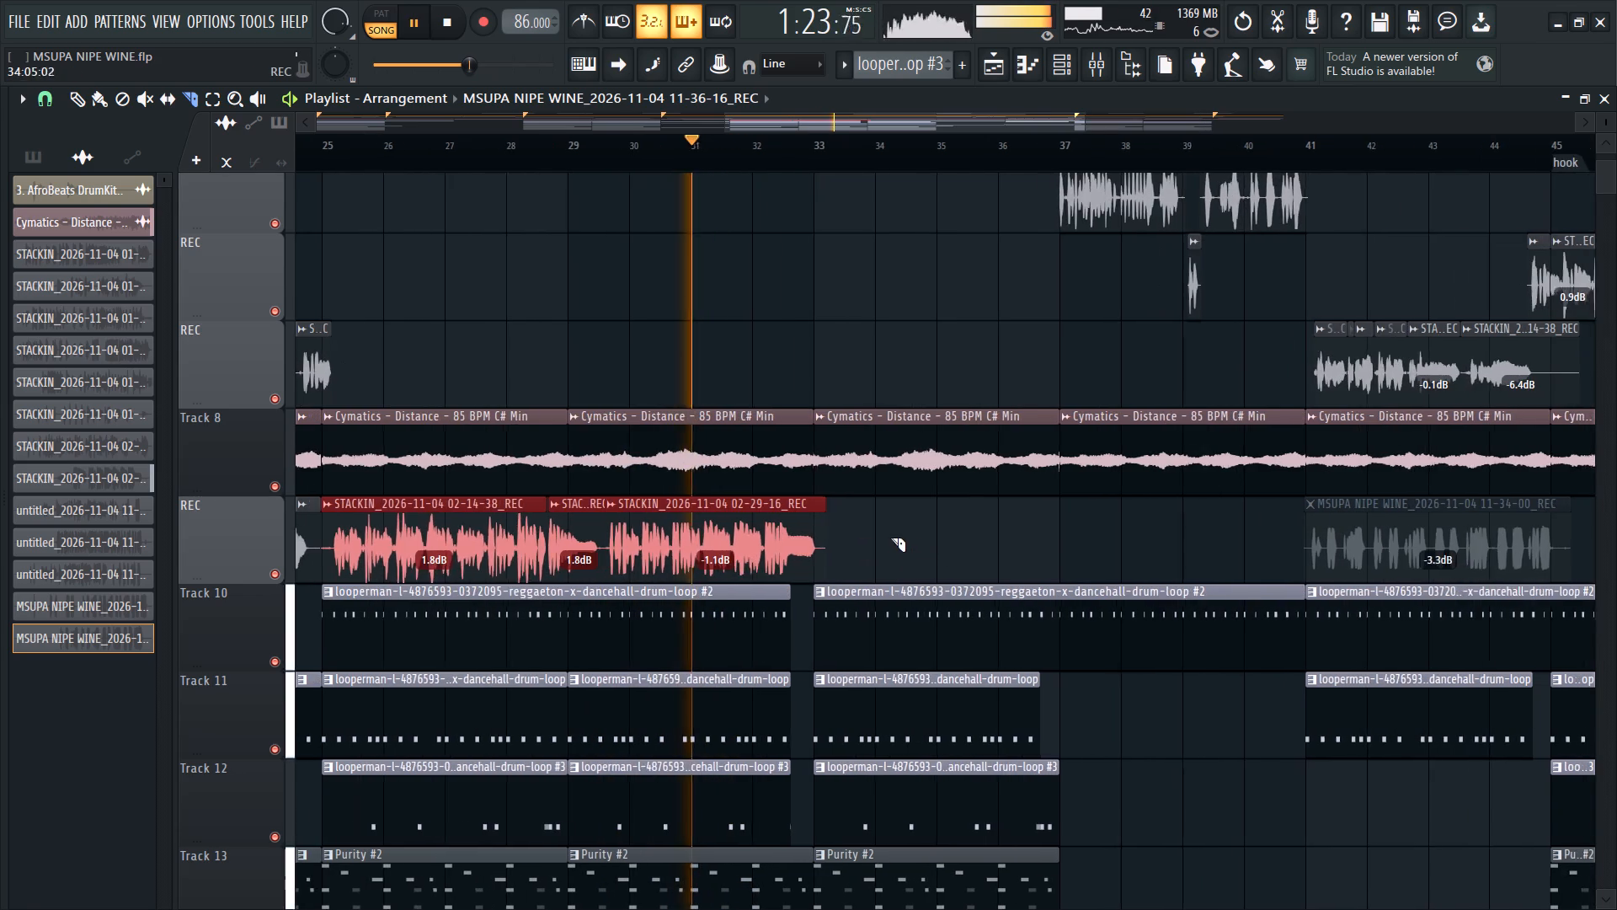
ctrl+scroll(742, 562, up, 4)
ctrl+scroll(704, 554, down, 4)
ctrl+scroll(851, 554, up, 3)
scroll(831, 531, up, 4)
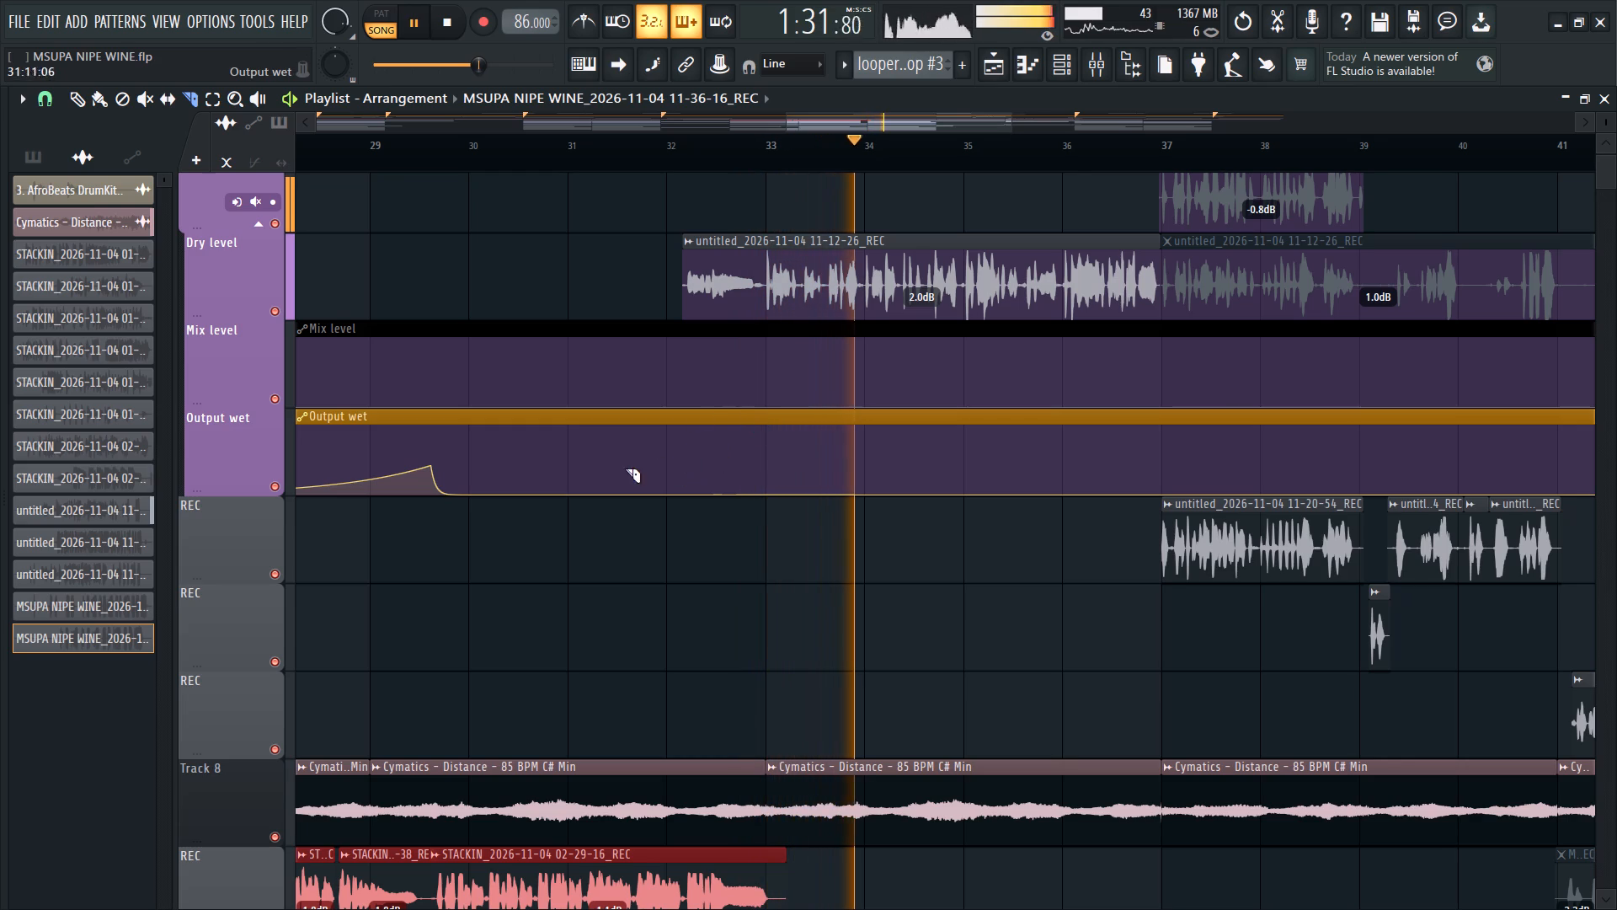
ctrl+scroll(643, 307, down, 3)
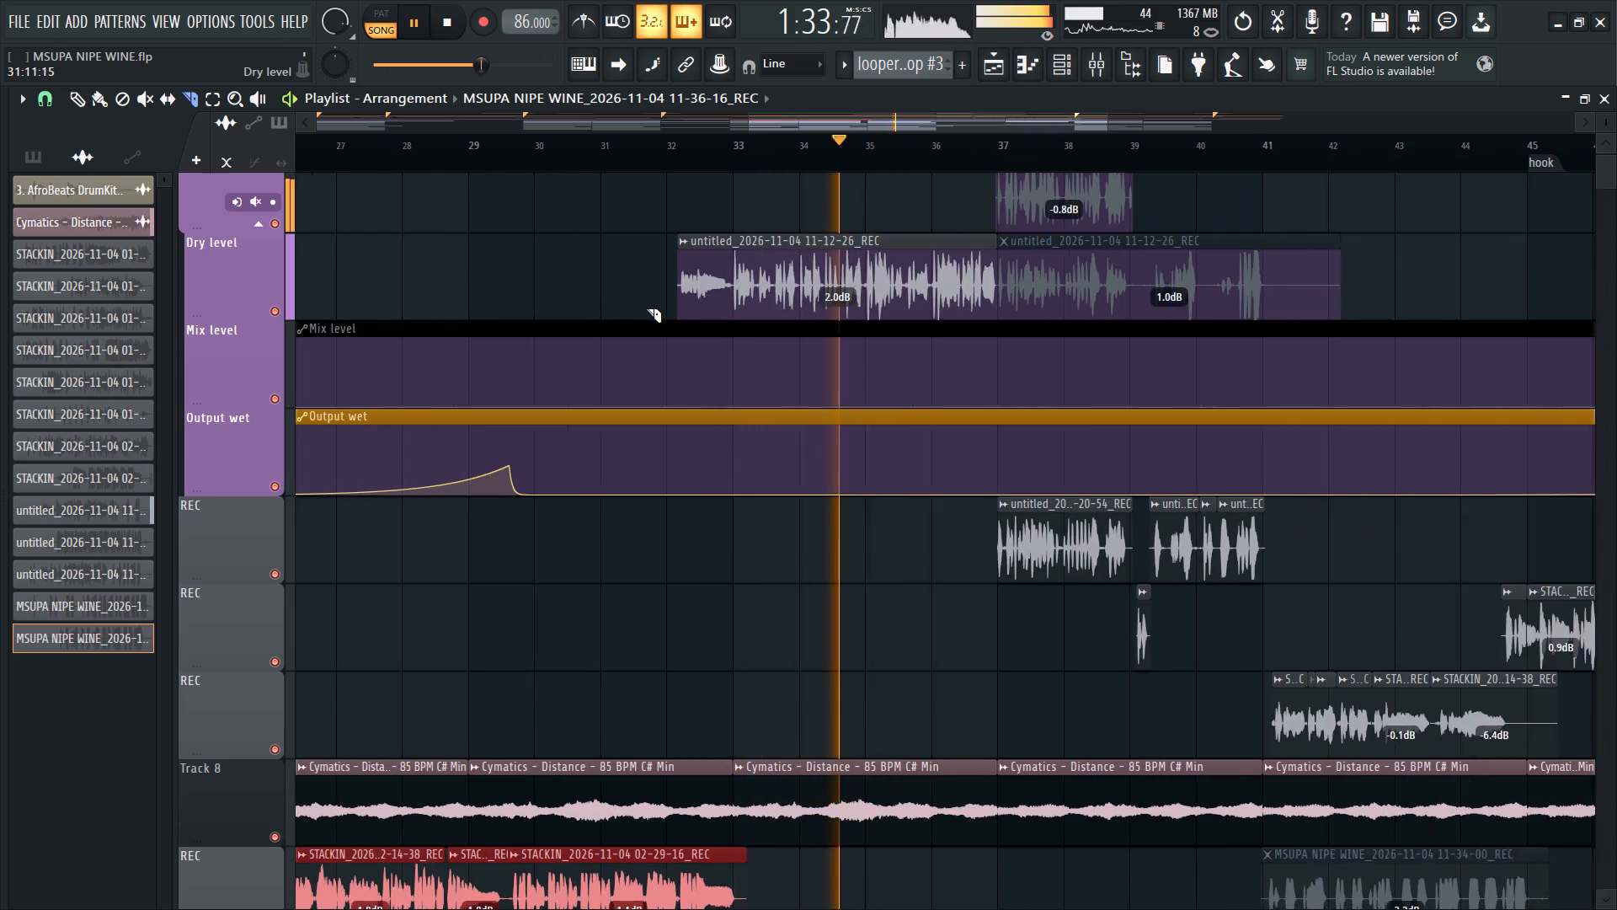
ctrl+scroll(808, 297, down, 2)
ctrl+click(839, 271)
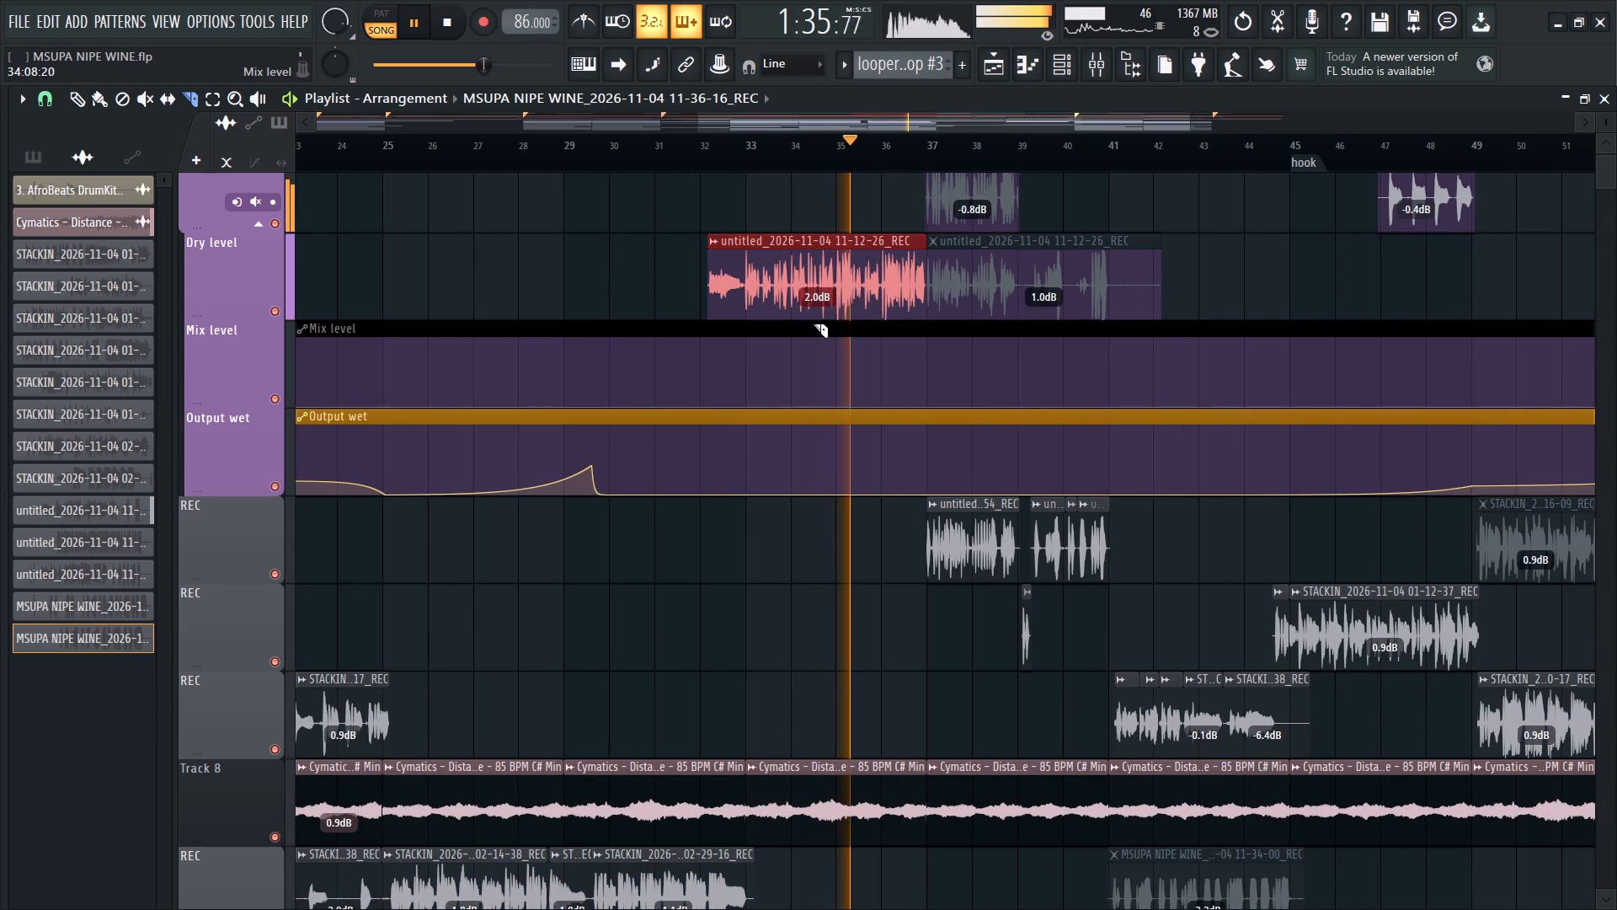
click(814, 320)
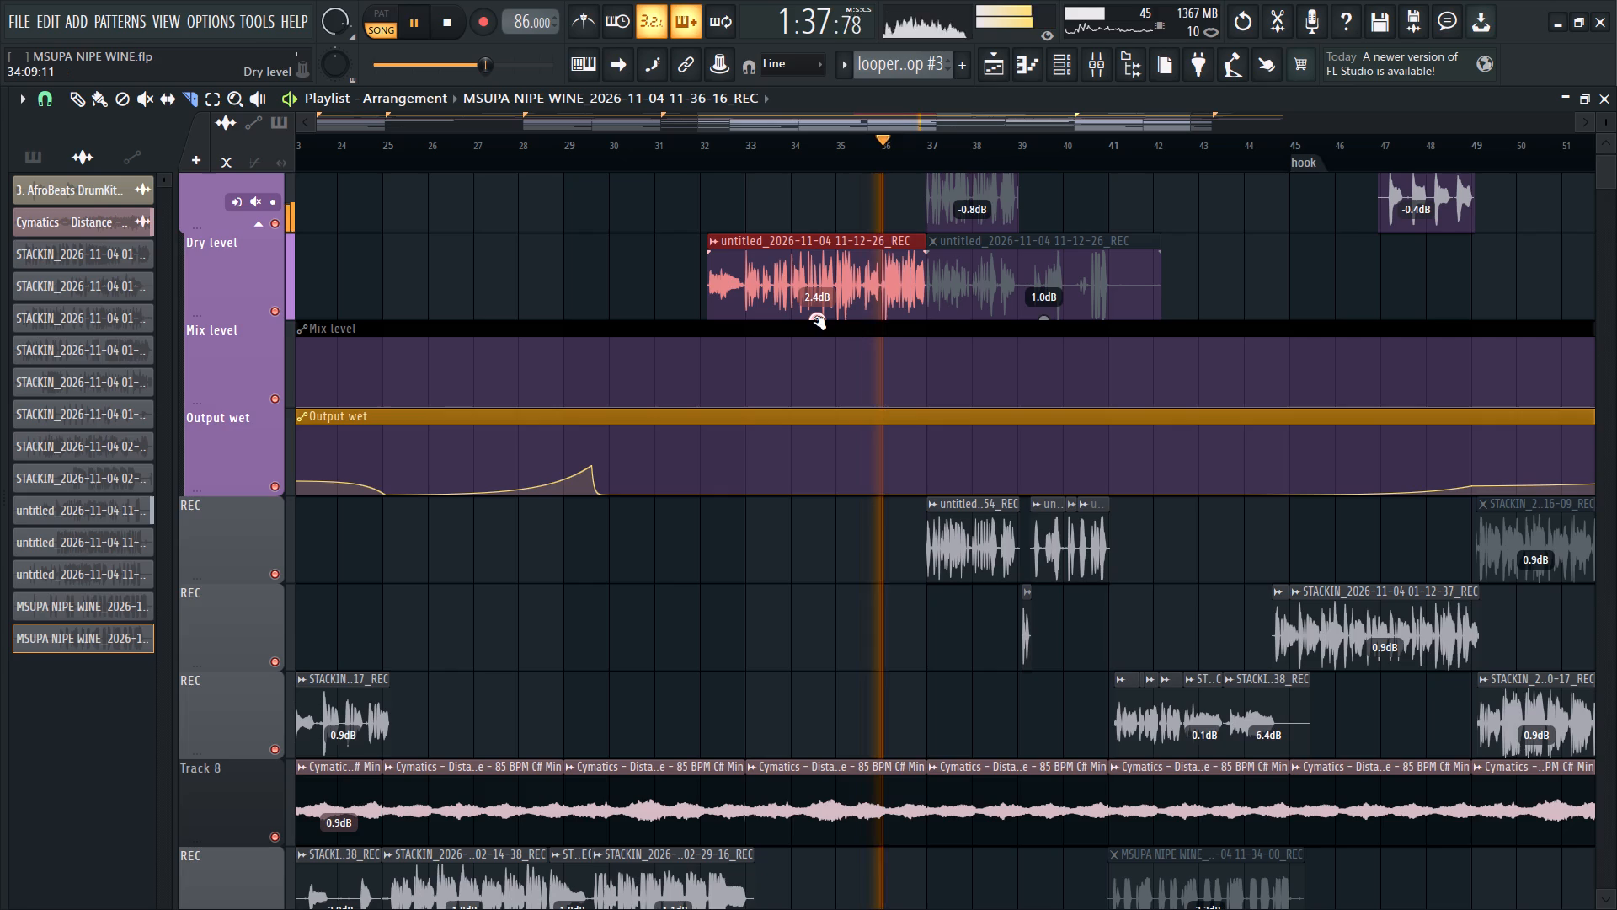
click(814, 320)
Raise the gain of the untitled vocal clips between bars 37 and 41 together, bringing those on the upper REC track to 1.2 dB.
ctrl+drag(828, 546, 1123, 597)
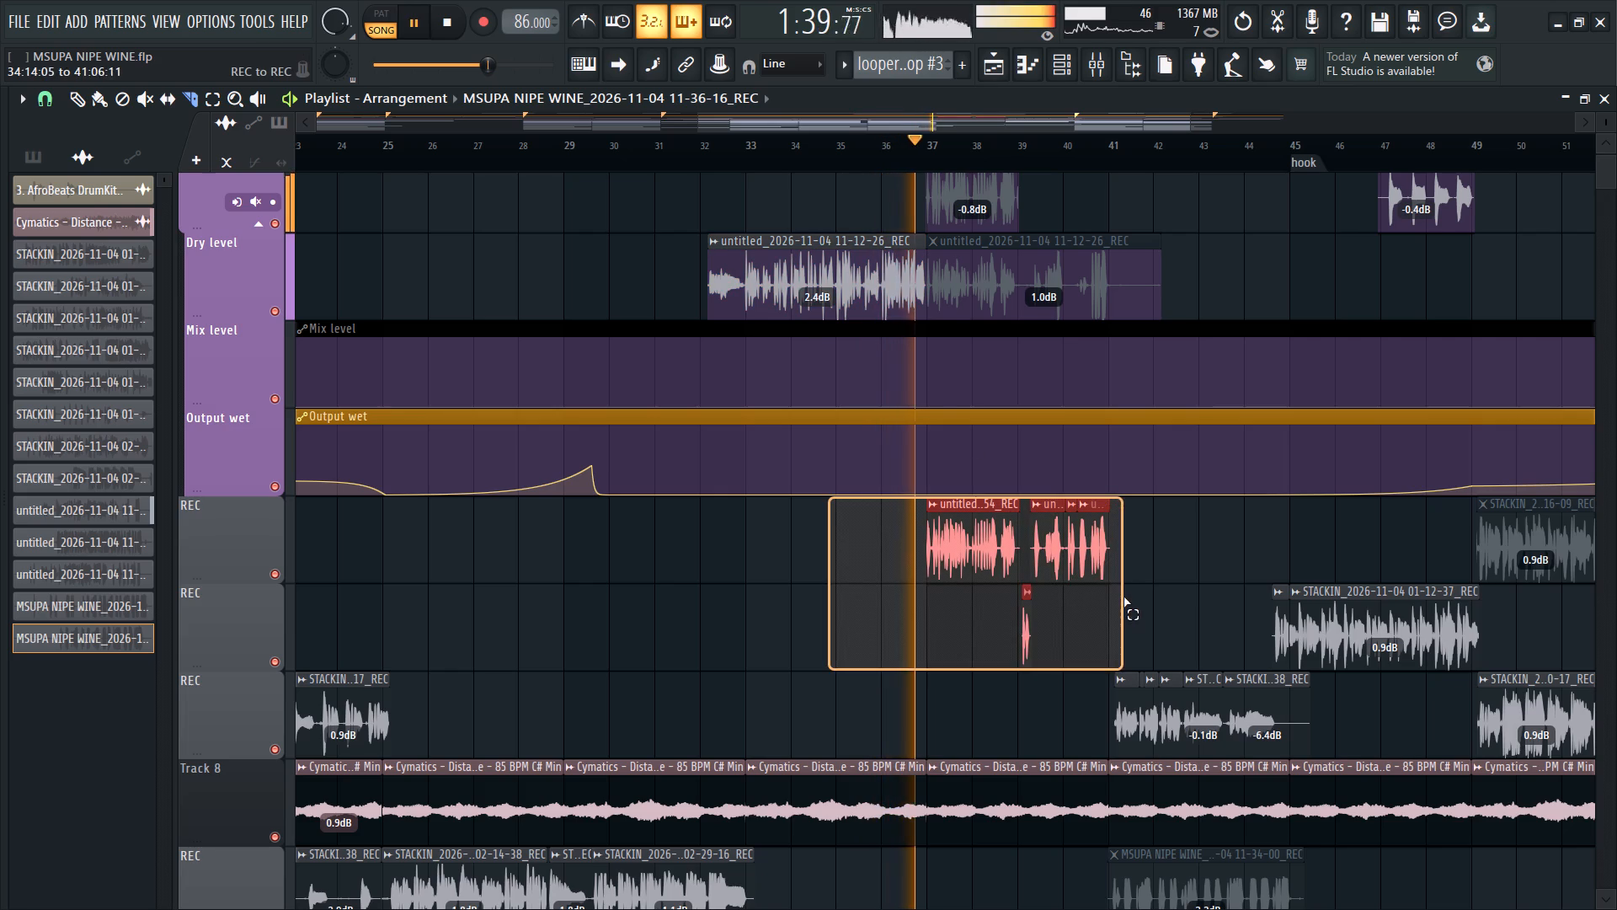
ctrl+drag(1123, 597, 1123, 595)
ctrl+scroll(885, 575, up, 4)
drag(1050, 581, 1050, 581)
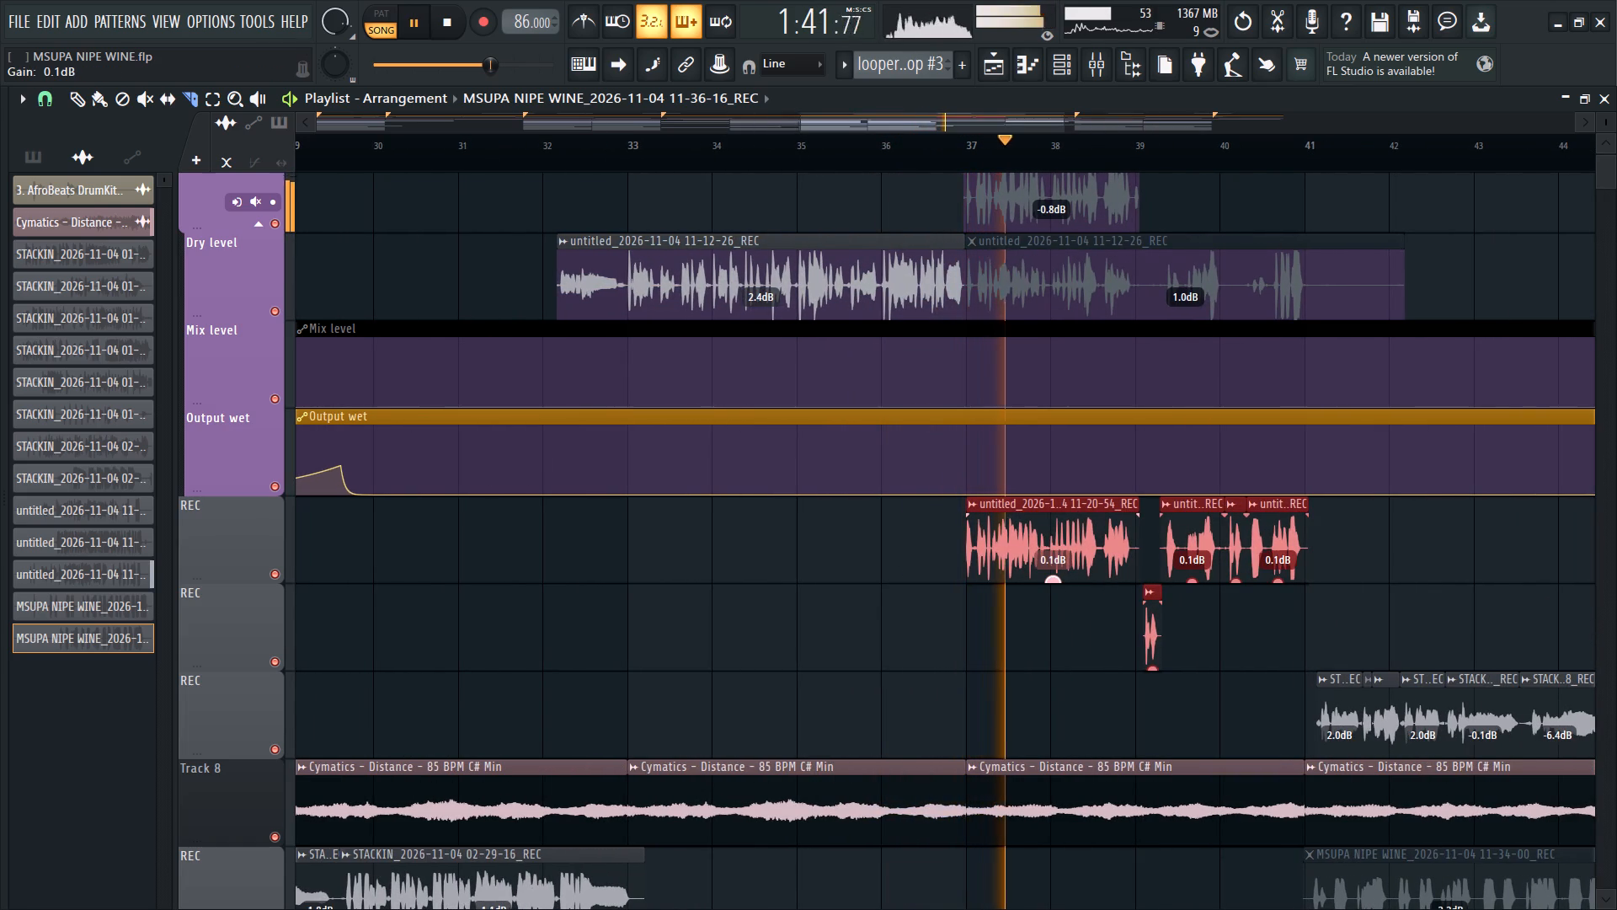
drag(1050, 581, 1050, 576)
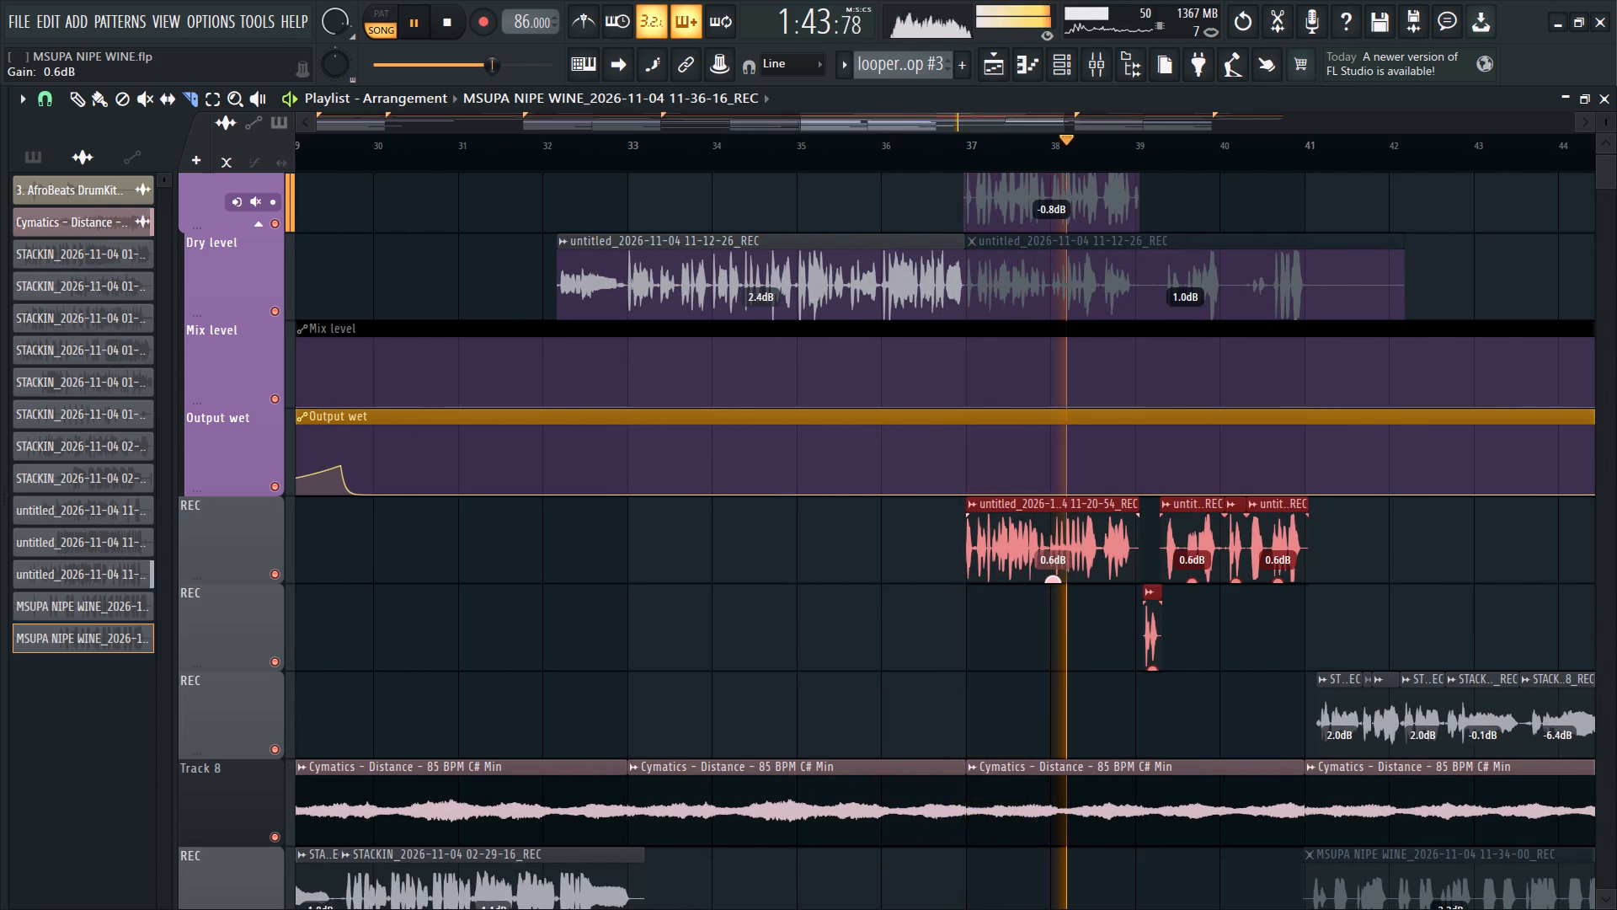
drag(1050, 576, 1050, 572)
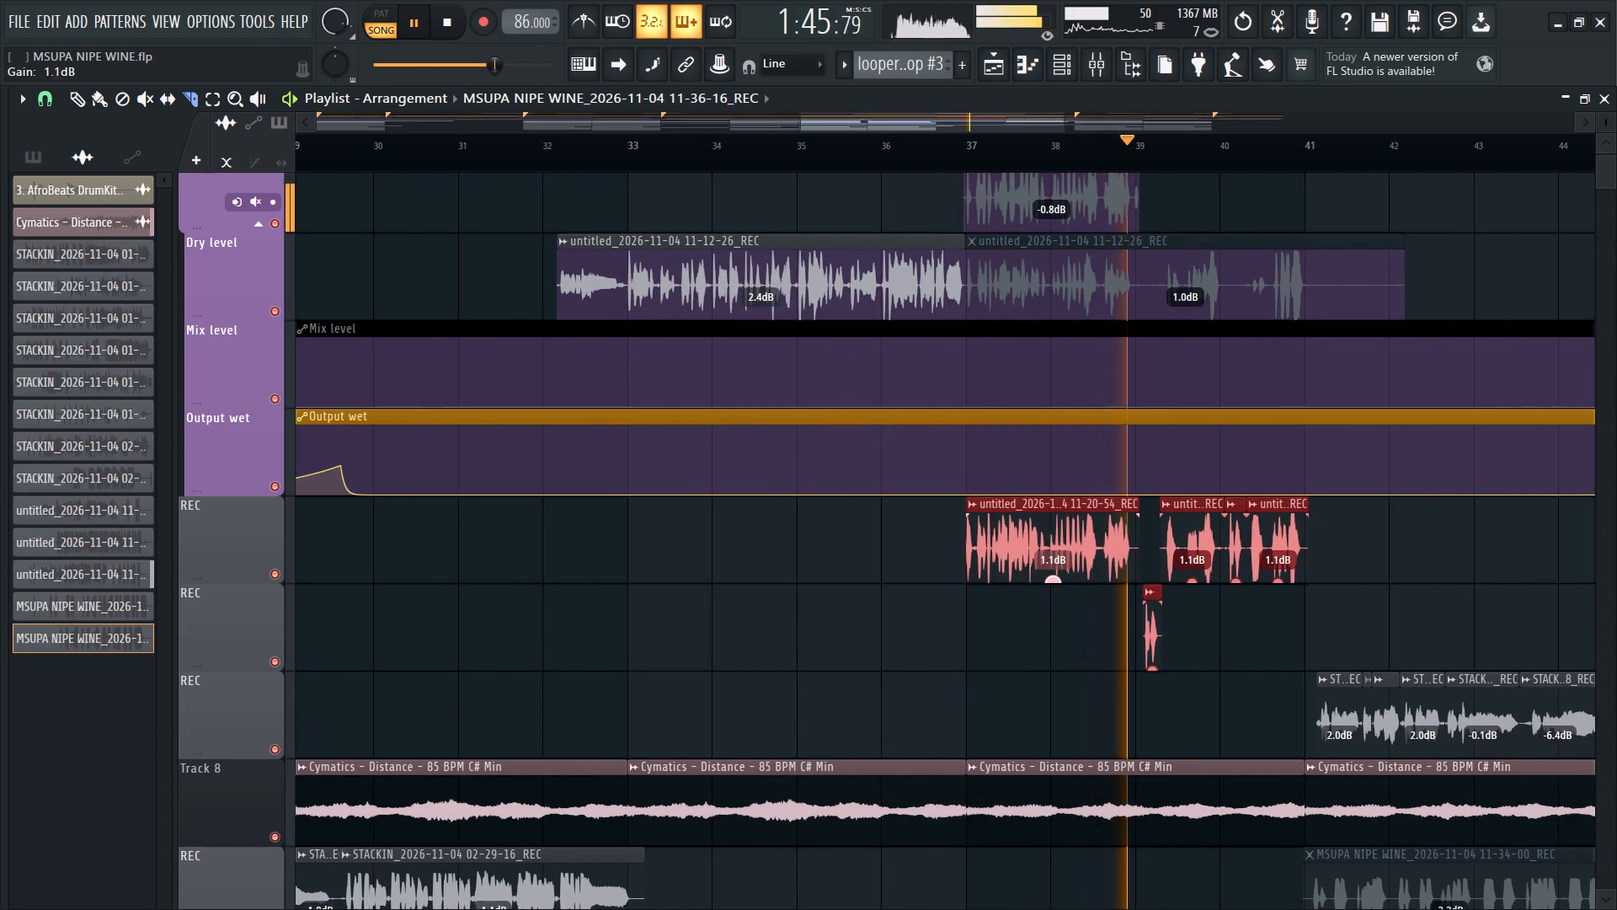
drag(1050, 572, 1050, 571)
Raise the gain of all the STACKIN clips between bars 41 and 45 together, to 3.0 dB, 0.9 dB and -5.4 dB.
ctrl+scroll(894, 601, down, 4)
ctrl+scroll(1219, 579, up, 3)
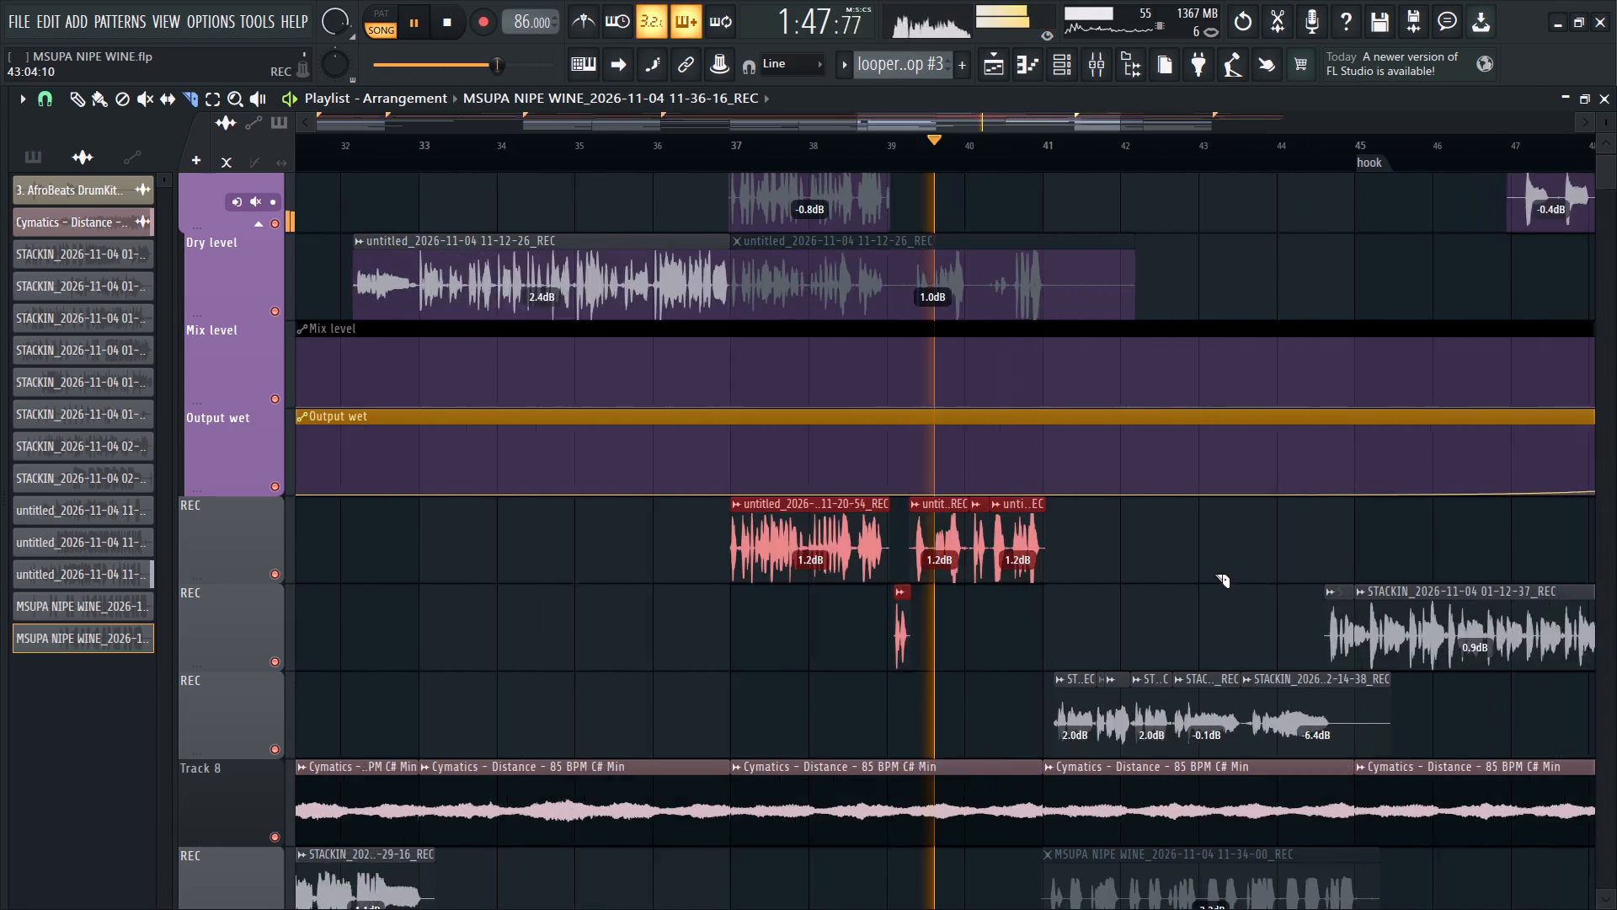
ctrl+scroll(1214, 574, up, 4)
ctrl+scroll(987, 674, down, 3)
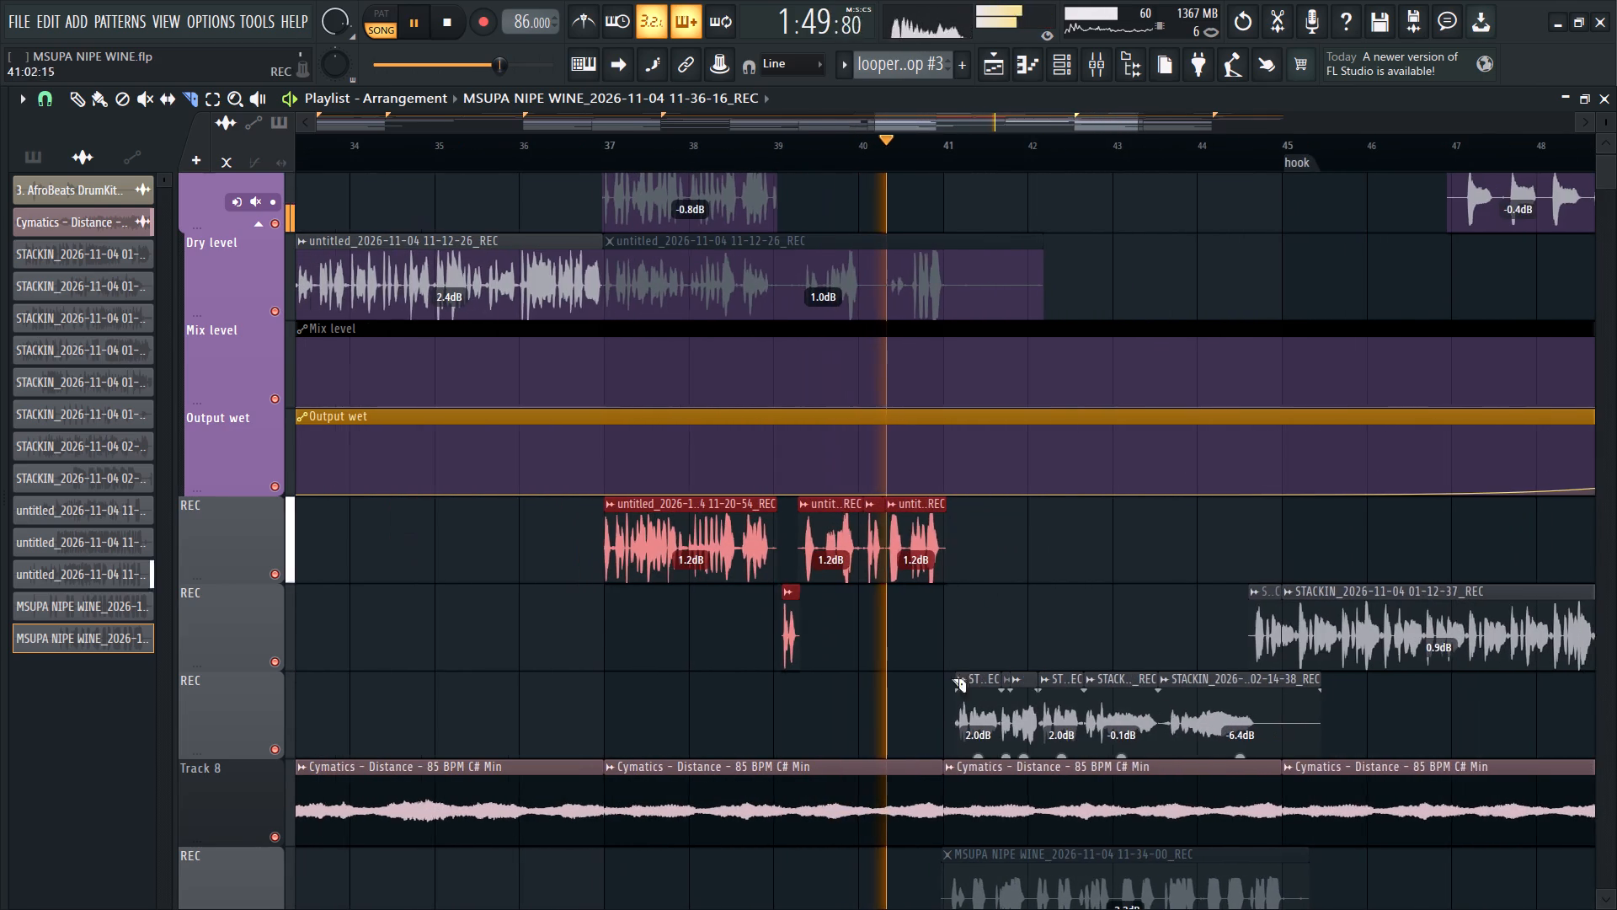
ctrl+drag(917, 698, 1193, 656)
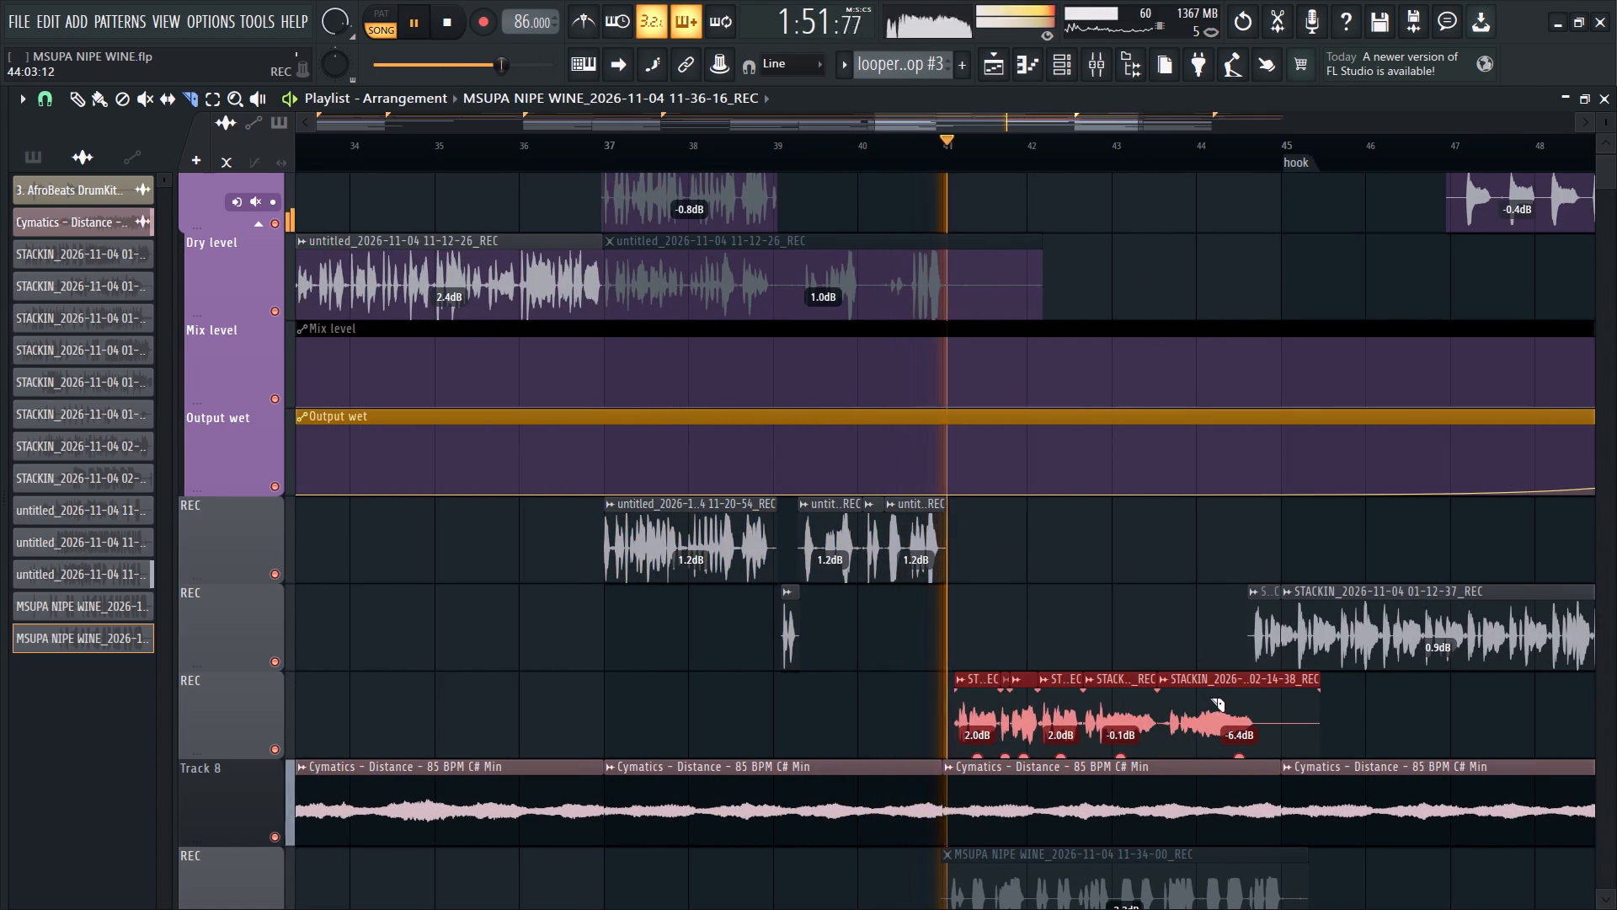
drag(975, 757, 975, 750)
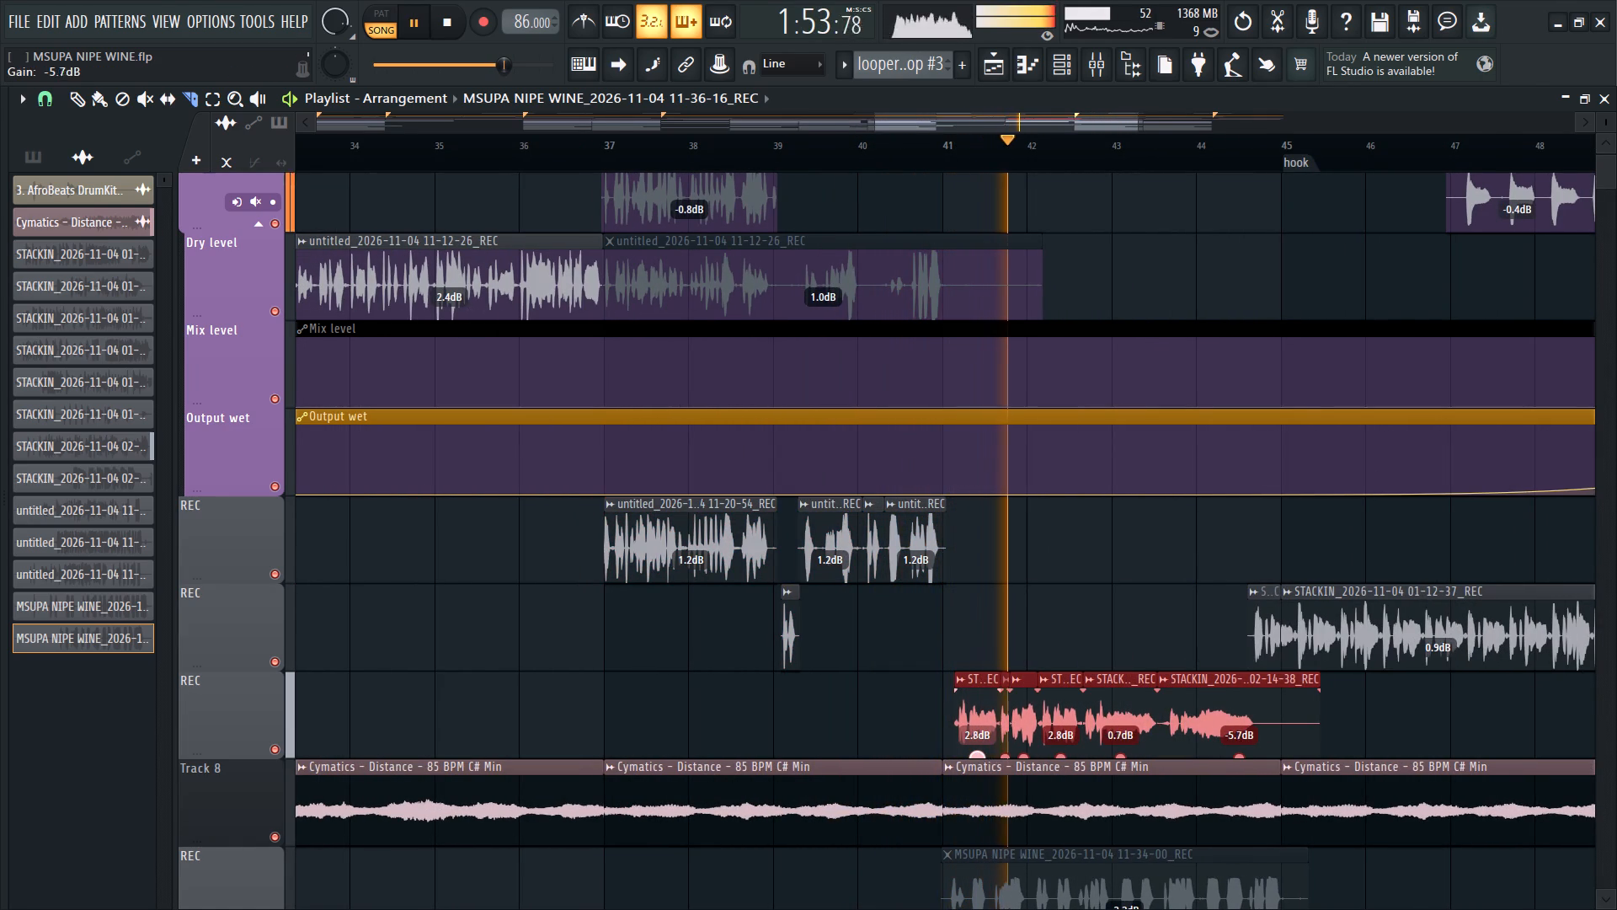
drag(975, 750, 975, 748)
Place a copy of the short untitled 11-20-54 vocal clip from bar 39 at bar 41 on the same REC track.
click(67, 94)
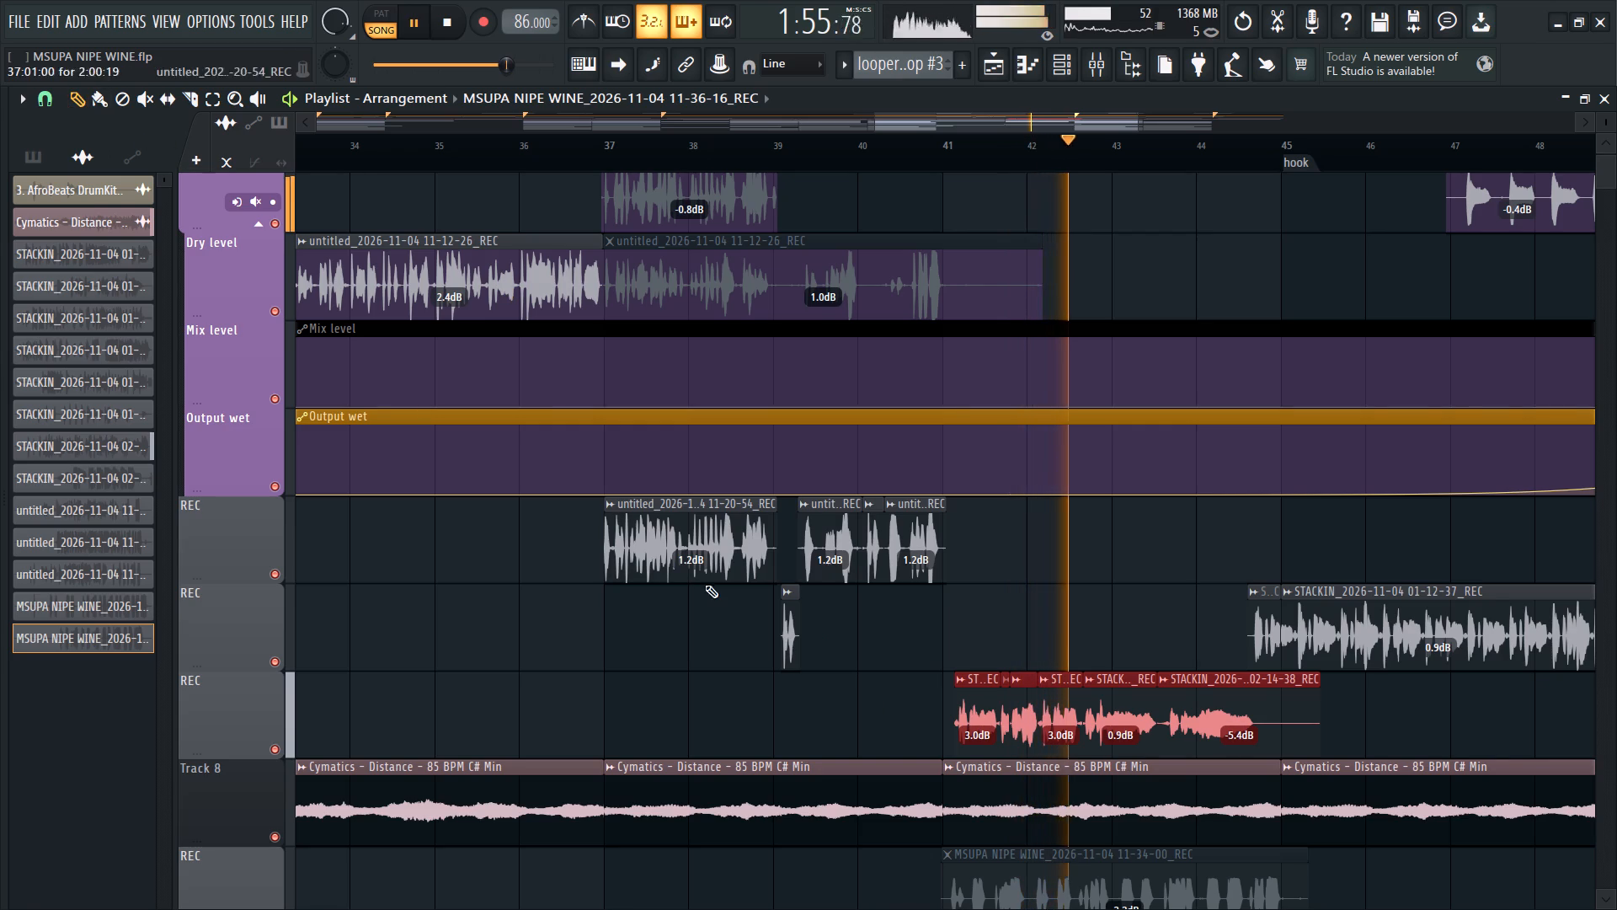
ctrl+scroll(734, 727, up, 3)
click(801, 642)
ctrl+scroll(1063, 656, up, 7)
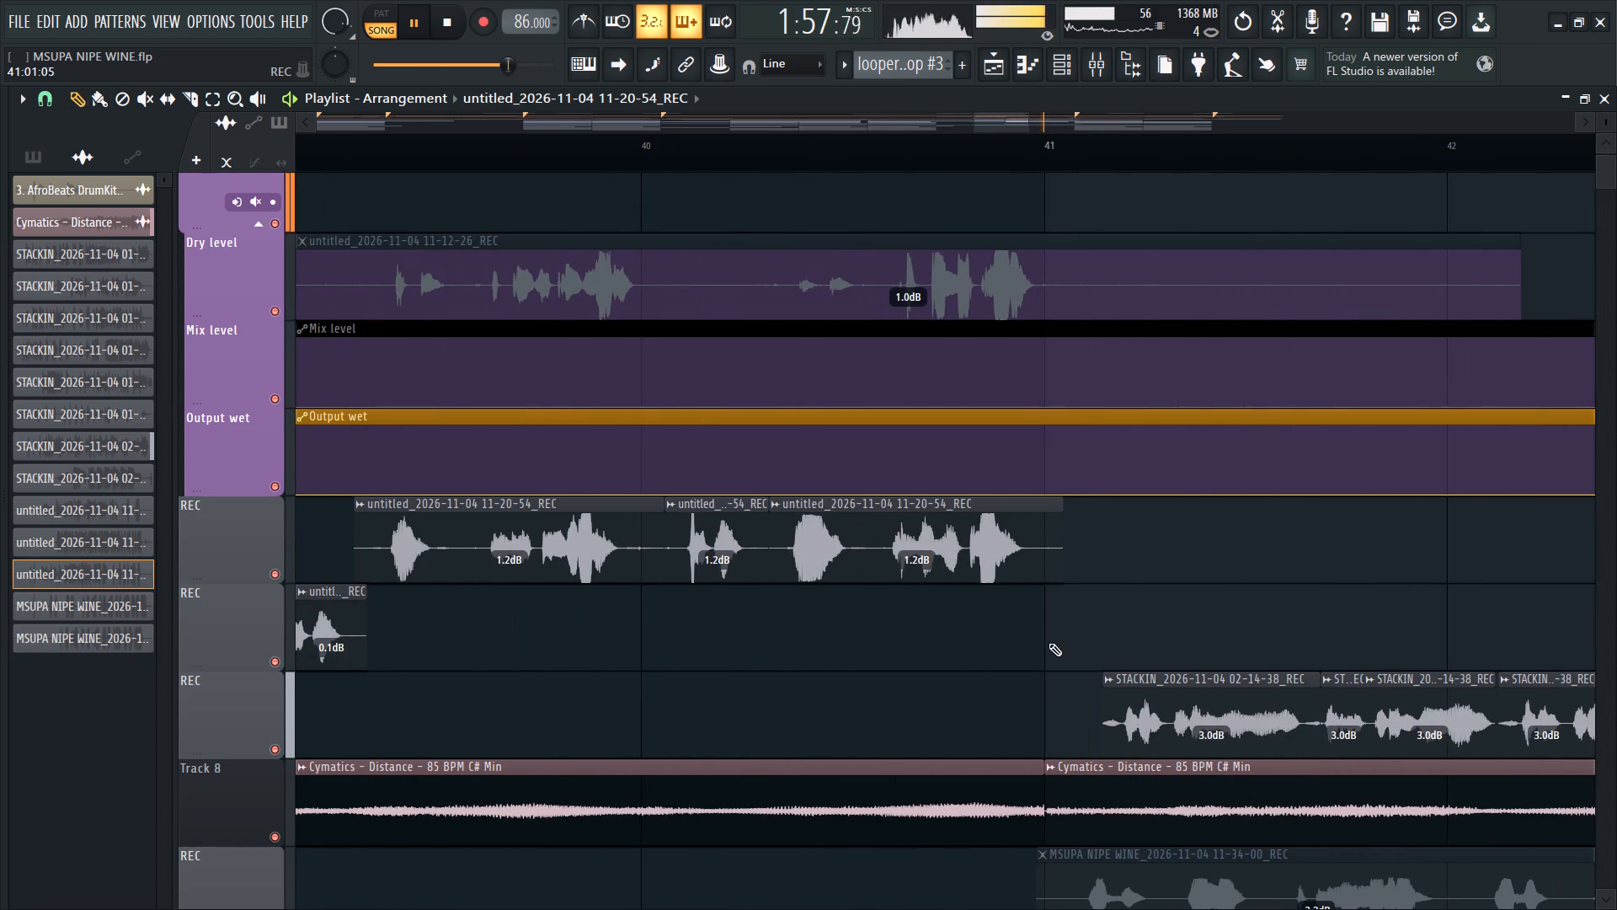
click(1049, 643)
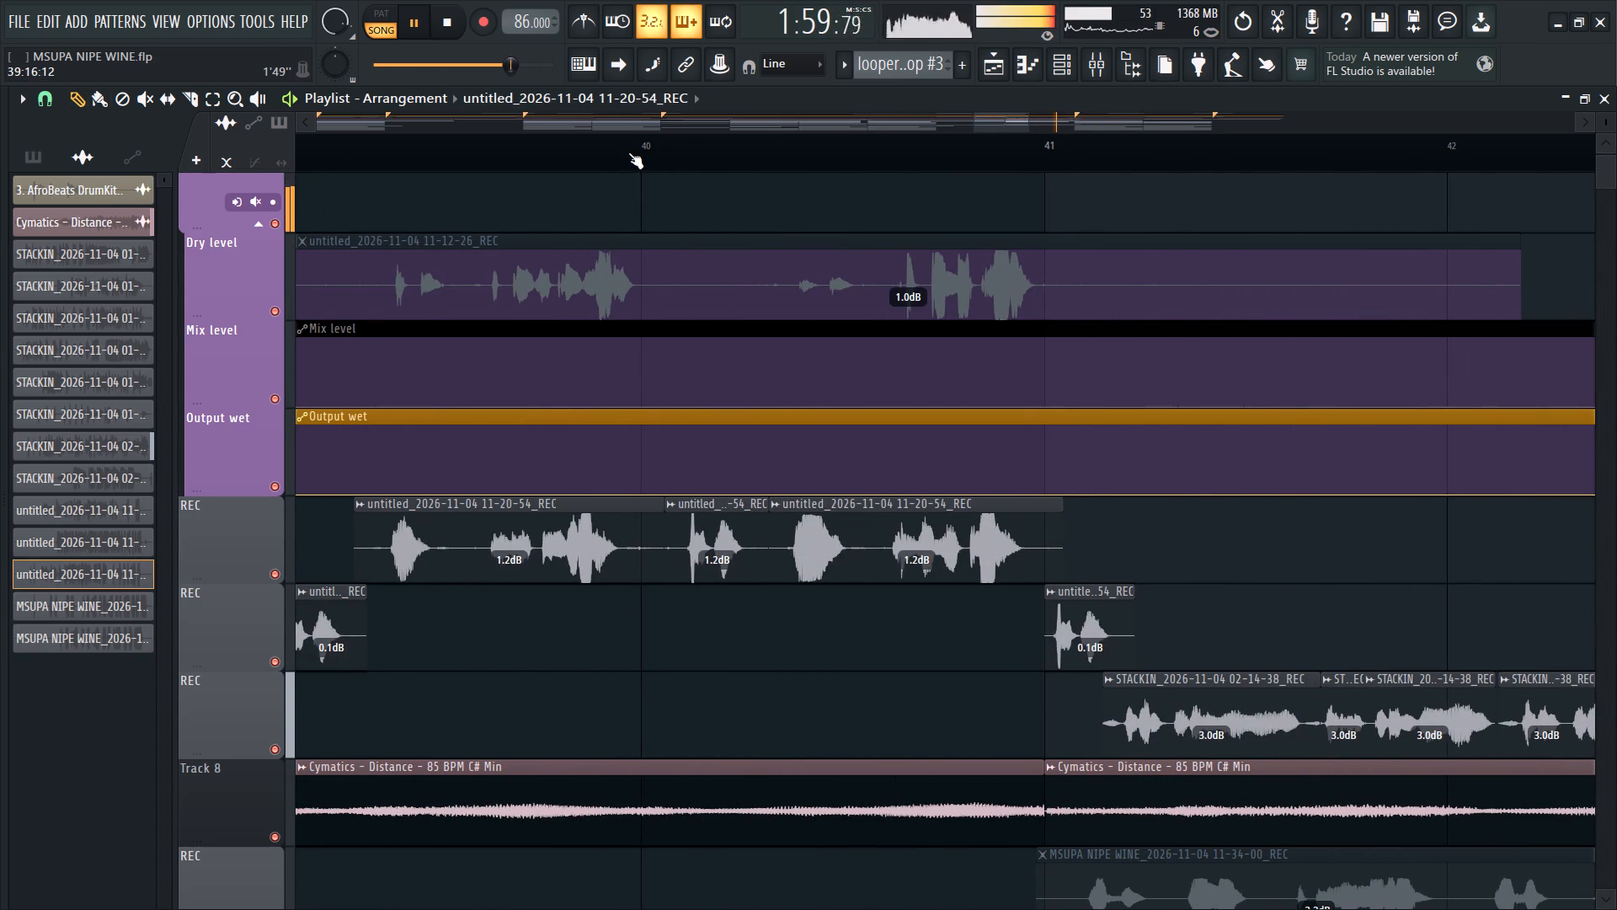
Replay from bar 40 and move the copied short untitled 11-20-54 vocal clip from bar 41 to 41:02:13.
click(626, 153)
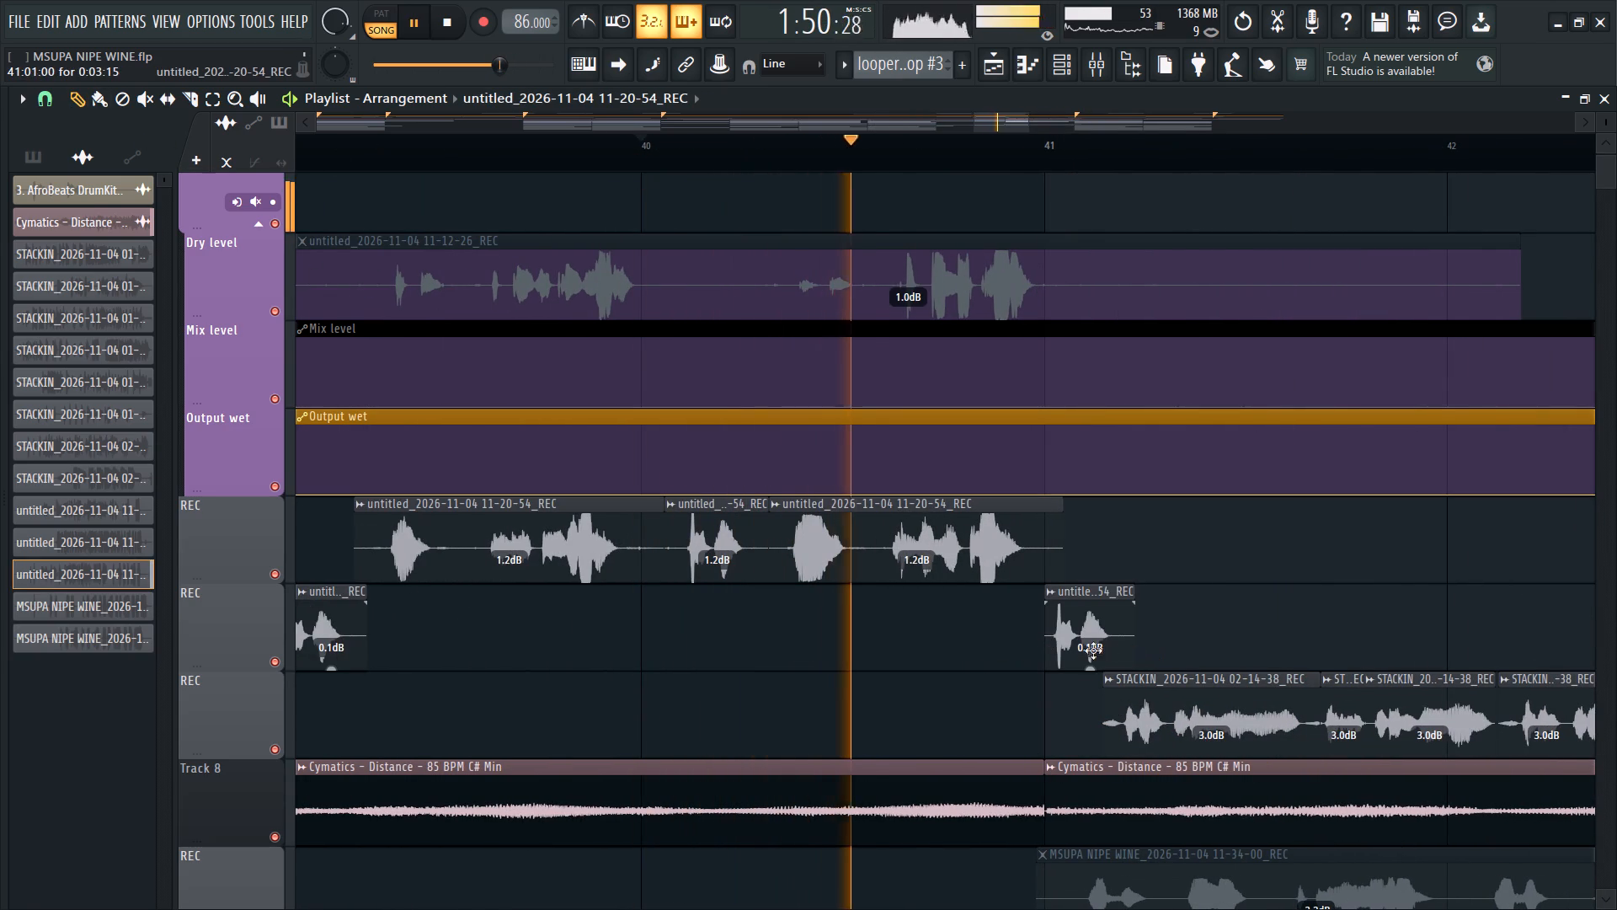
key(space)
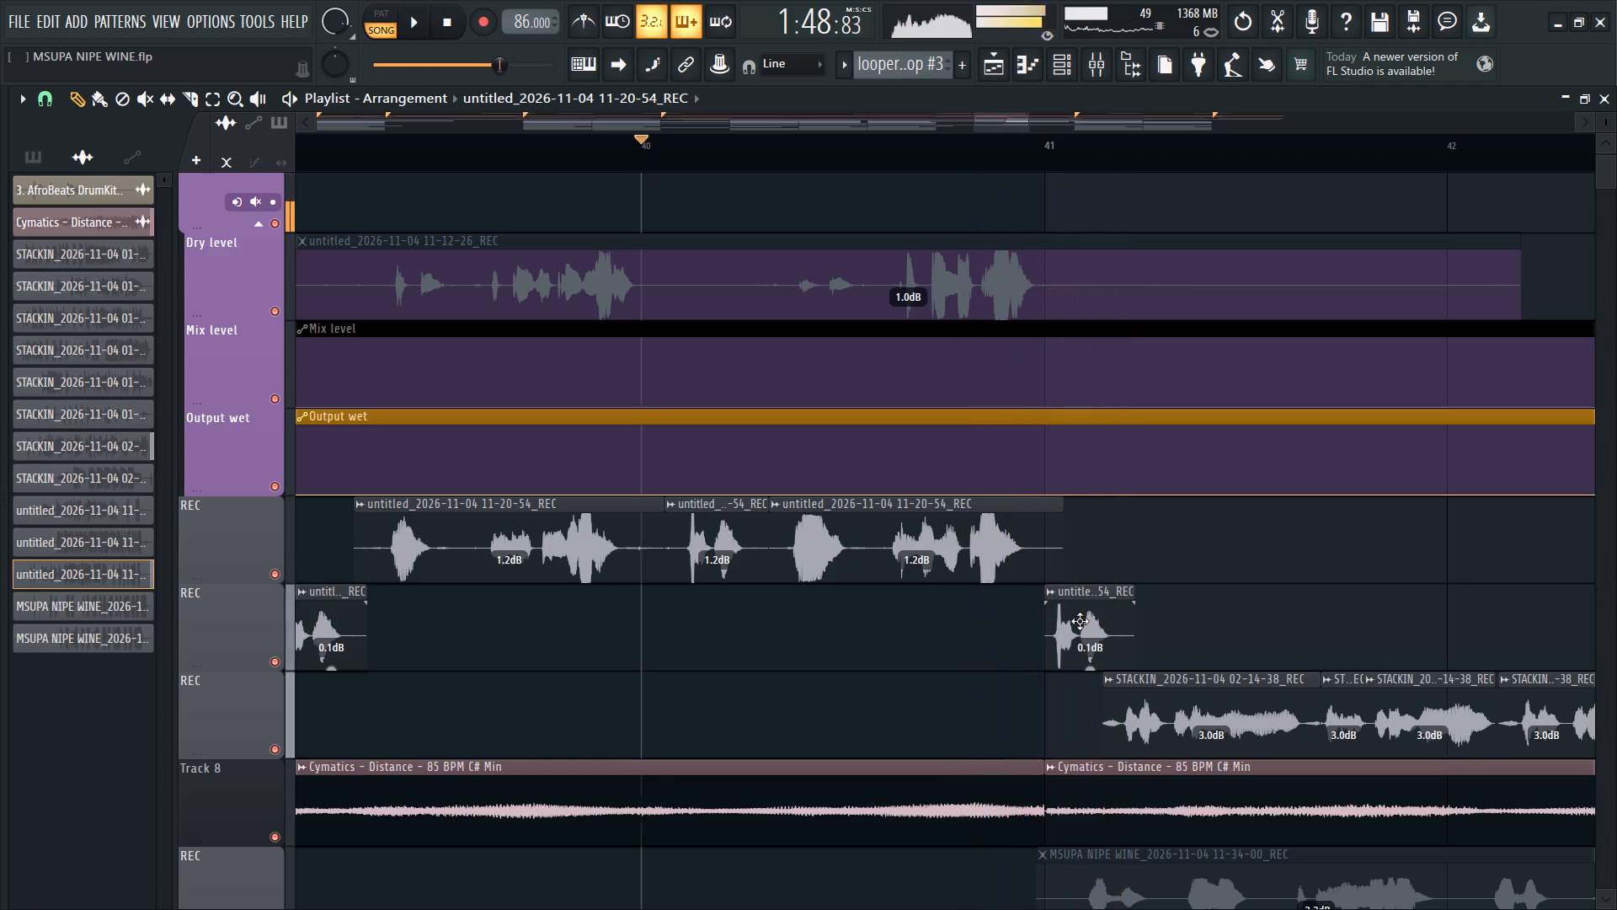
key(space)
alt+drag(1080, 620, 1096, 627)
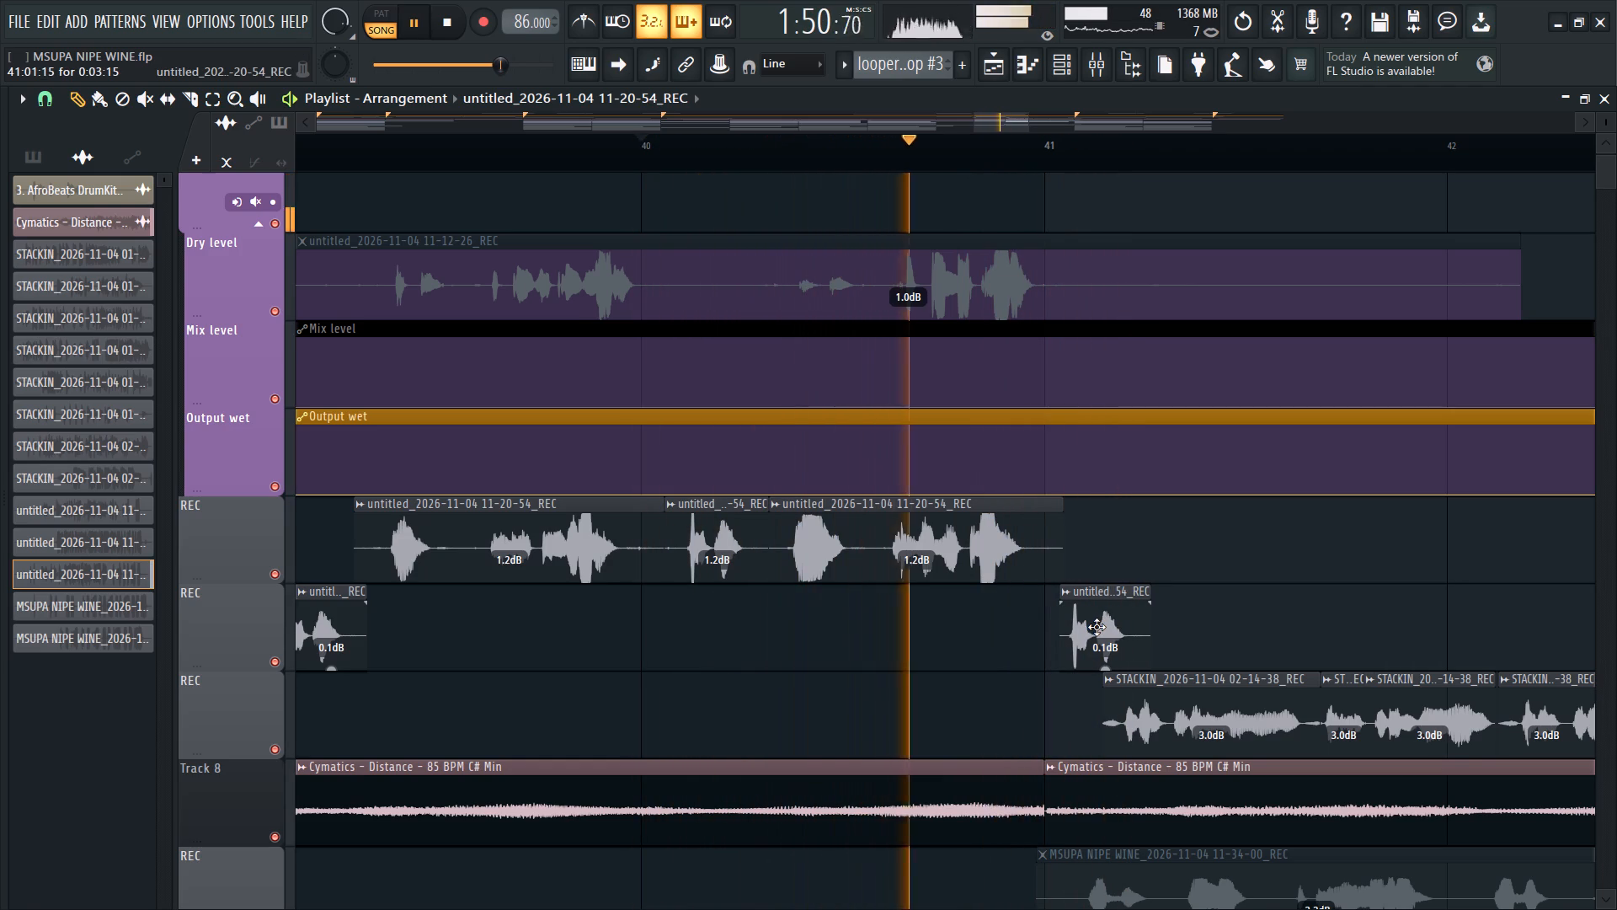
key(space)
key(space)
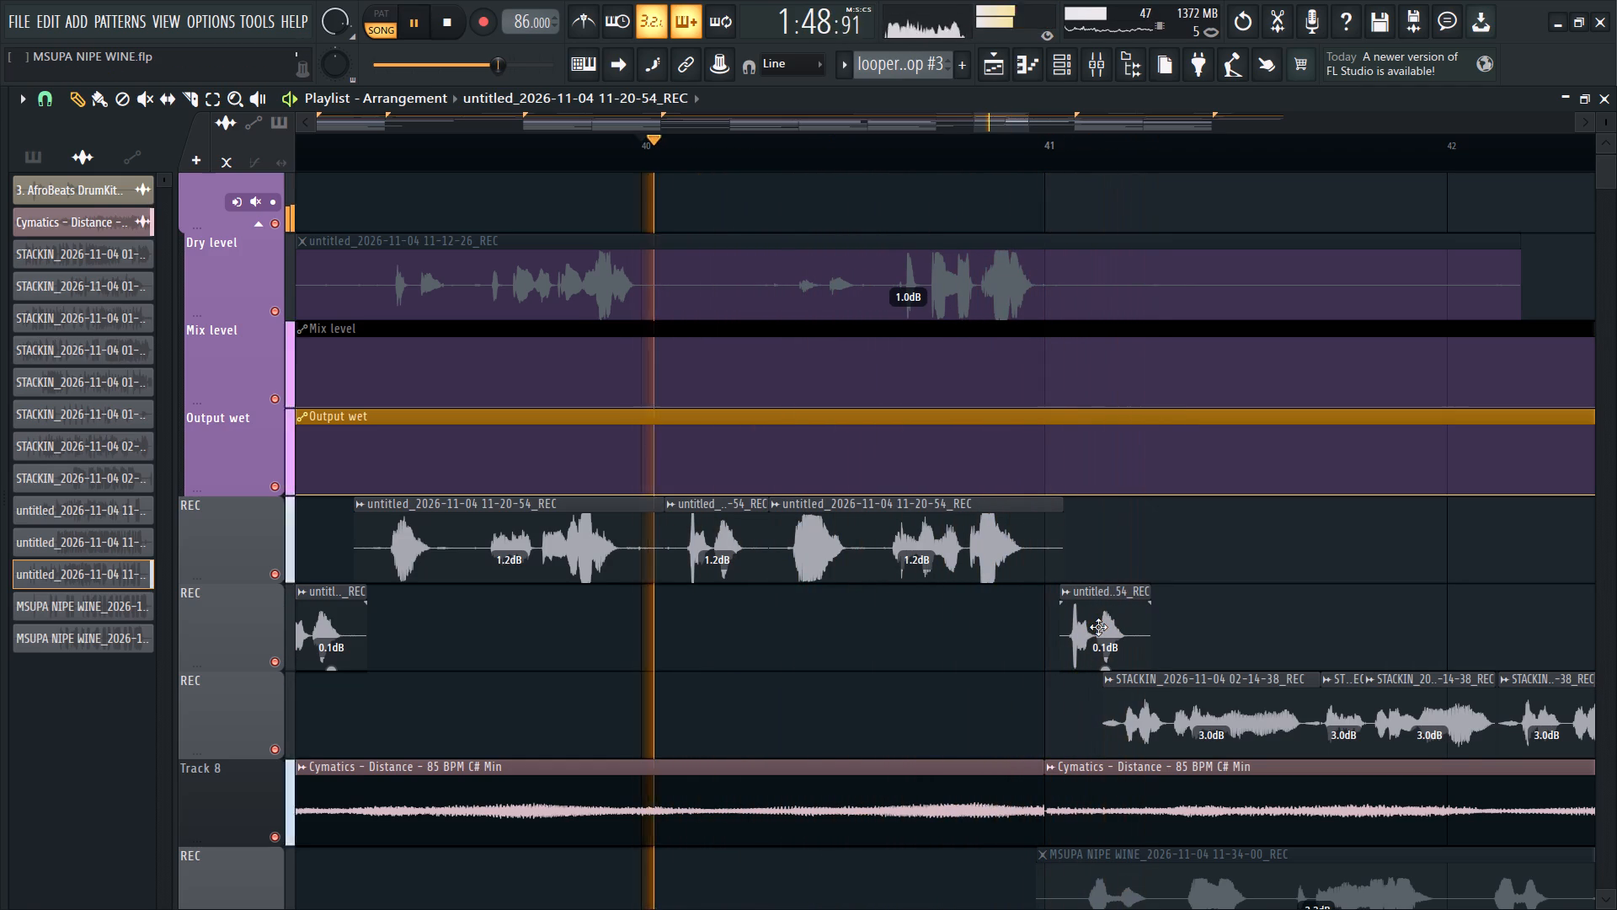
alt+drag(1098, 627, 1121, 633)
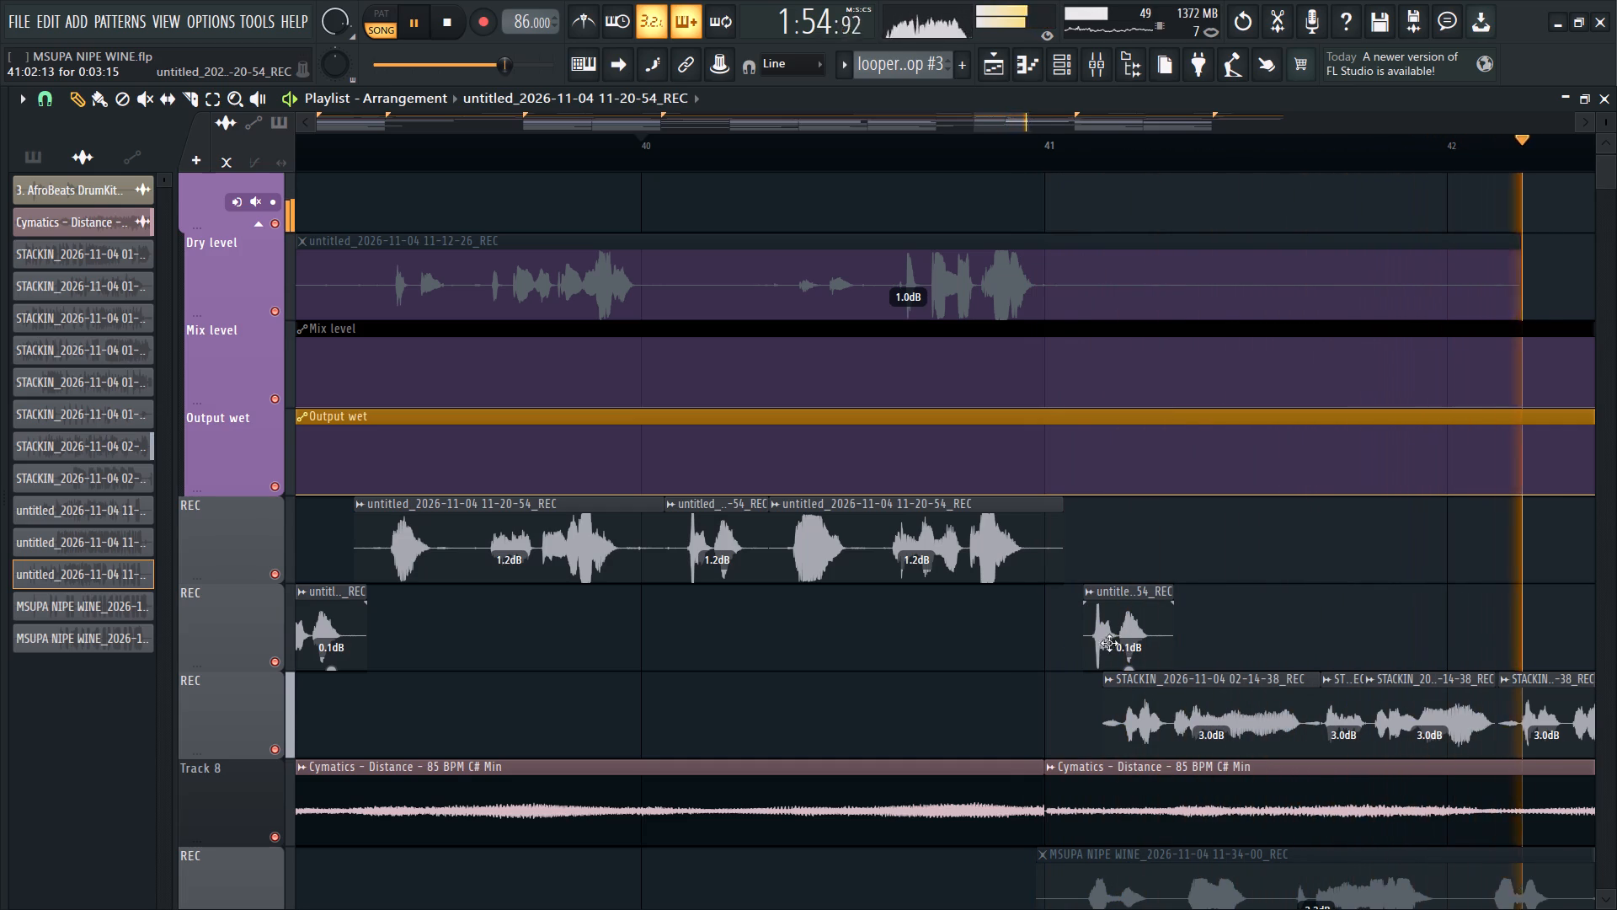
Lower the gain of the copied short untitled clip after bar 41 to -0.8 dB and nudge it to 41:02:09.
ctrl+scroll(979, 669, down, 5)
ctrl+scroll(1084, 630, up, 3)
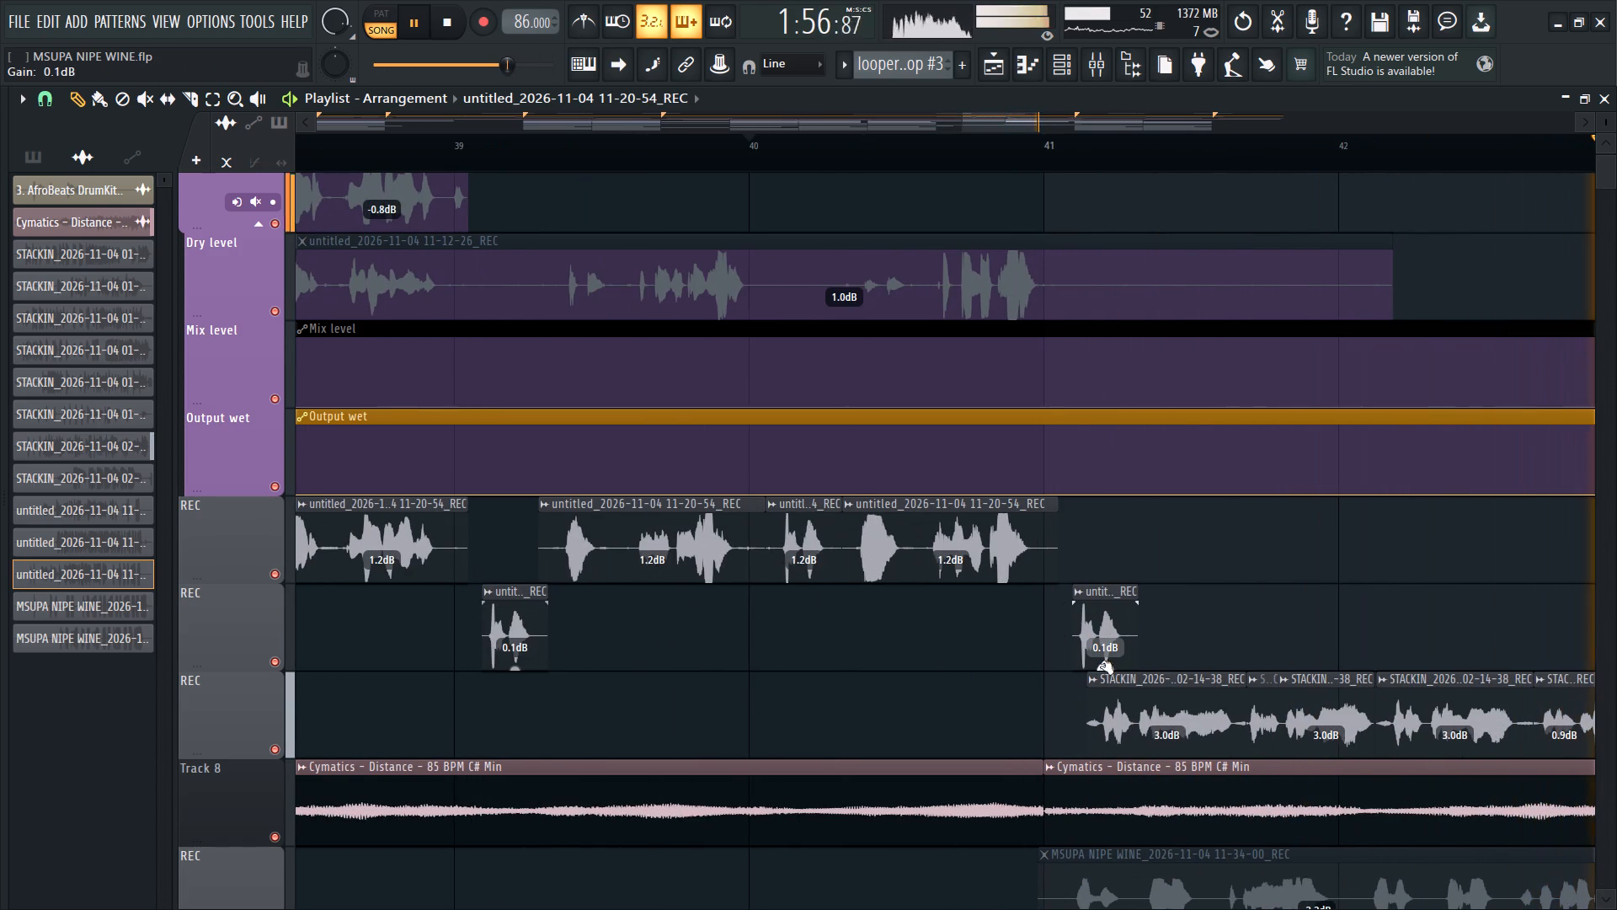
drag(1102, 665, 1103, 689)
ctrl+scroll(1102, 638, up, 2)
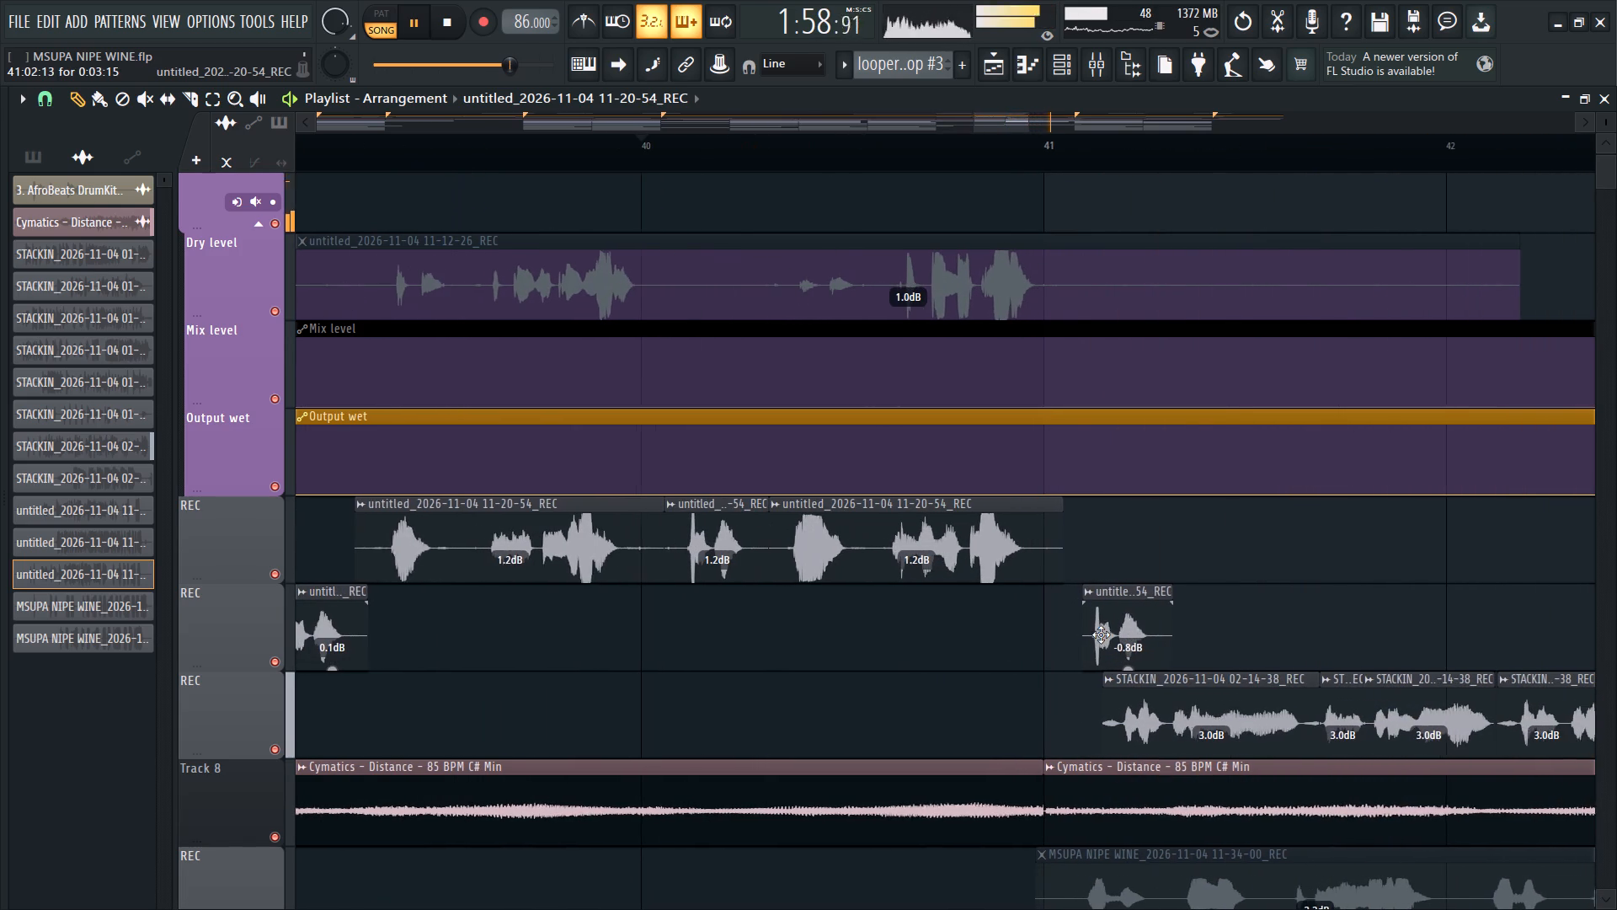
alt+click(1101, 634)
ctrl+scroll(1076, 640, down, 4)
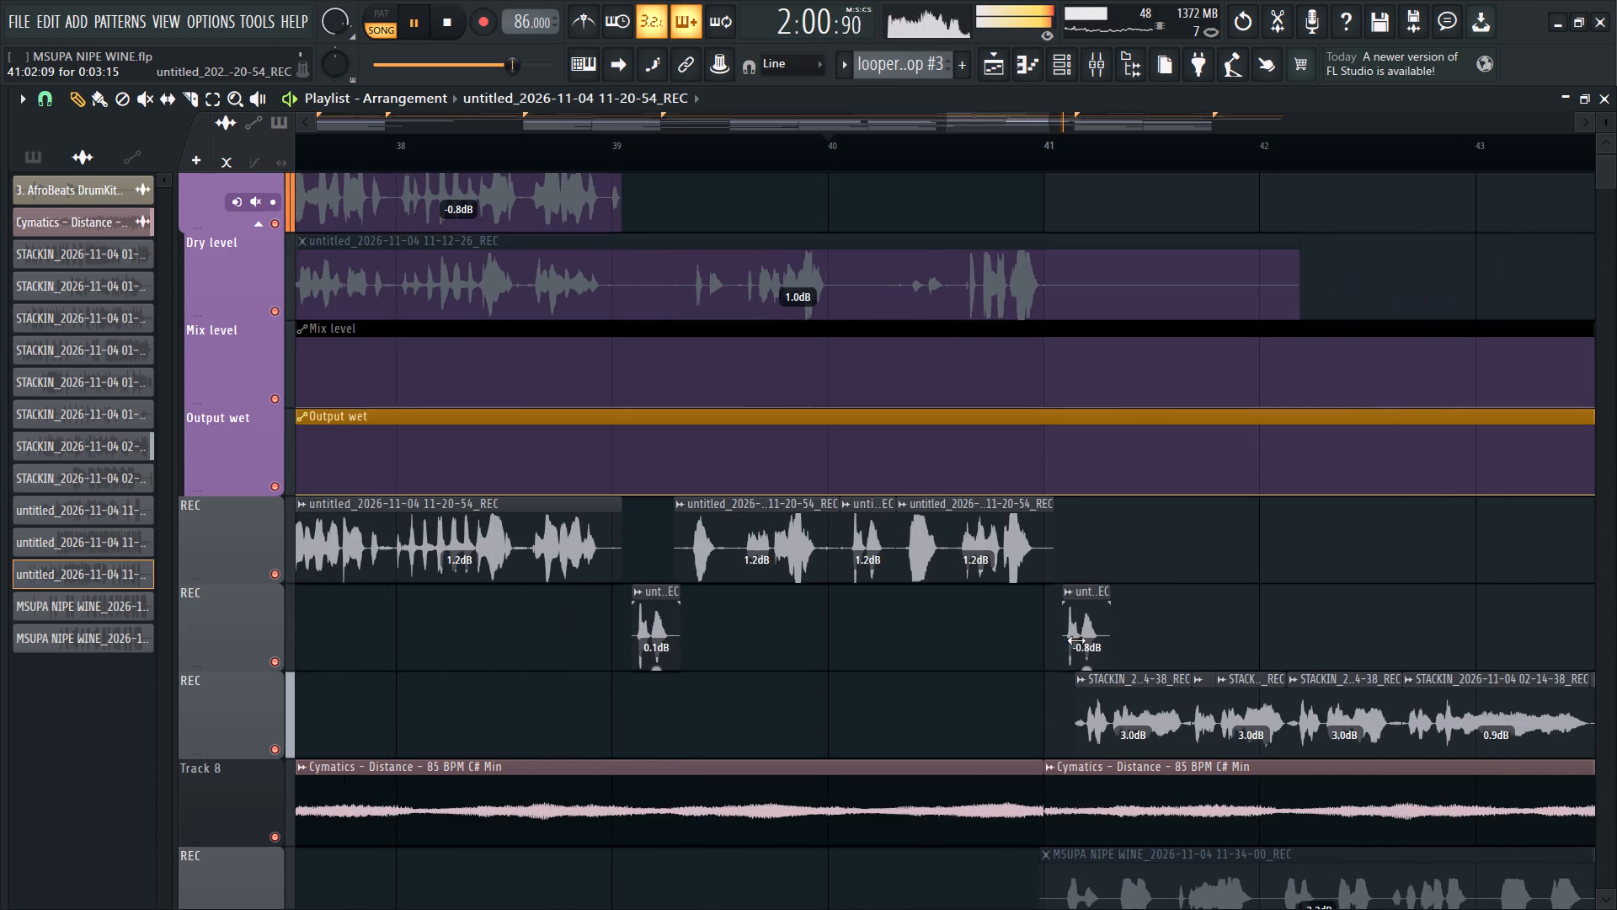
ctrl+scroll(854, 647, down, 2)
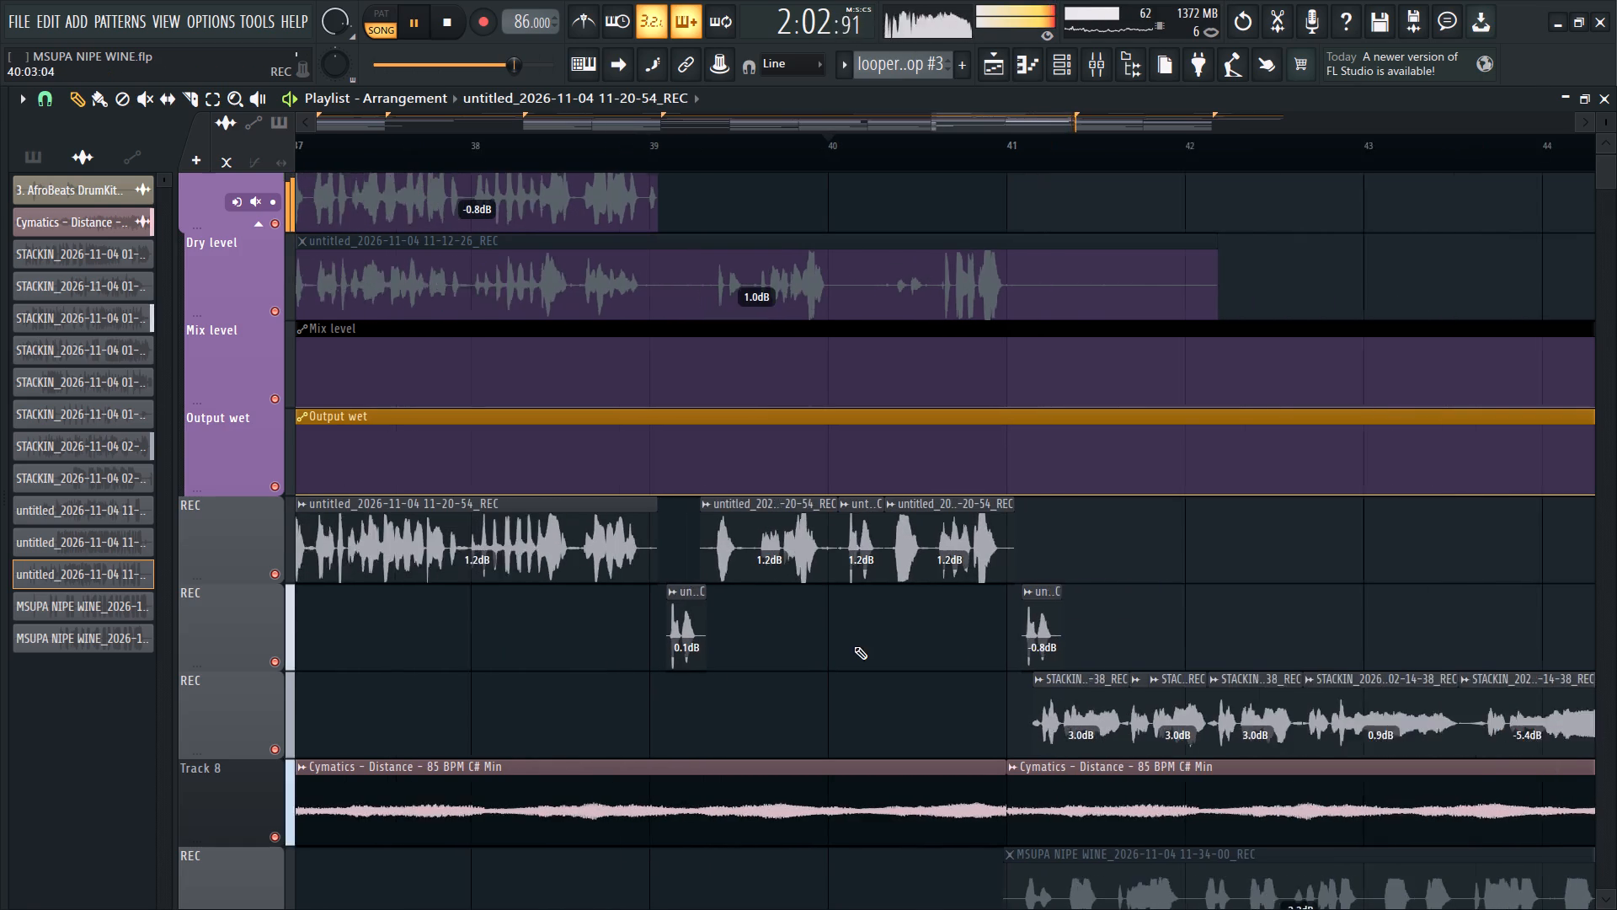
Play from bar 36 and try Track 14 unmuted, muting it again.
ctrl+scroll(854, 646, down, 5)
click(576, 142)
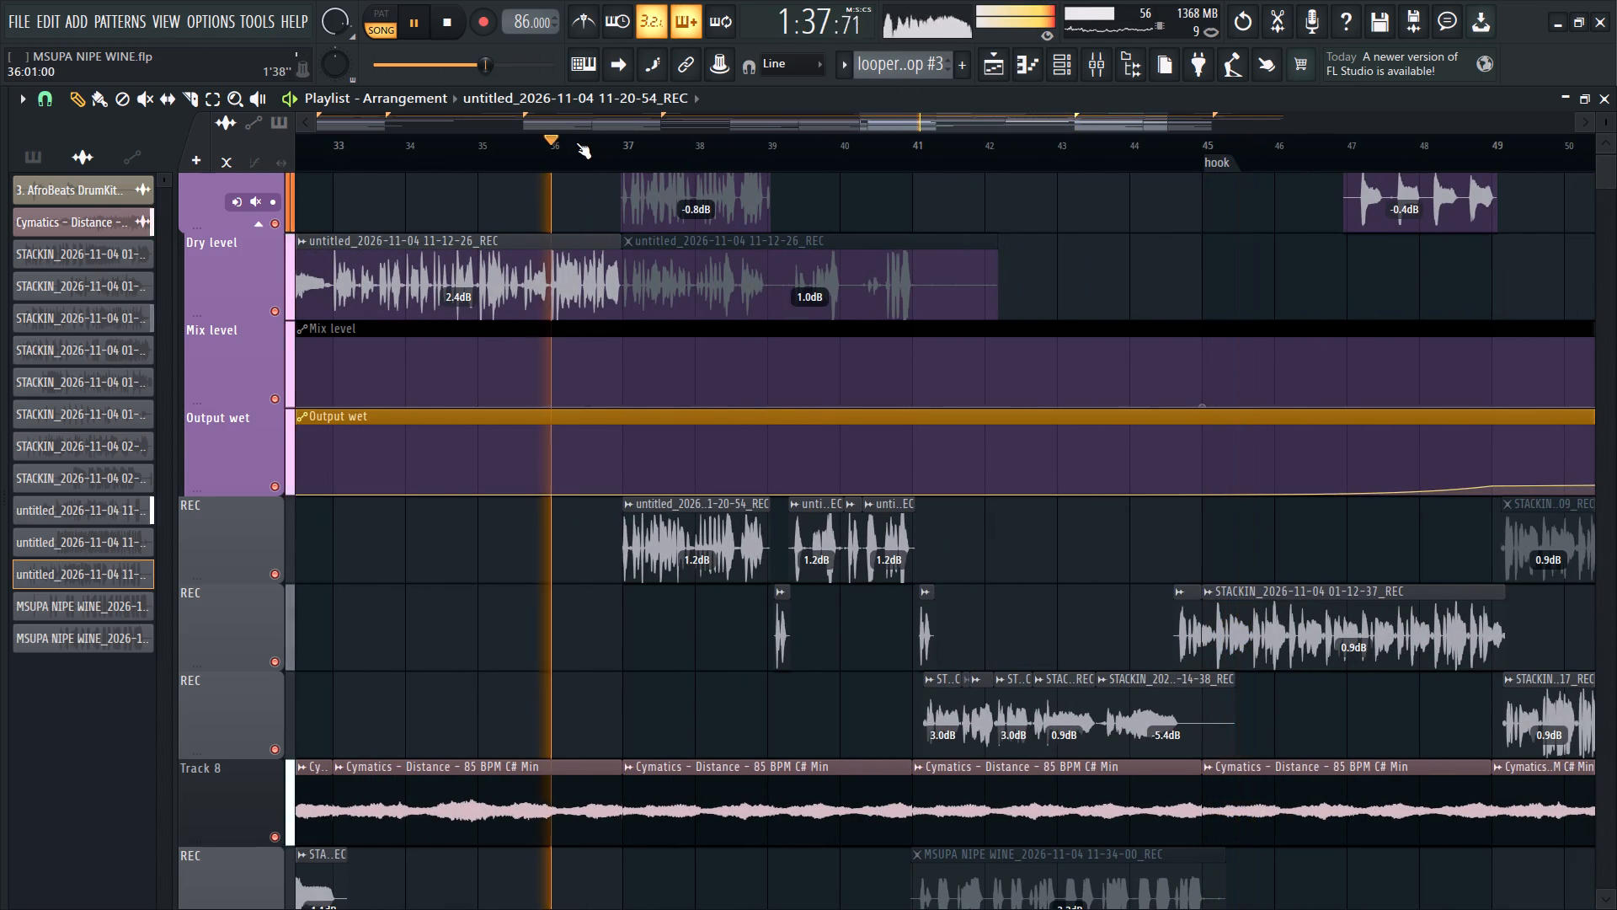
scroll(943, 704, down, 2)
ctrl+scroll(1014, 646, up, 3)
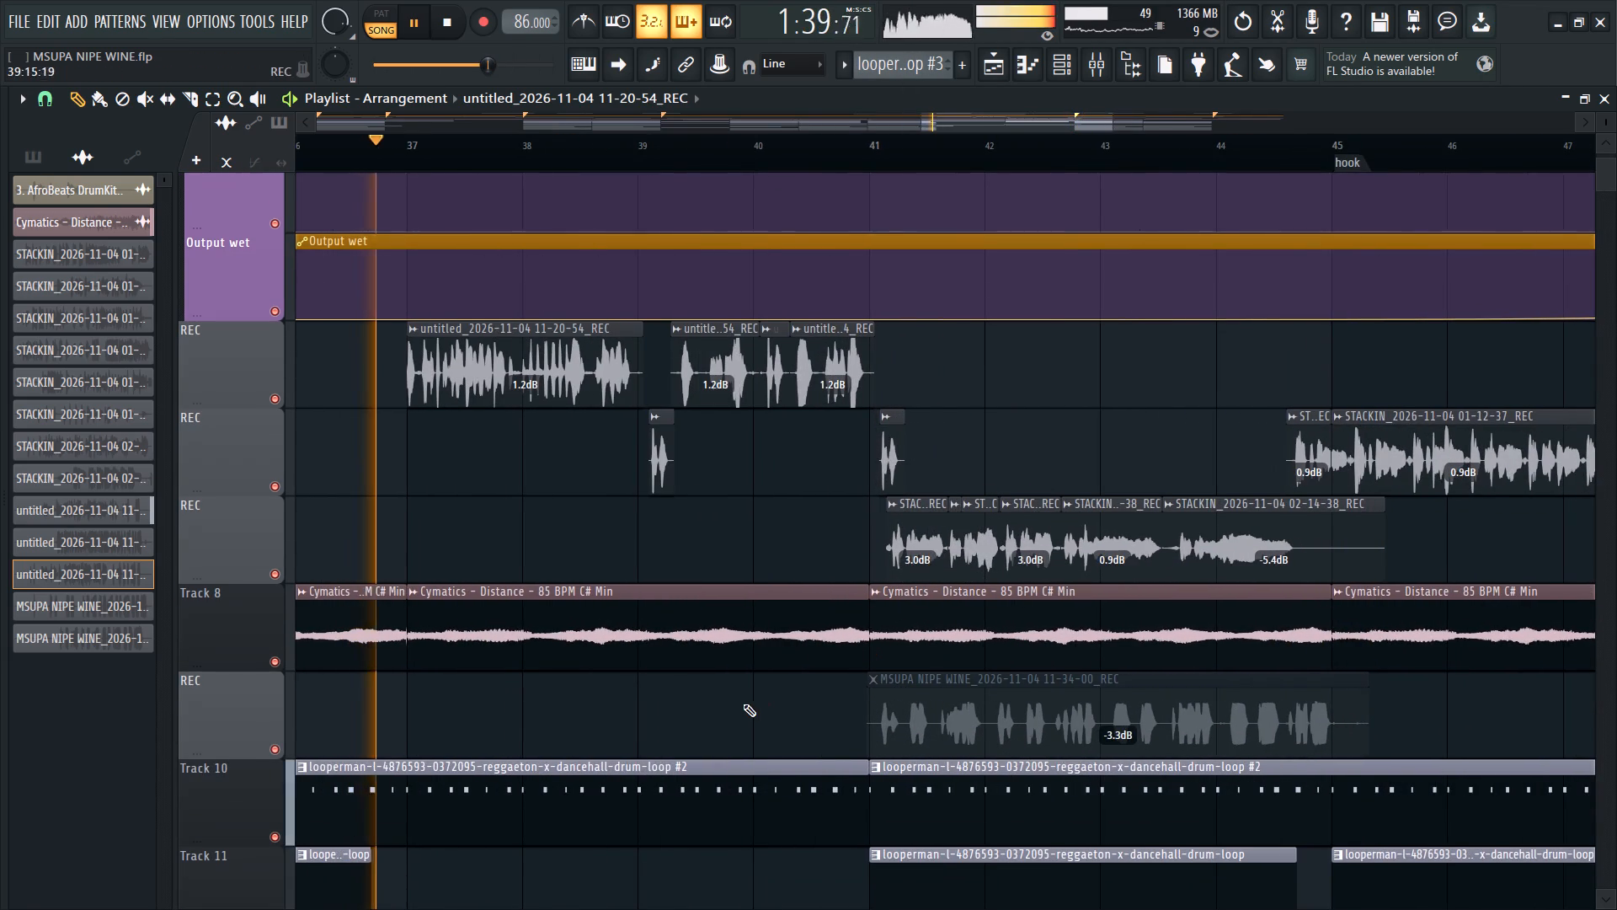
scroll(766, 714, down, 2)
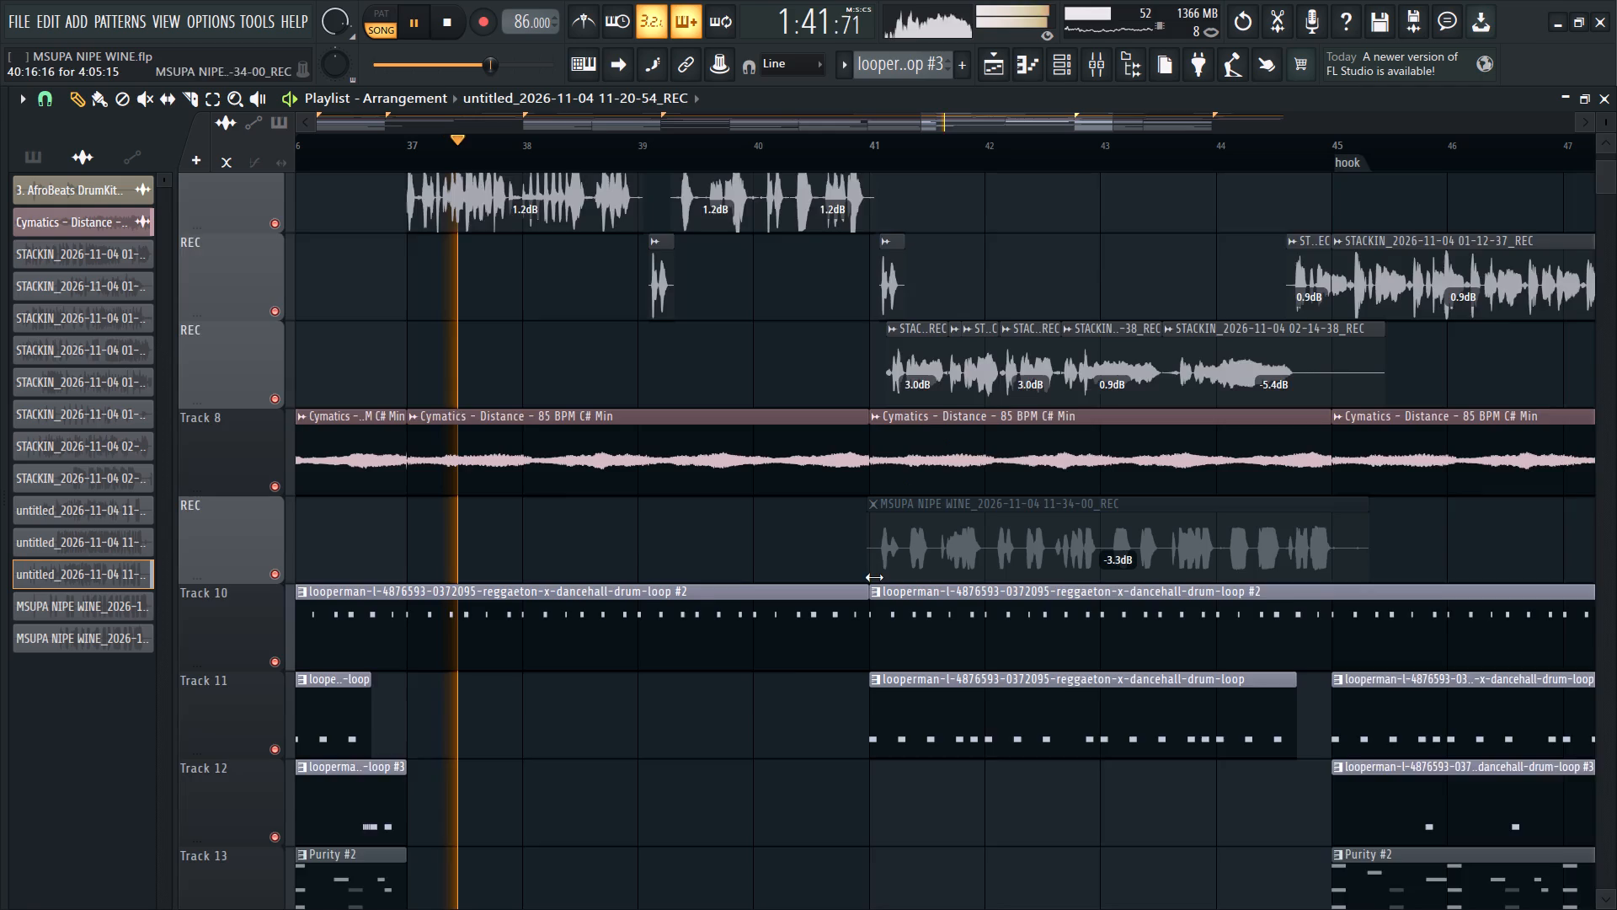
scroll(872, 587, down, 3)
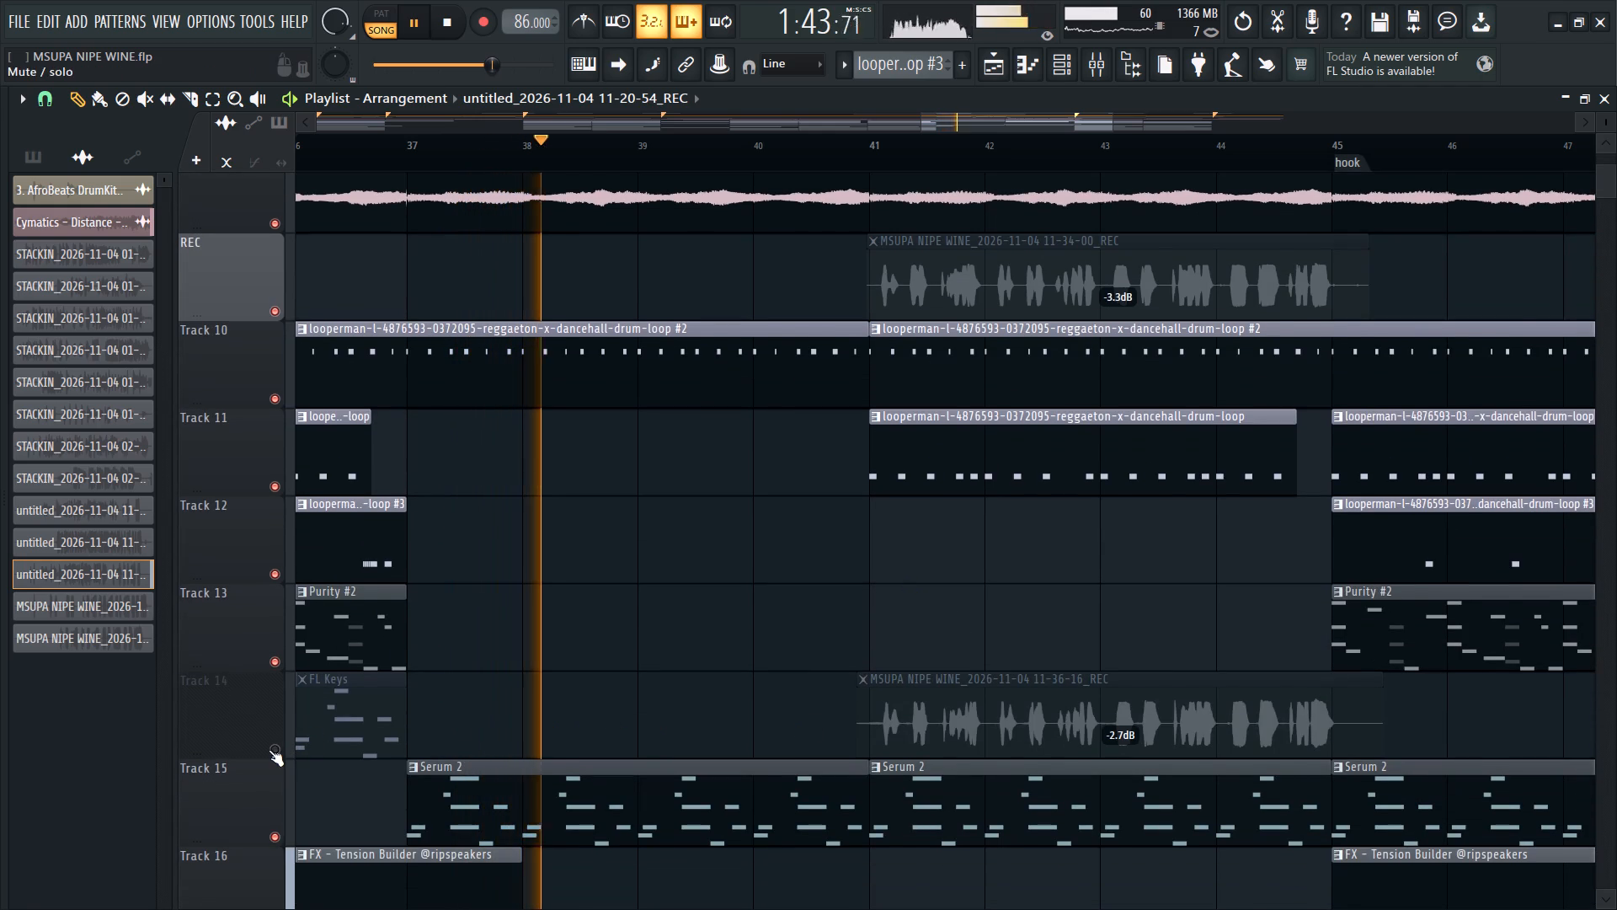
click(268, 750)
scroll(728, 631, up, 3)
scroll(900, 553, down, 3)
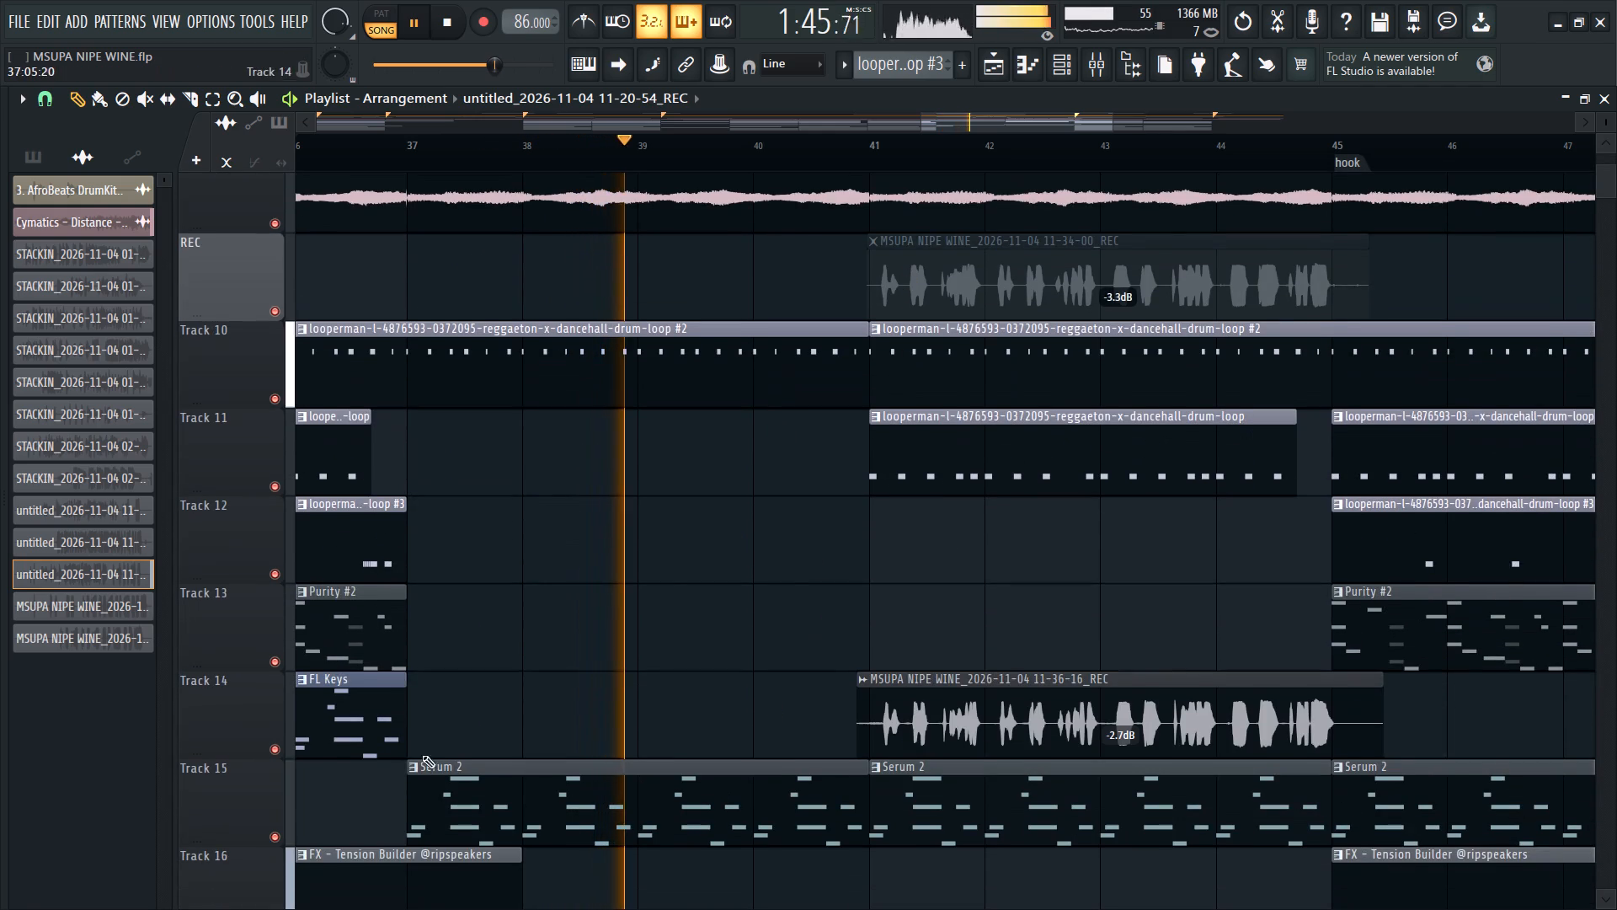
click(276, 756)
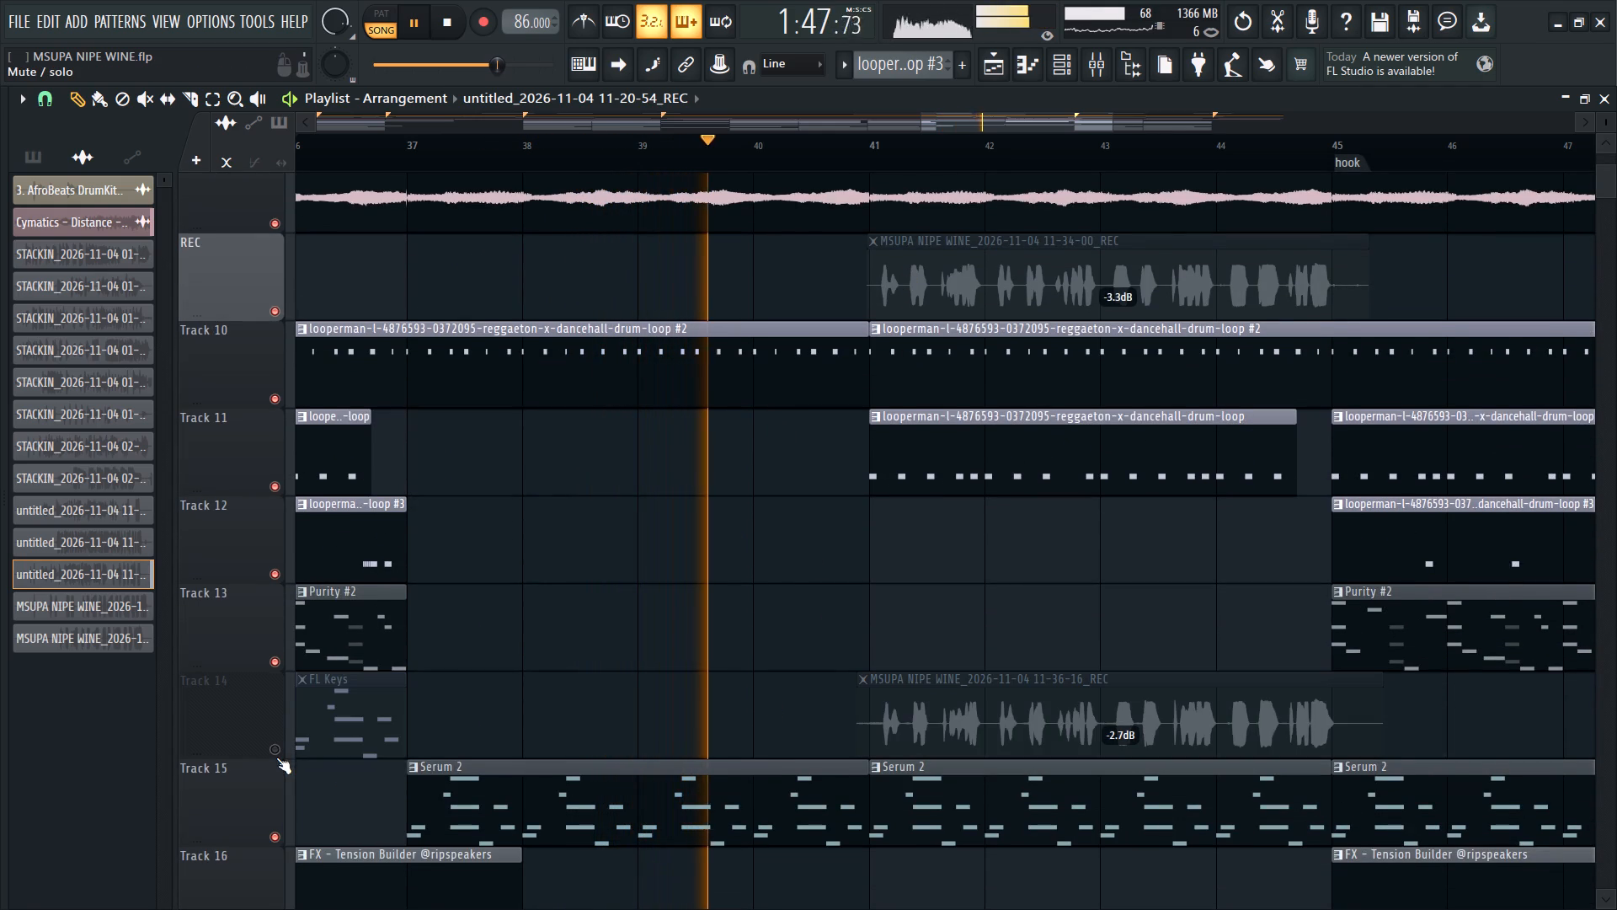
Delete the copied short untitled 11-20-54 vocal clip just after bar 41 on the REC track.
scroll(575, 699, up, 3)
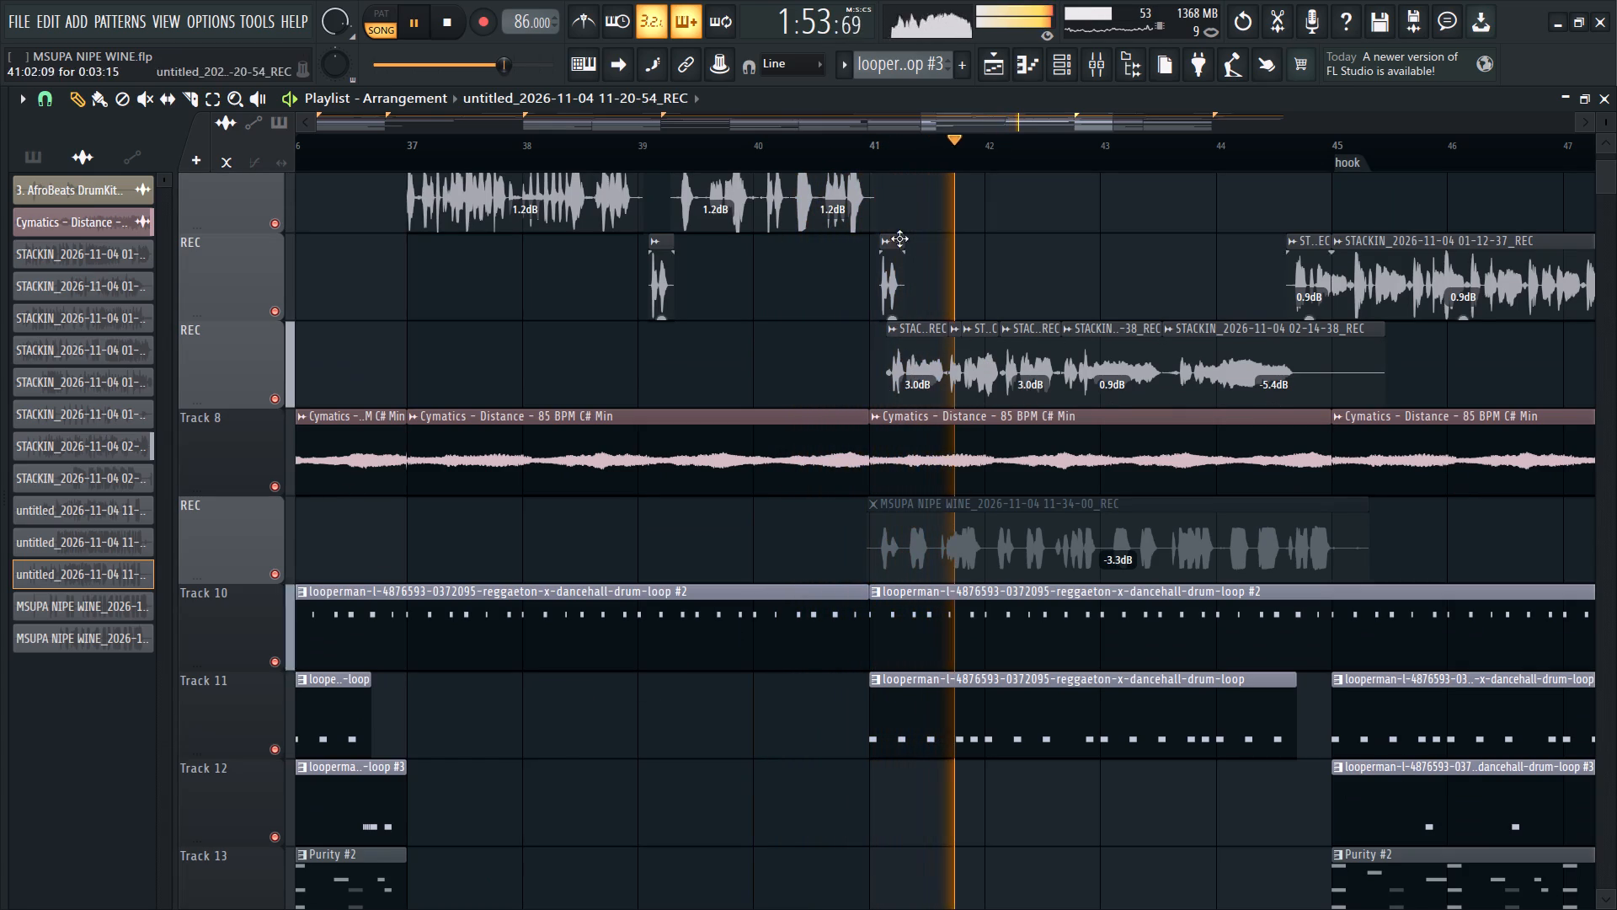
right_click(898, 277)
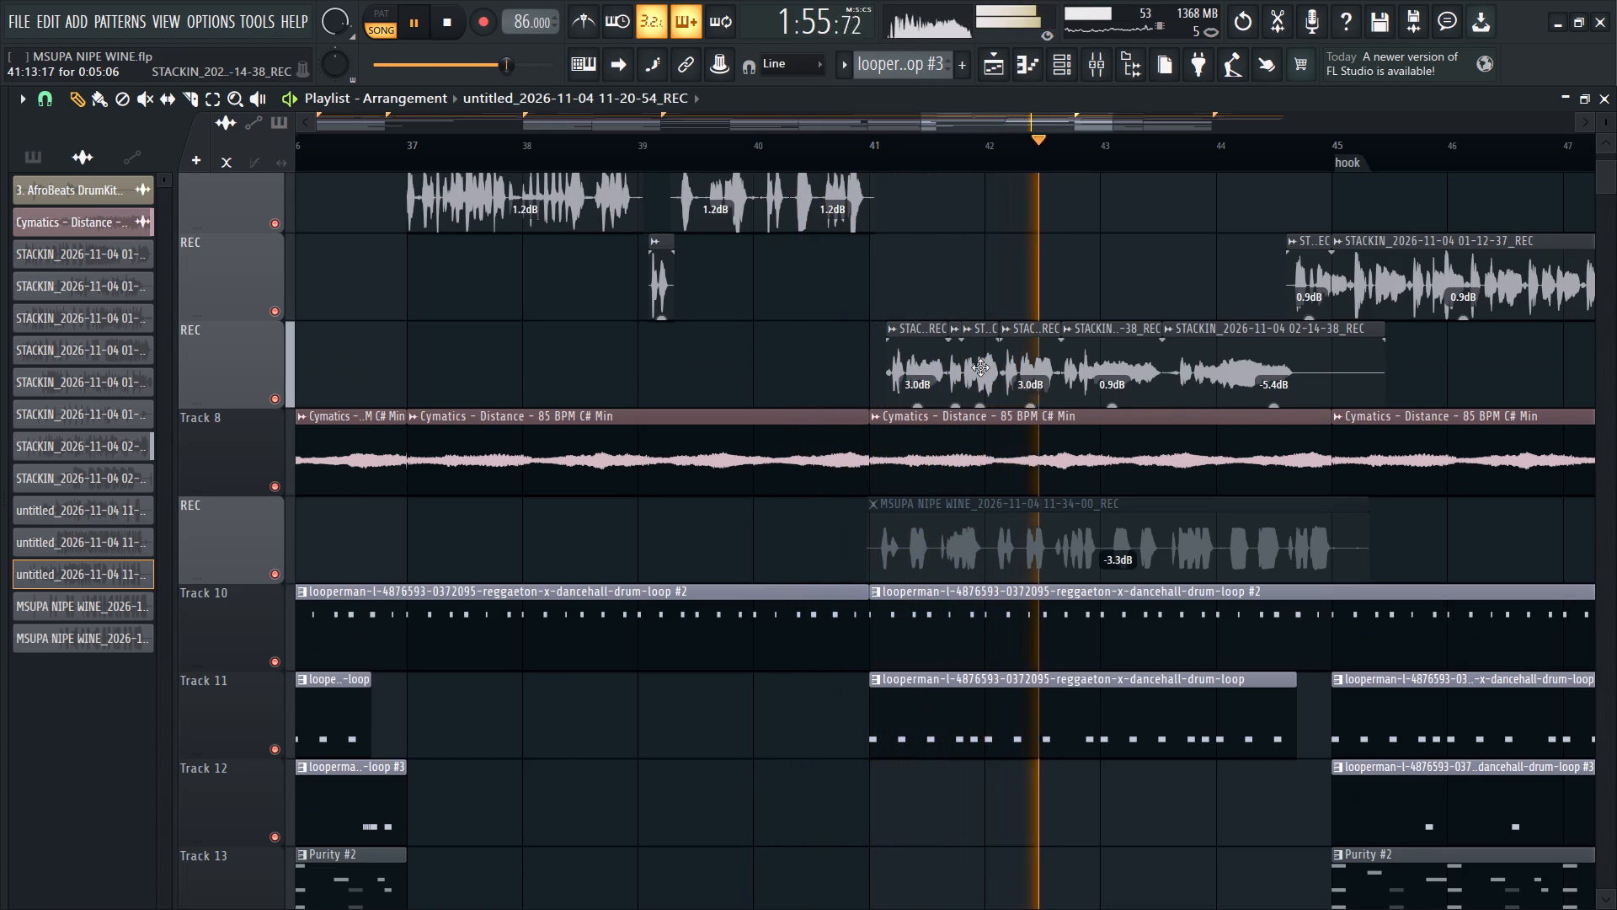
Raise the gain of all the STACKIN 02-14-38 clips between bars 41 and 45 together, to 5.3 dB, 3.2 dB and -3.2 dB.
ctrl+drag(831, 348, 1265, 346)
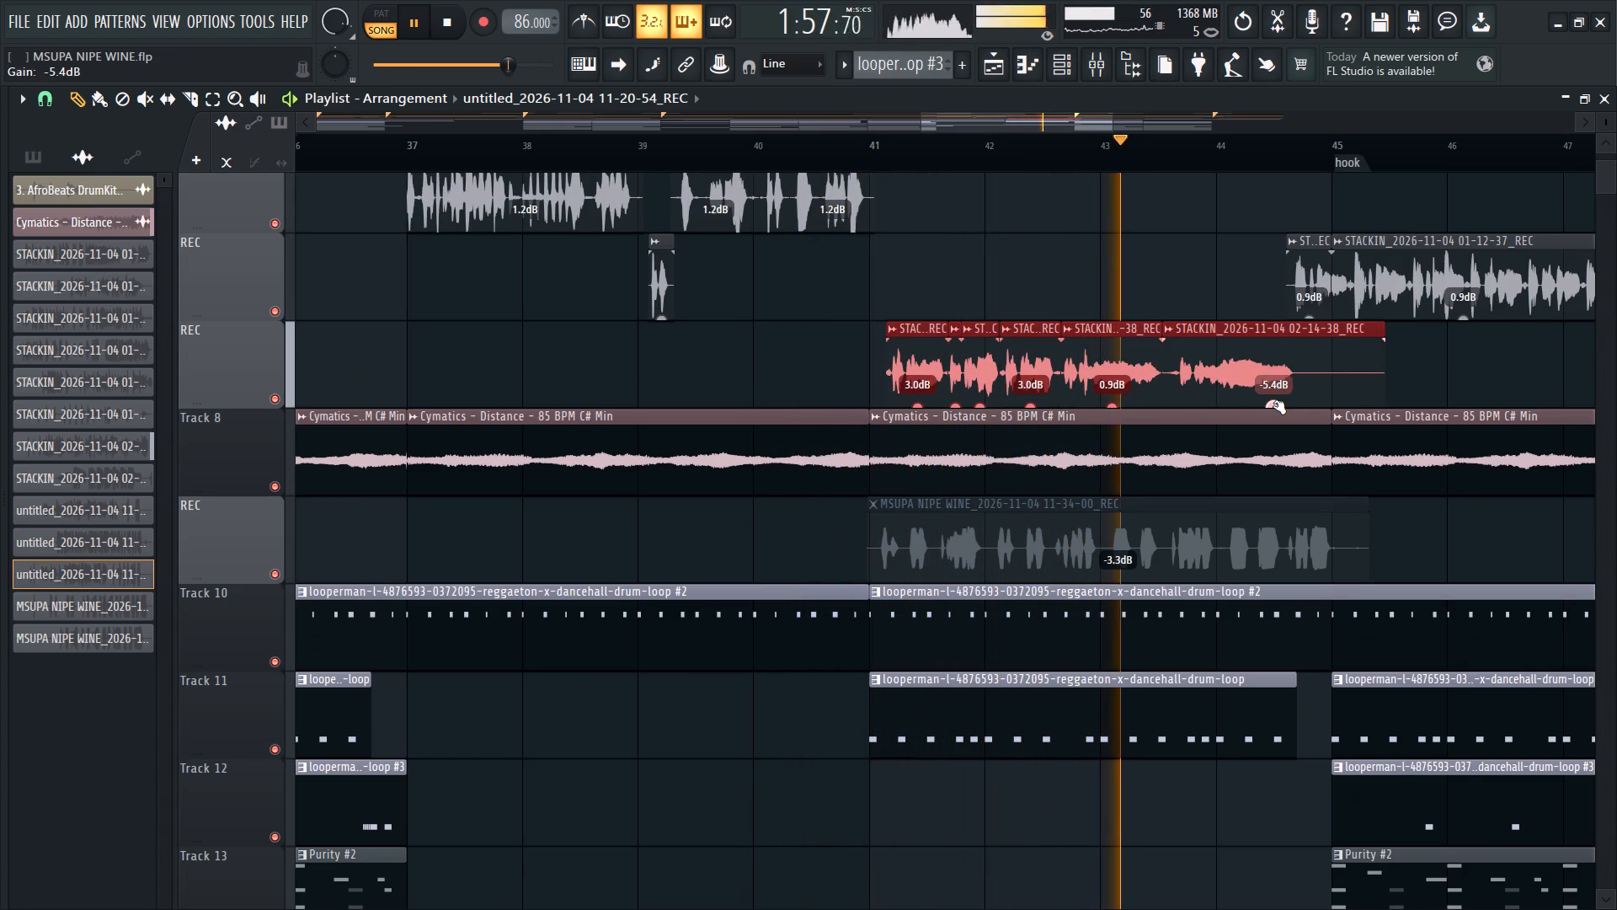
drag(1274, 404, 1273, 385)
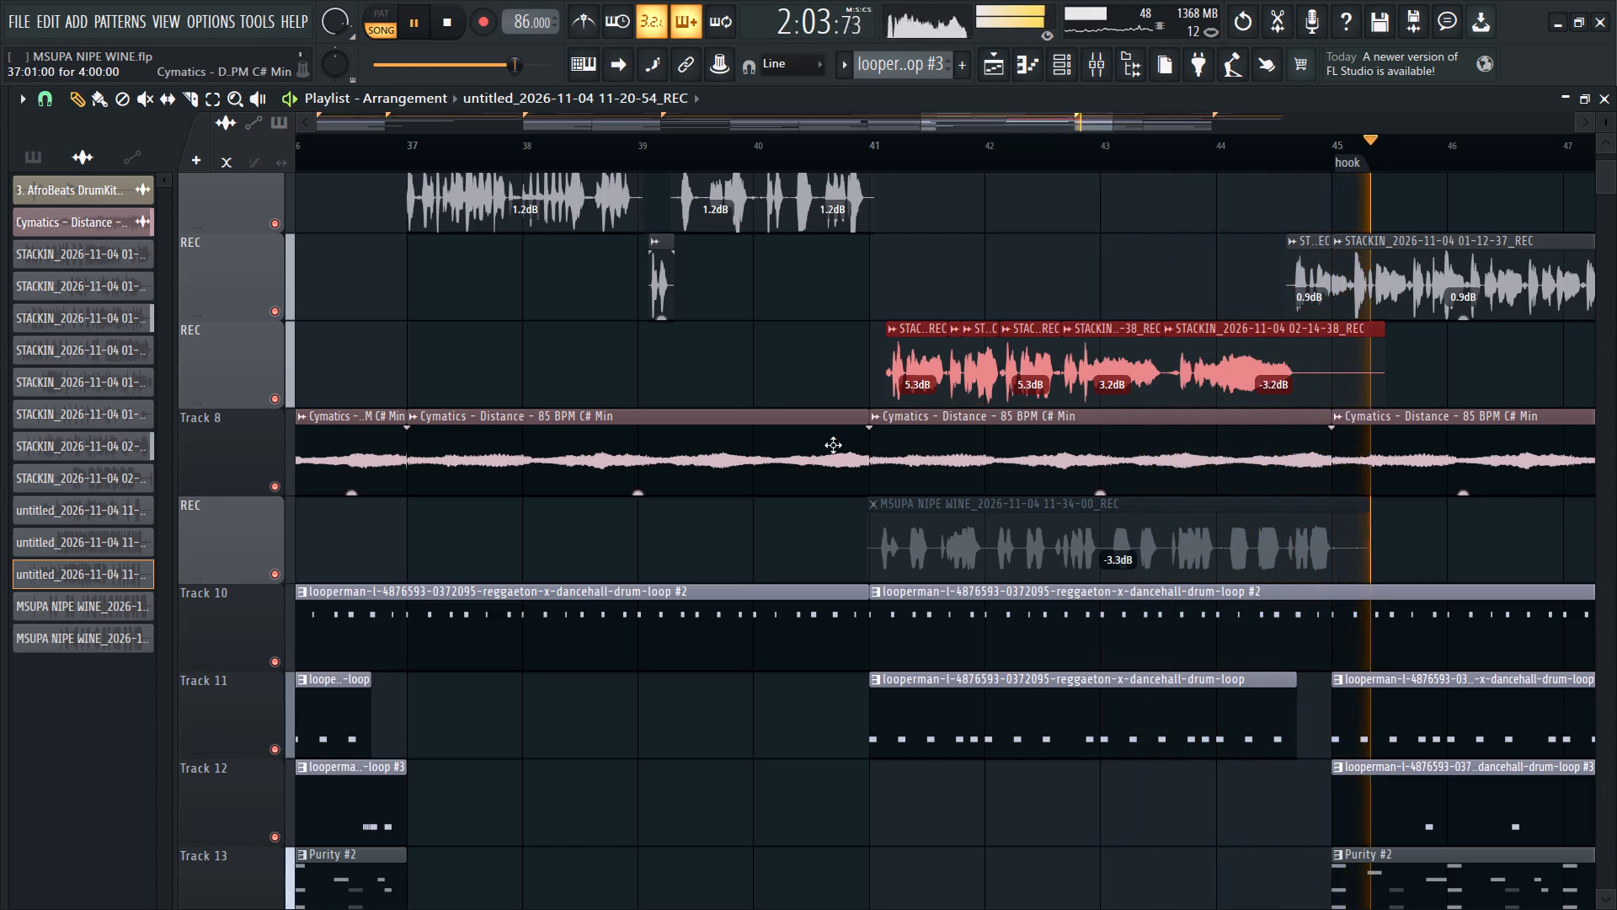
Raise the gain of the STACKIN 01-12-37 vocal clips over the second hook, up to bar 49, together to 1.8 dB.
ctrl+scroll(833, 445, down, 6)
ctrl+scroll(828, 318, down, 3)
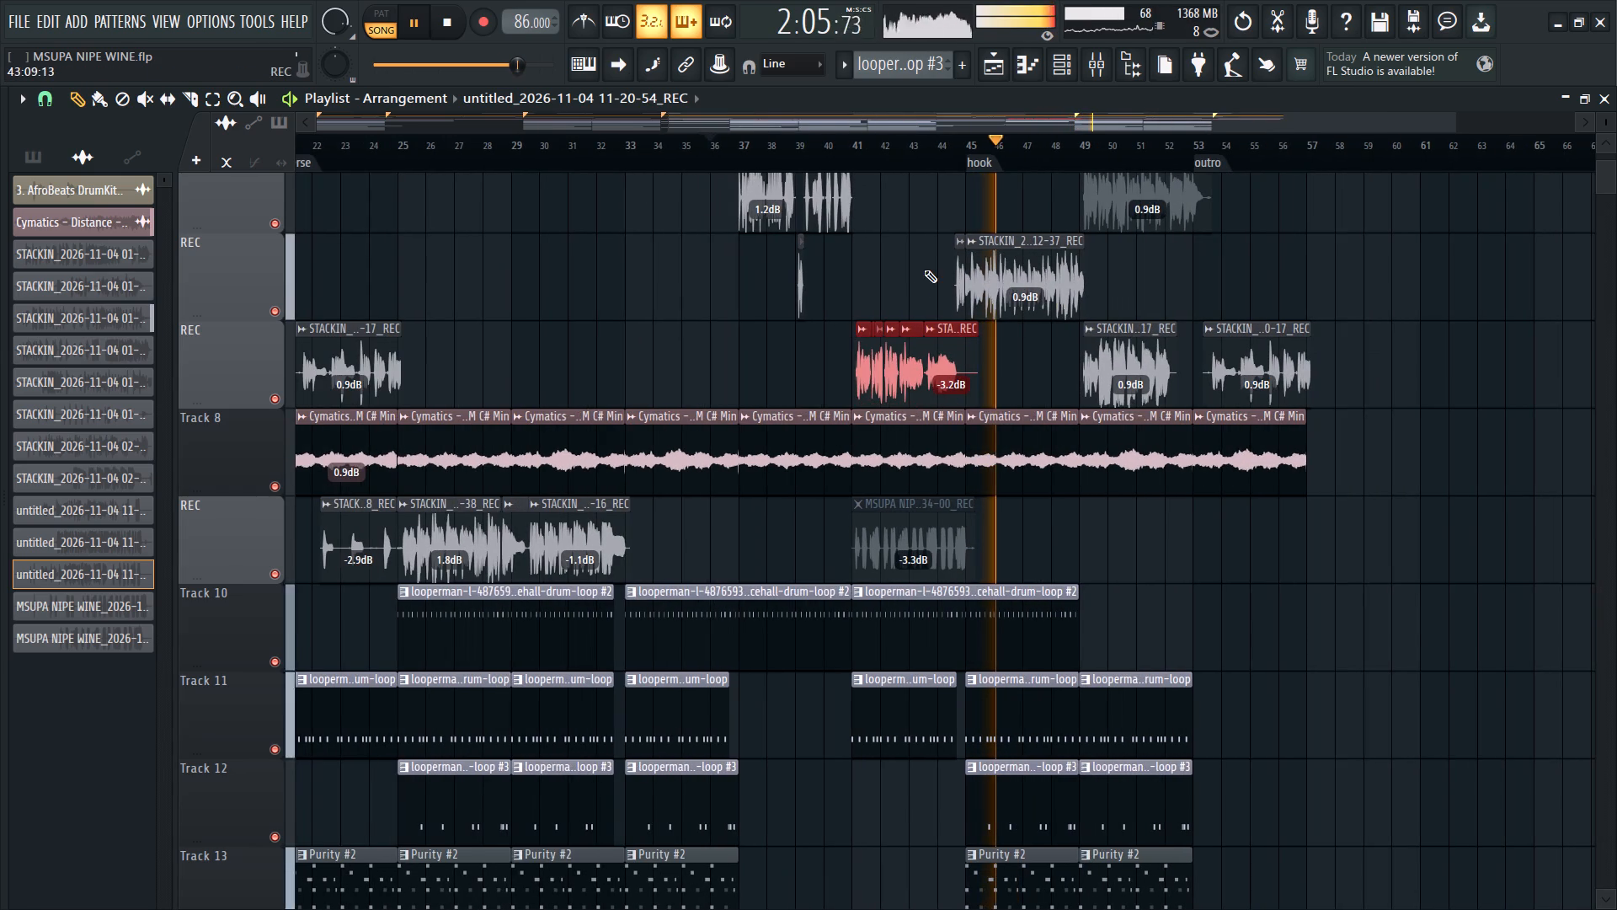
ctrl+drag(926, 270, 1103, 285)
drag(1029, 318, 1029, 310)
Listen through the second hook up to the outro, checking the vocal balance, clear the clip selection and look over the backing tracks.
ctrl+scroll(1151, 341, up, 6)
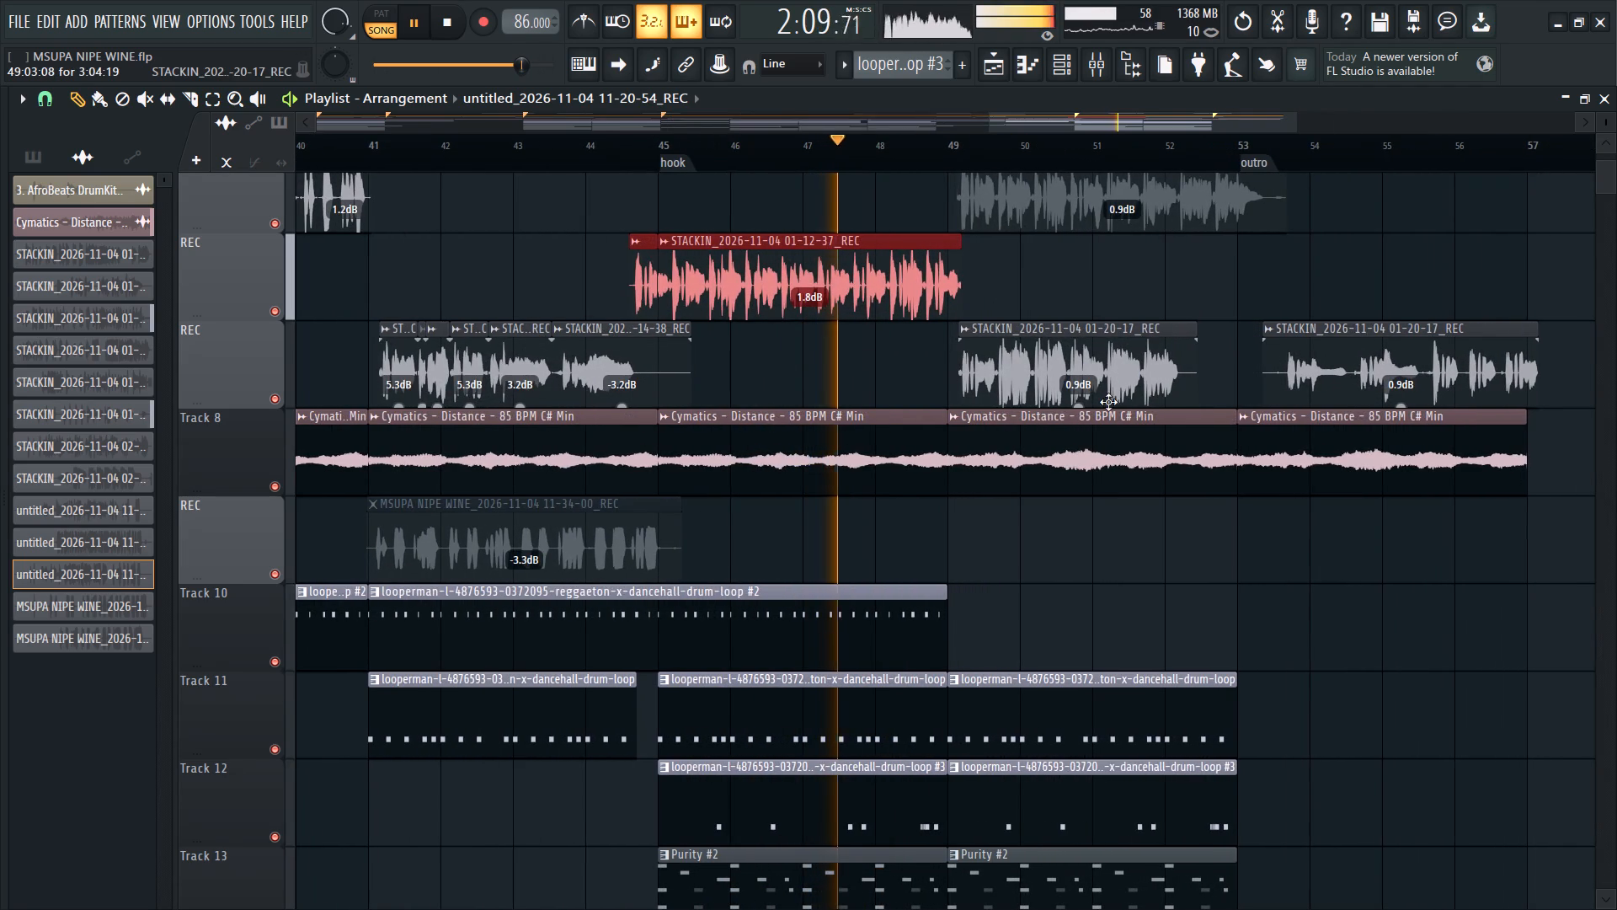
scroll(1085, 409, up, 3)
scroll(1075, 440, down, 2)
ctrl+scroll(863, 430, down, 2)
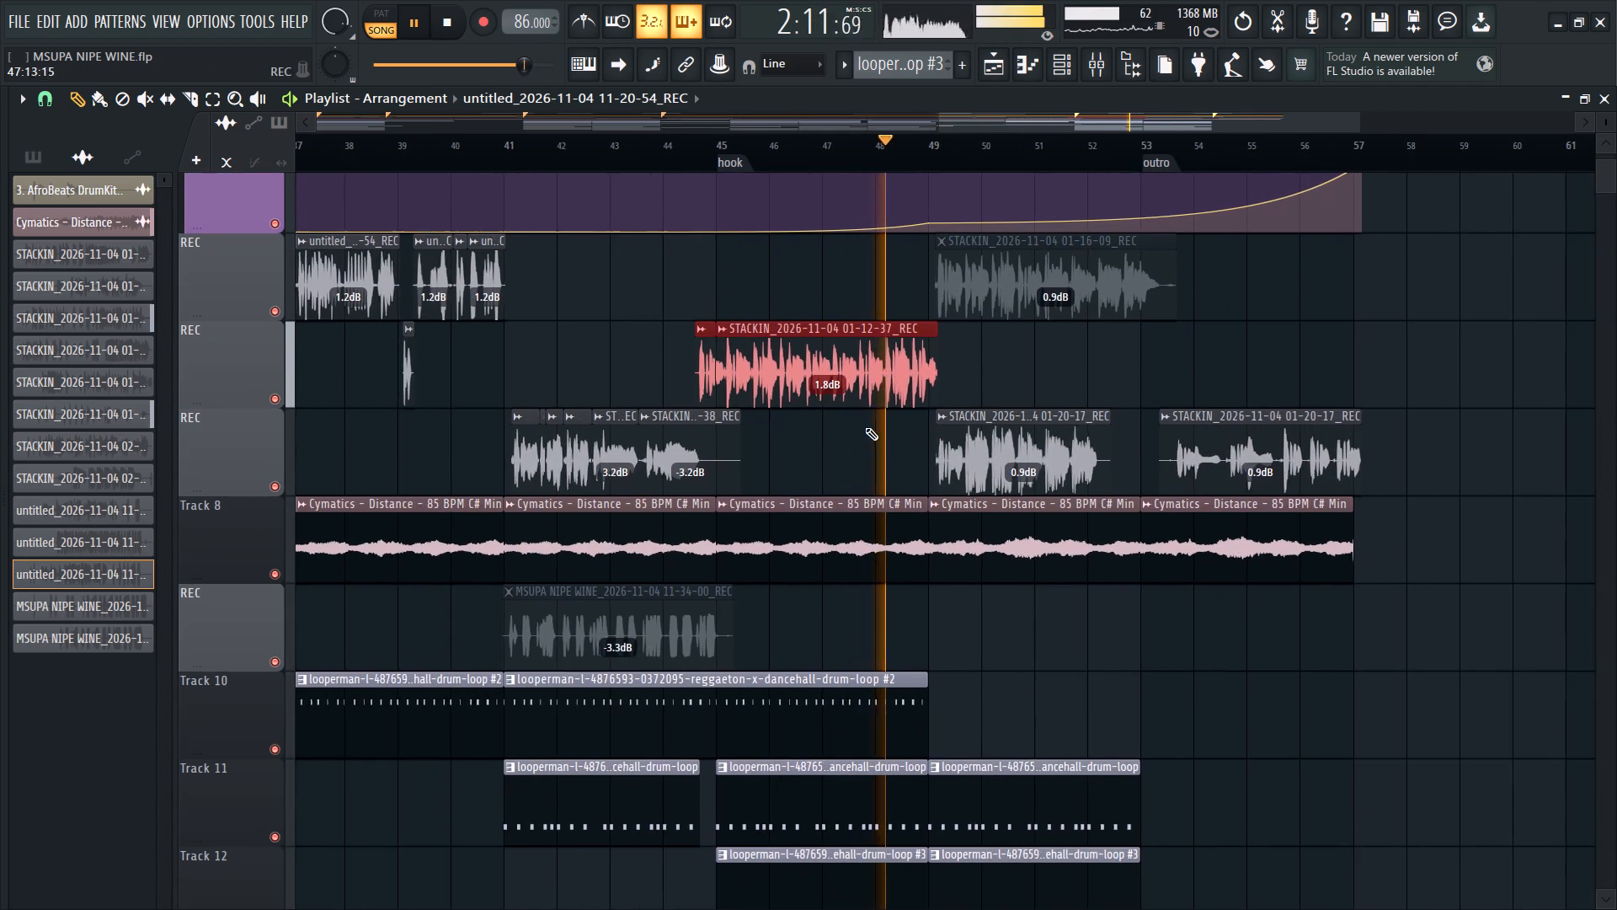
ctrl+scroll(1041, 428, up, 3)
scroll(743, 261, up, 3)
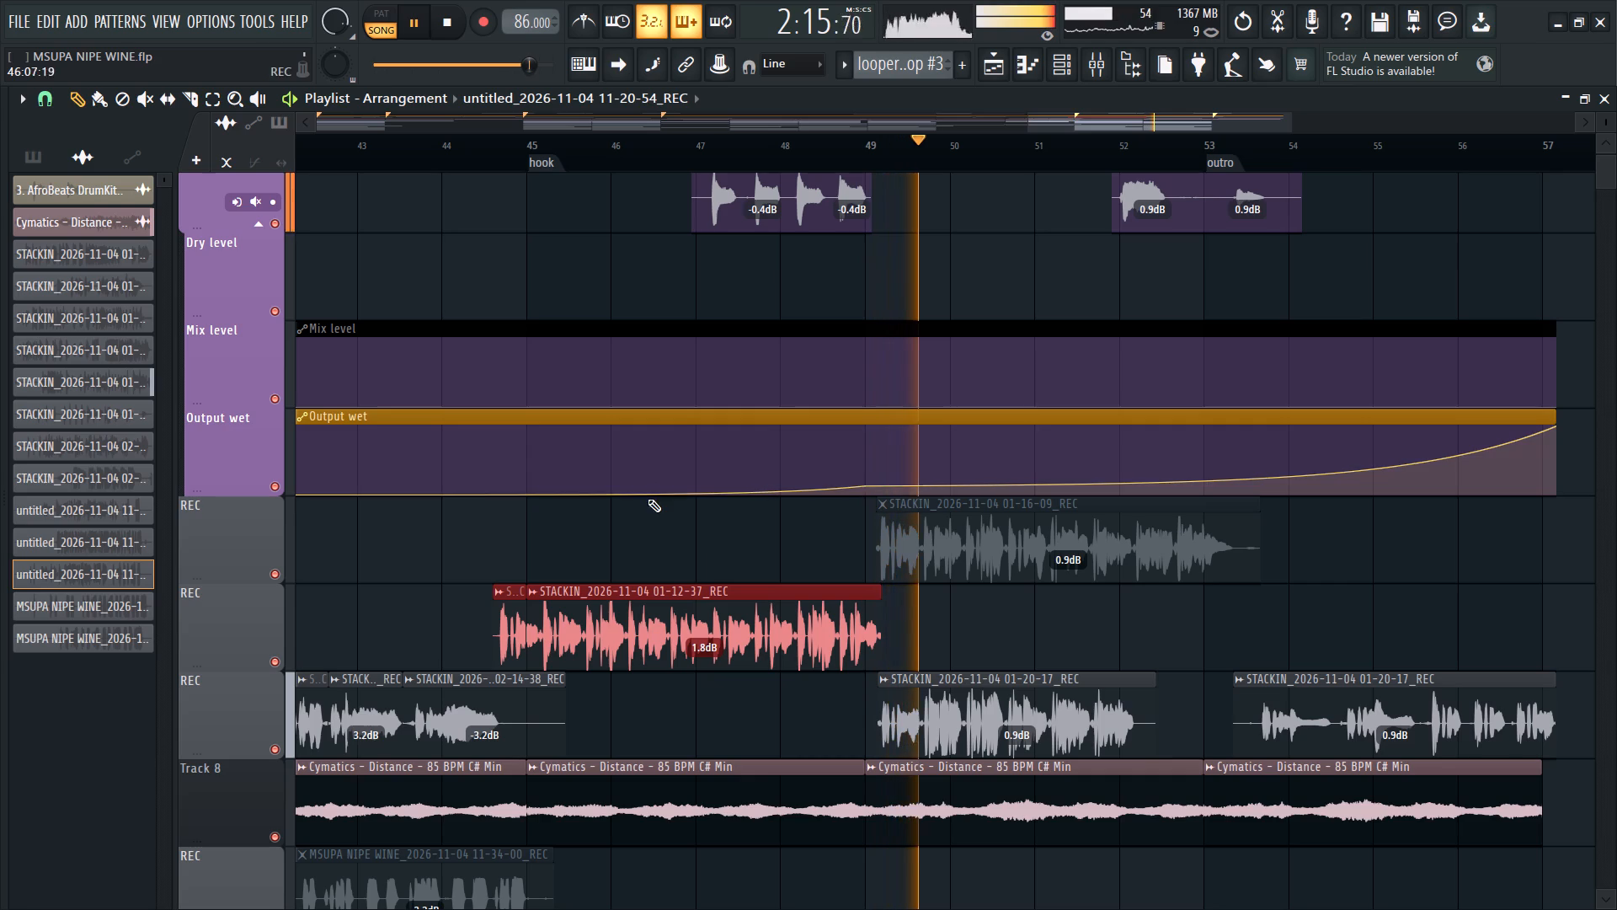
drag(648, 494, 665, 626)
ctrl+scroll(616, 312, down, 2)
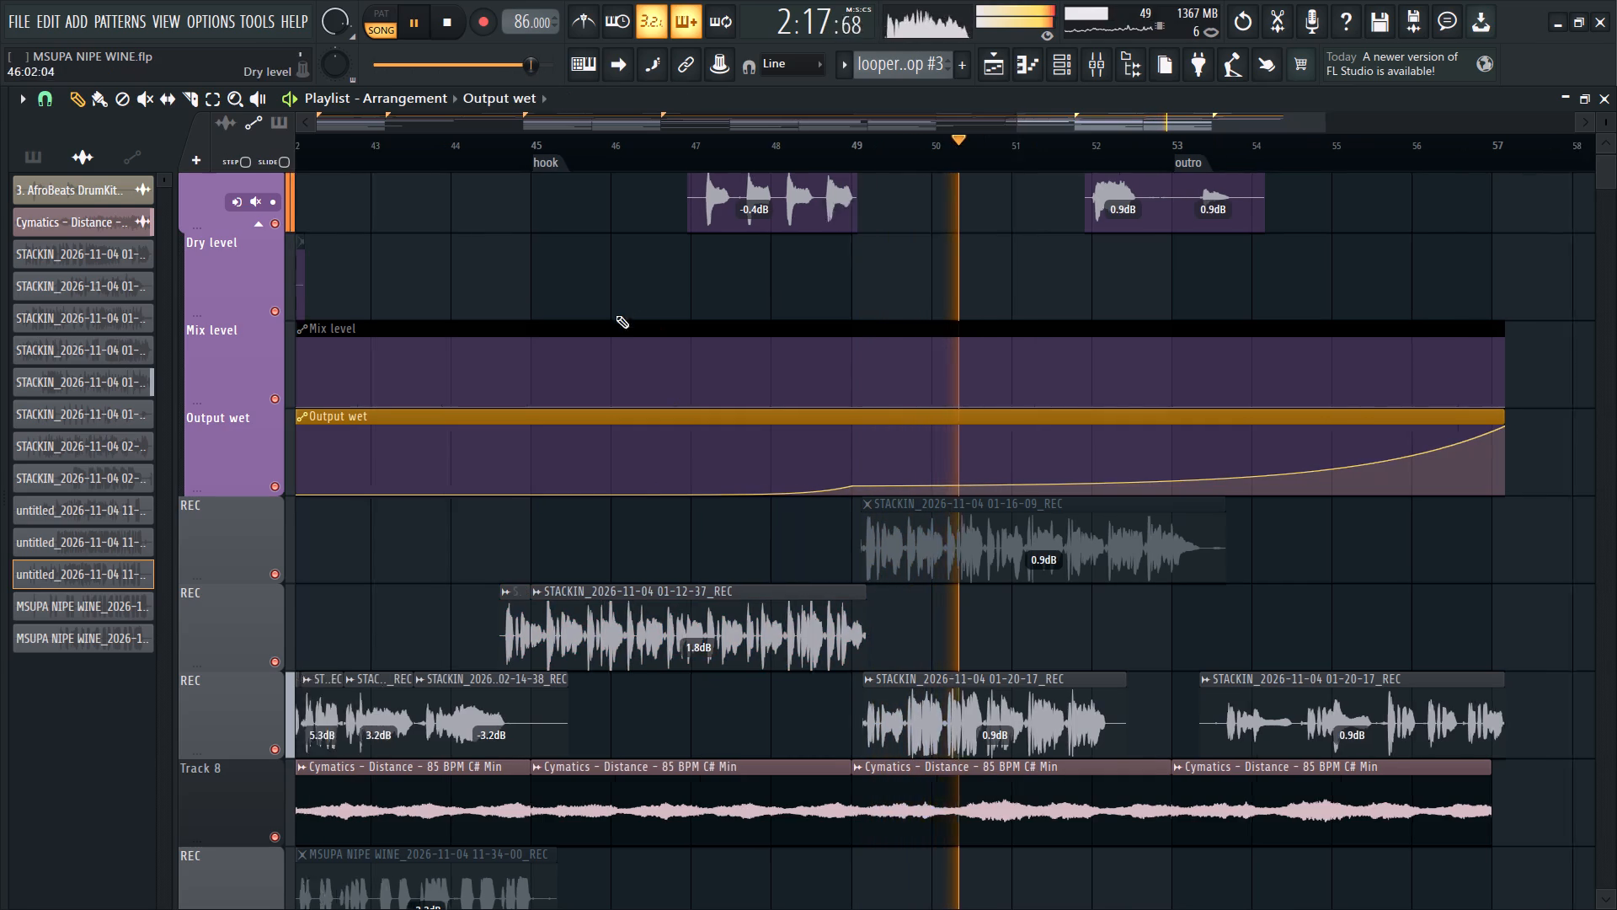
ctrl+scroll(616, 315, down, 2)
scroll(609, 451, down, 2)
scroll(765, 428, down, 4)
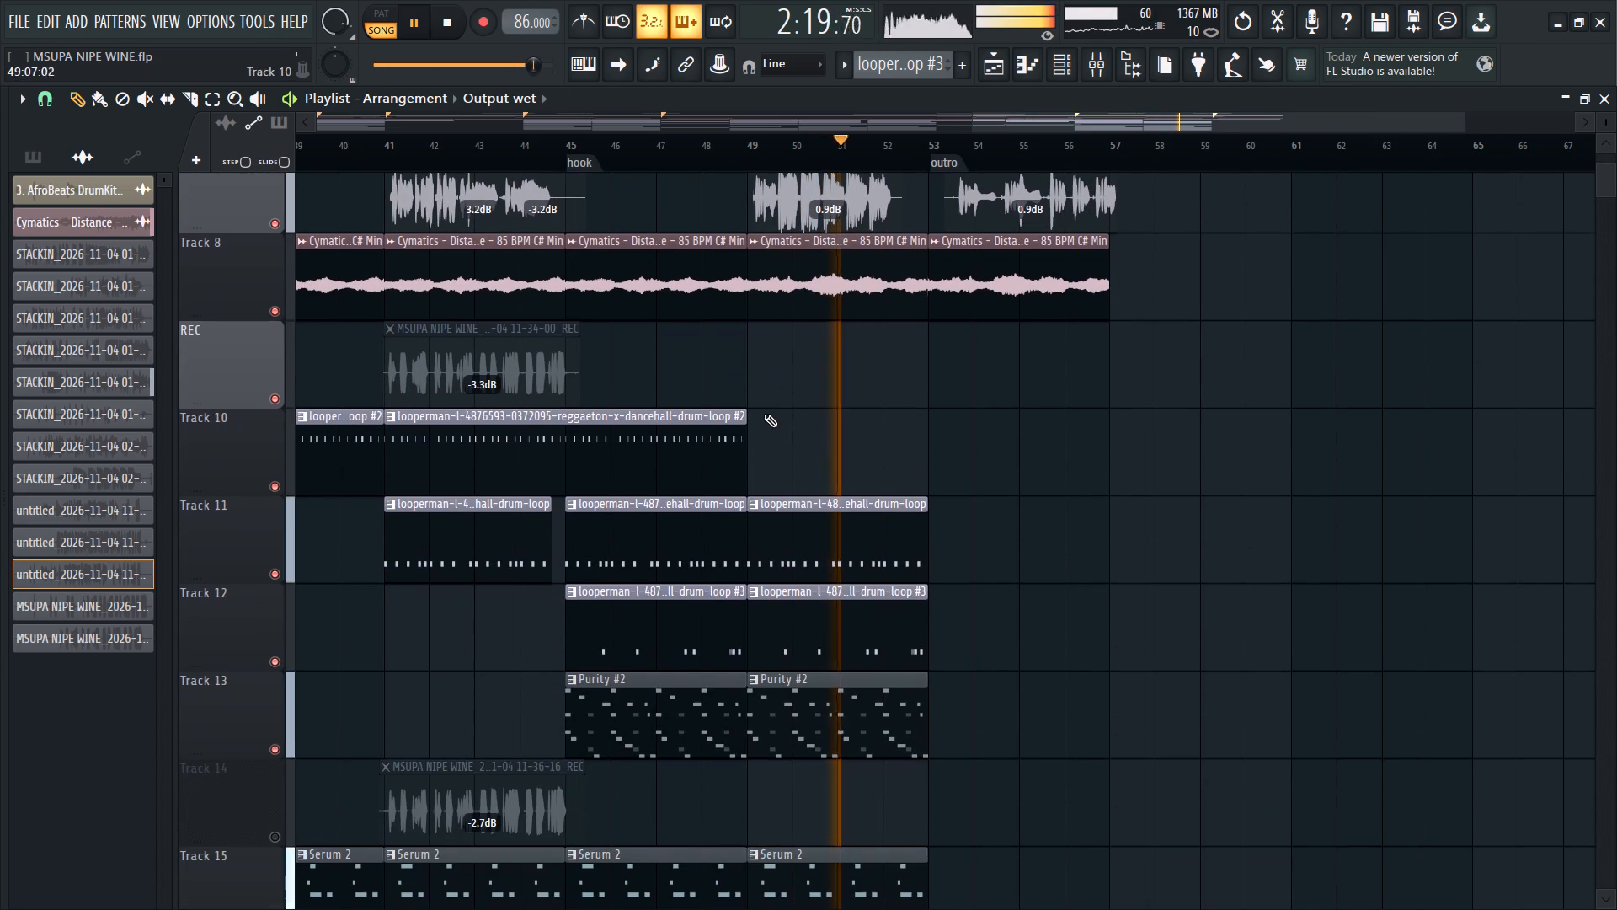
scroll(824, 371, down, 3)
ctrl+scroll(631, 487, down, 3)
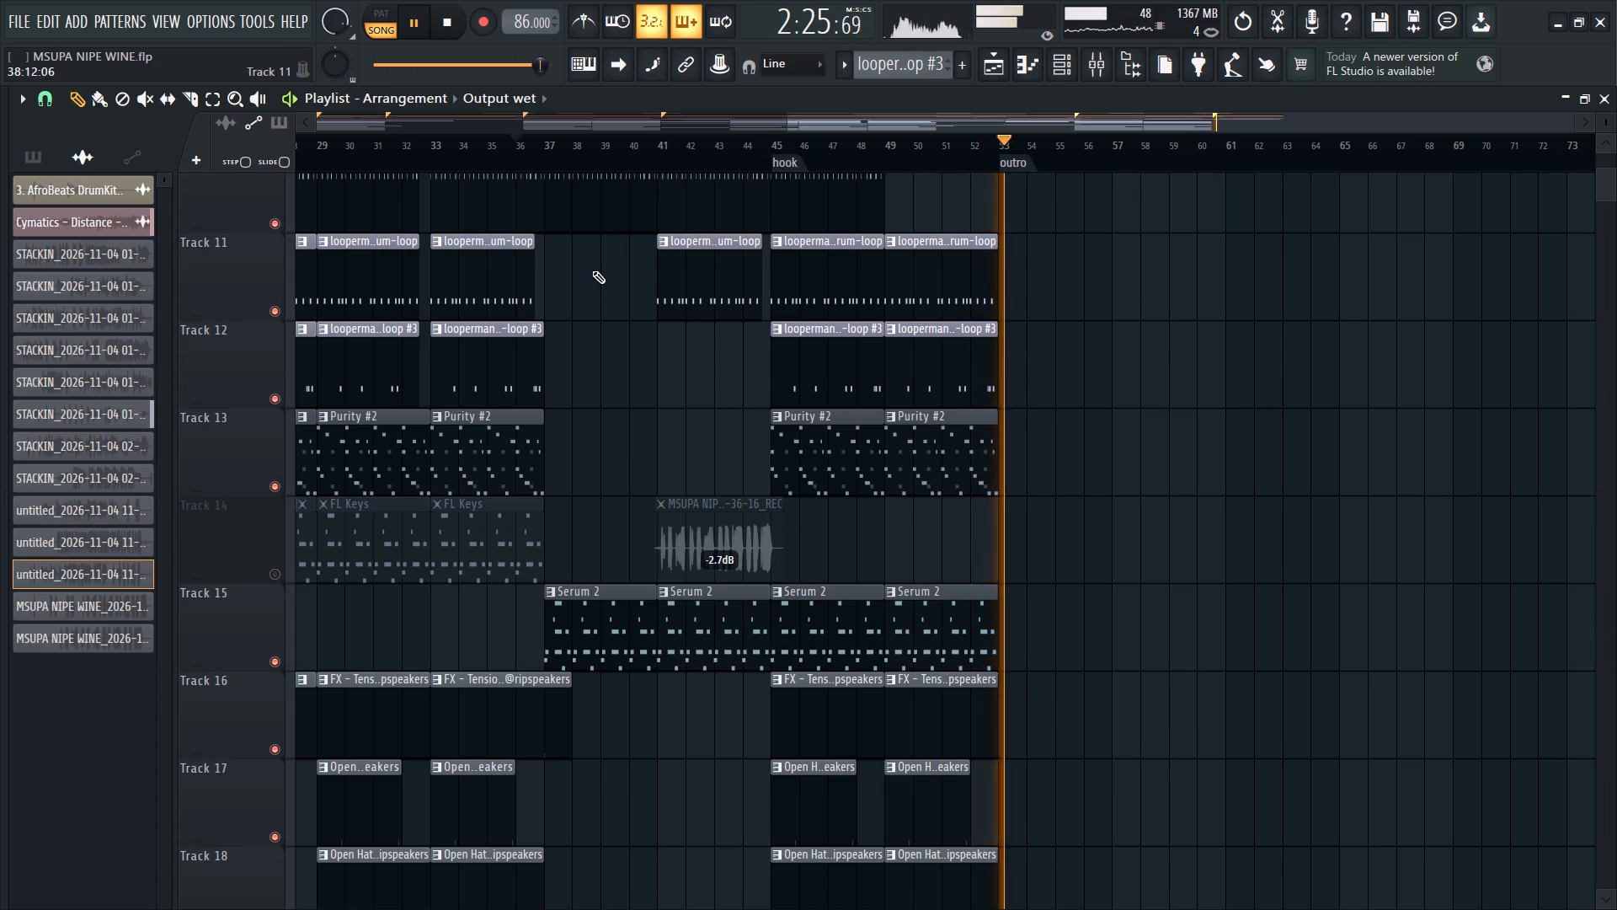
Restart playback from bar 36 and unmute Track 14.
key(space)
key(space)
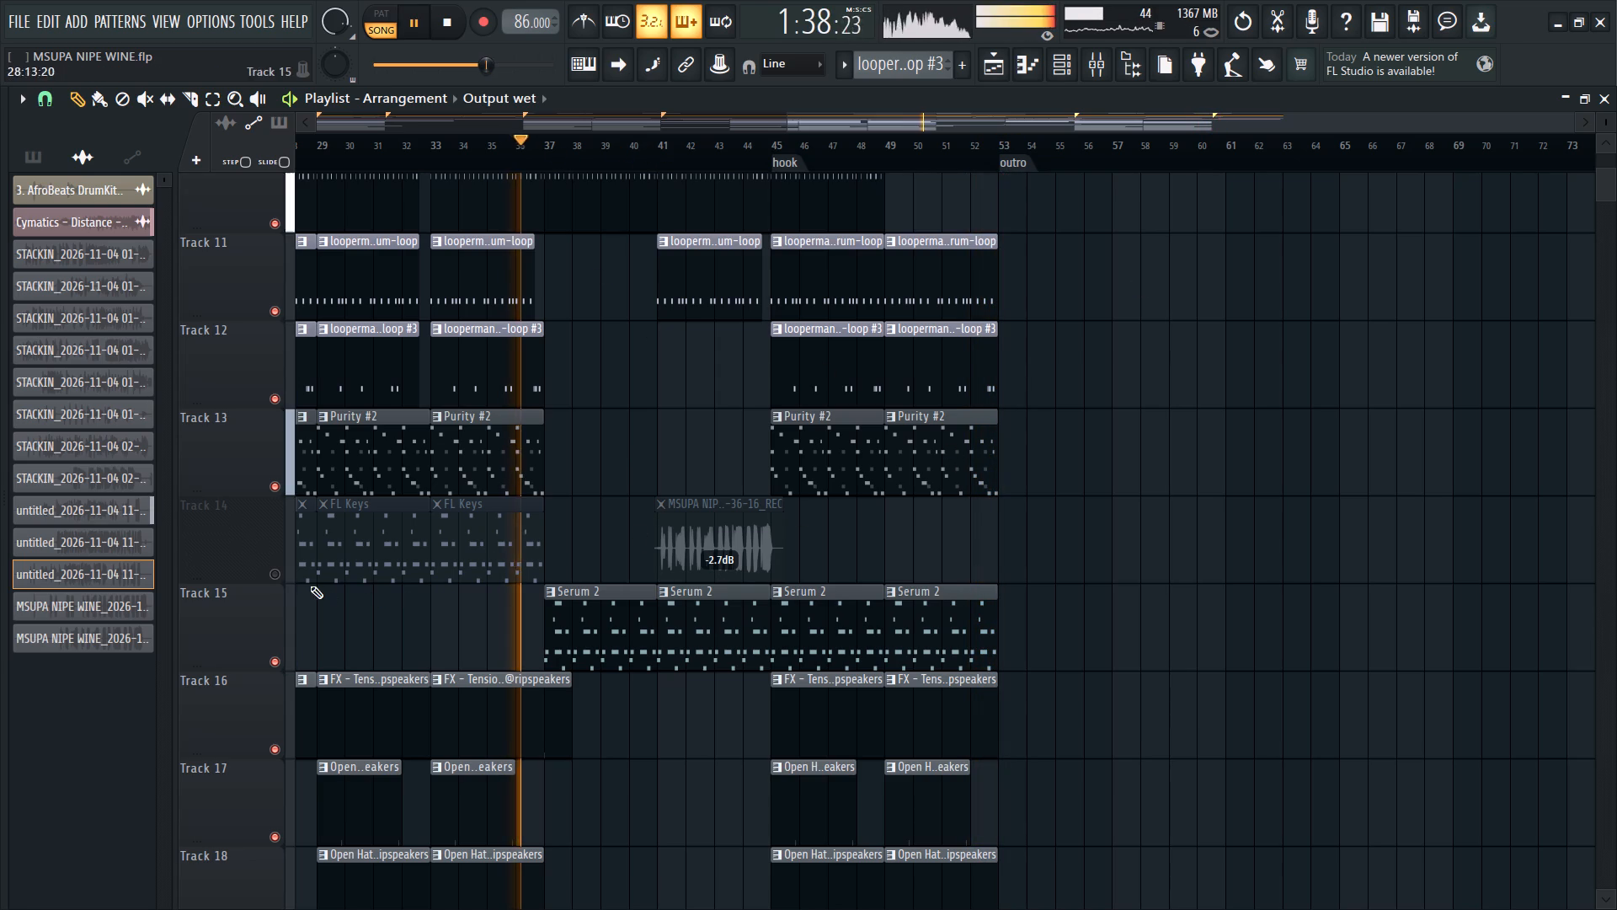
click(282, 584)
click(277, 581)
Mute all the STACKIN 02-14-38 vocal clips between bars 41 and 45 on the REC track.
scroll(539, 566, up, 4)
scroll(637, 504, up, 1)
ctrl+scroll(693, 517, up, 3)
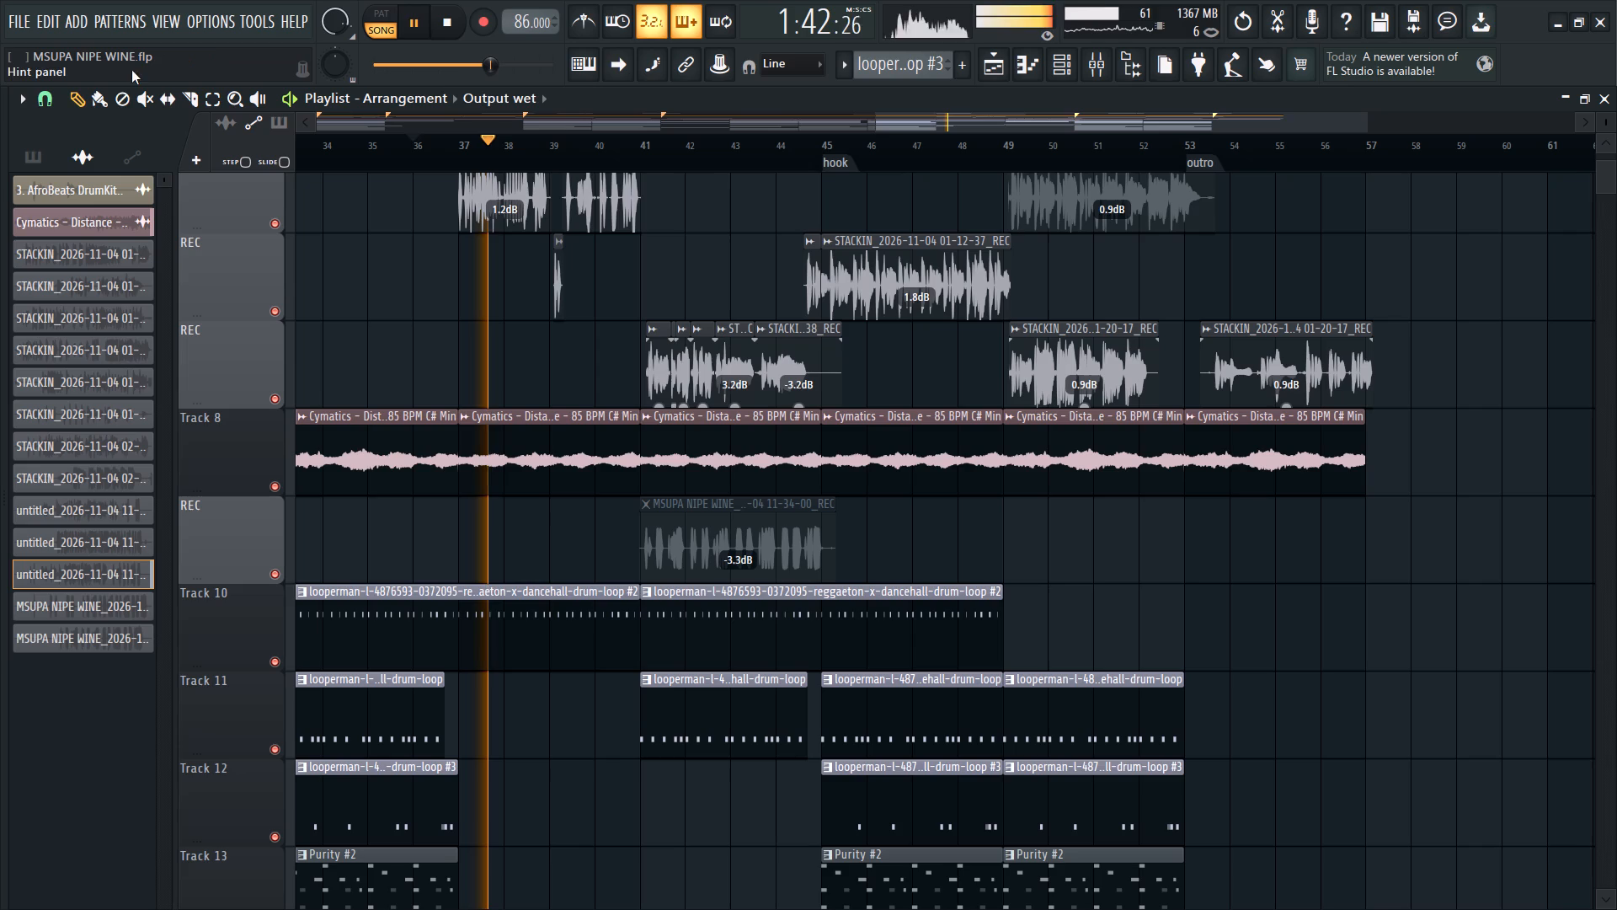
click(136, 95)
drag(643, 363, 859, 381)
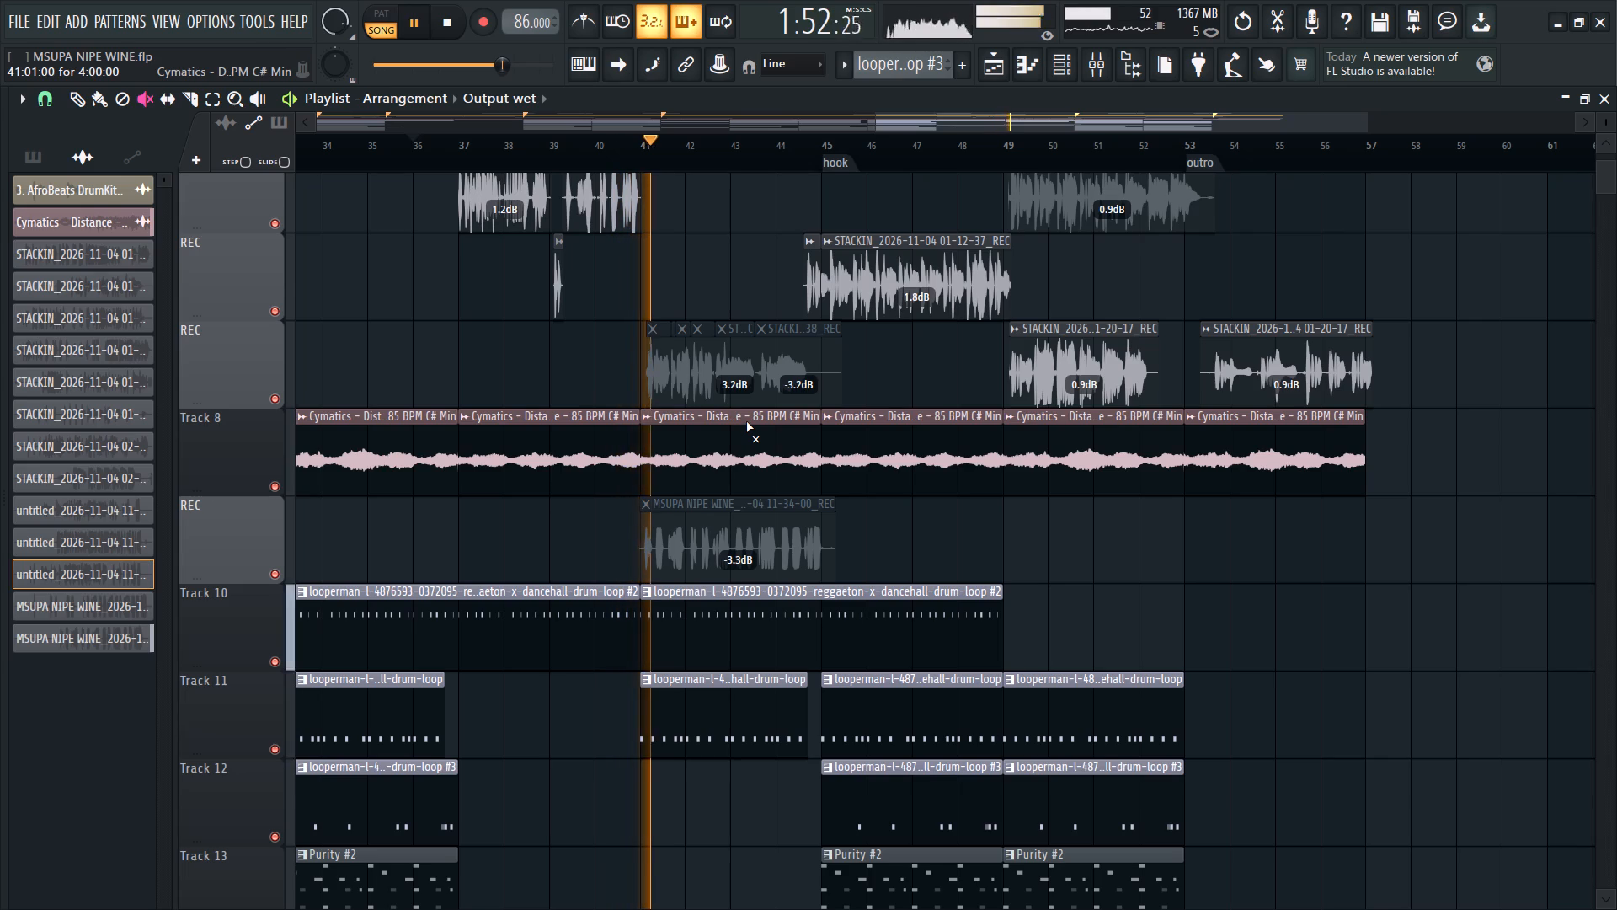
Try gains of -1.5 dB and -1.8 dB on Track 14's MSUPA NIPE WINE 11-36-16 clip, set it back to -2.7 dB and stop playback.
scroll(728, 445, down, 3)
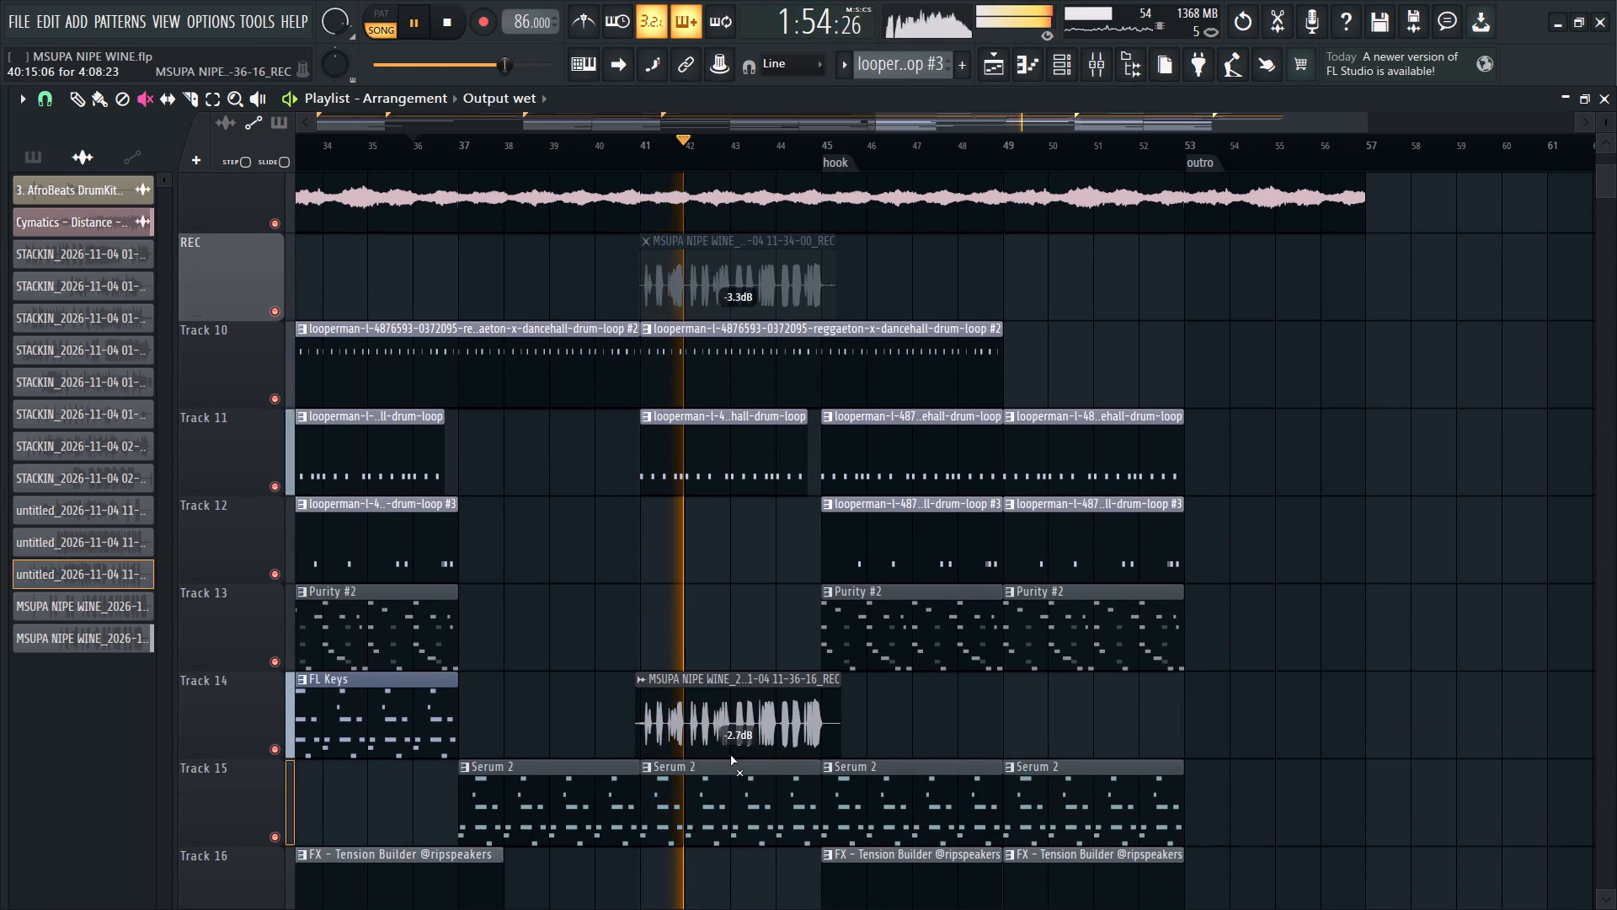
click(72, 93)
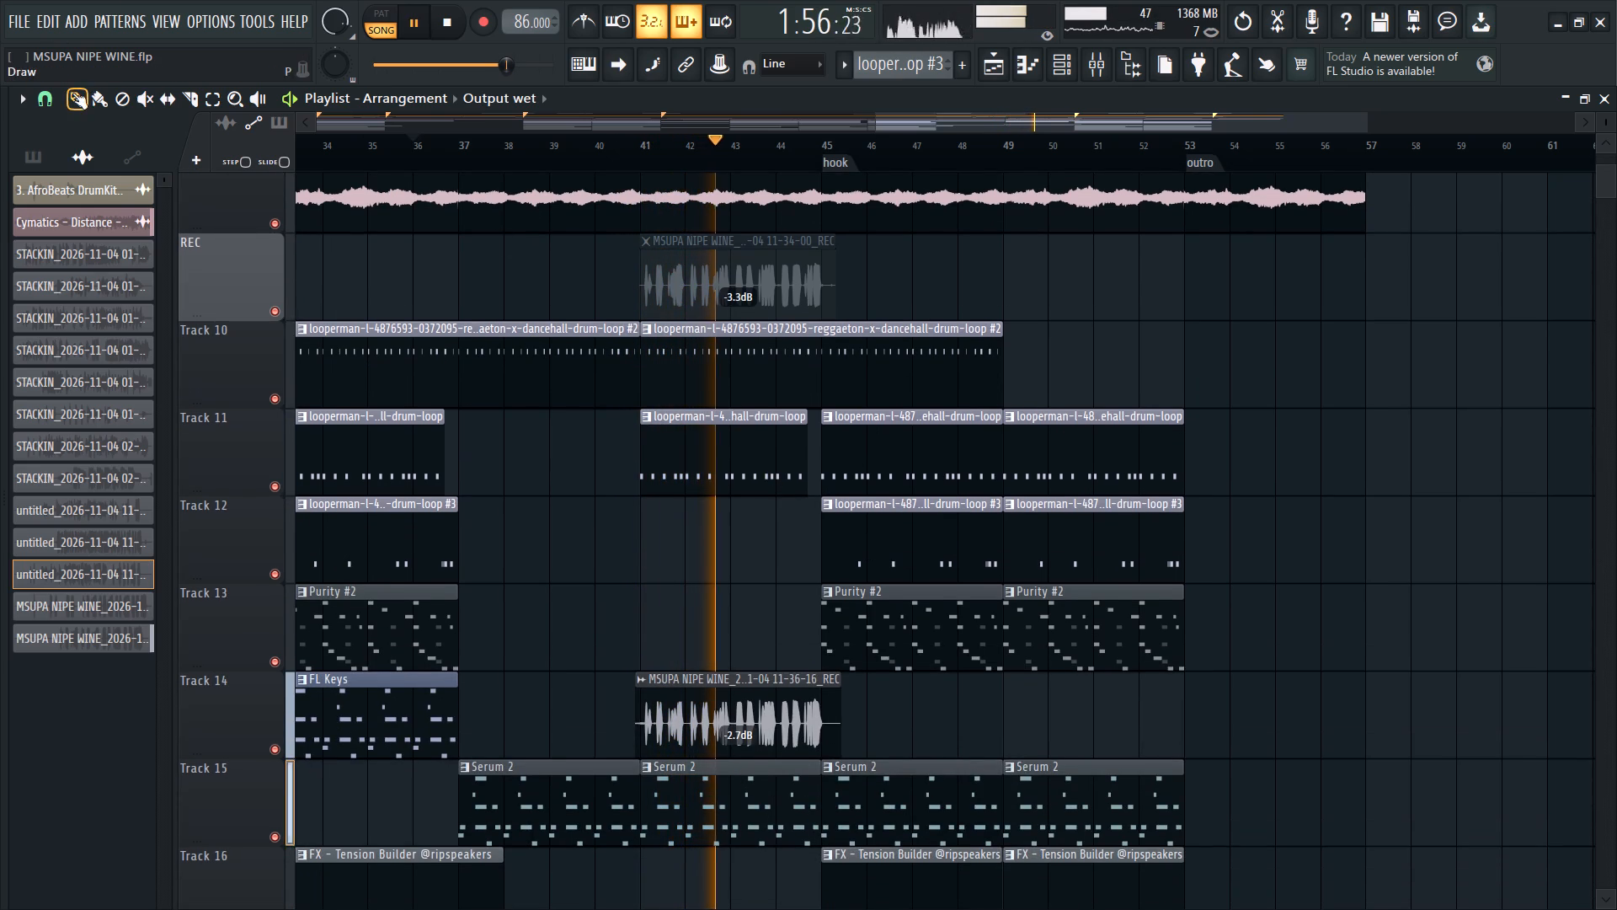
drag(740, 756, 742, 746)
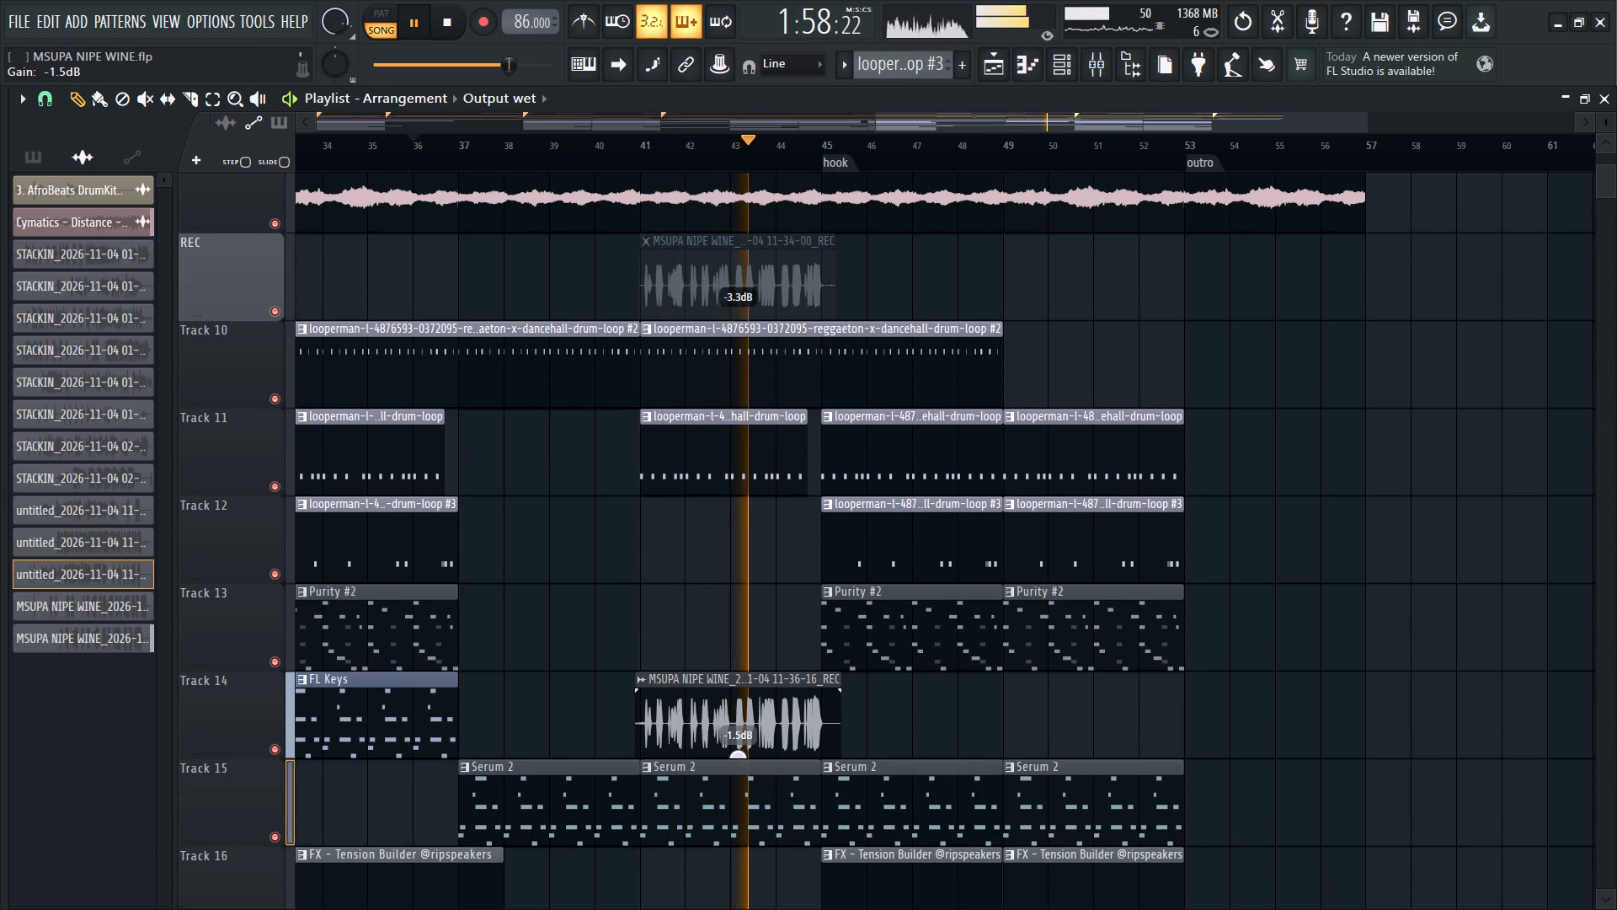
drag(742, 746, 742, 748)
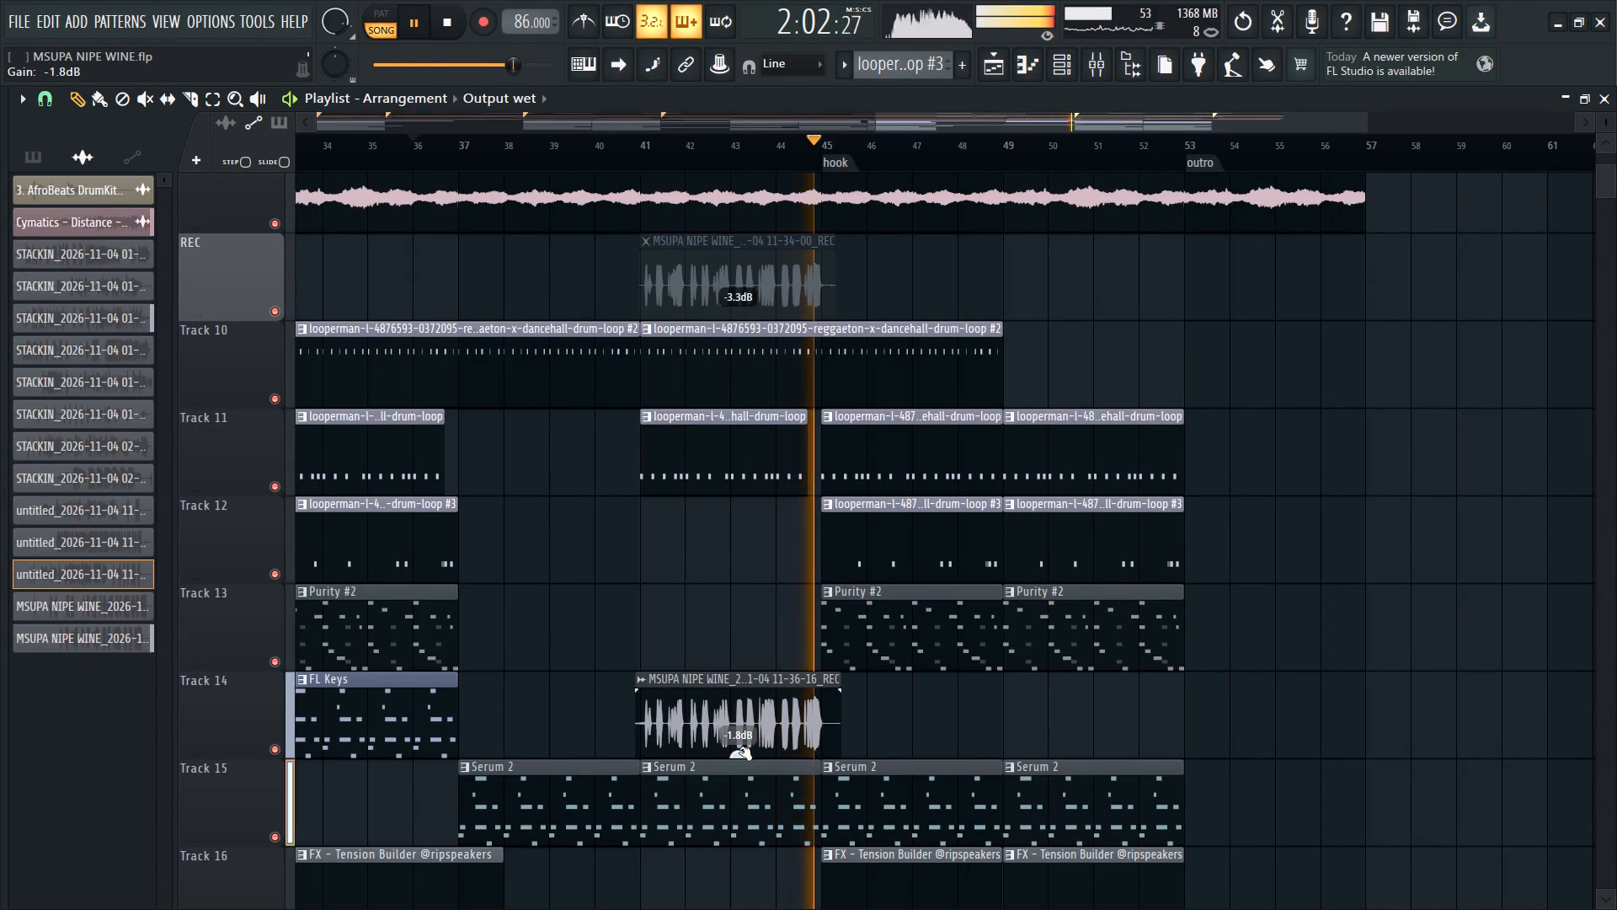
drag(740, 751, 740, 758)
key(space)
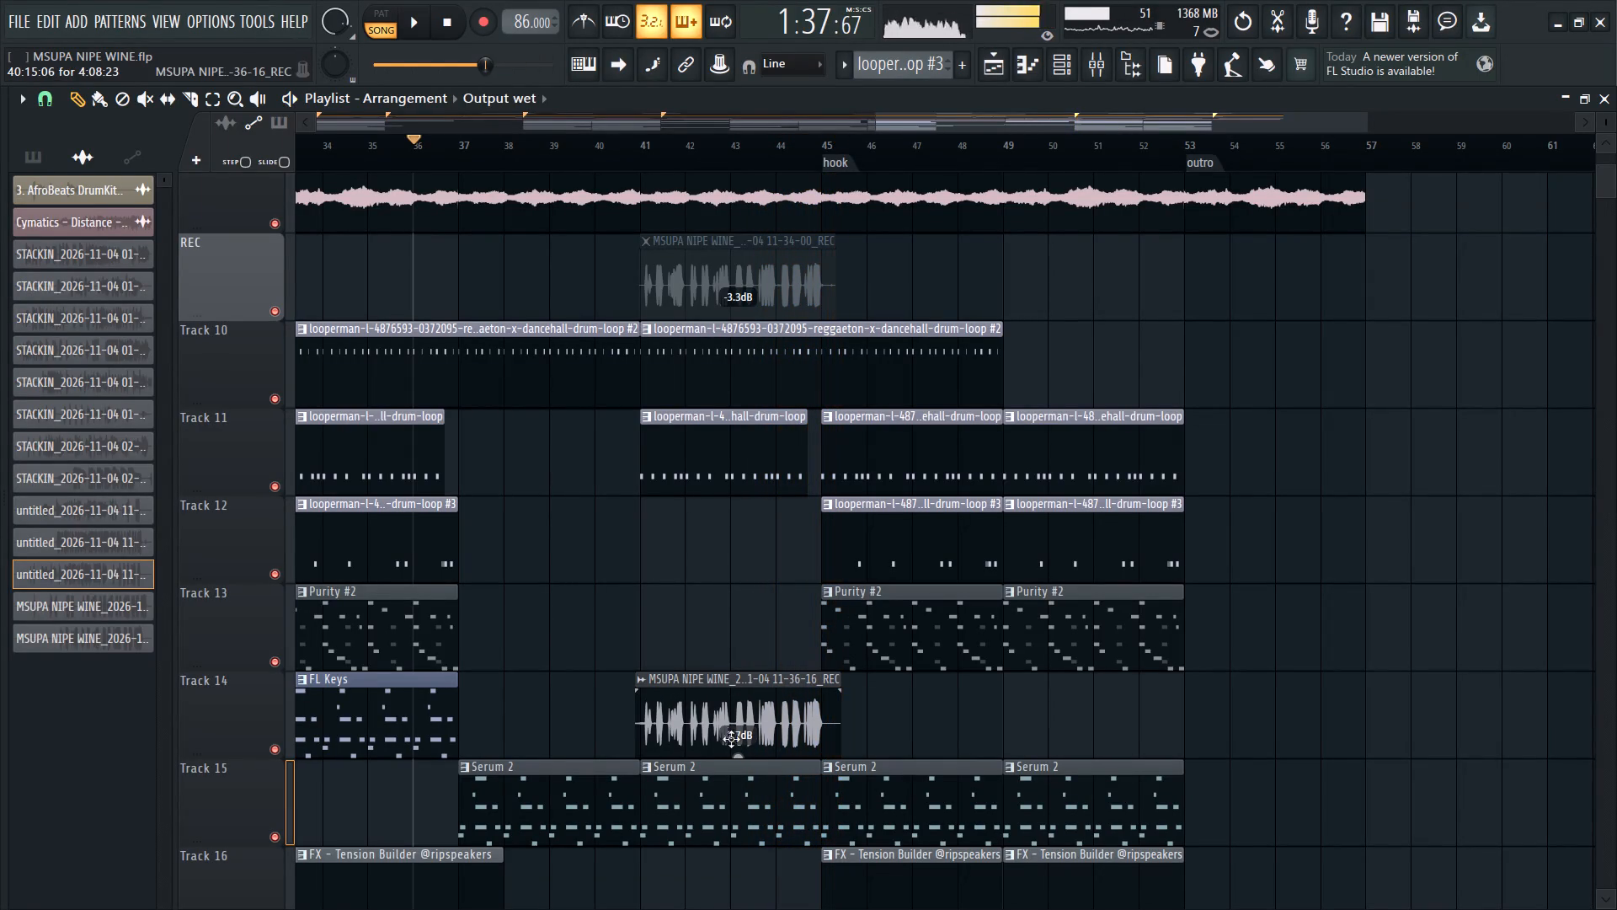
Mute Track 14's MSUPA NIPE WINE 11-36-16 clip and unmute the STACKIN 02-14-38 vocal clips at bars 41 to 45 on the REC track.
click(141, 104)
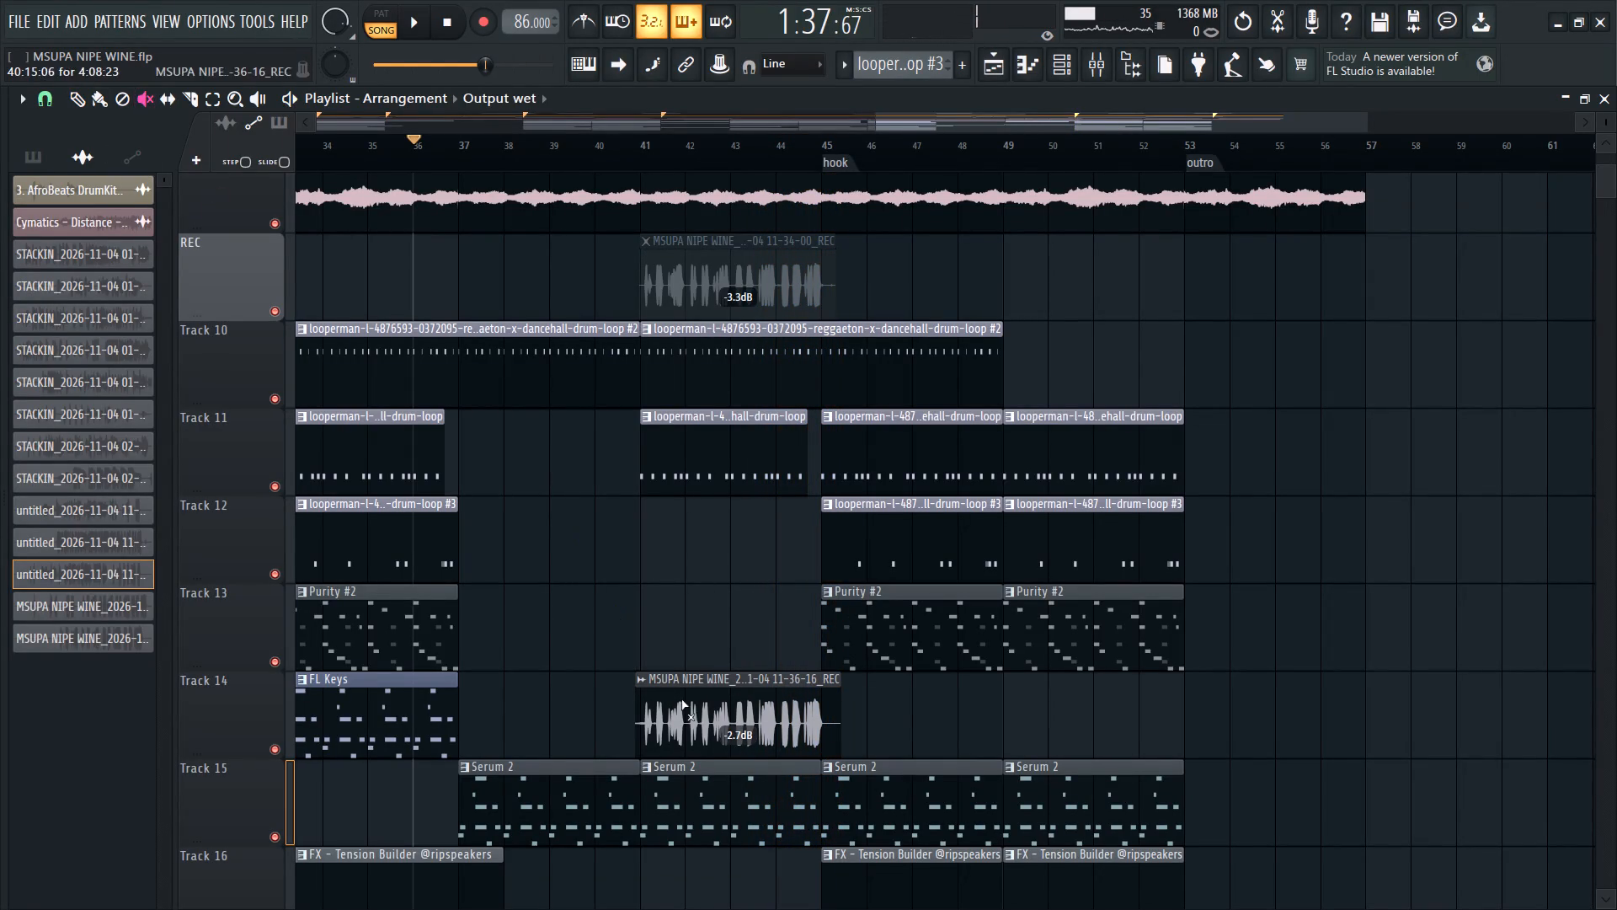
click(683, 703)
scroll(686, 570, up, 3)
drag(613, 376, 918, 389)
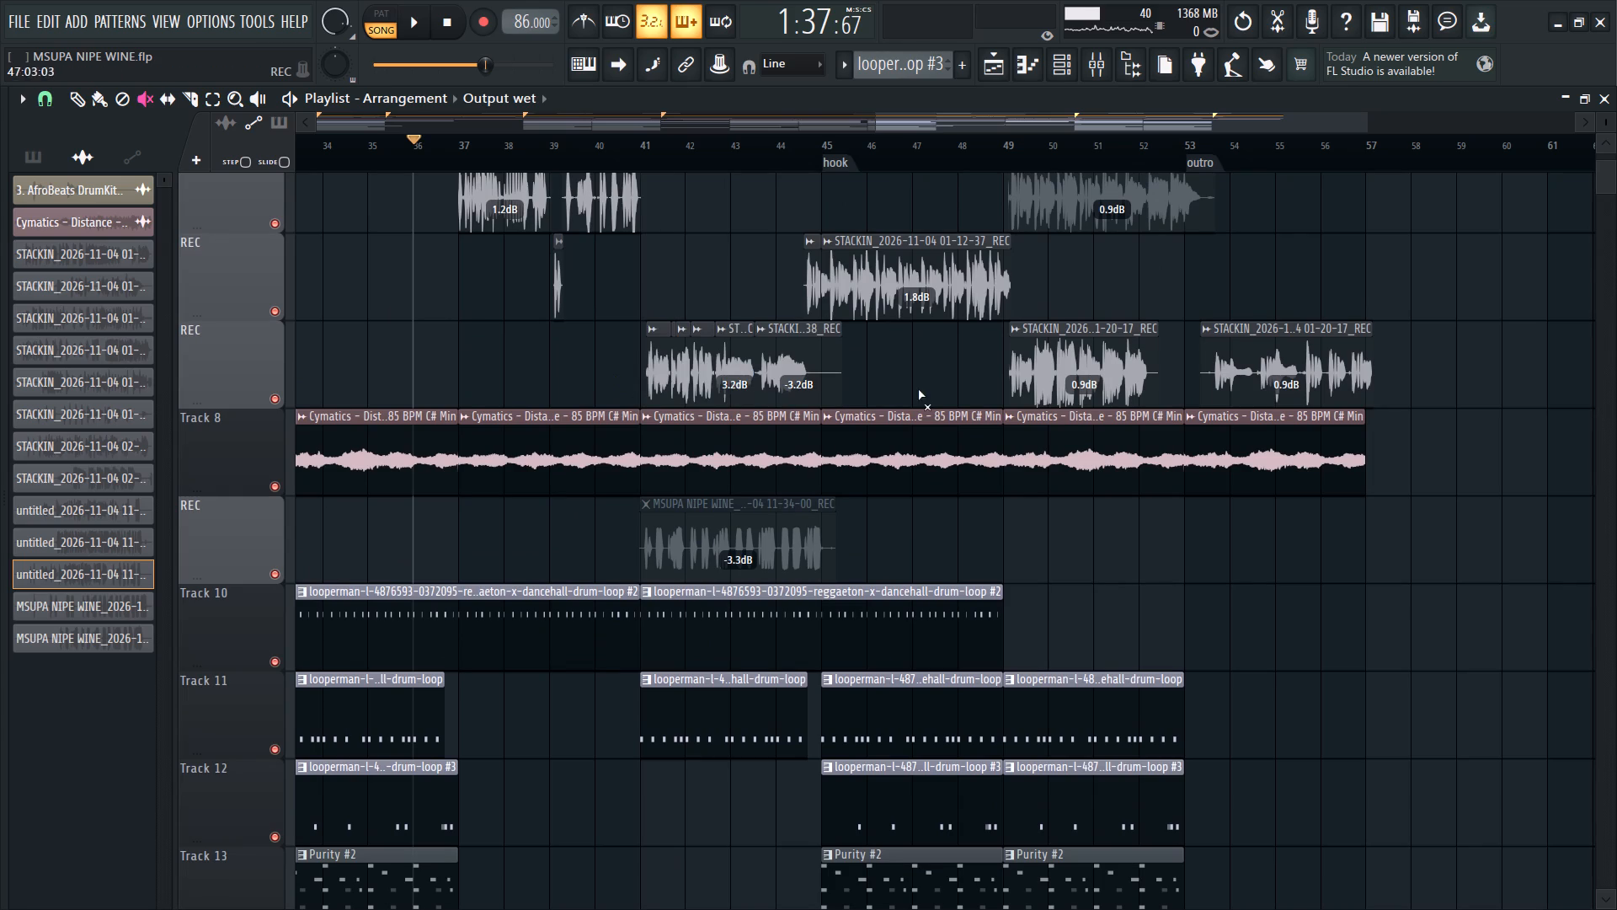
drag(918, 389, 917, 389)
Return to the Draw tool and play the whole song from the beginning to check the vocals.
scroll(726, 607, down, 5)
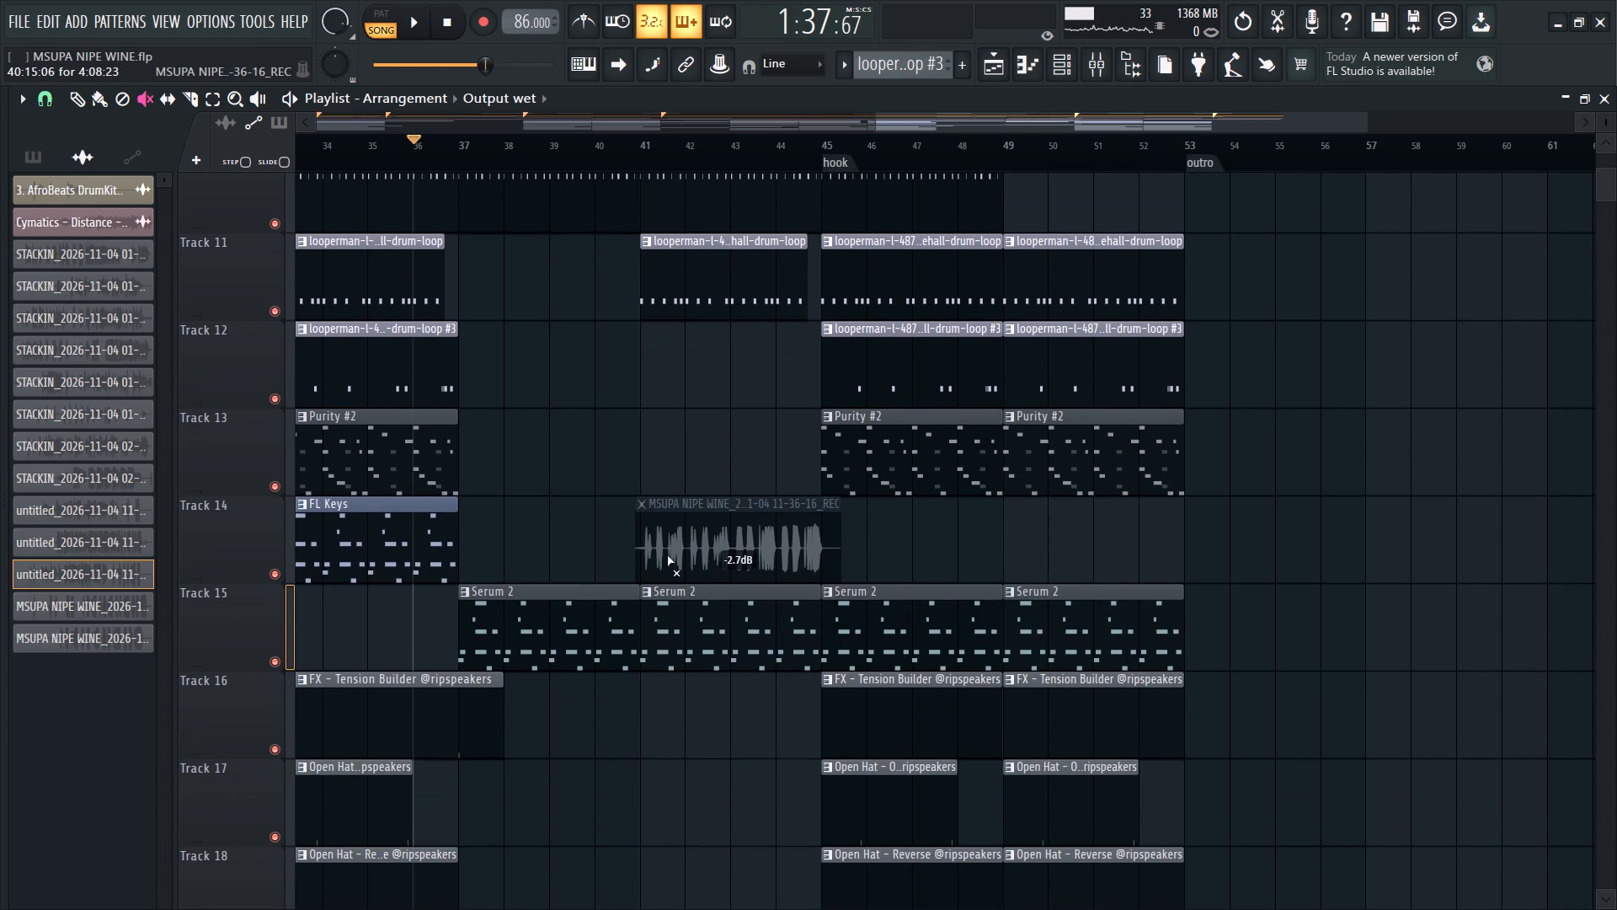
ctrl+scroll(622, 480, down, 3)
scroll(679, 497, up, 10)
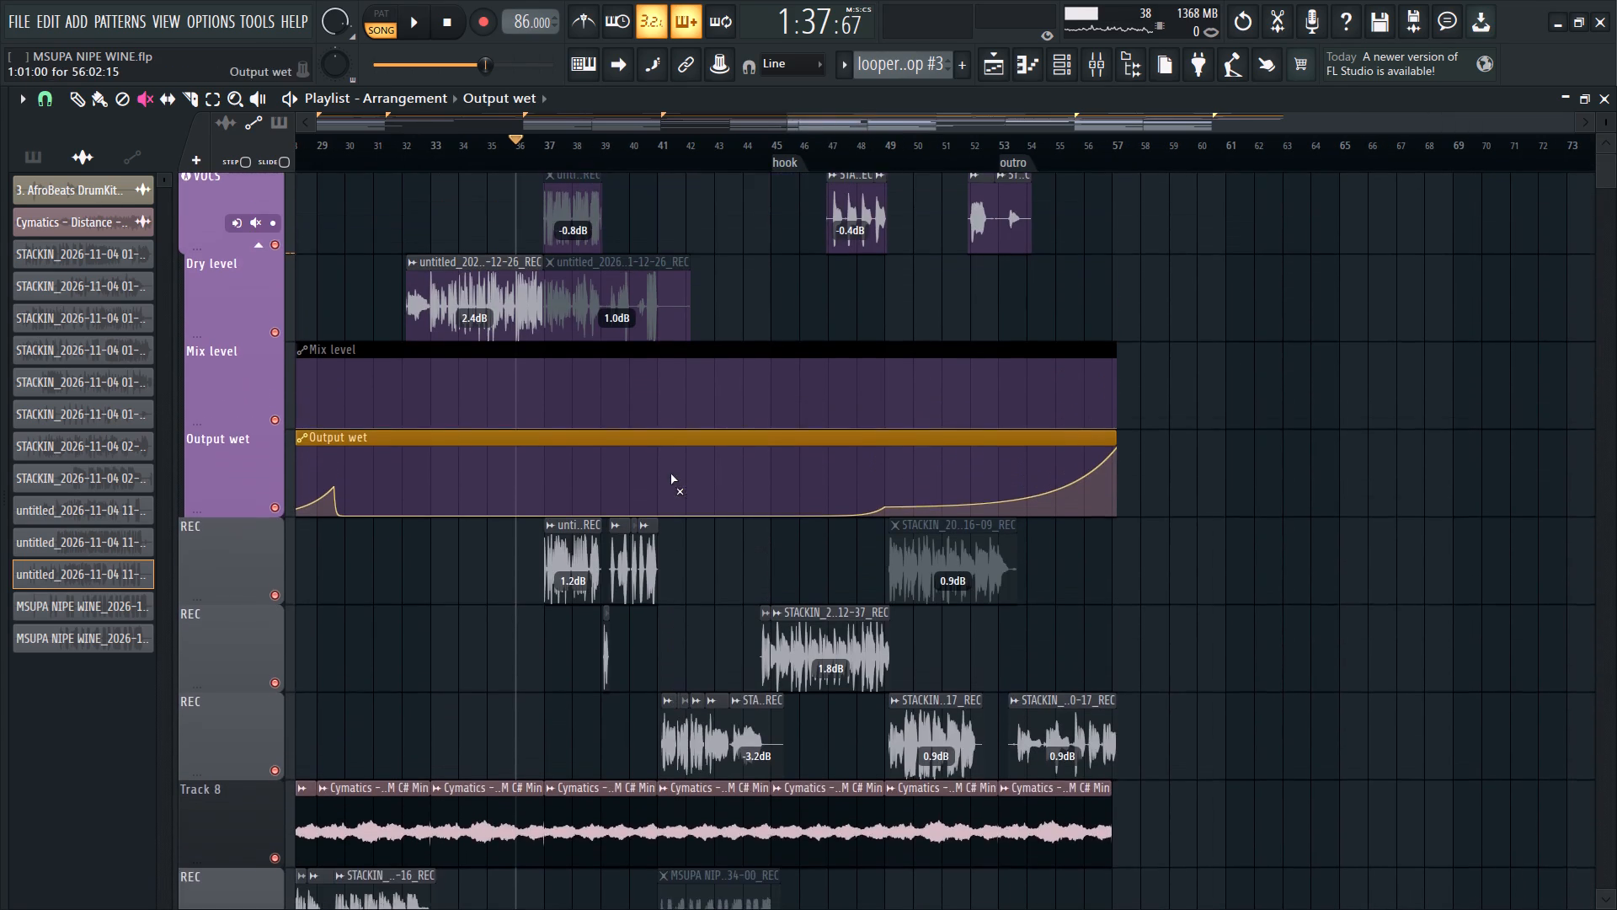
ctrl+scroll(606, 543, down, 3)
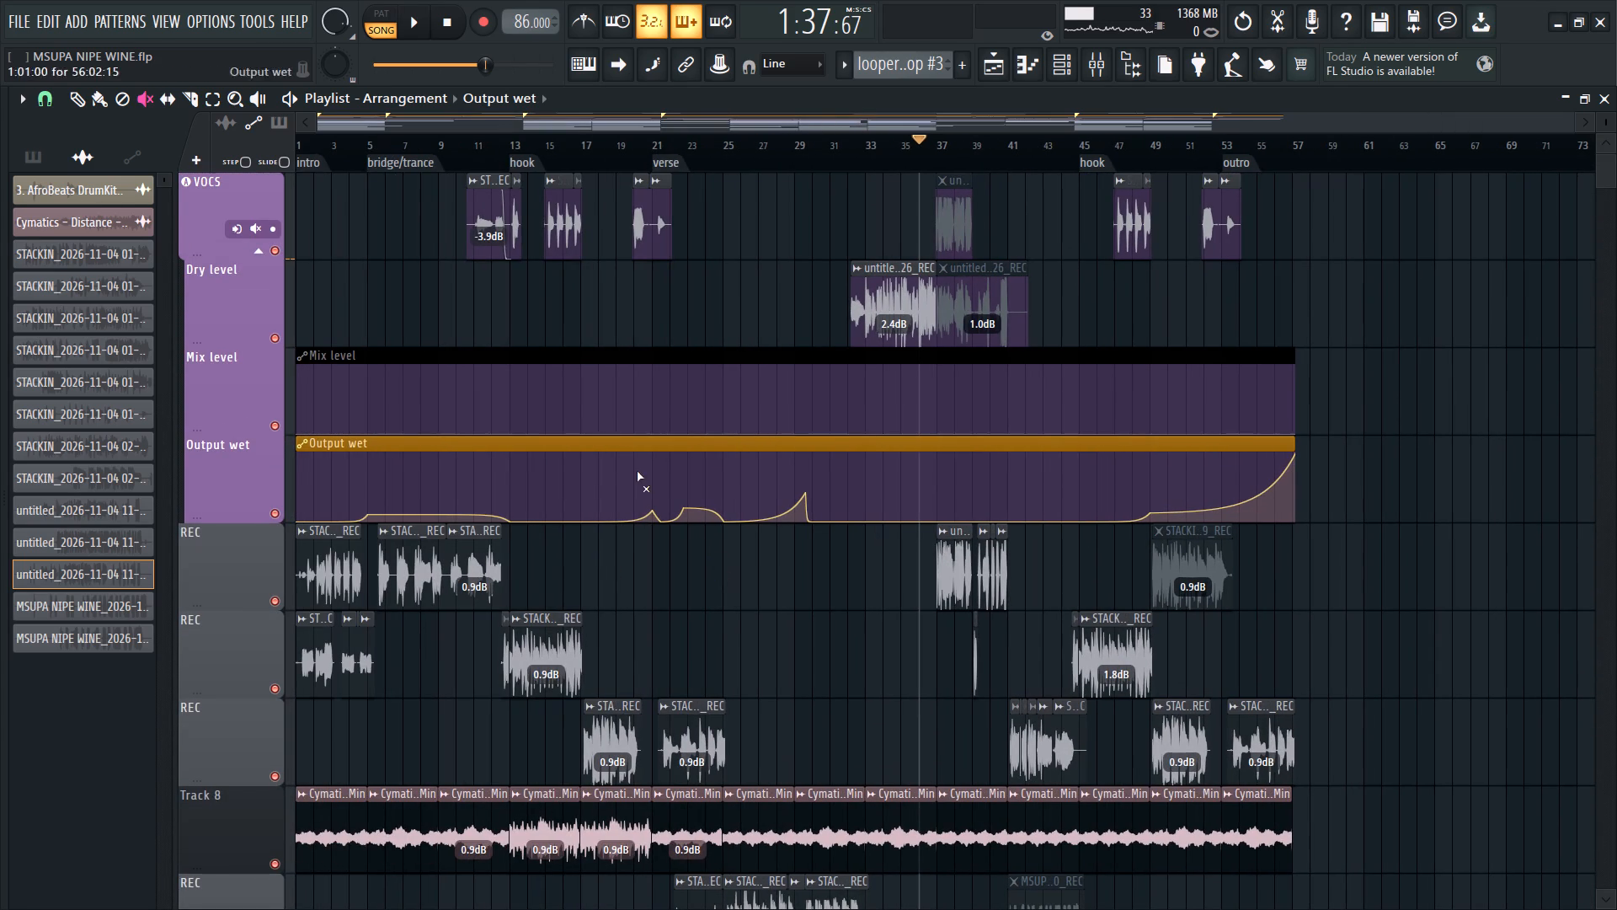
click(88, 94)
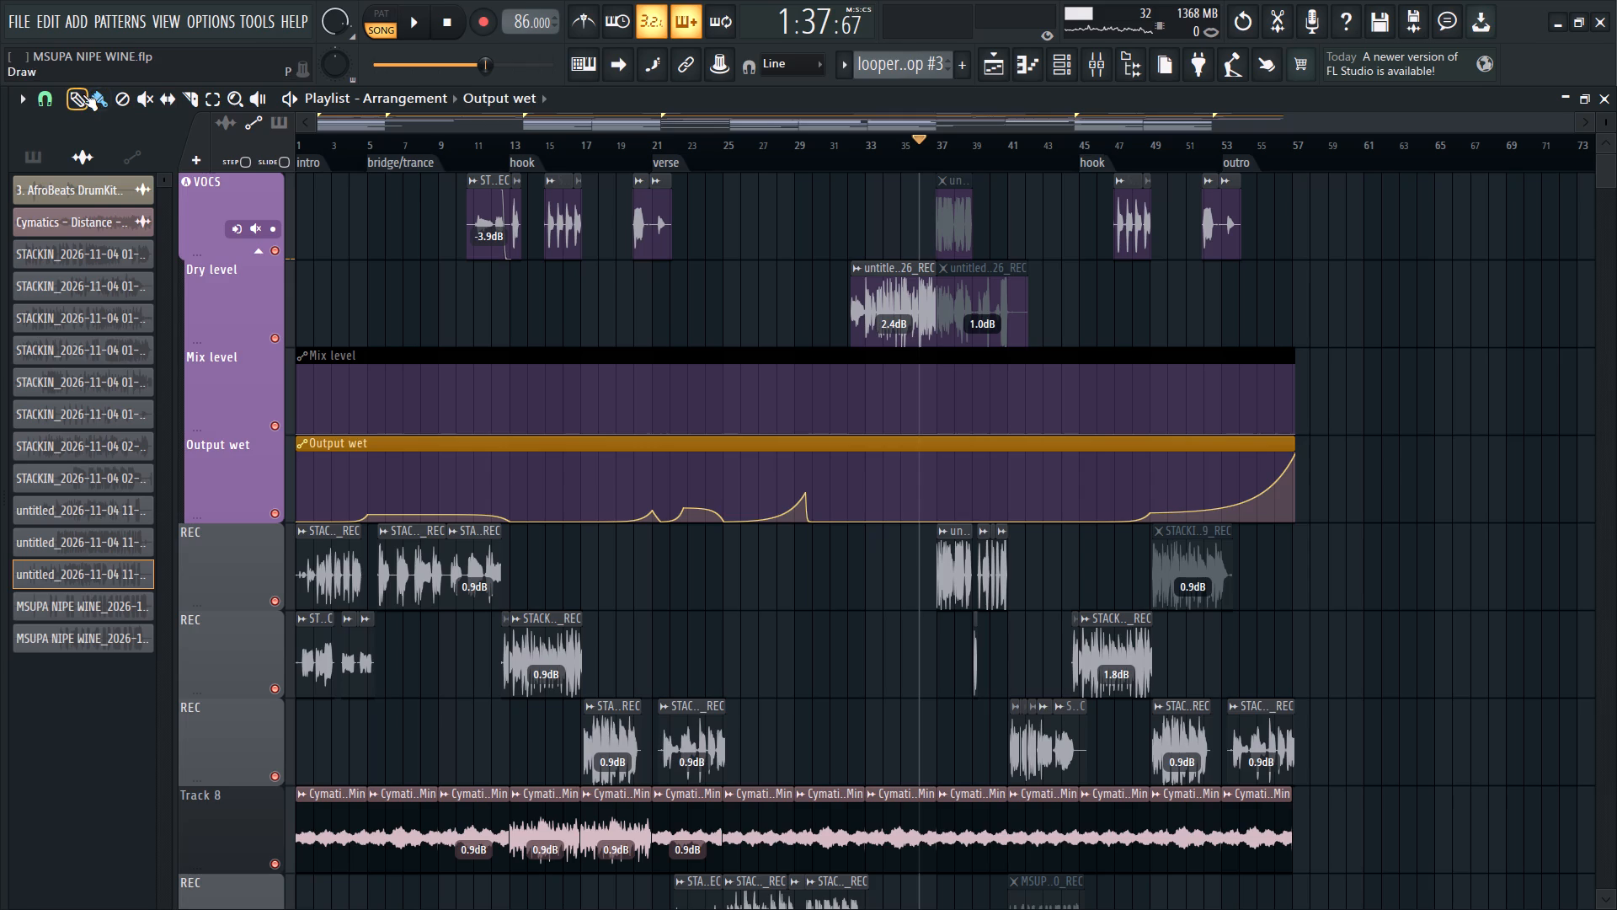
click(83, 94)
double_click(446, 25)
key(space)
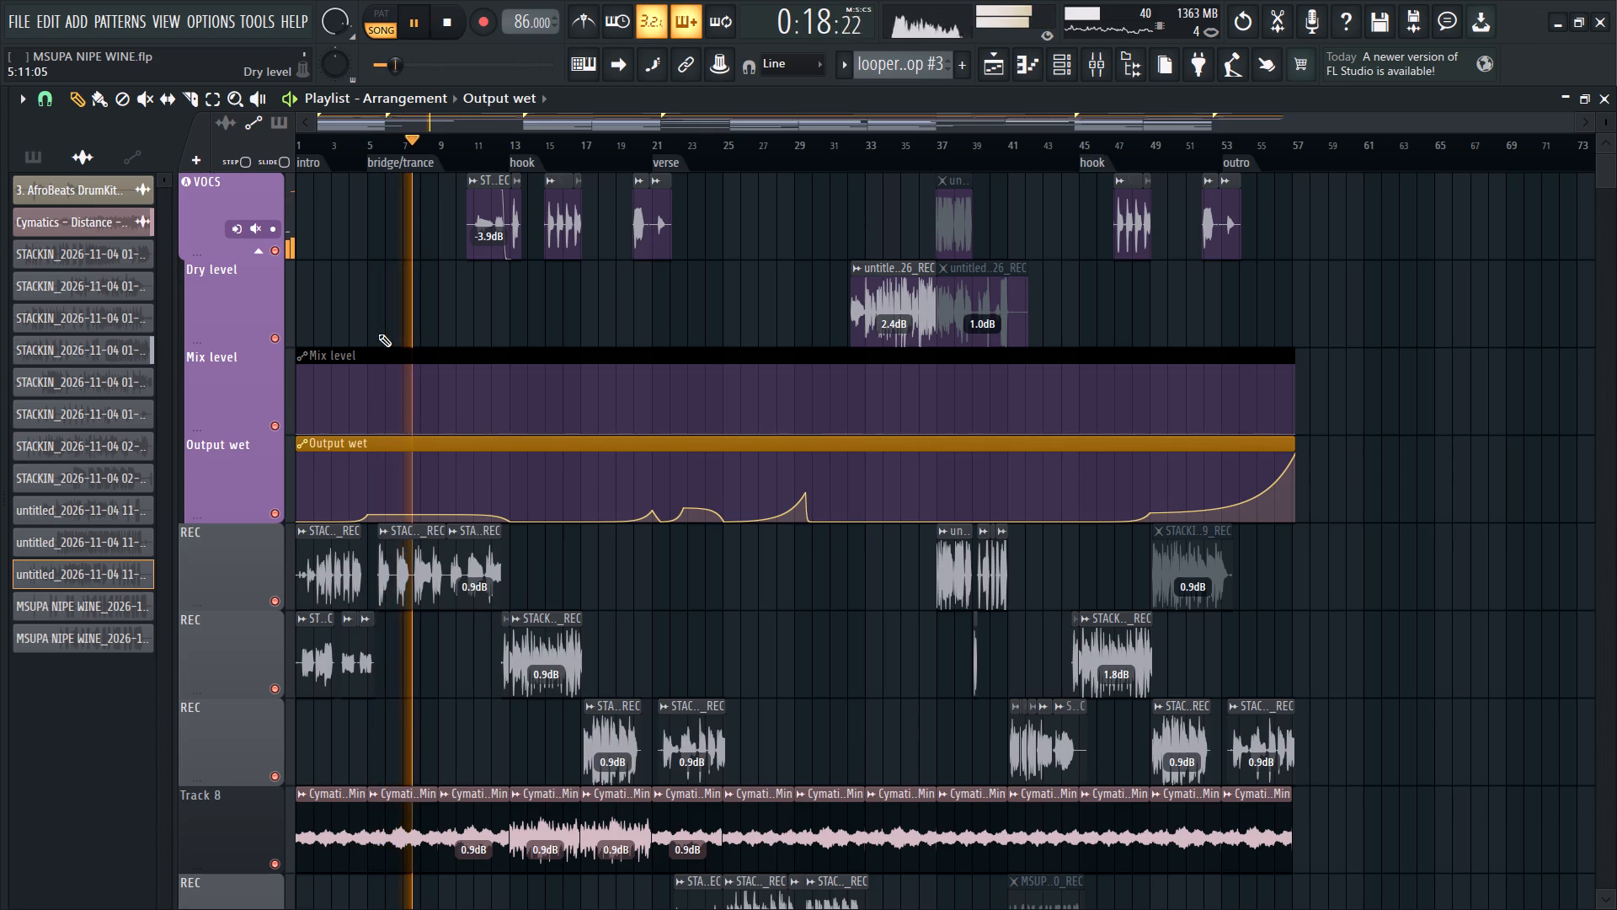
In the mixer, look at the VOCS track and disarm recording on the REC track.
click(1091, 54)
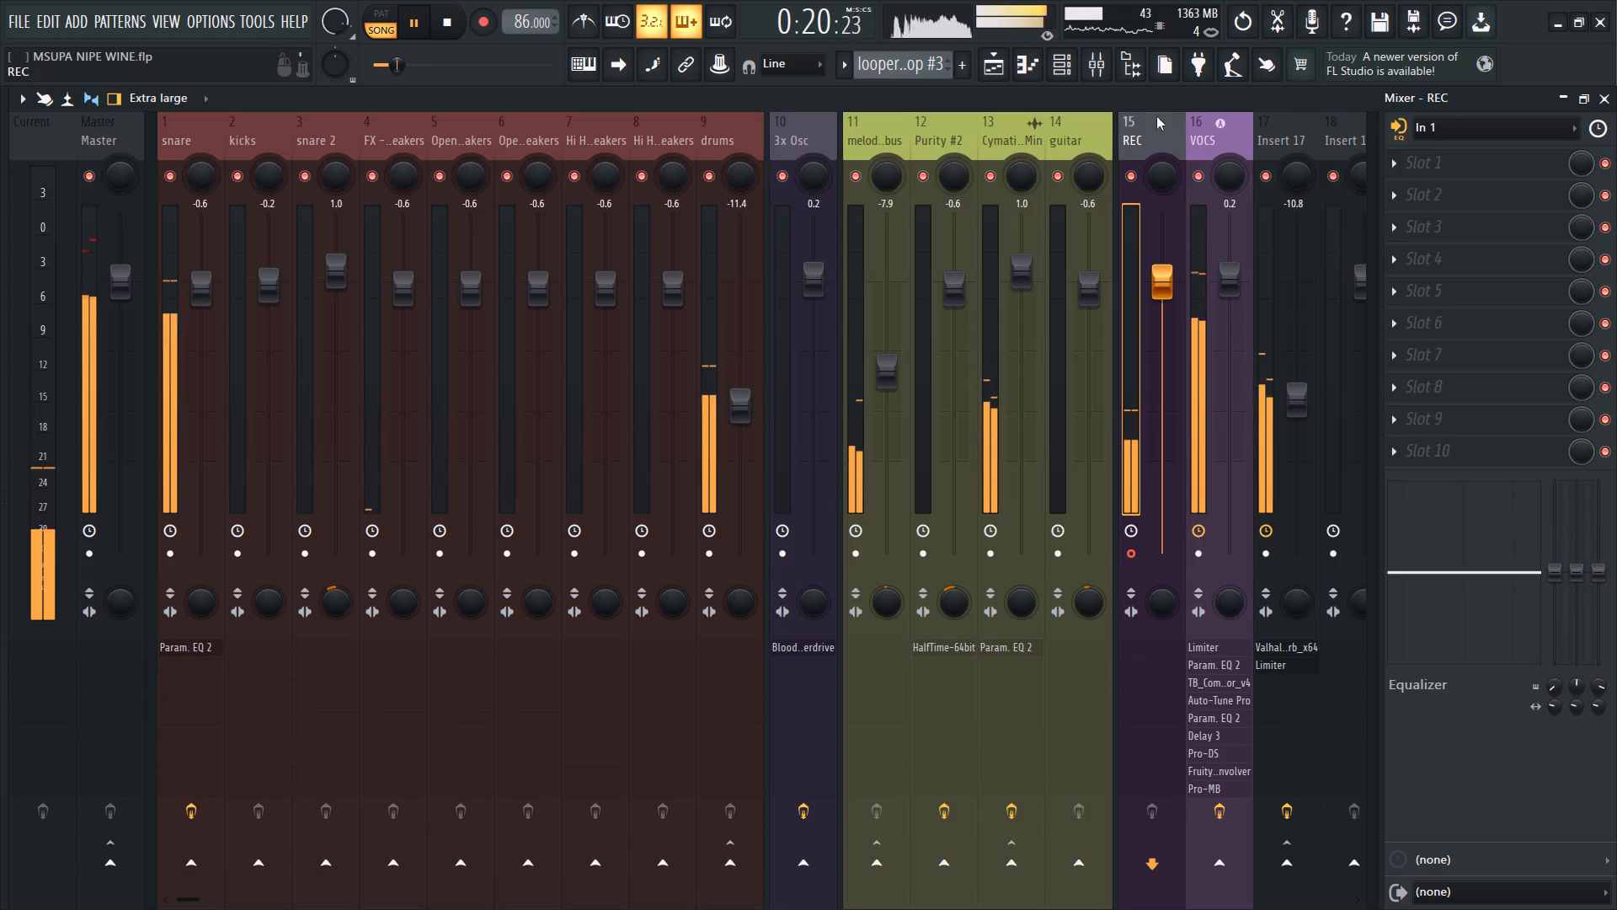
click(1214, 140)
scroll(1199, 136, down, 1)
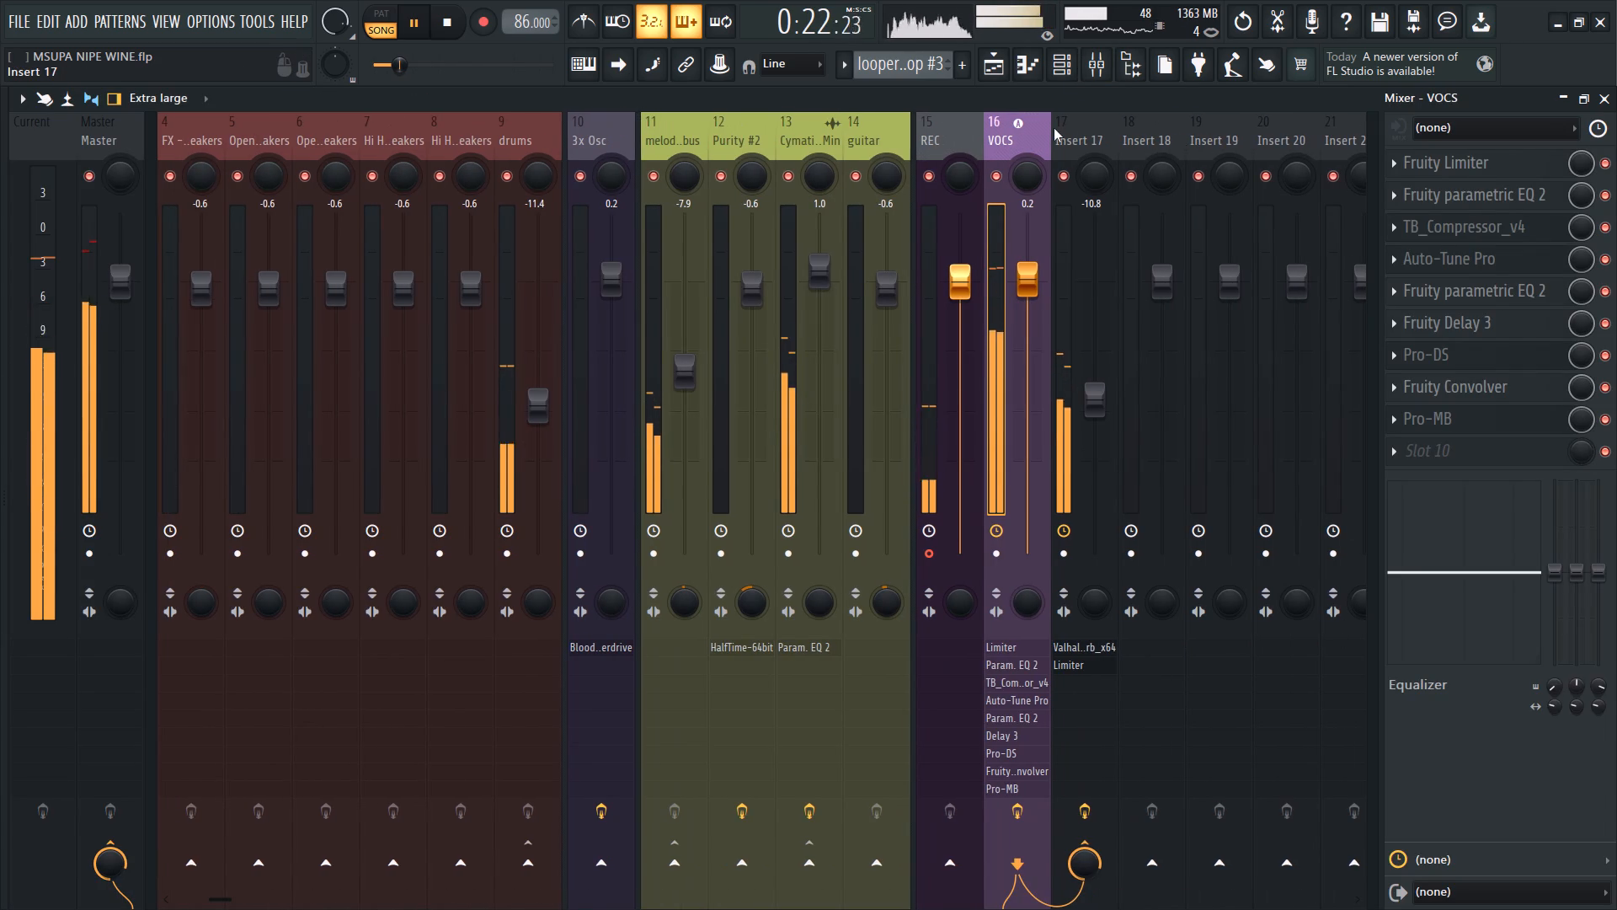
click(1016, 136)
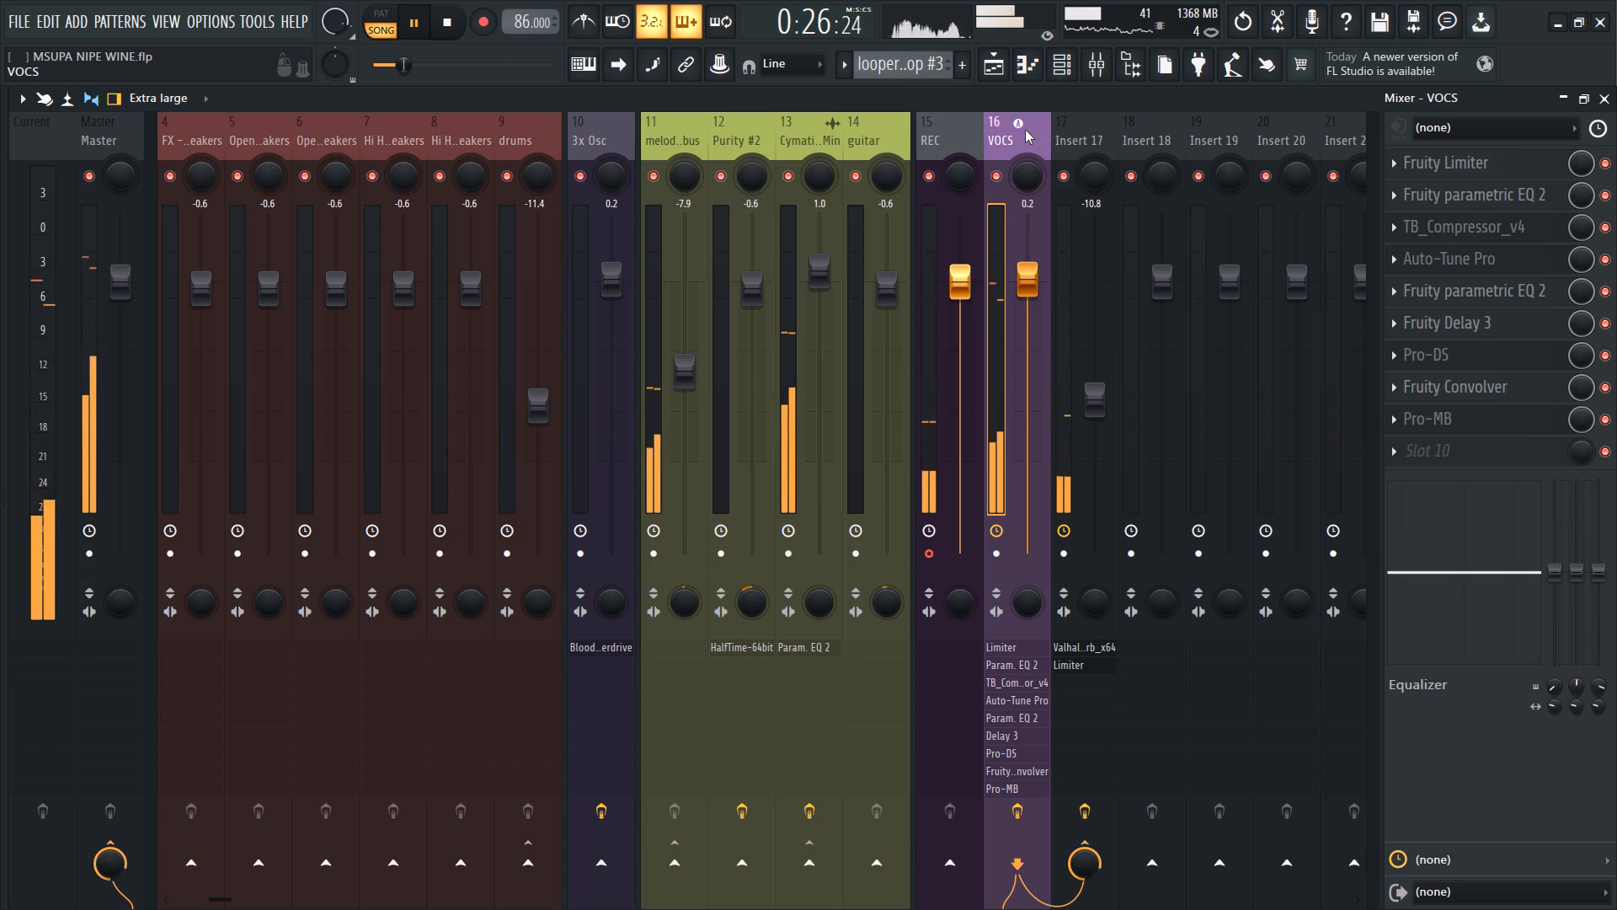
click(1025, 130)
scroll(1093, 129, down, 2)
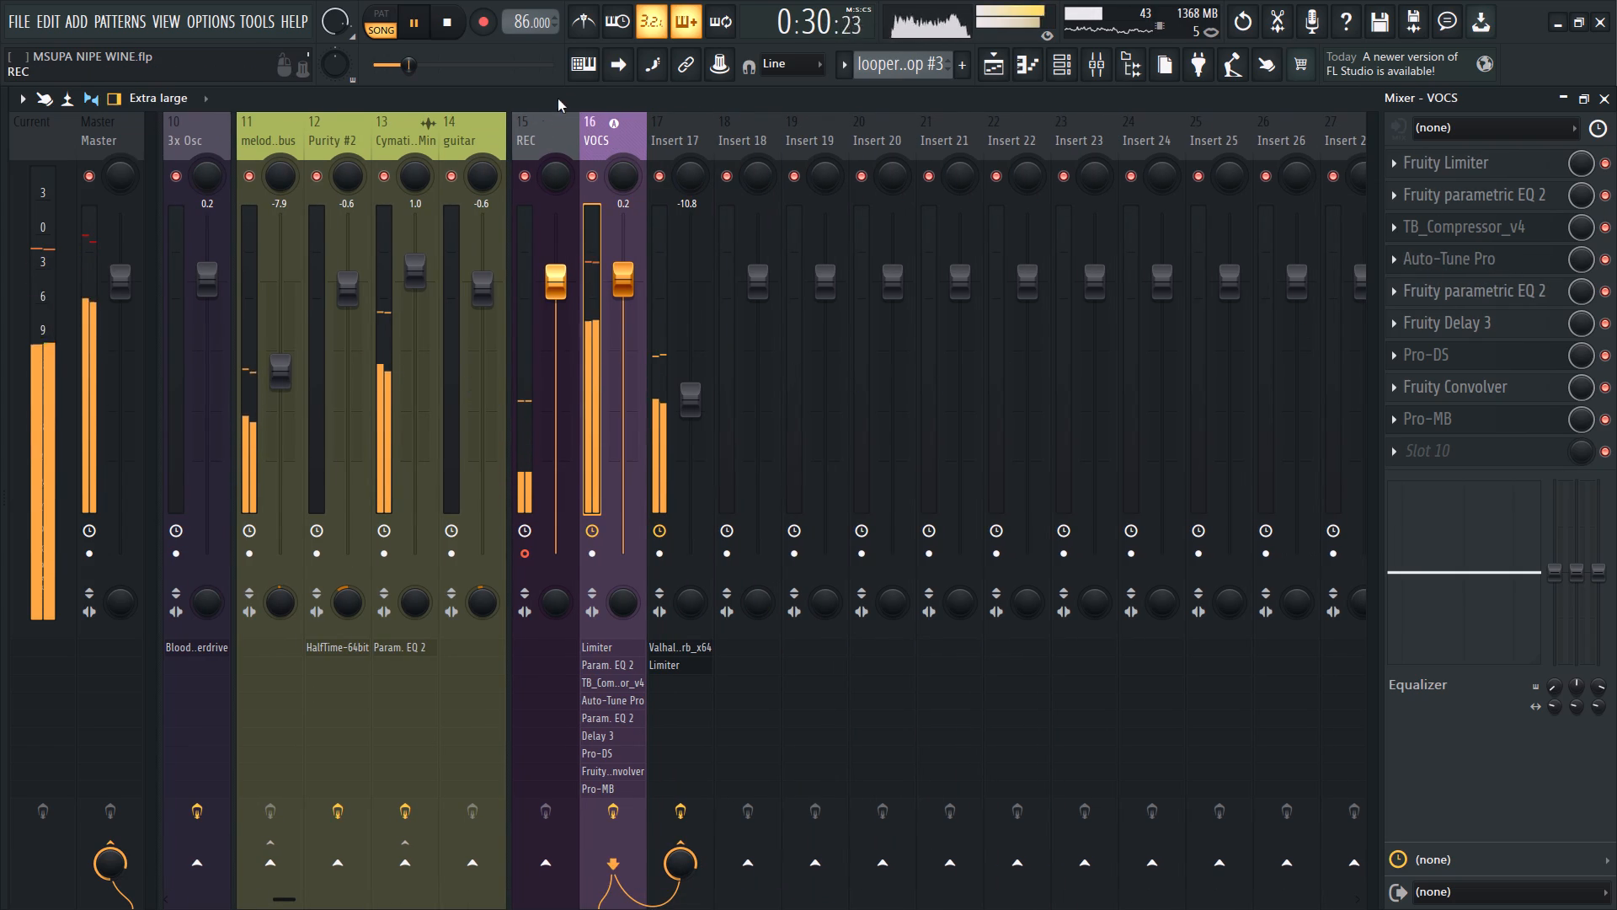
click(540, 126)
click(519, 553)
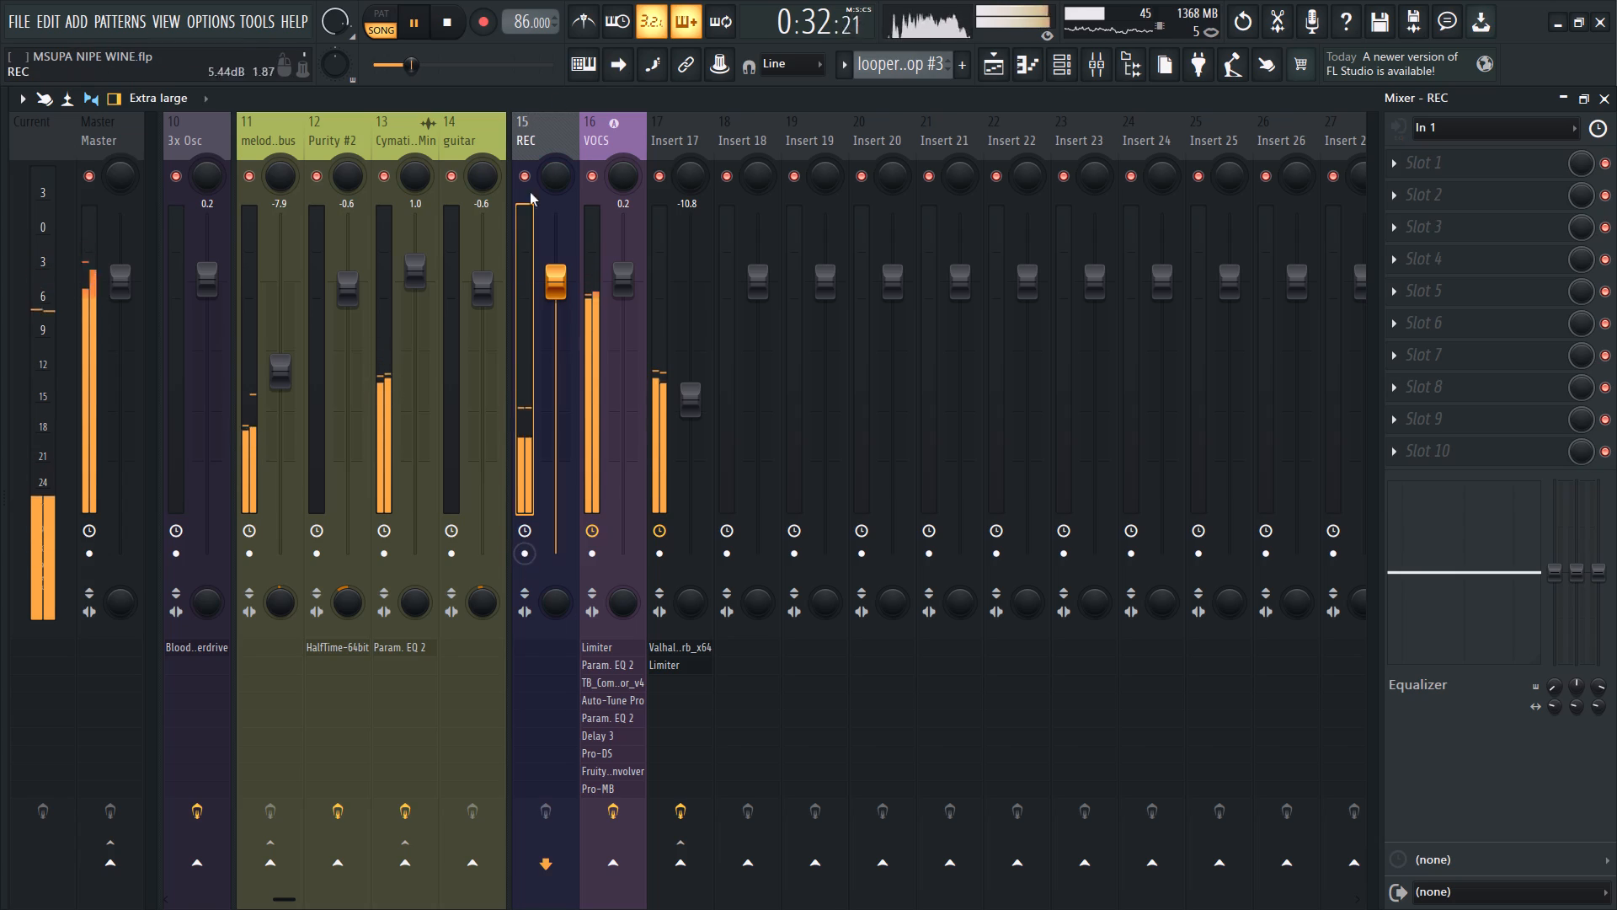
Compare the REC and VOCS mixer tracks during playback, check the VOCS effect chain and return to the playlist.
click(532, 131)
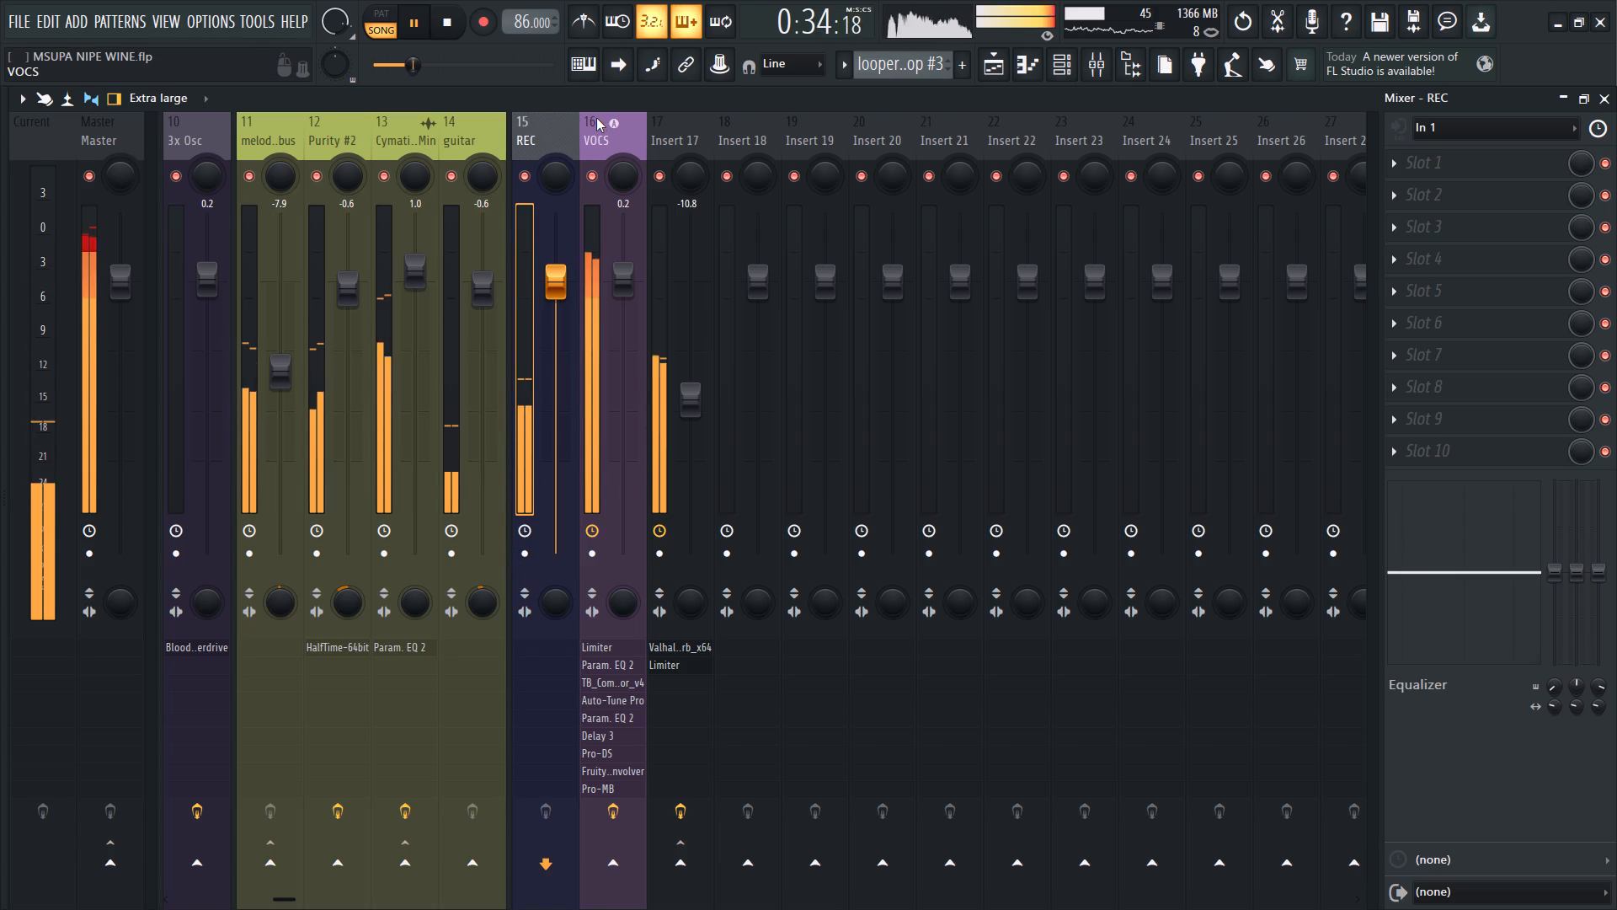
click(597, 125)
click(608, 125)
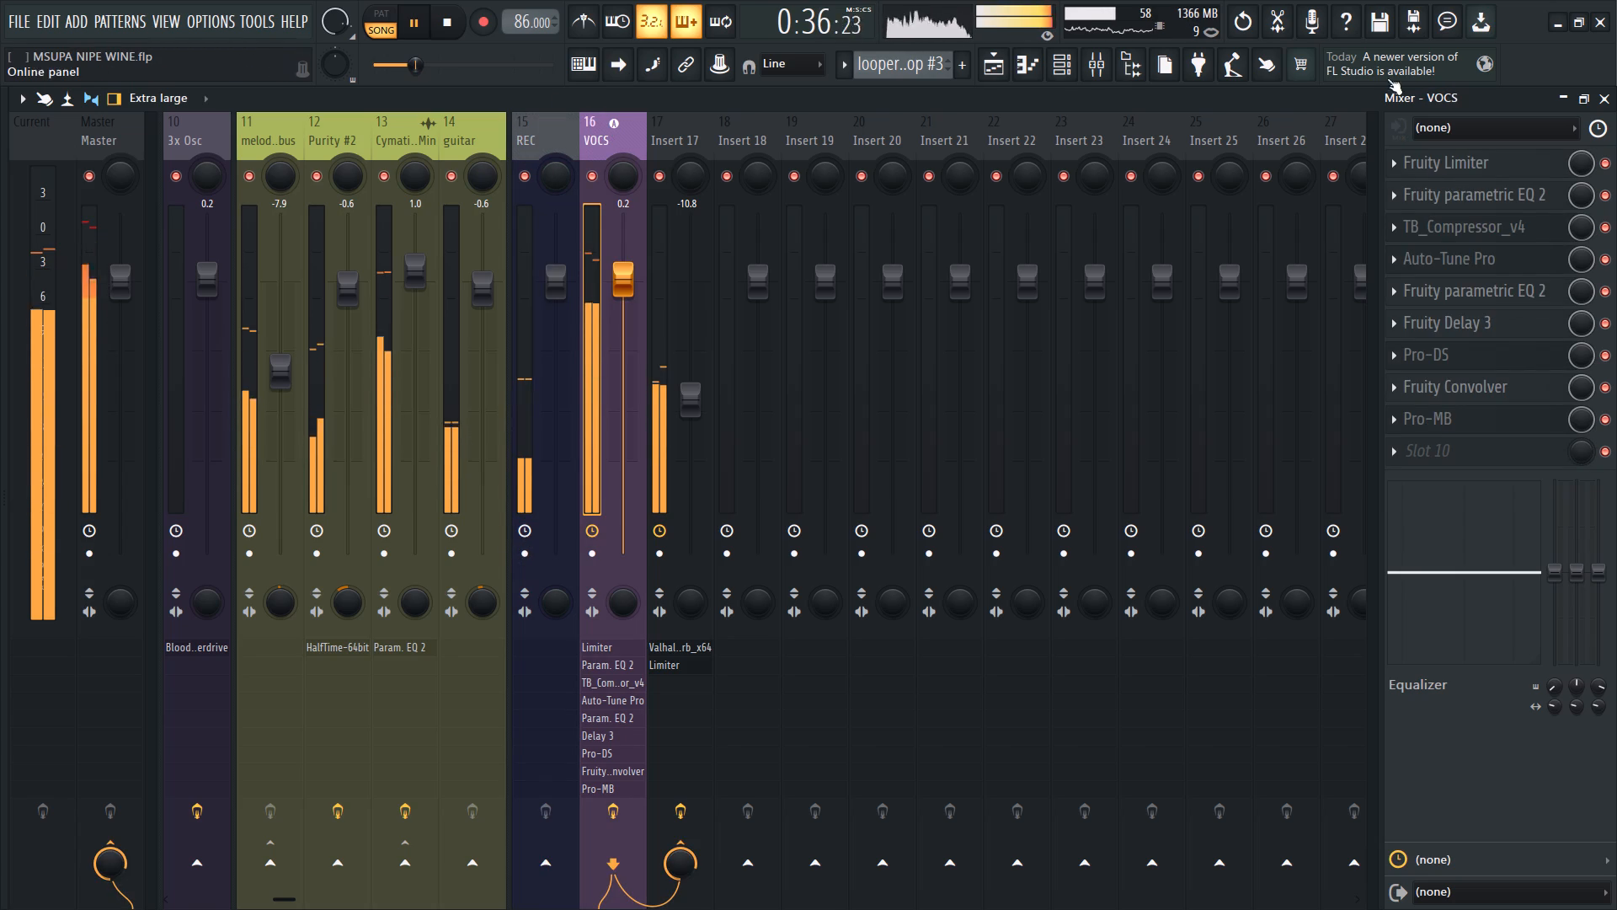
click(1005, 59)
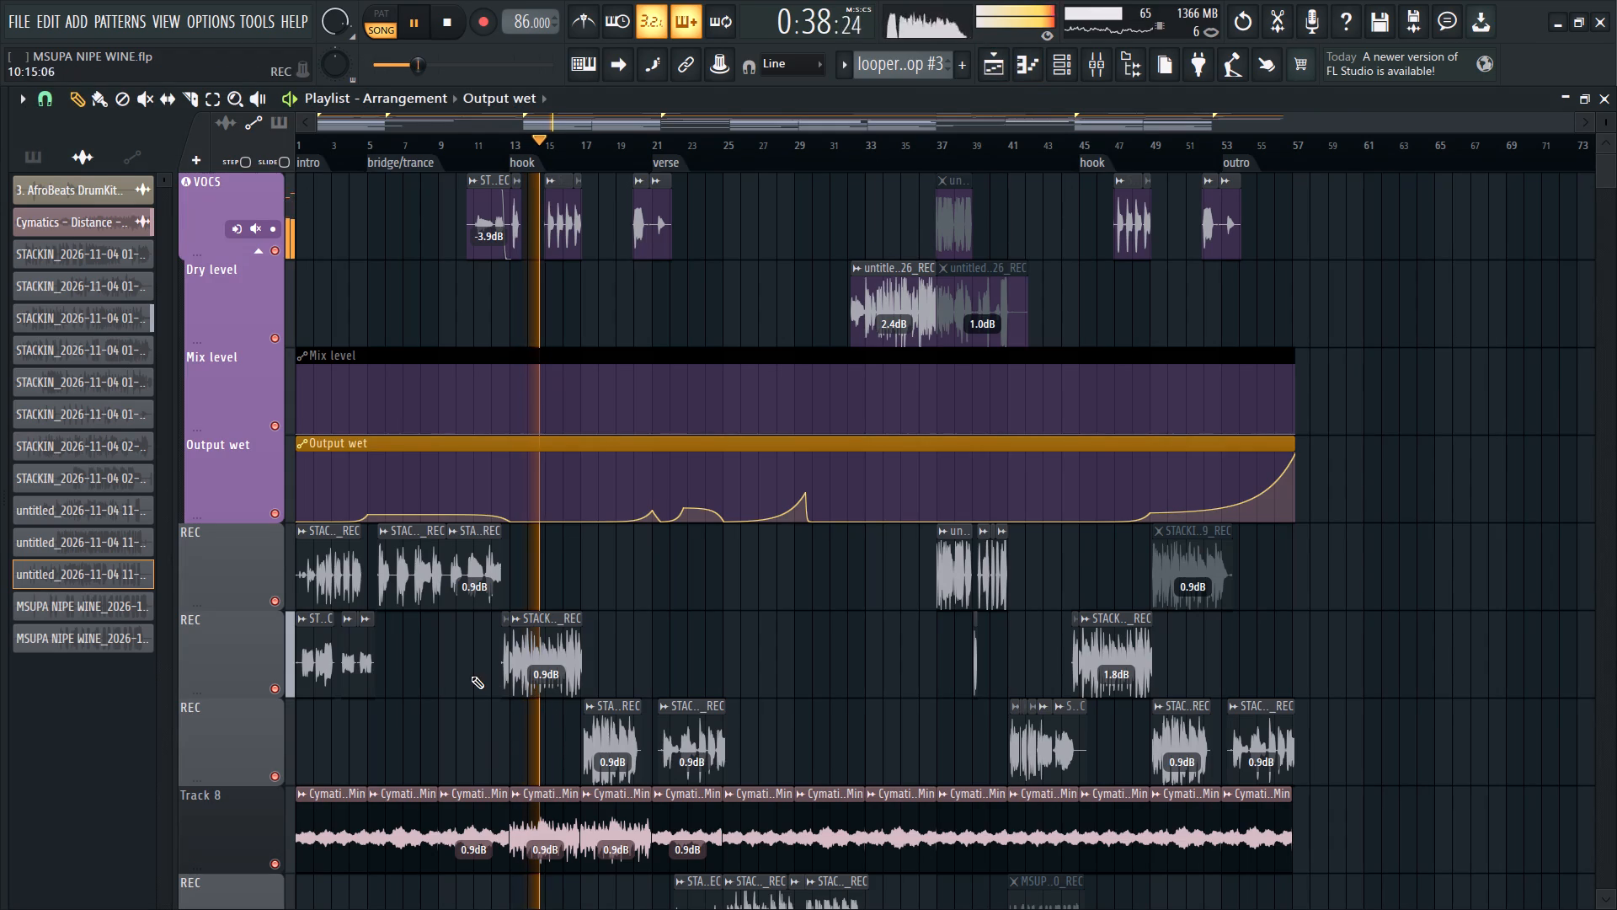
Raise the gain of the first hook's REC vocal clips, between bars 12 and 21, to 1.8 dB.
ctrl+drag(474, 672, 627, 719)
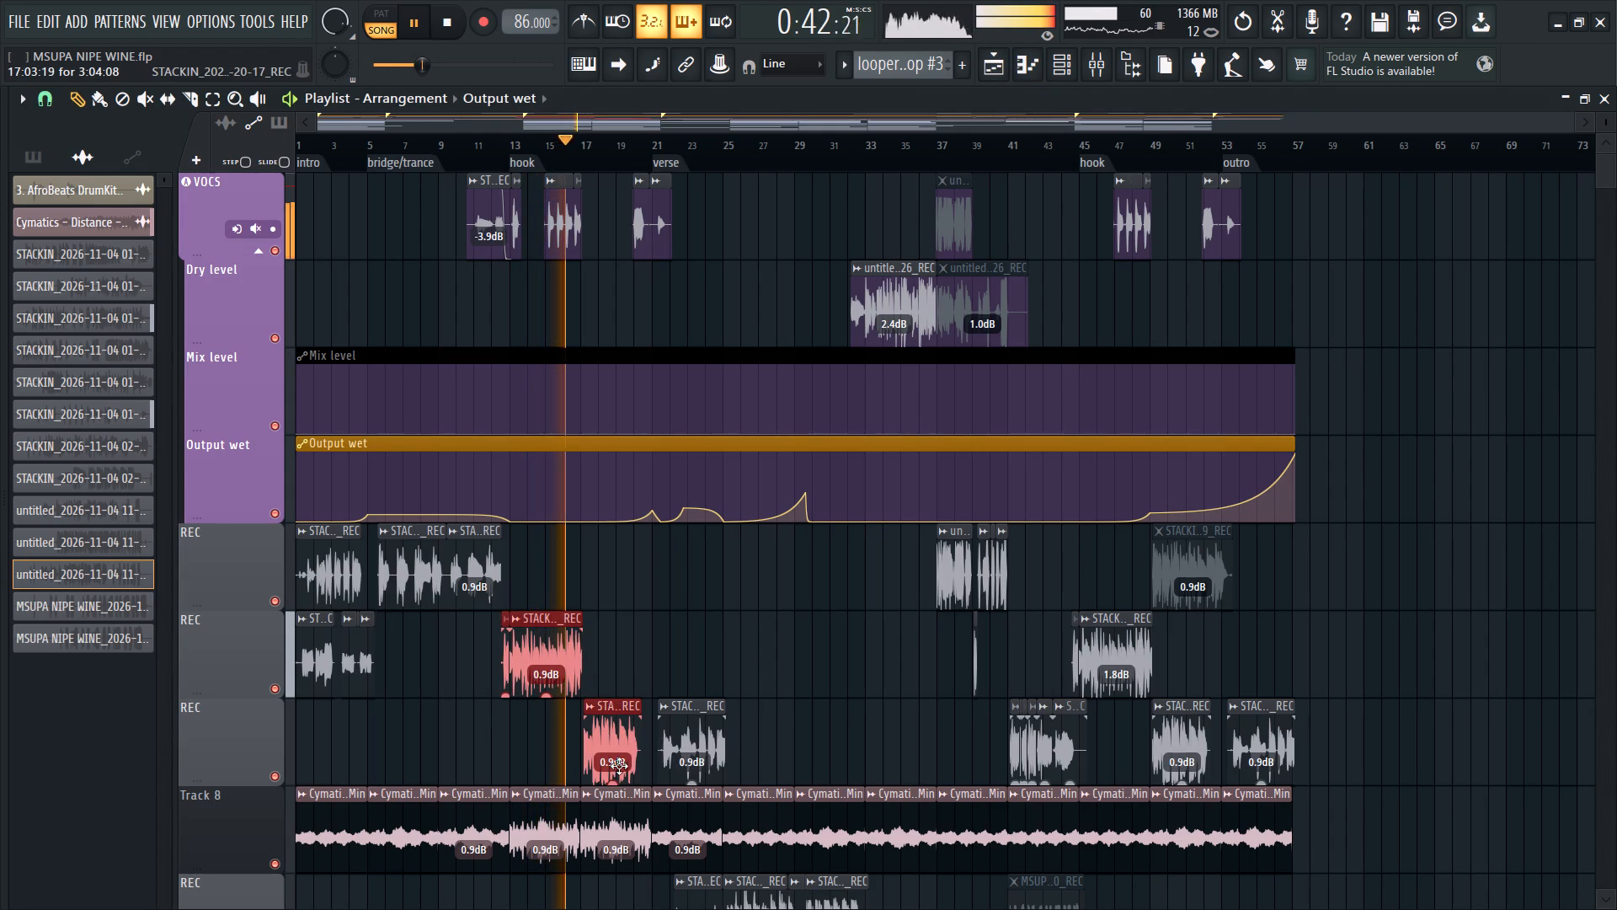
drag(616, 779, 616, 772)
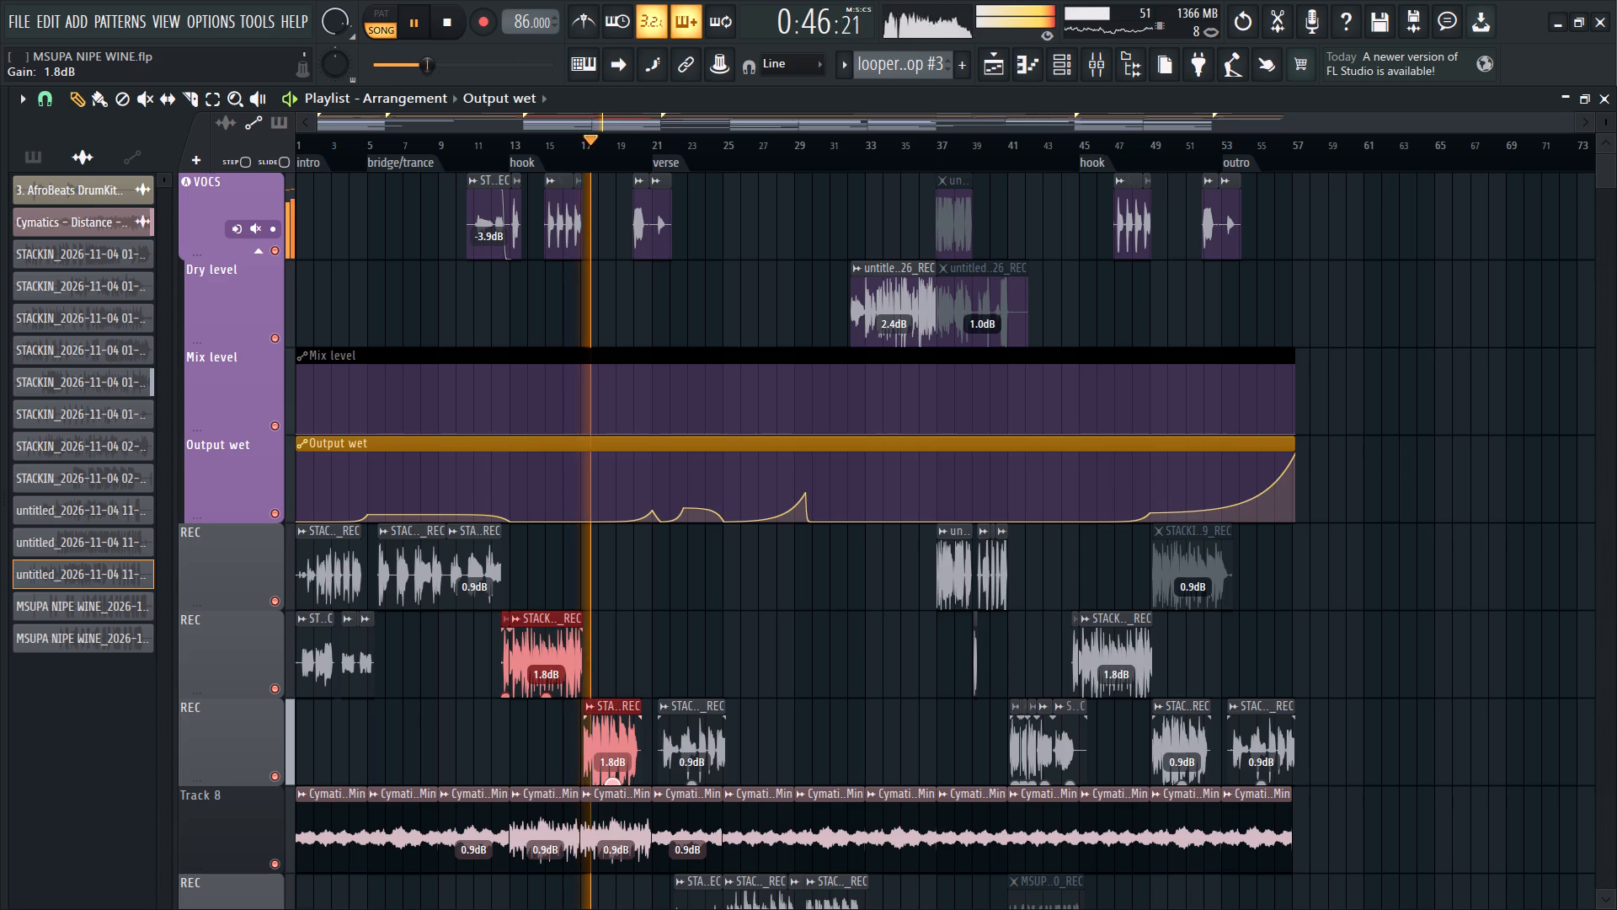
drag(616, 772, 615, 772)
Raise the gains of the bridge vocal clips on the first REC track to 1.4 dB and 2.3 dB.
ctrl+scroll(615, 774, up, 7)
ctrl+scroll(629, 724, down, 7)
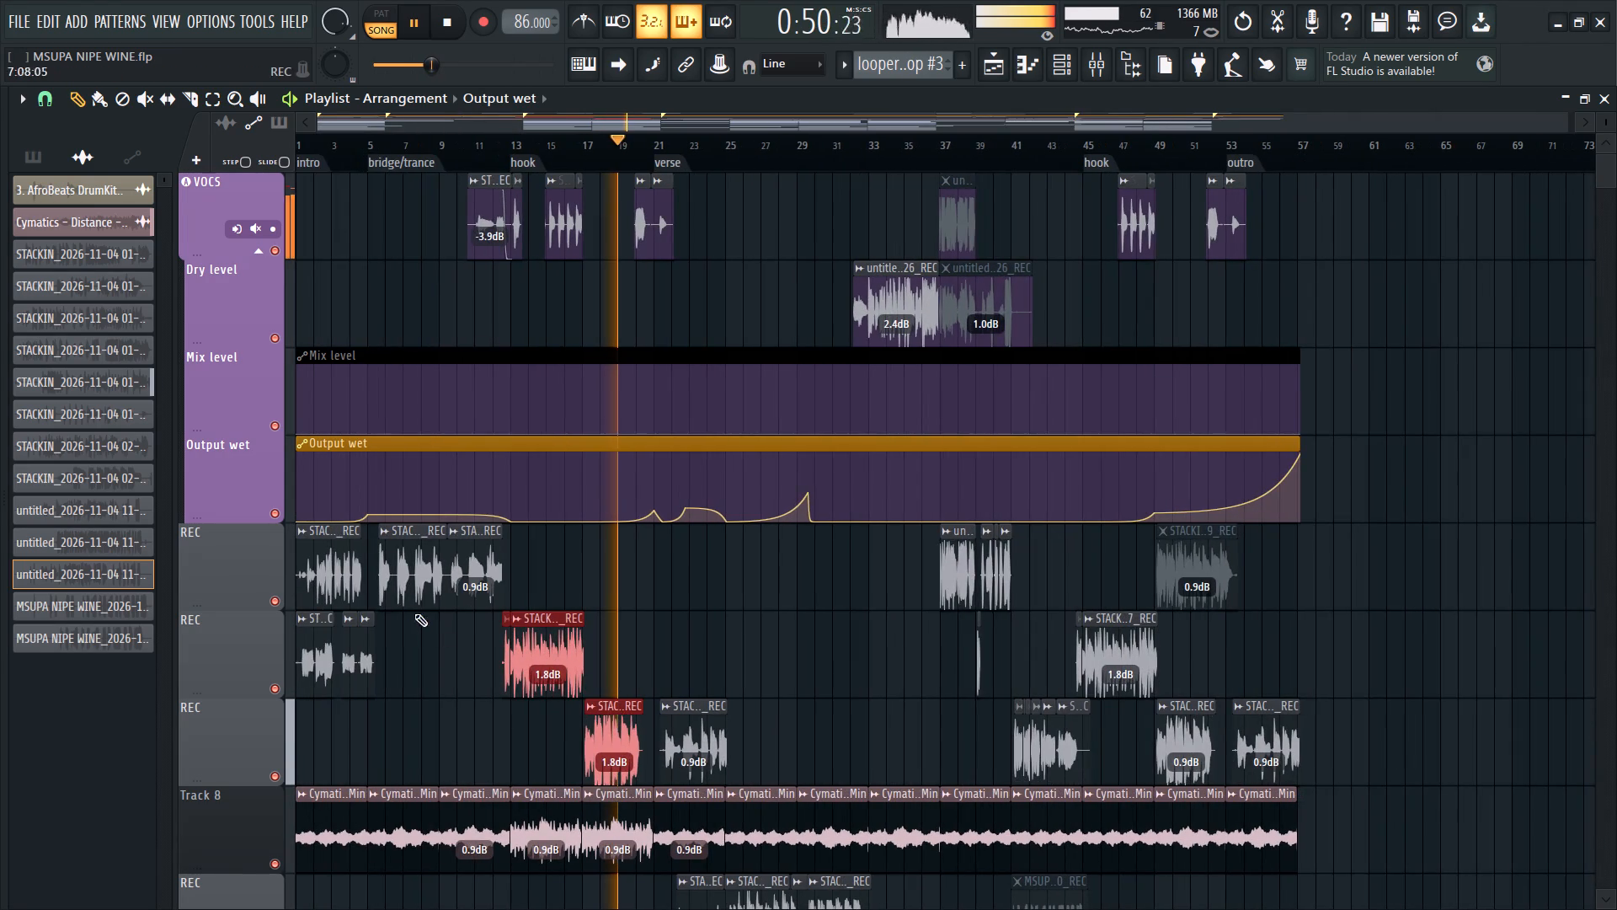
scroll(420, 612, up, 2)
ctrl+drag(544, 577, 366, 570)
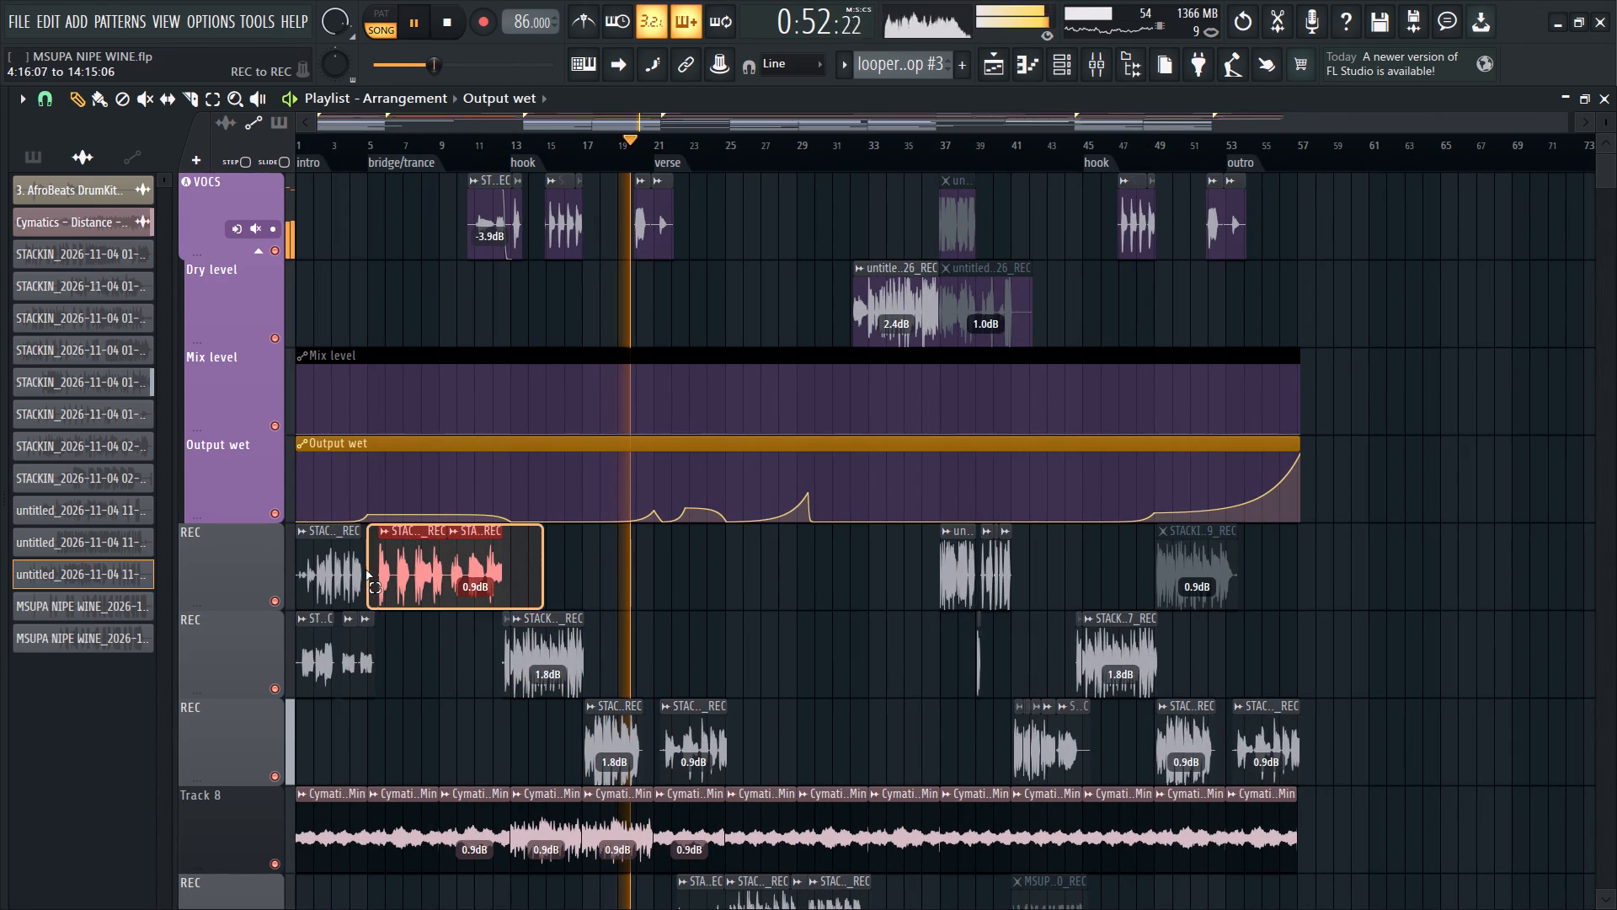
ctrl+drag(366, 570, 376, 570)
drag(472, 608, 472, 596)
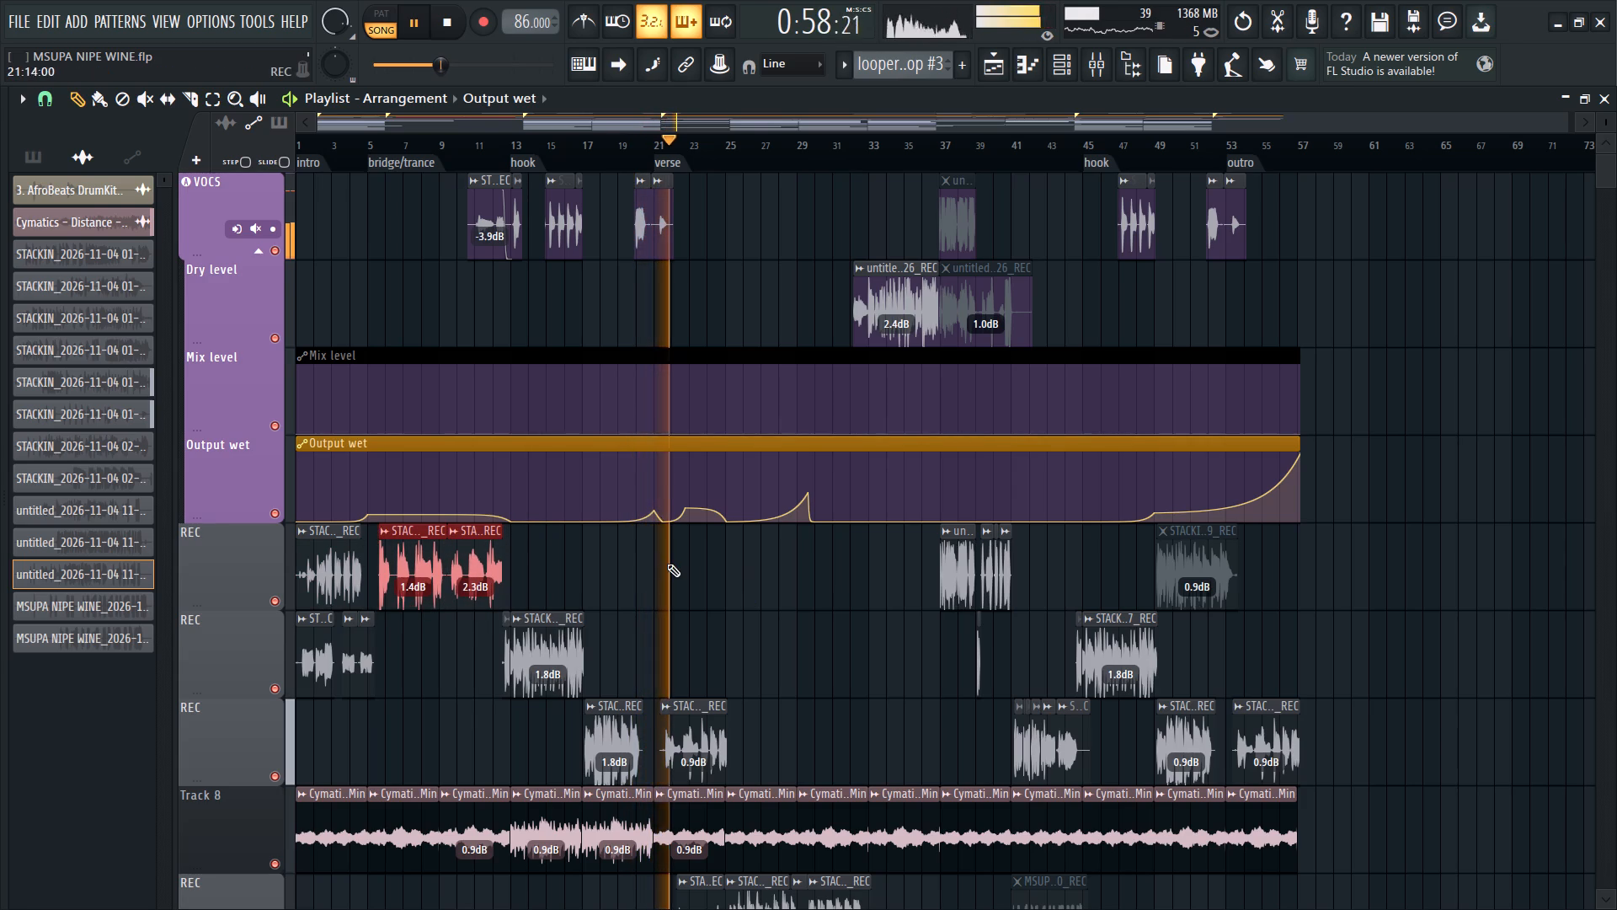
Move the low Output wet automation point after the verse start later, to about bar 22.5.
ctrl+scroll(667, 563, up, 8)
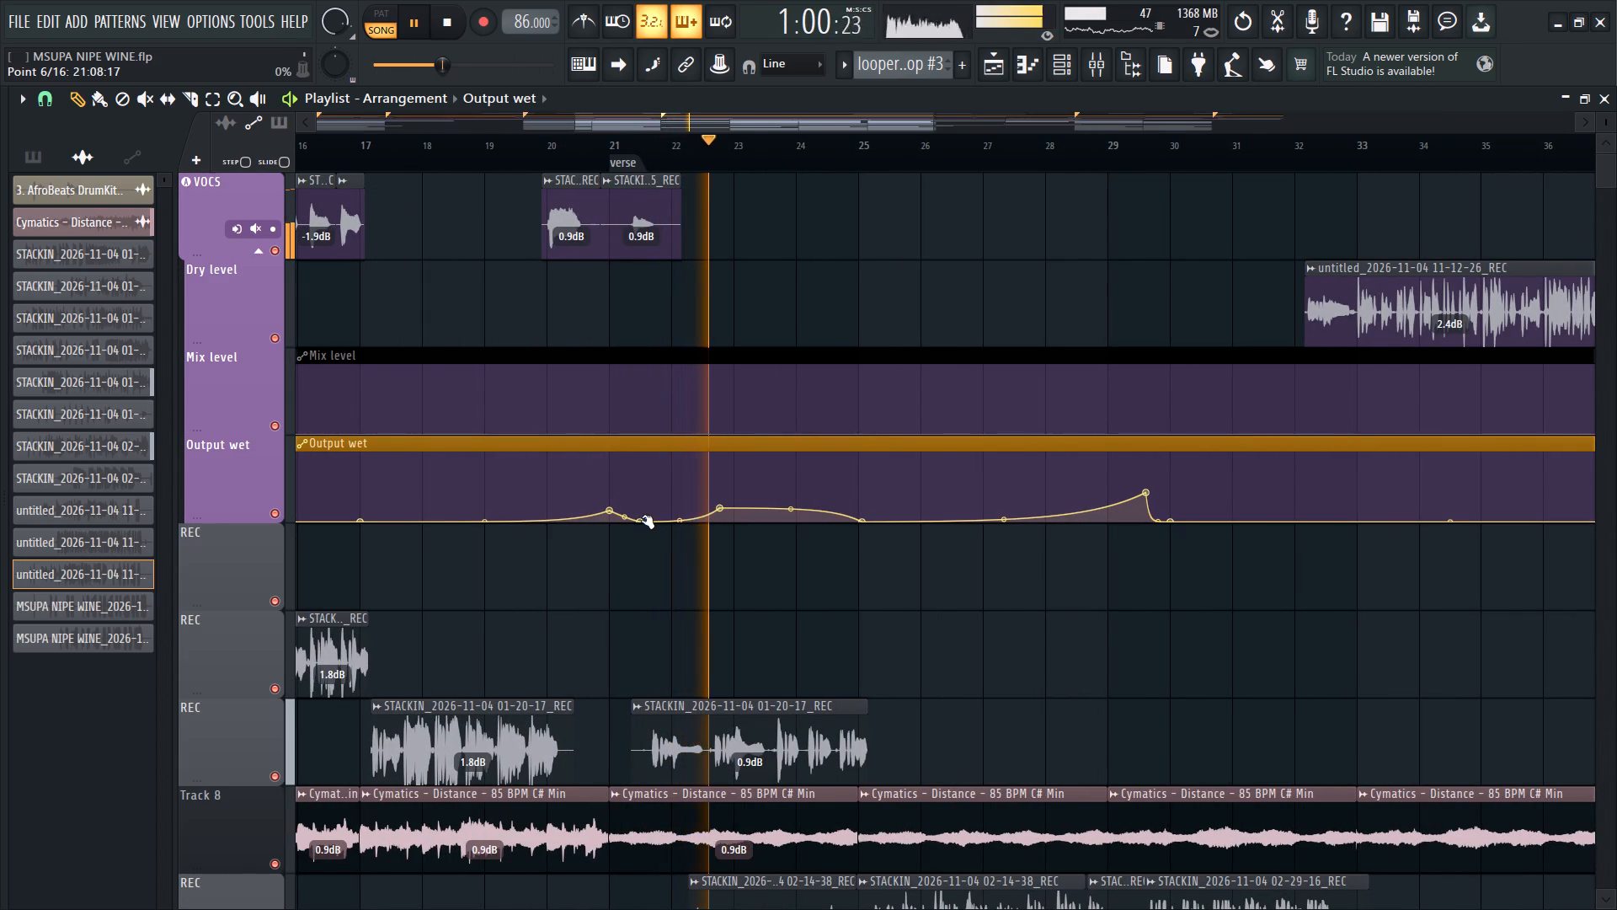
click(643, 519)
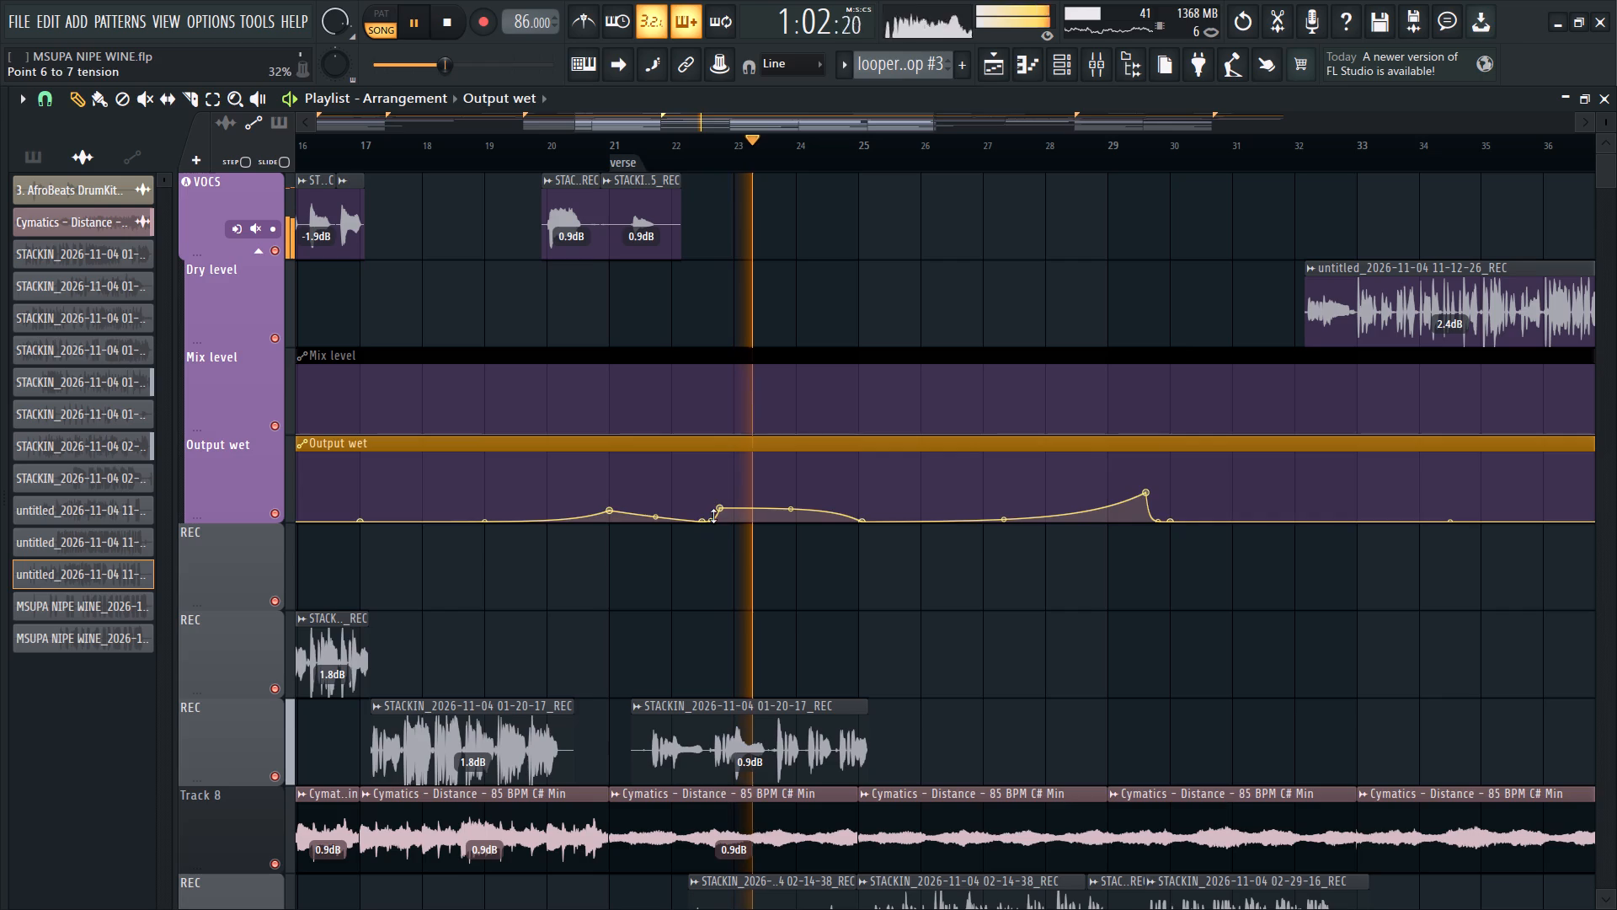
Raise the gain of the STACKIN 01-20-17 clip at bars 21 to 25 to 2.6 dB and clear the selection.
ctrl+scroll(684, 552, down, 6)
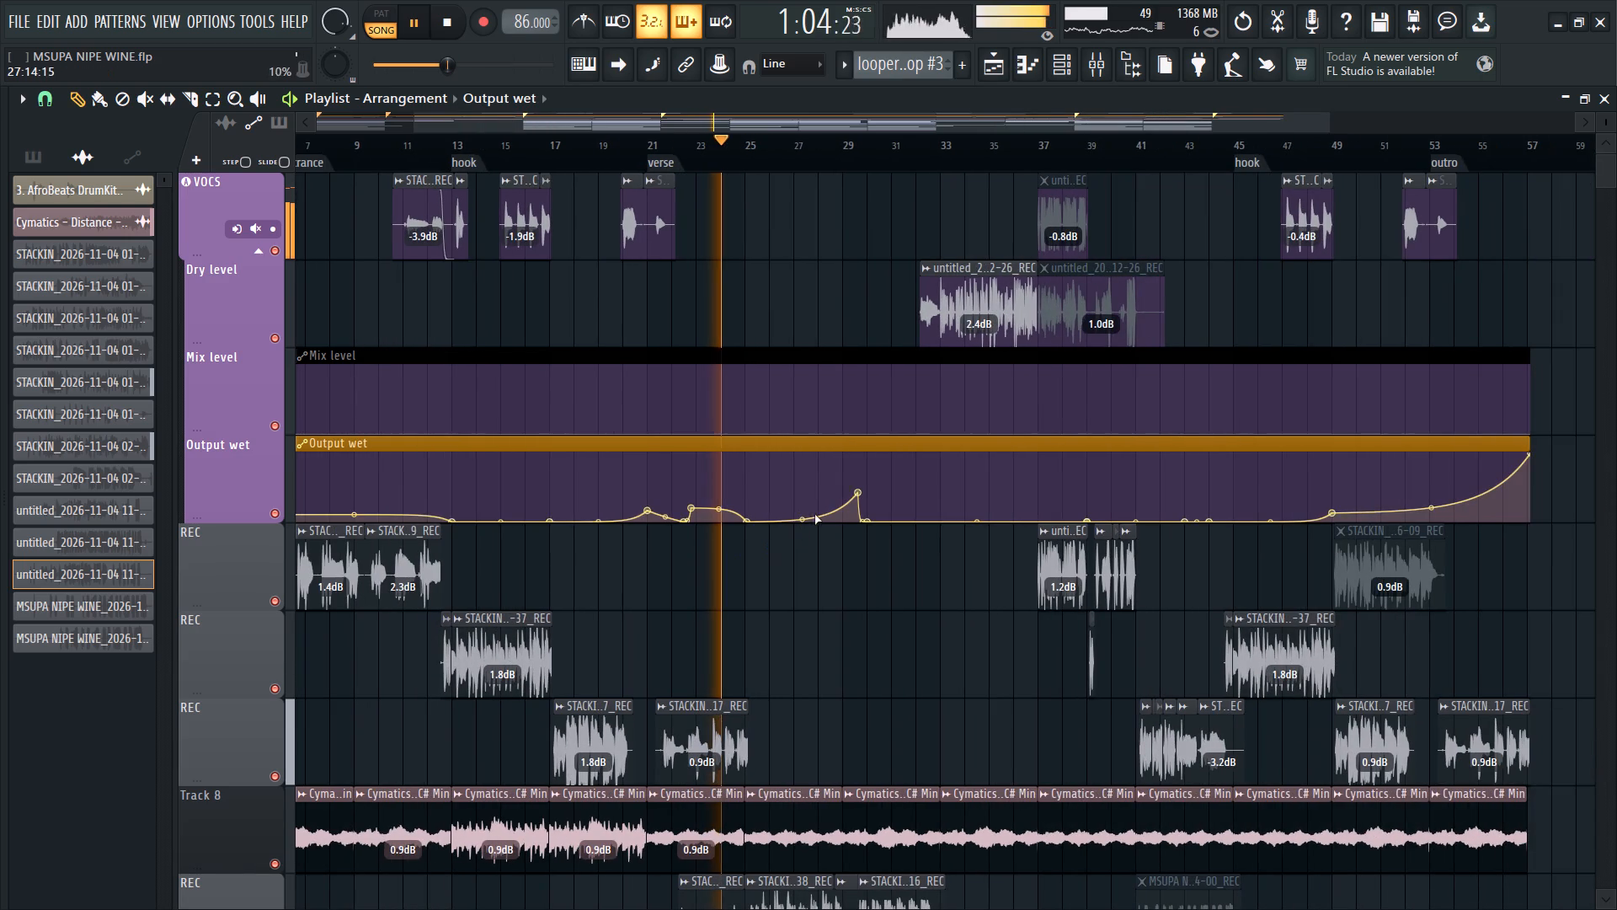
ctrl+scroll(805, 544, up, 3)
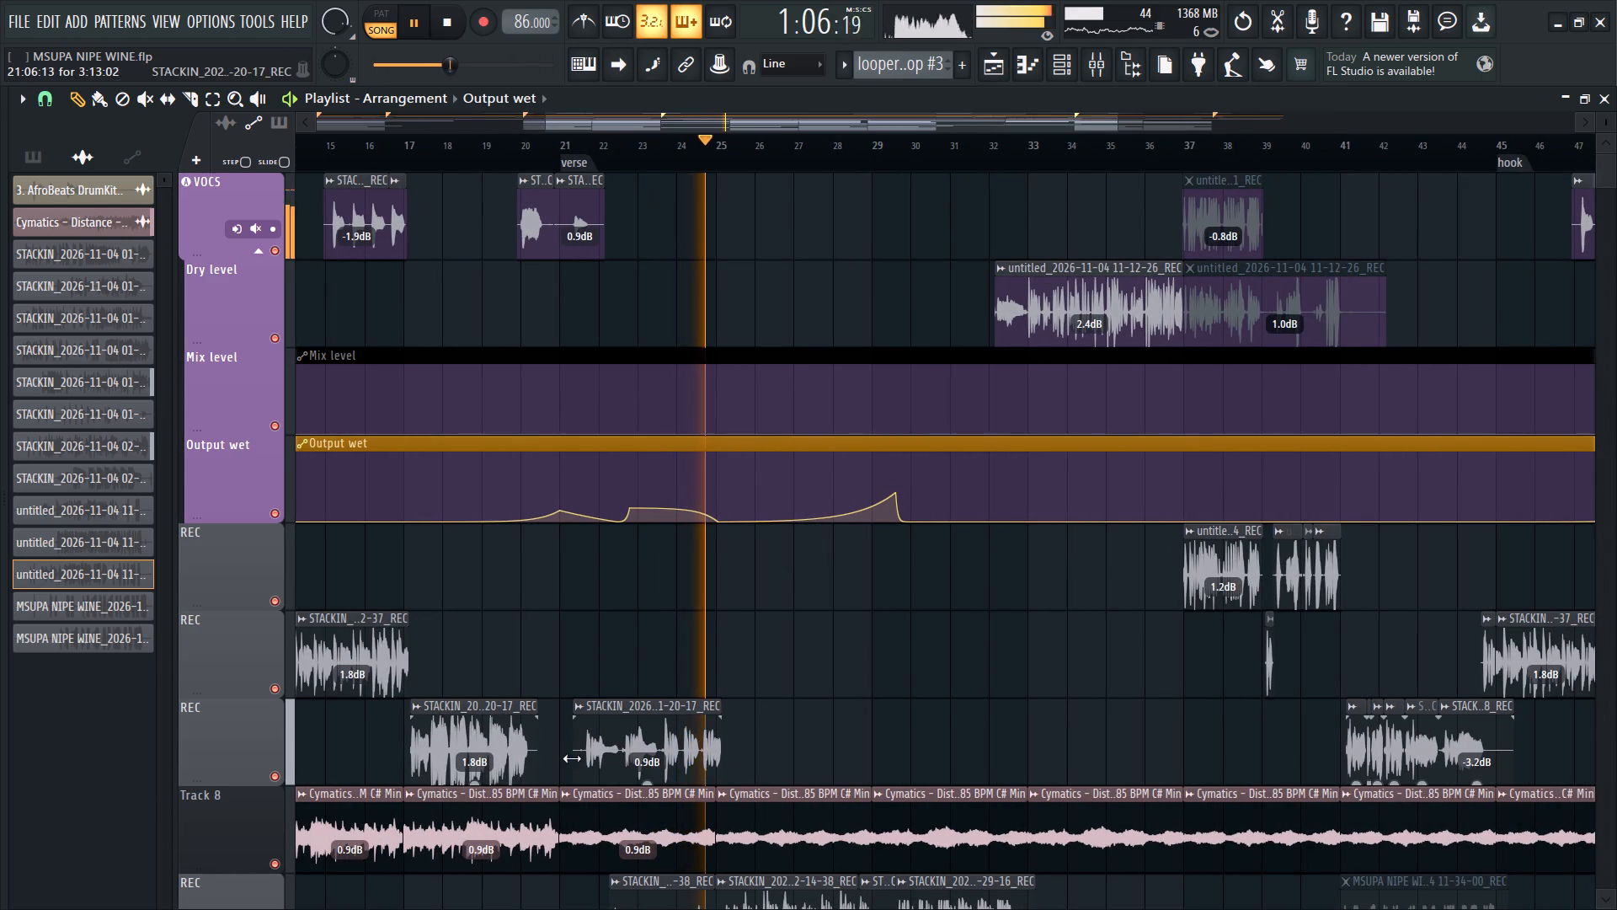
ctrl+drag(570, 753, 723, 747)
drag(650, 782, 650, 774)
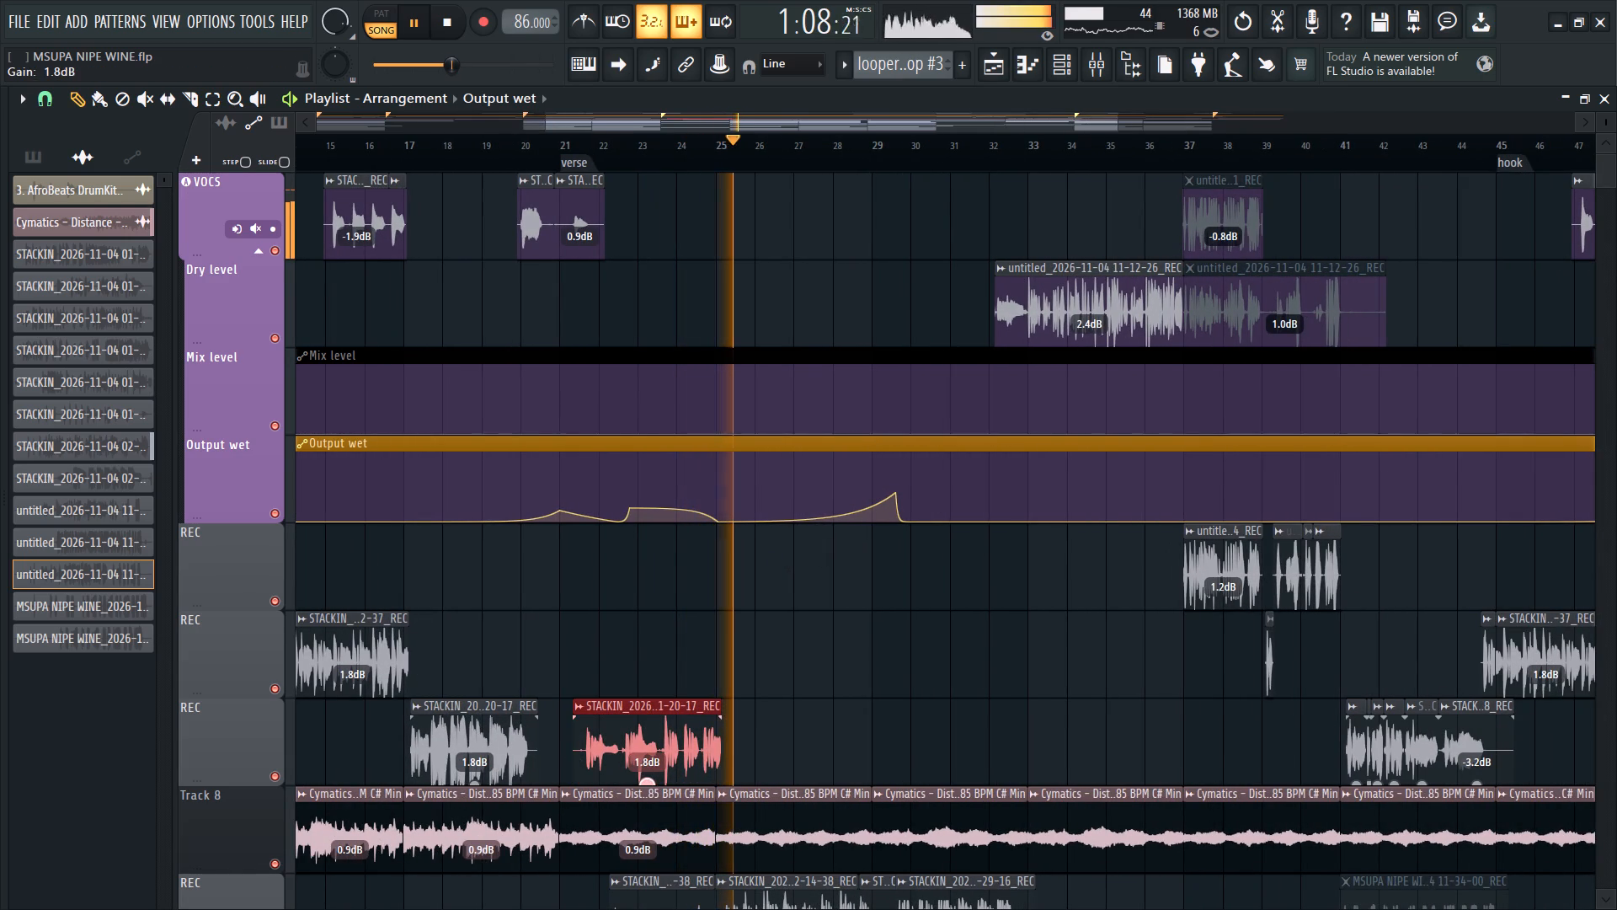
drag(650, 774, 650, 773)
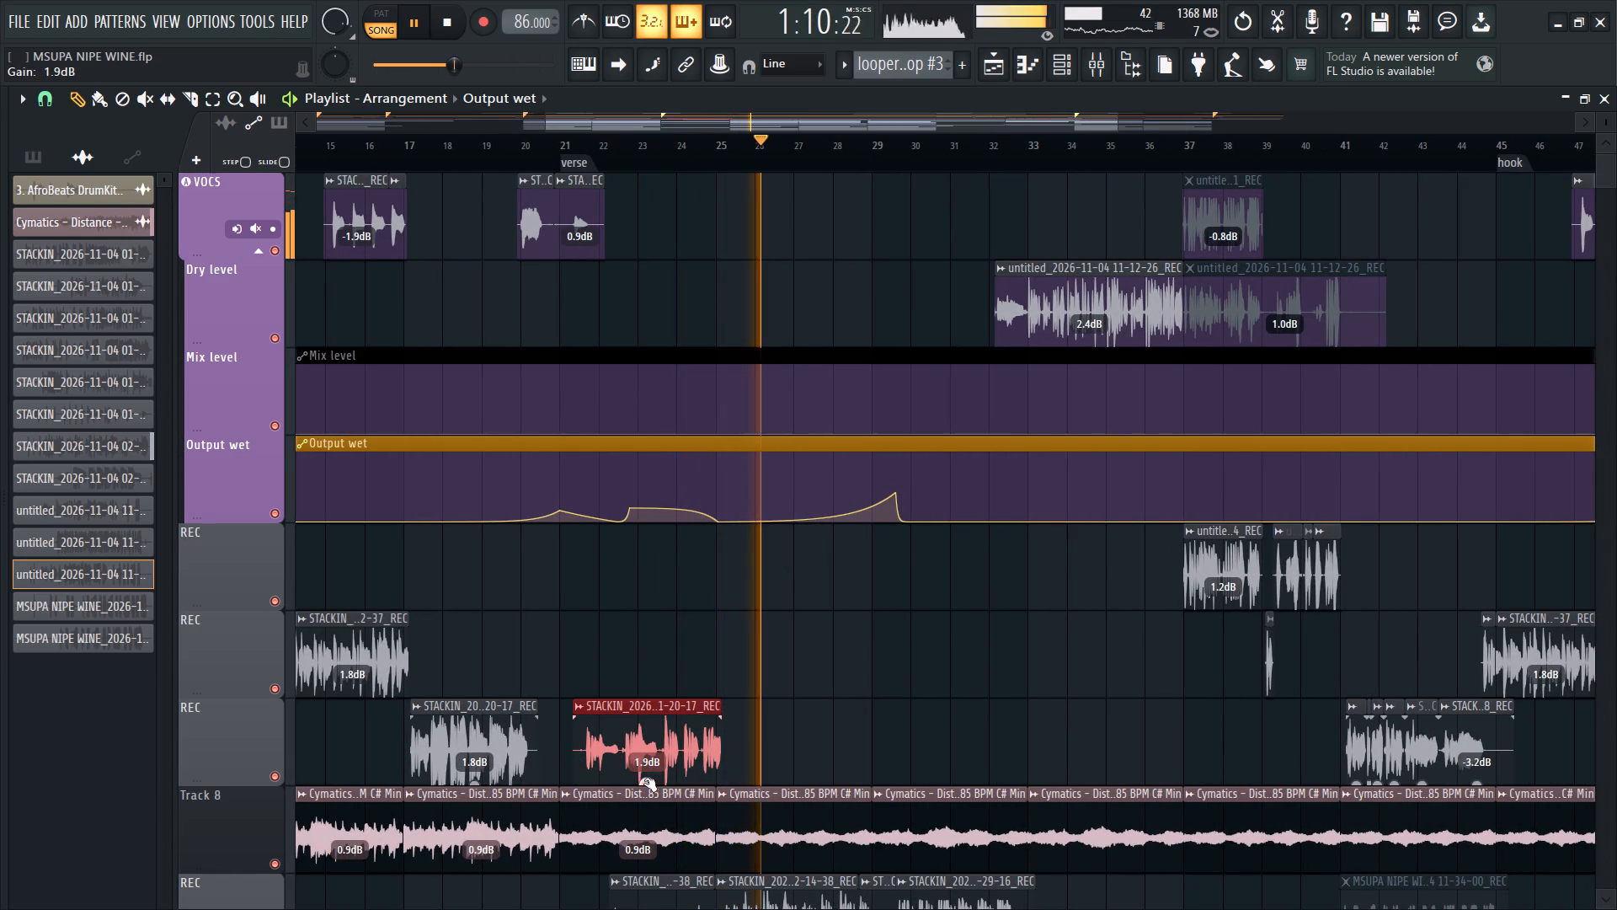
click(644, 782)
scroll(792, 739, up, 11)
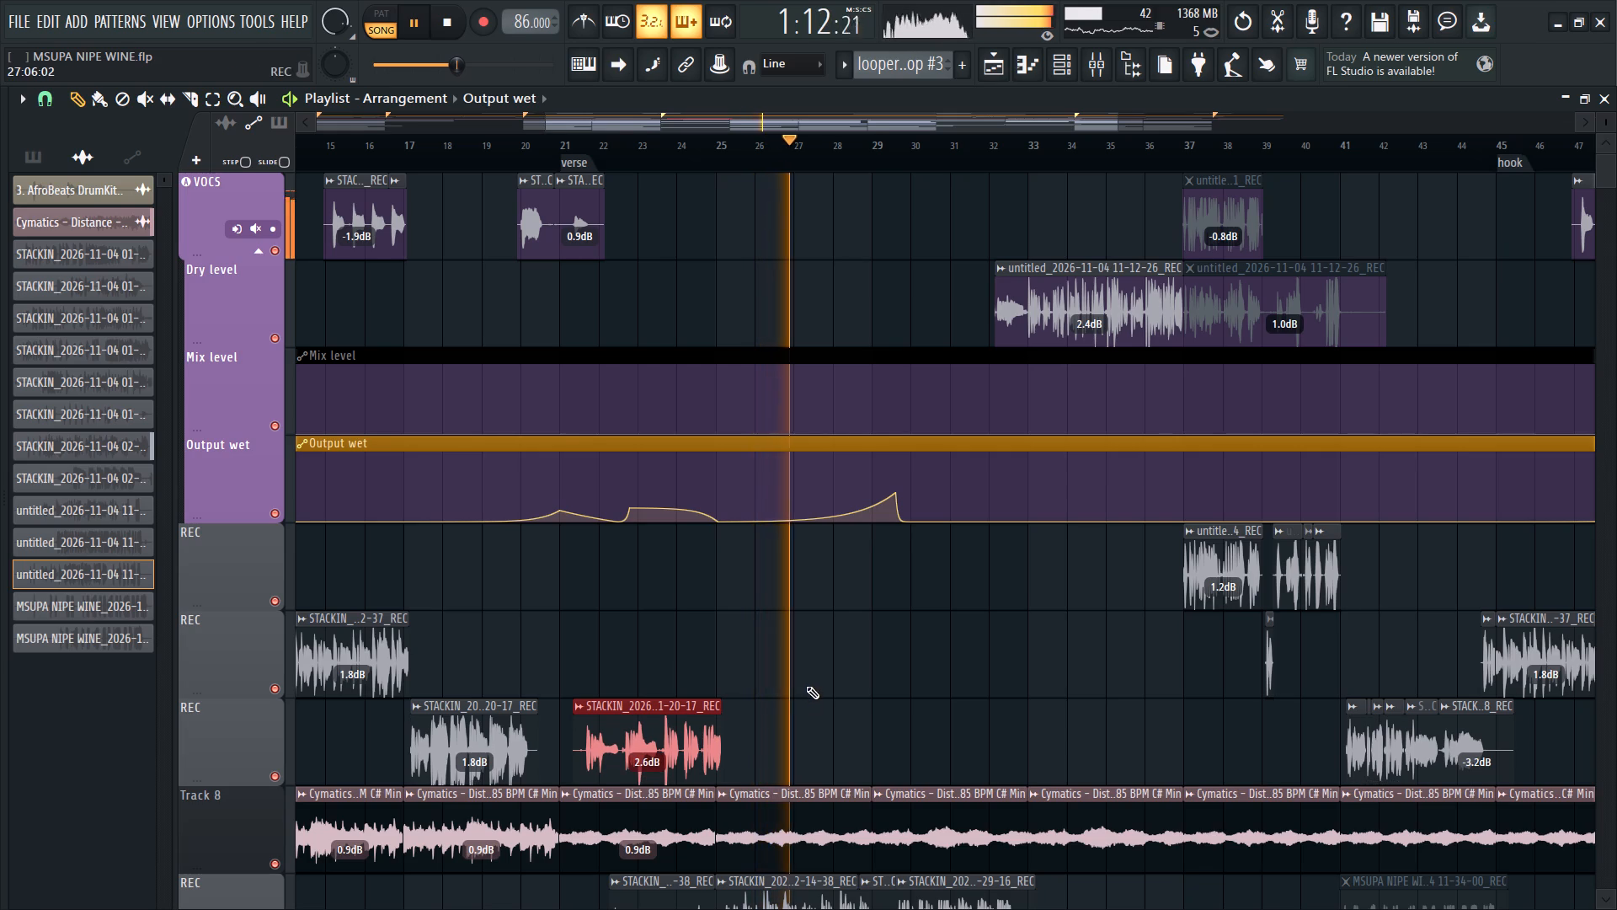
click(806, 686)
right_click(857, 606)
right_click(852, 620)
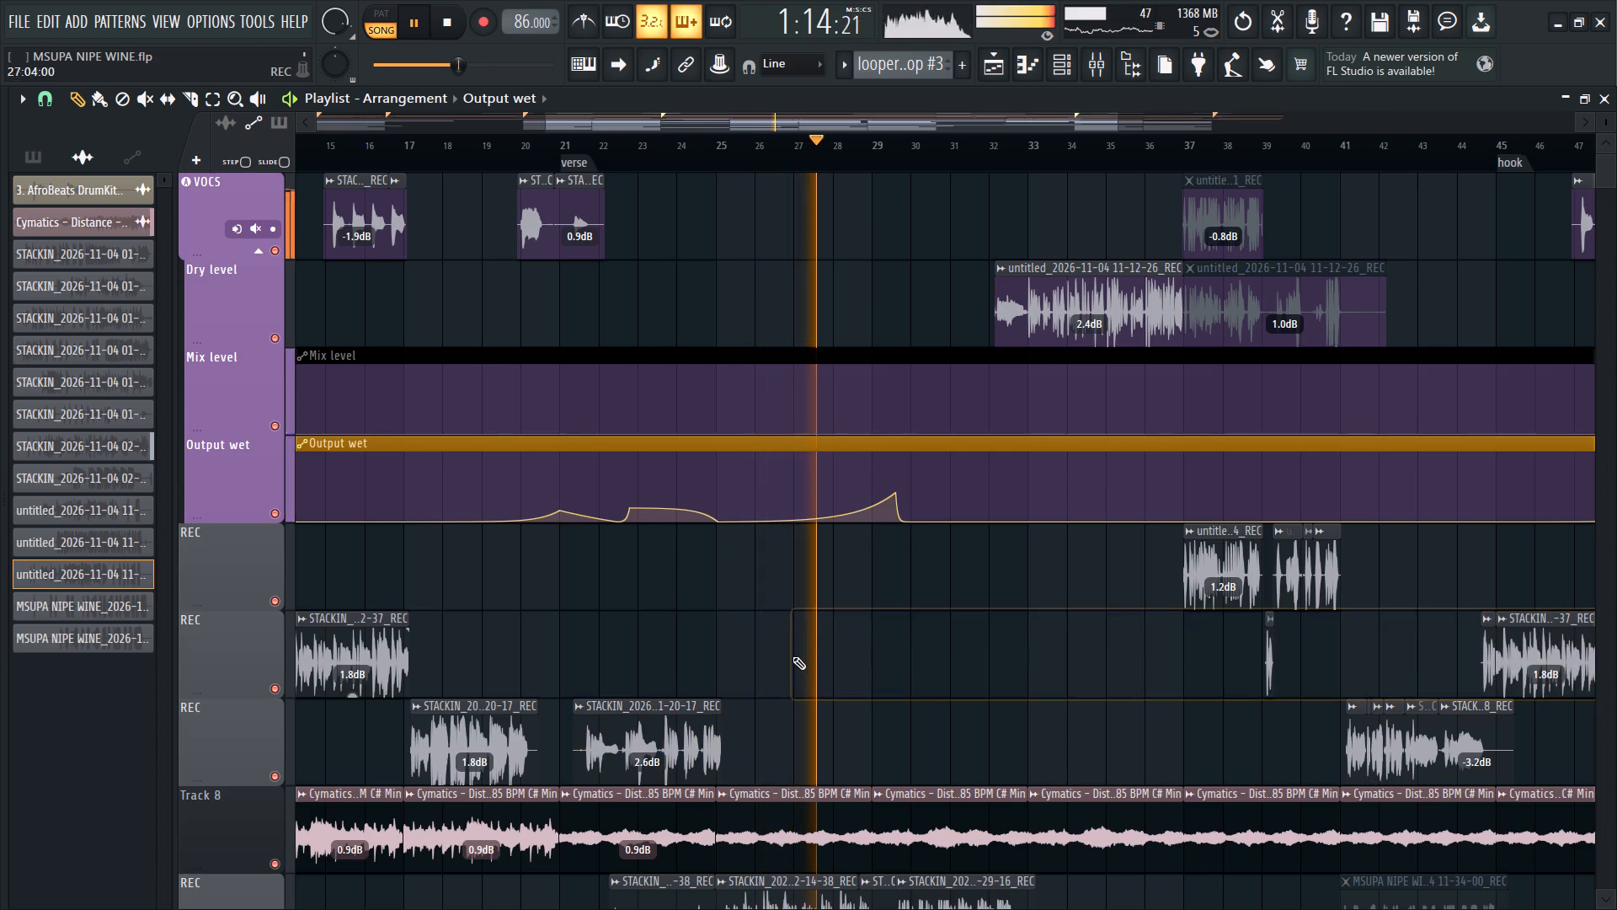
Raise the four verse STACKIN clips below Track 8 together, bringing the first to -1.7 dB, the second to 3.0 dB and the last to 0.1 dB.
scroll(791, 657, up, 4)
scroll(815, 645, down, 3)
ctrl+drag(631, 655, 997, 642)
drag(781, 696, 781, 693)
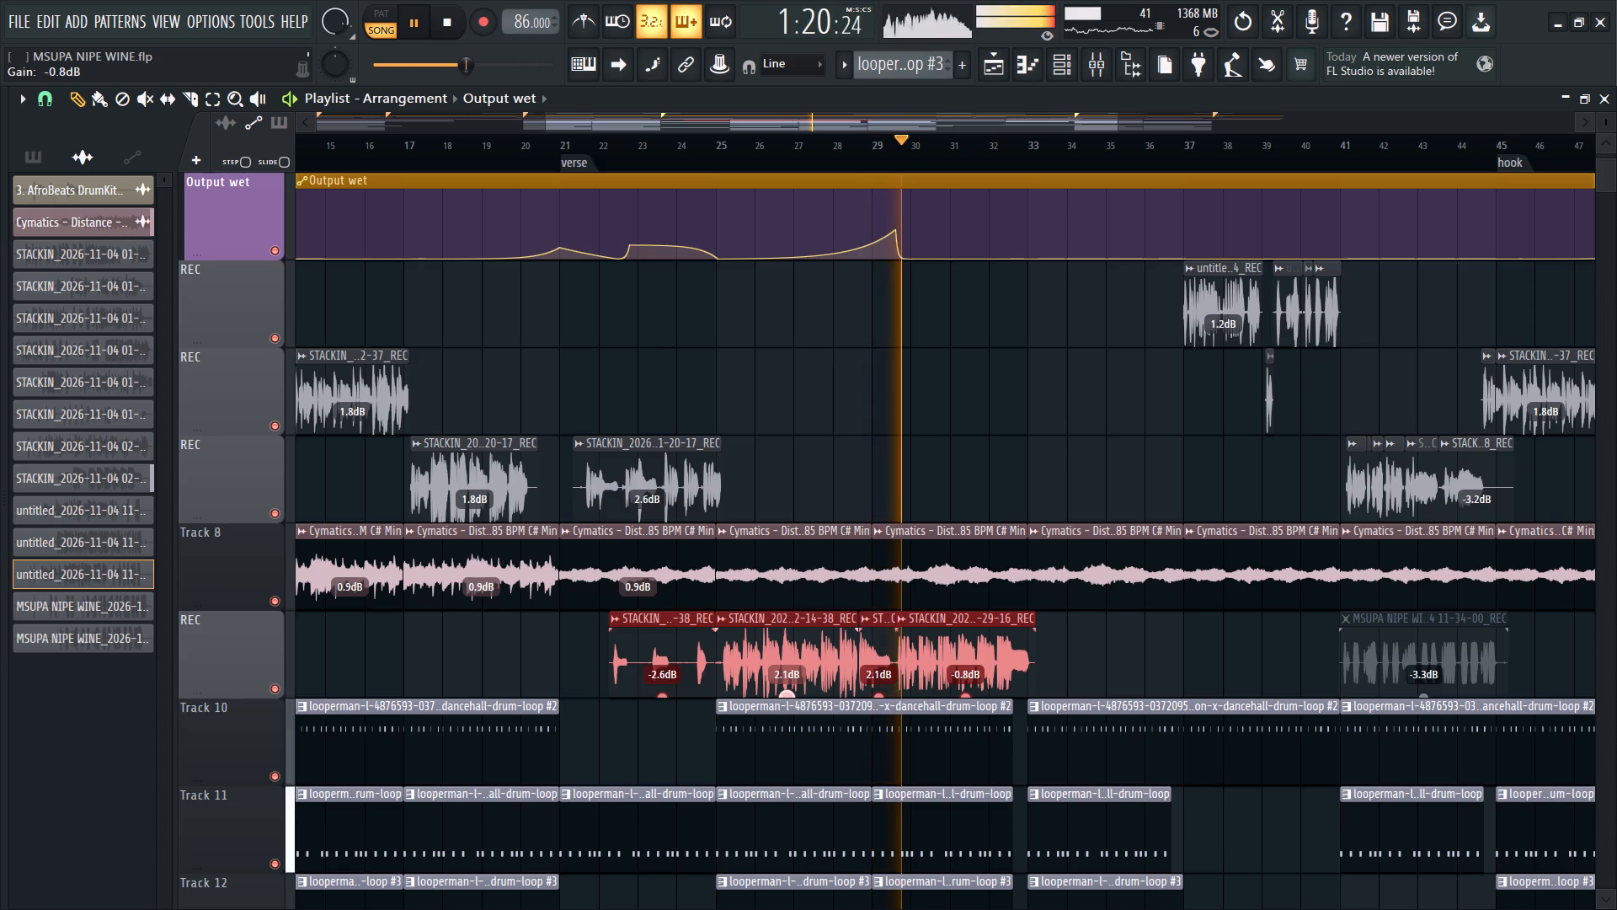
drag(781, 693, 780, 688)
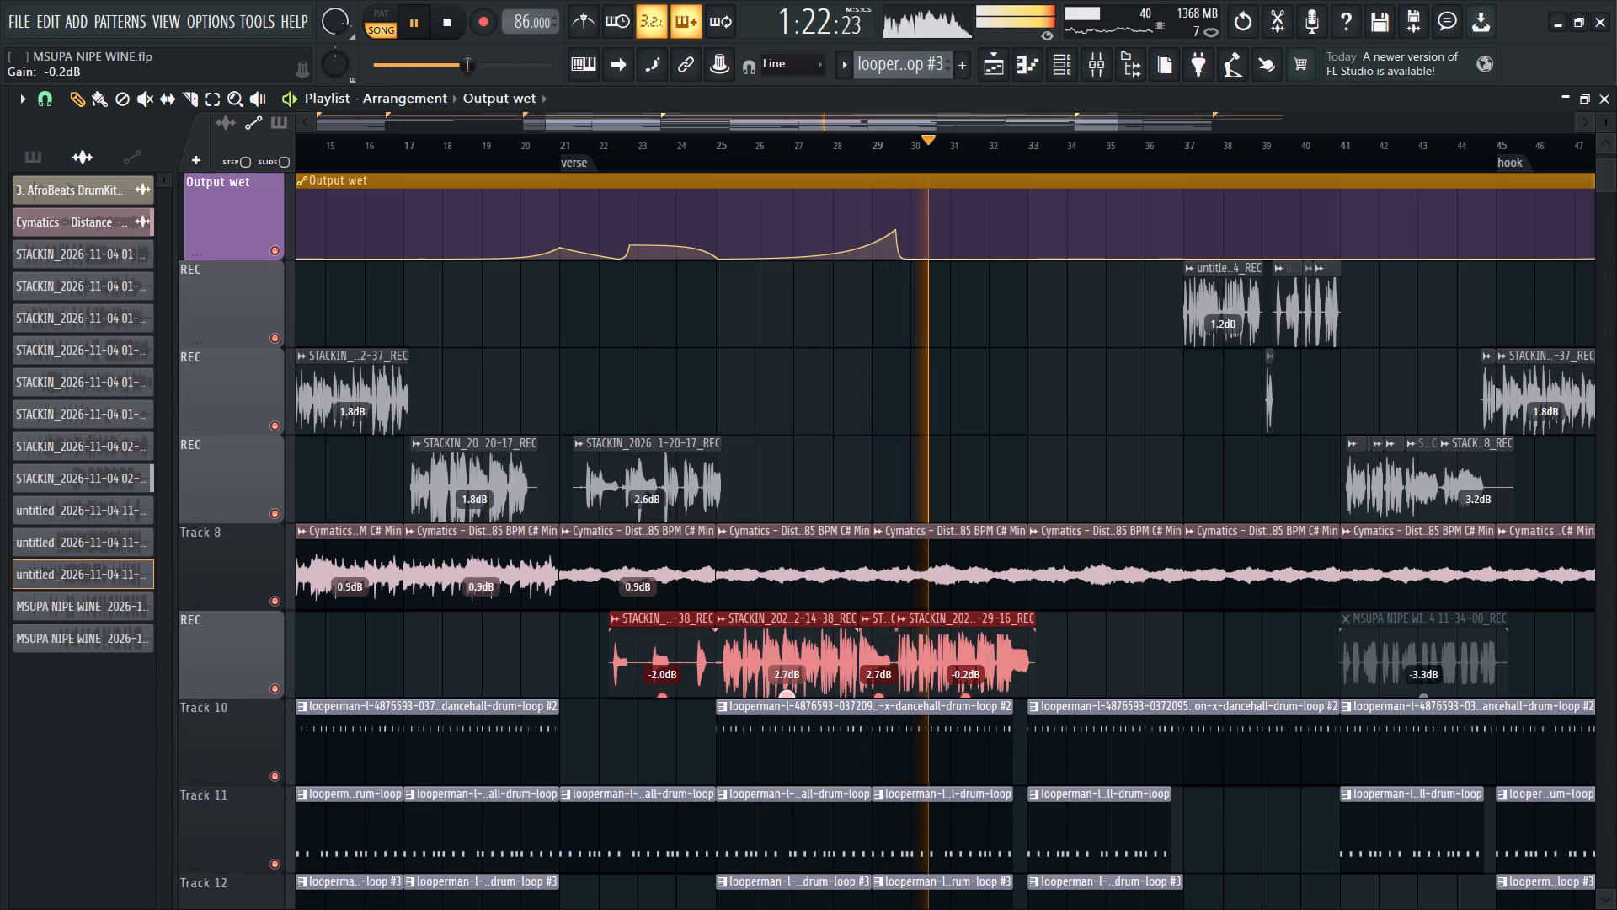
drag(780, 688, 780, 688)
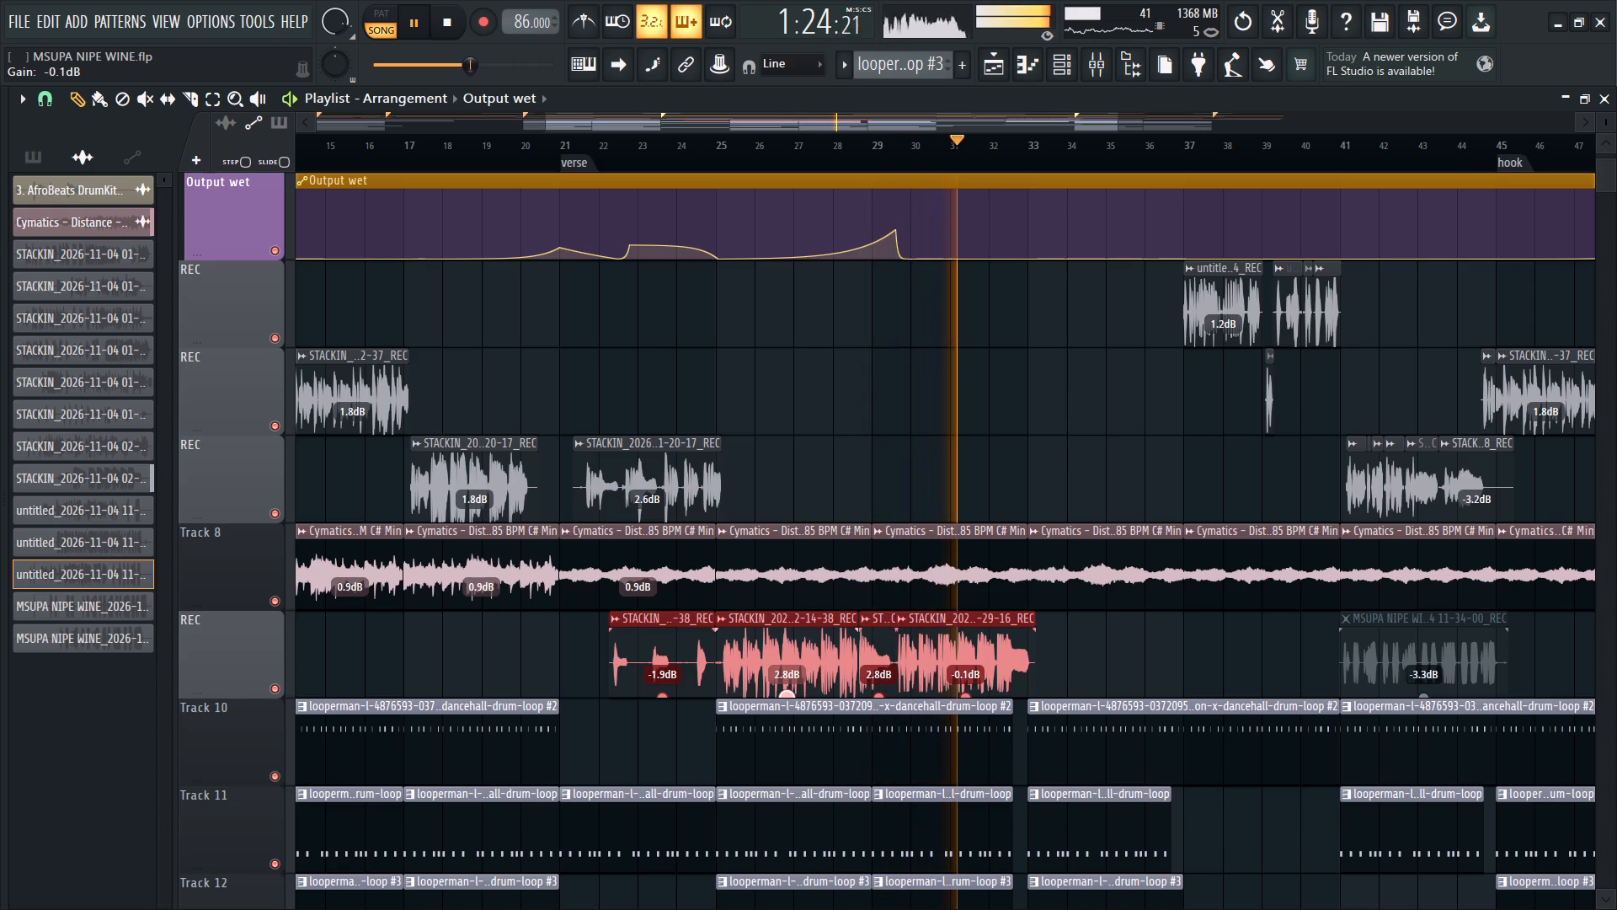
drag(780, 688, 780, 686)
Raise the gain of the unmuted untitled 11-12-26 vocal clip at bars 32 to 37 to 3.0 dB.
ctrl+scroll(690, 685, down, 4)
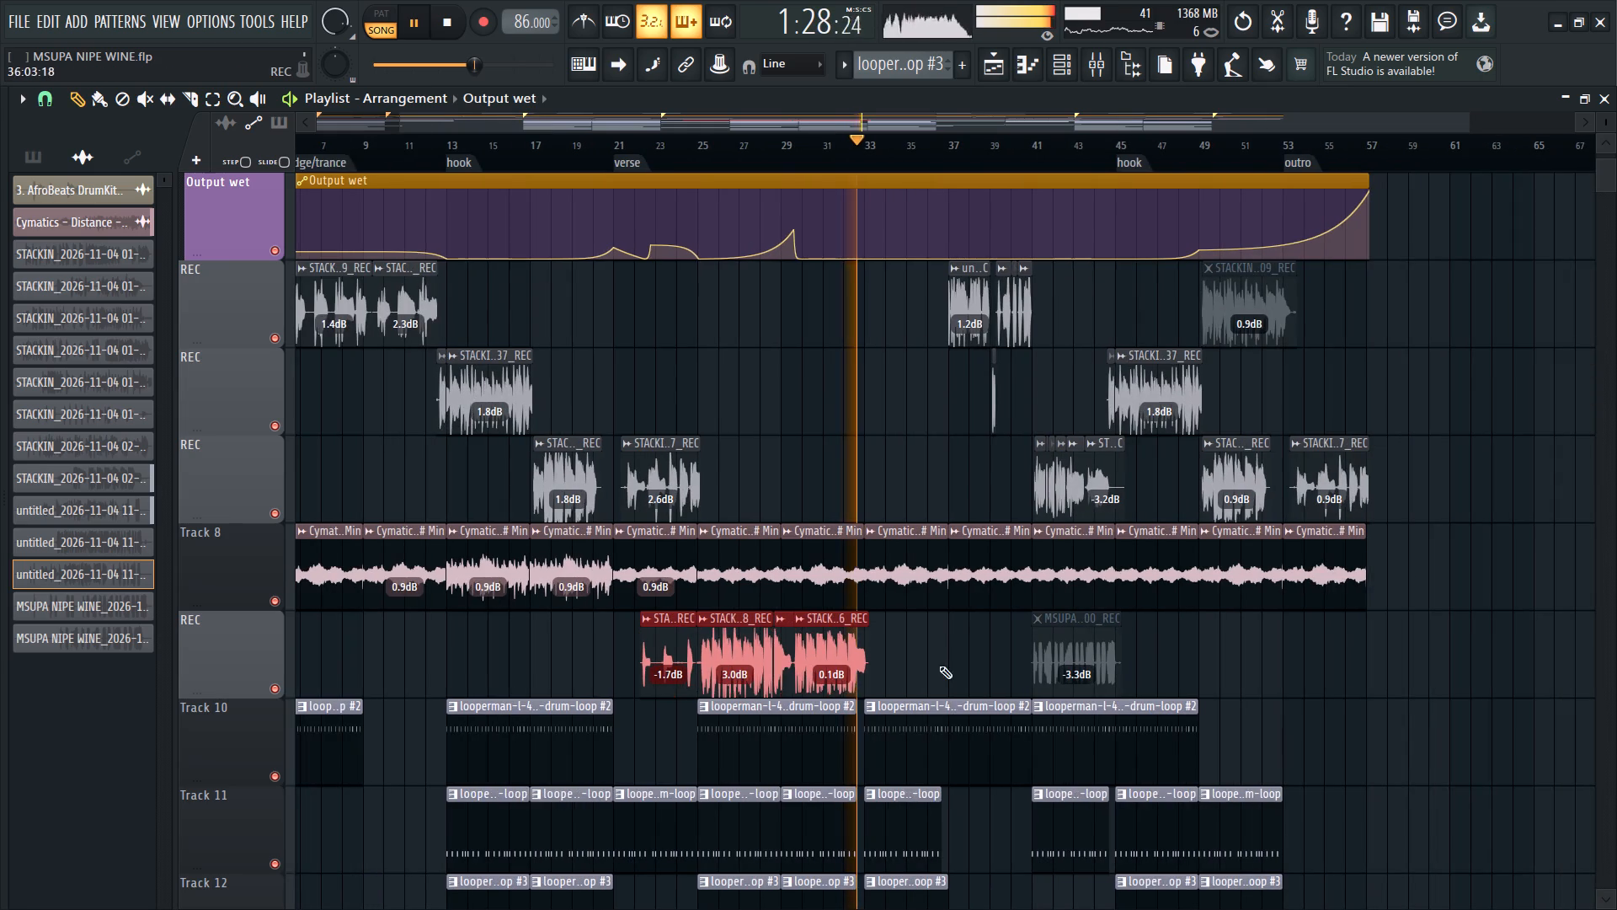
ctrl+scroll(949, 665, up, 7)
scroll(829, 678, up, 5)
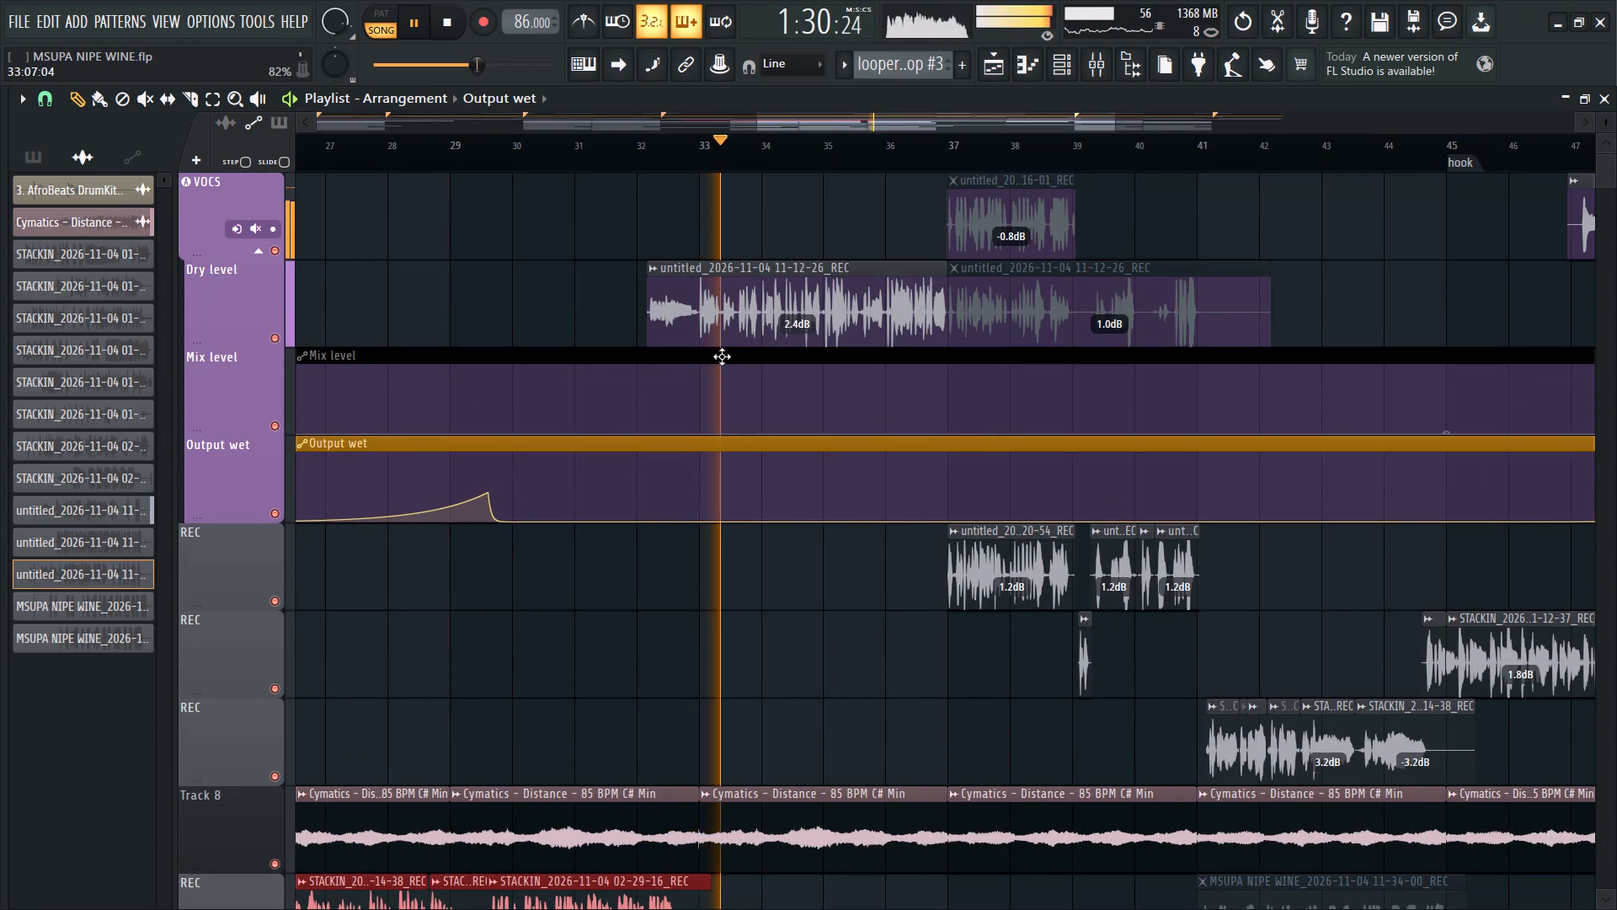
ctrl+scroll(627, 367, down, 2)
scroll(659, 356, up, 4)
ctrl+drag(587, 269, 611, 274)
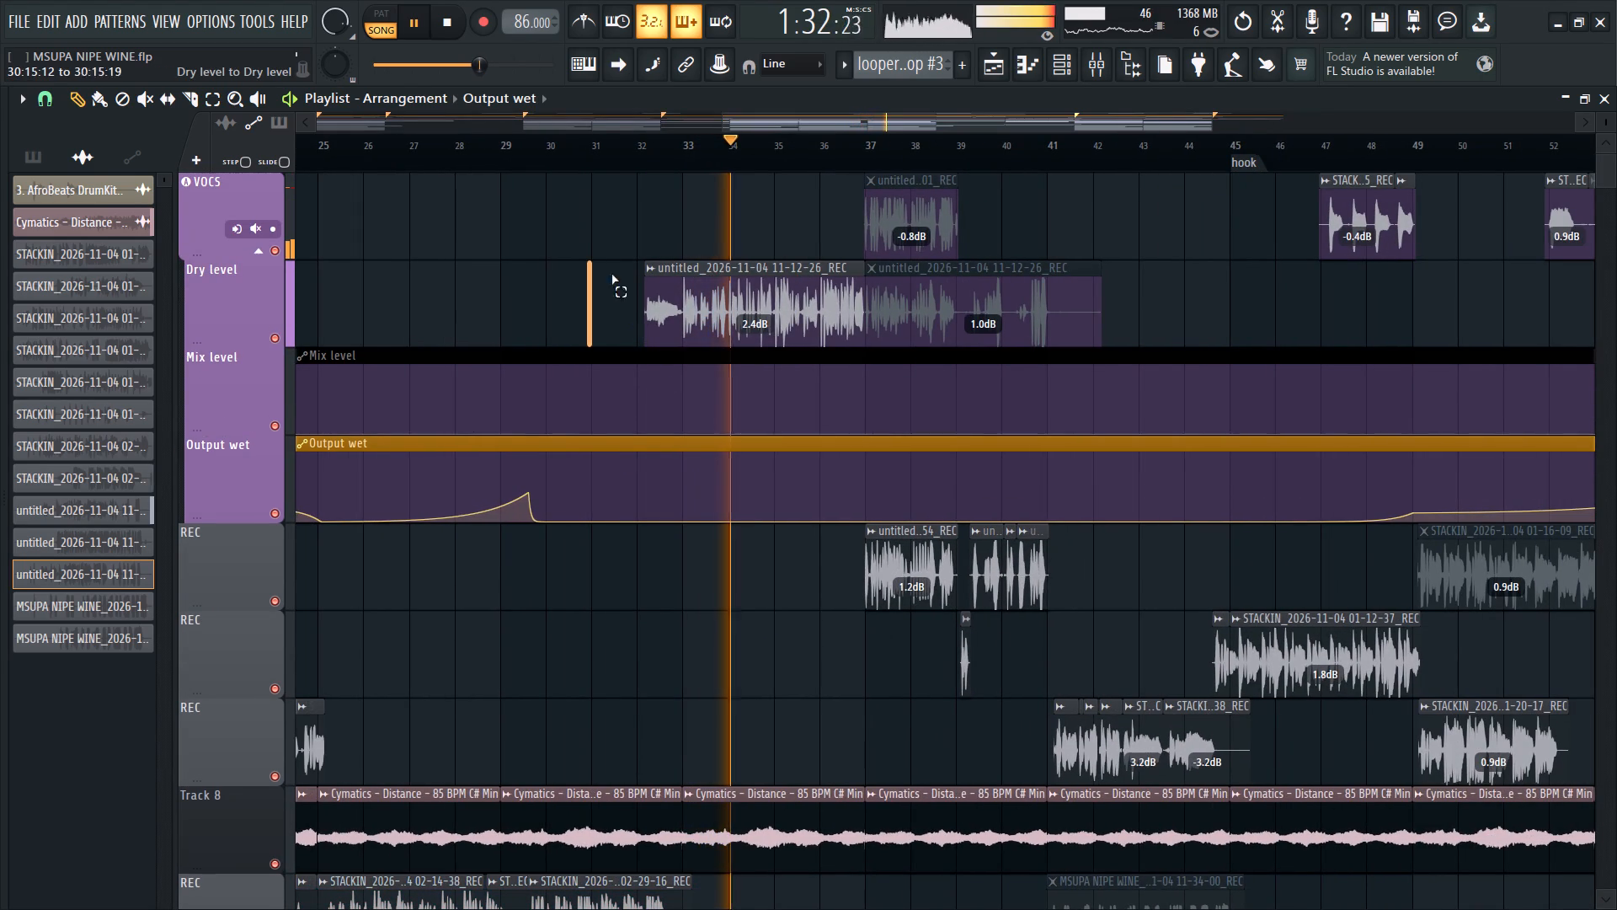
ctrl+drag(611, 274, 835, 303)
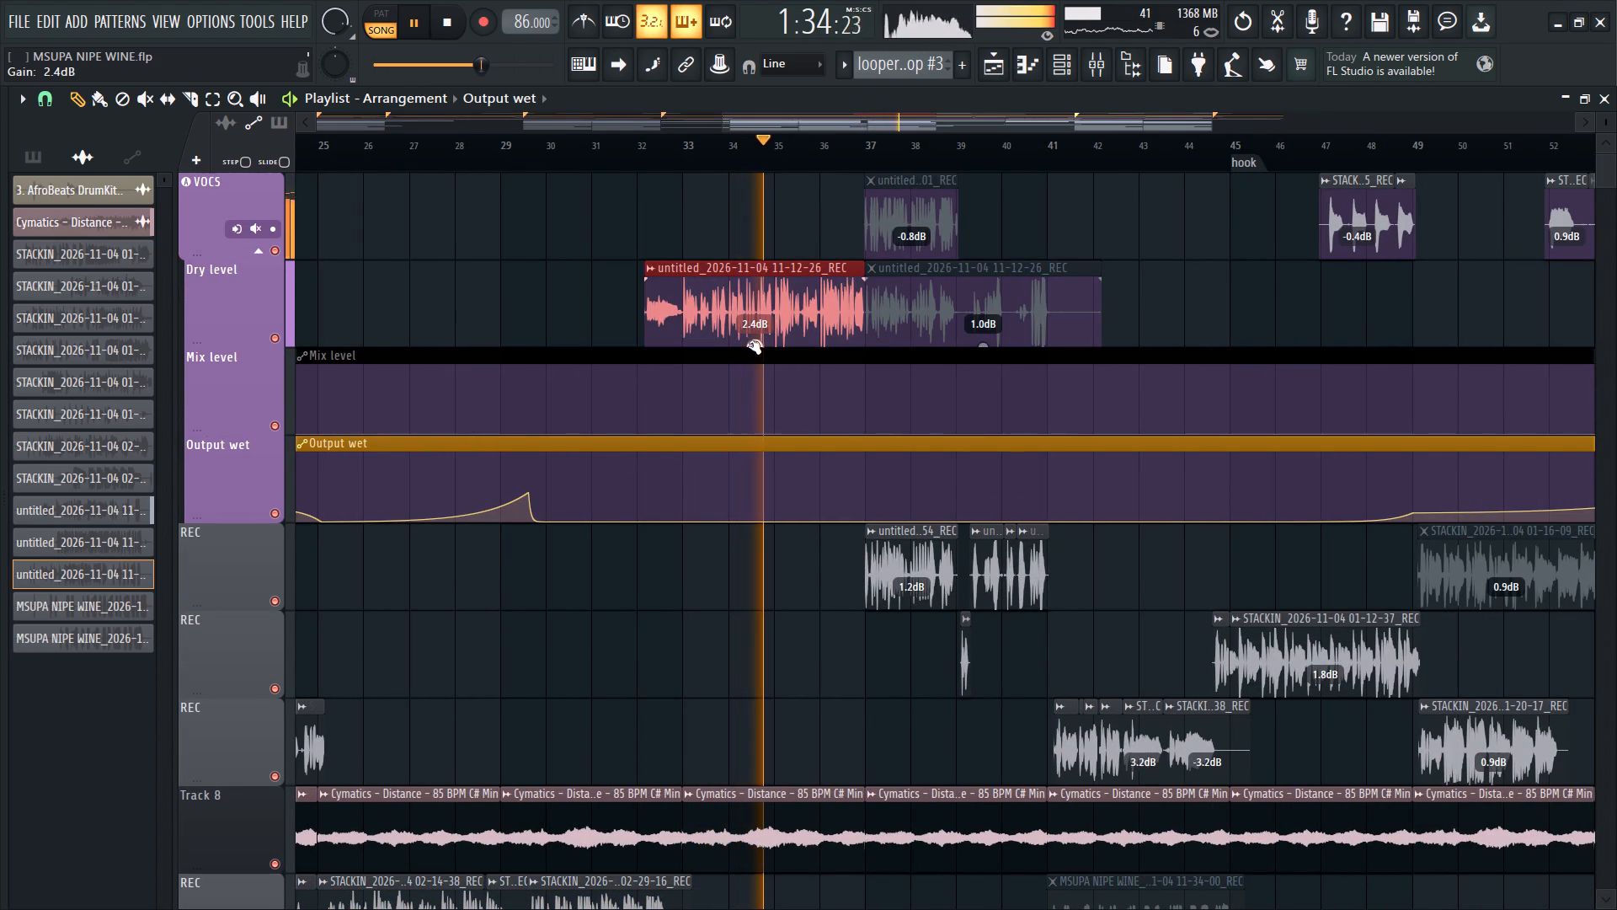
click(750, 345)
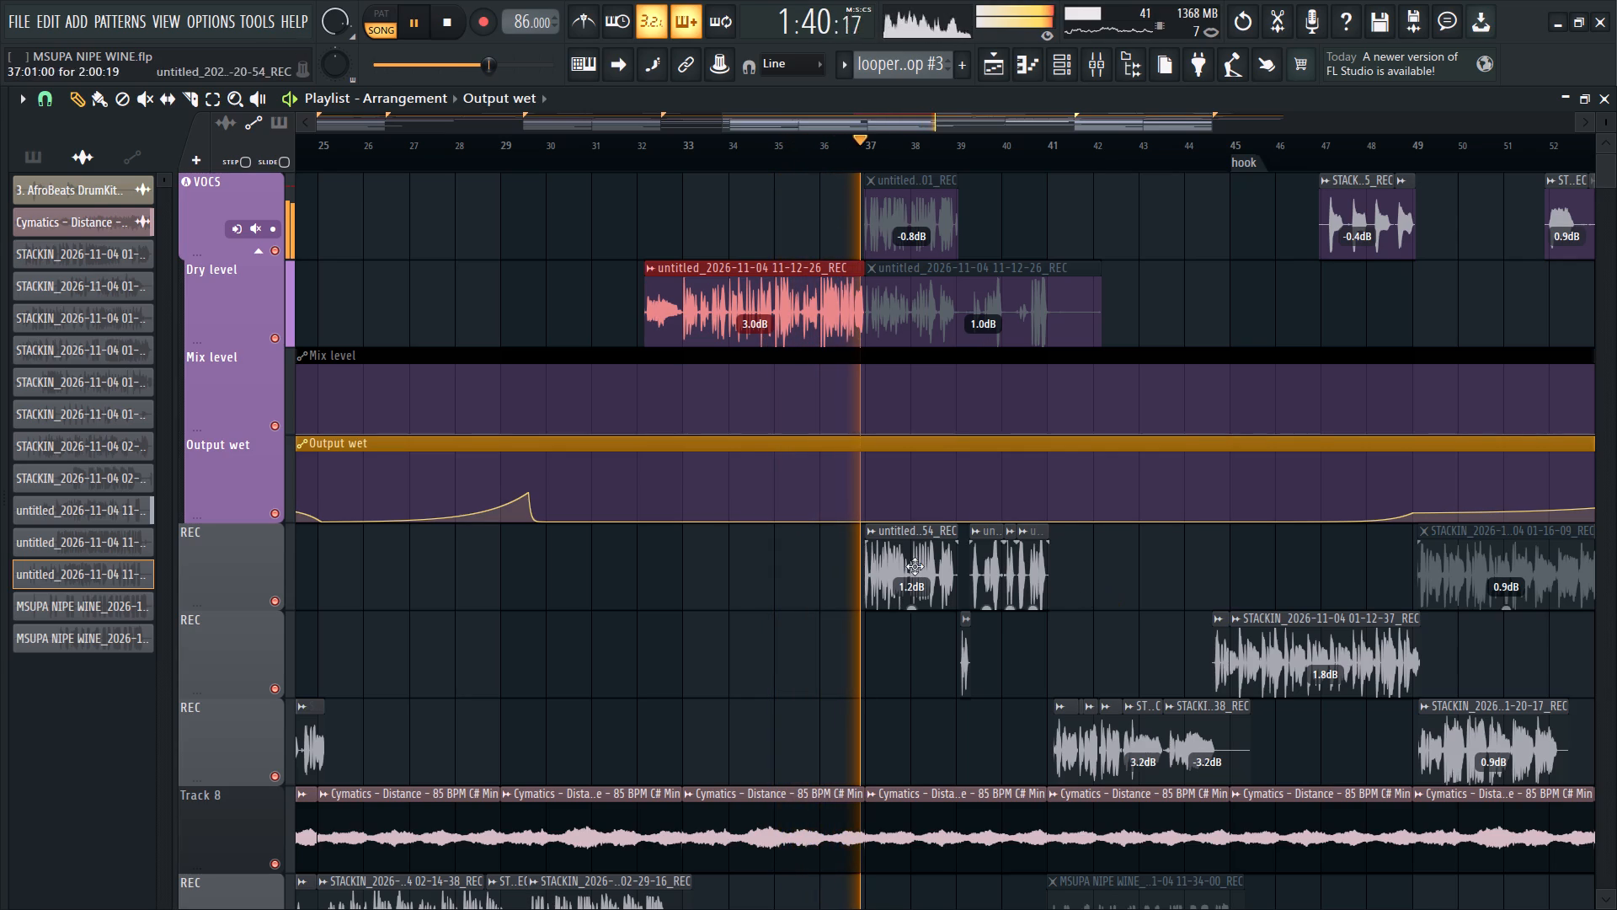
Select the untitled 11-20-54 vocal clips between bars 37 and 41, check their gains and replay from bar 40.
ctrl+drag(790, 571, 1065, 624)
ctrl+scroll(928, 601, up, 2)
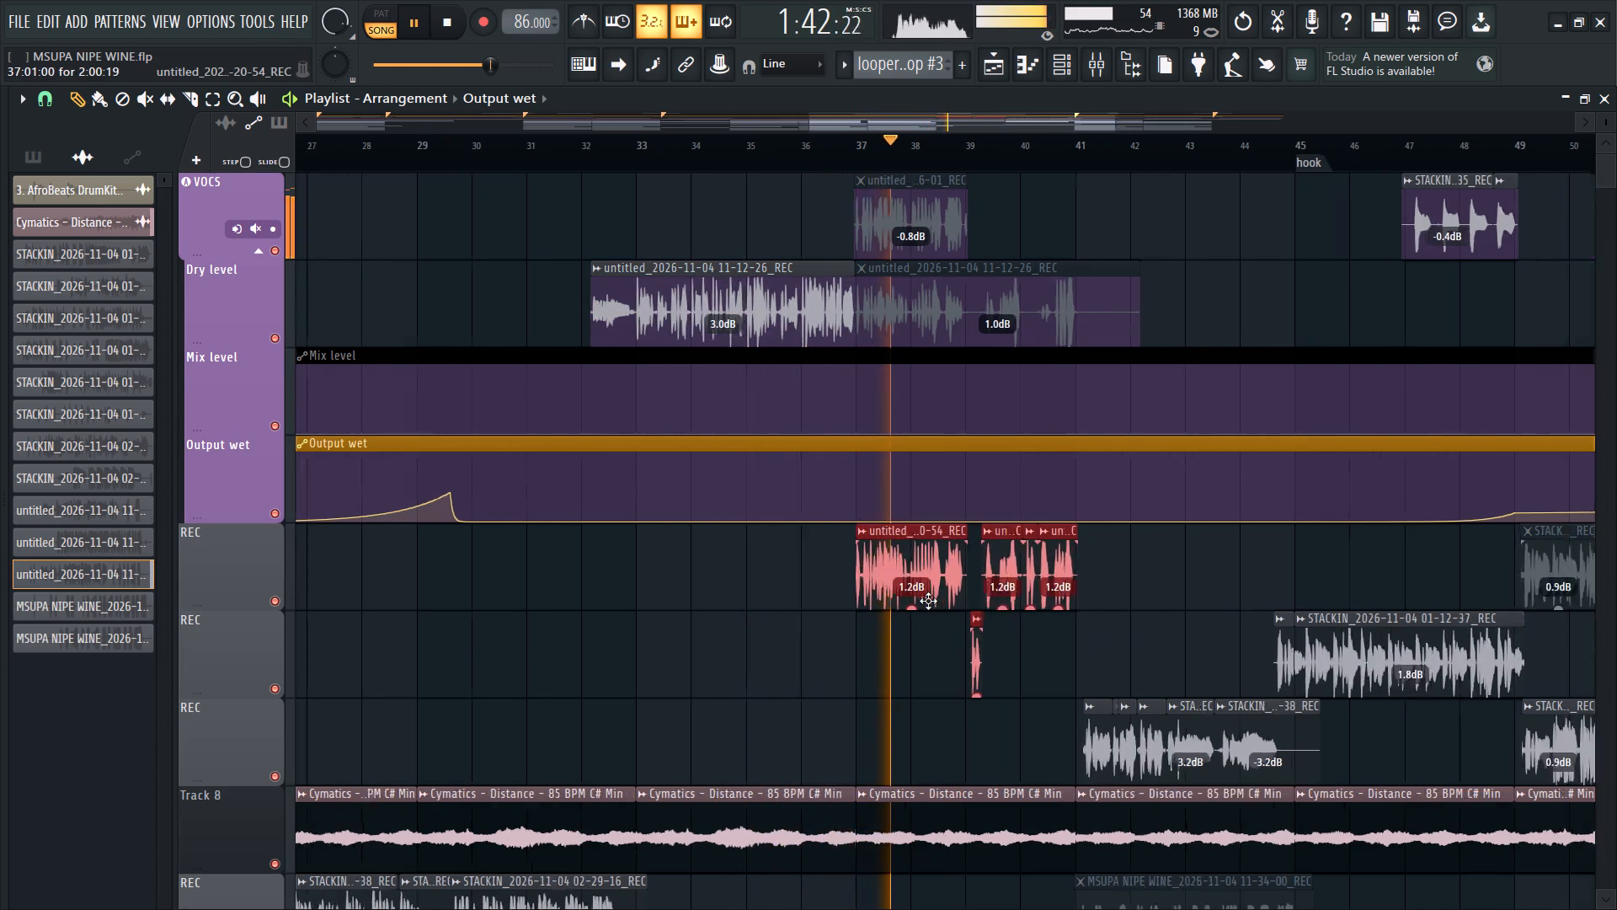
ctrl+scroll(928, 601, up, 5)
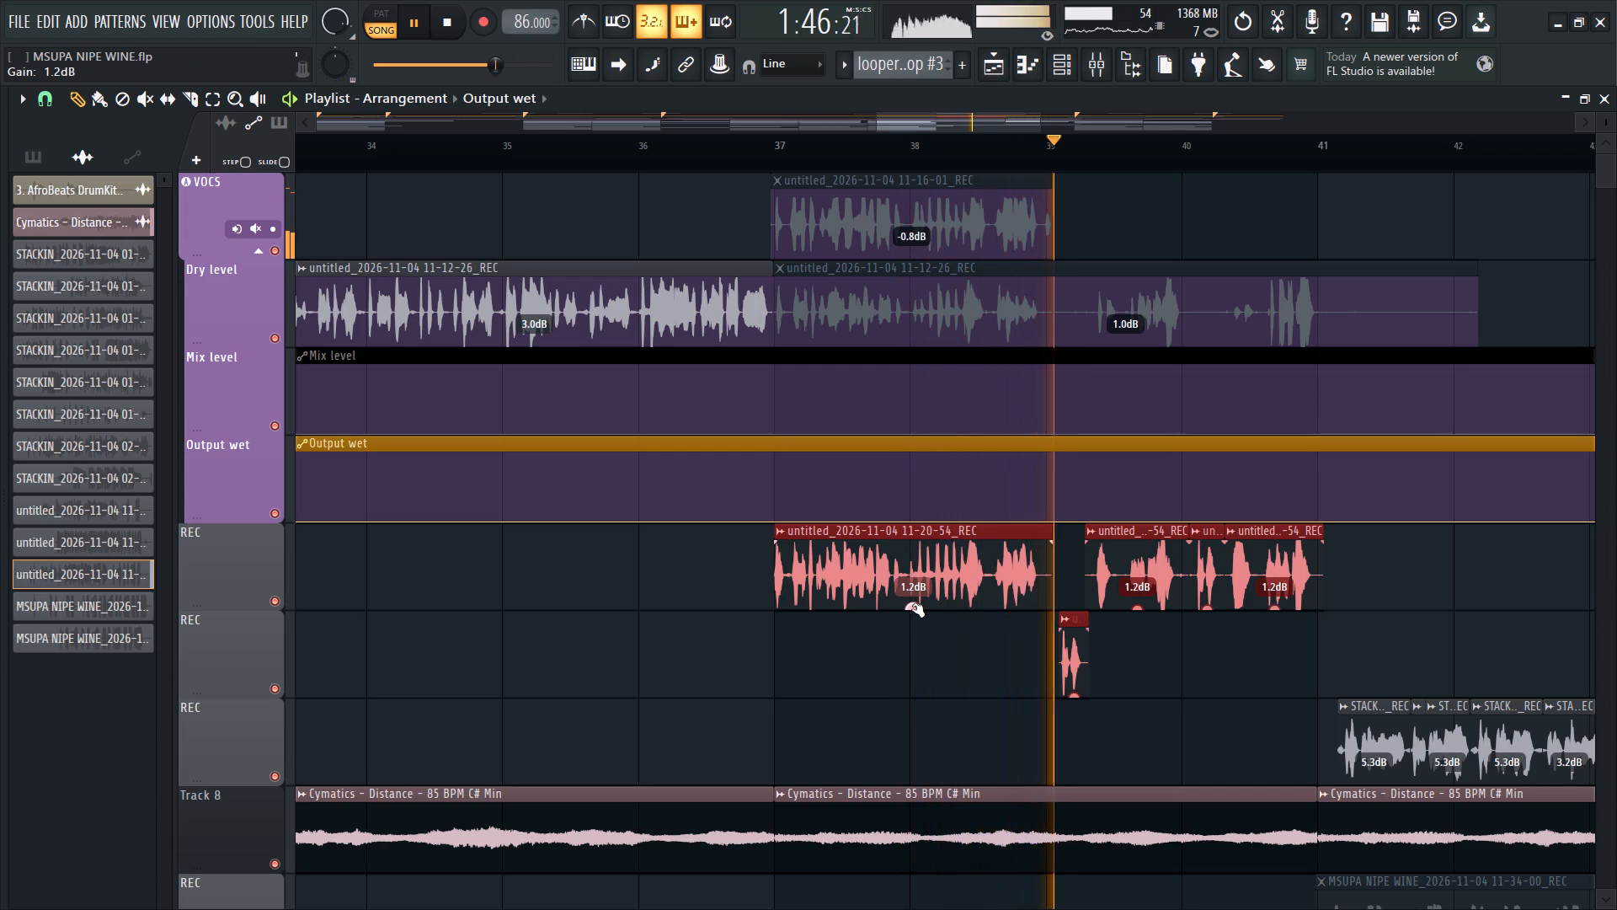
ctrl+click(1058, 688)
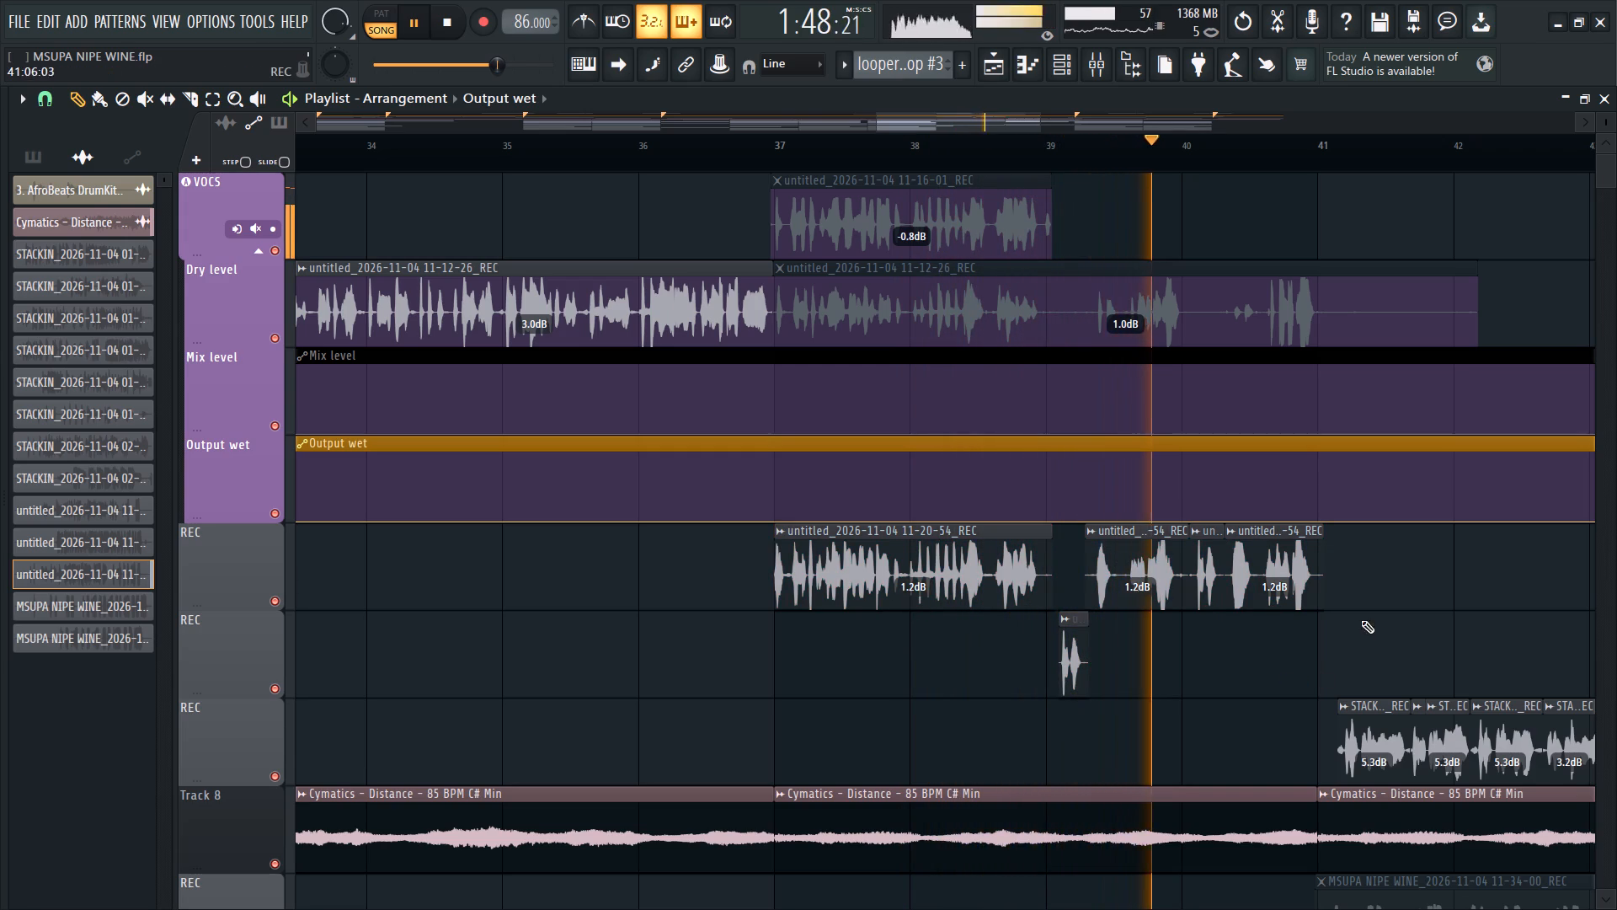
ctrl+drag(1317, 703, 1070, 592)
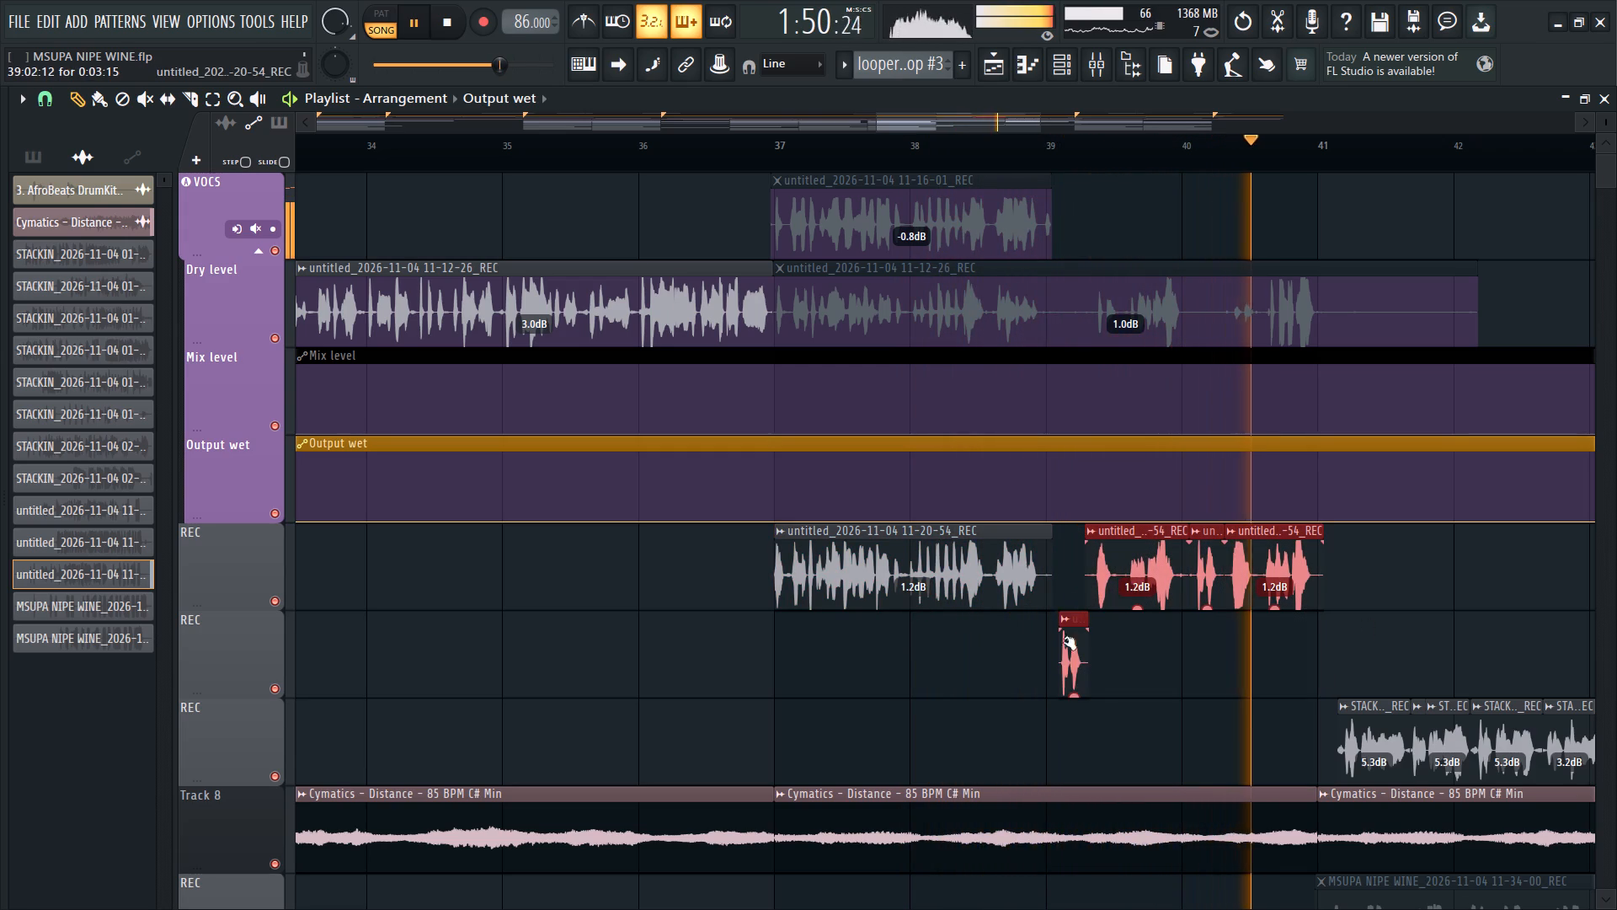
click(1078, 693)
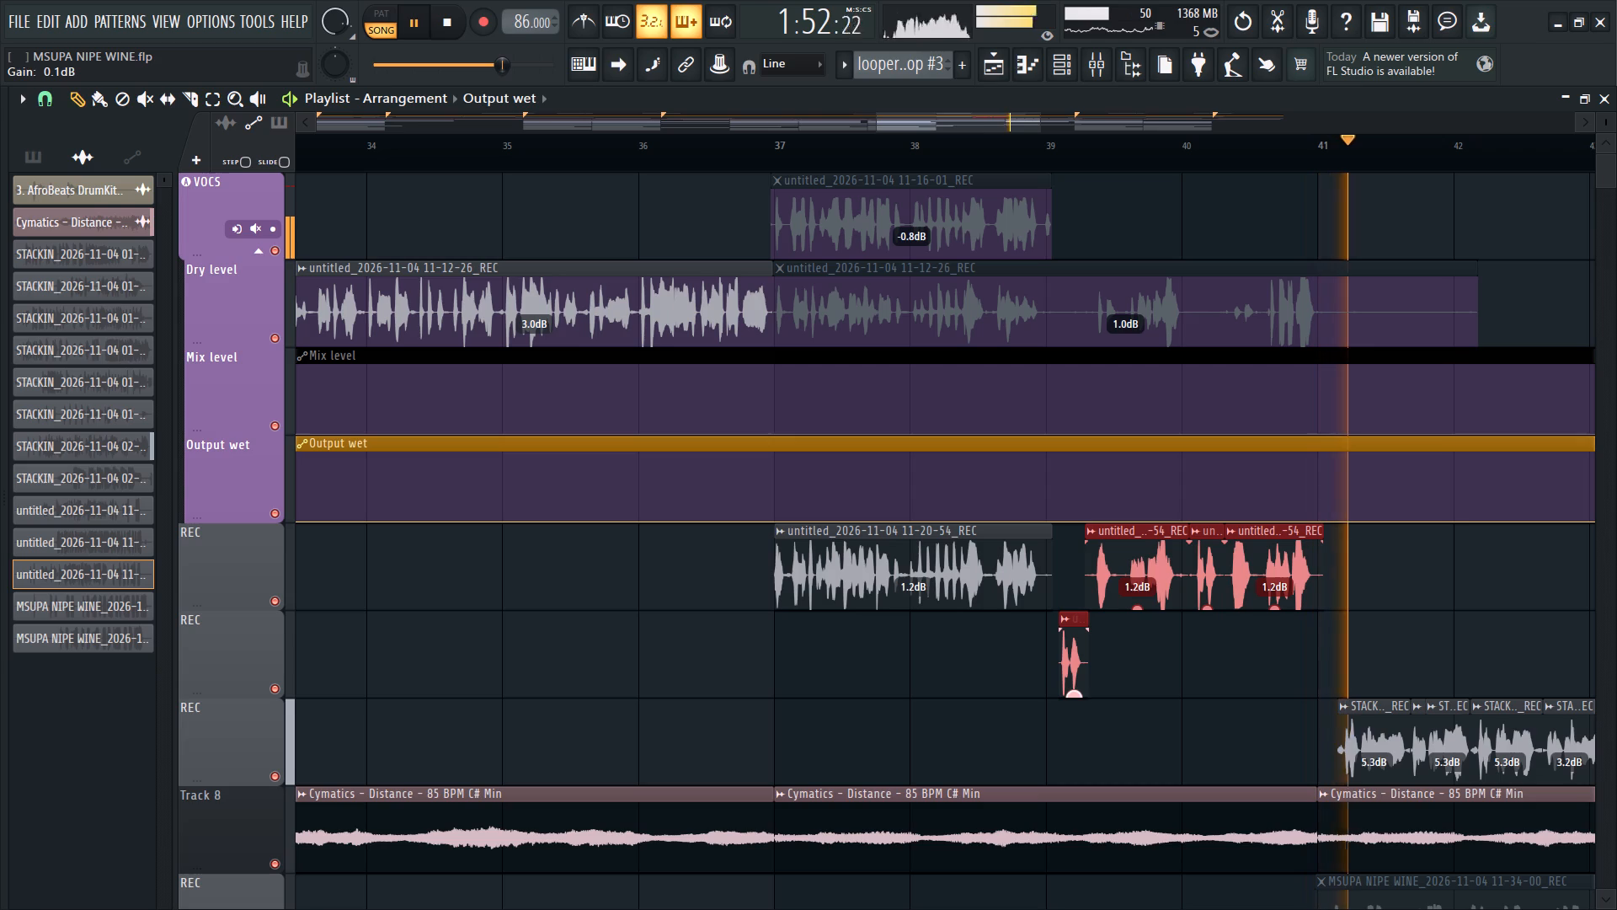
click(1178, 149)
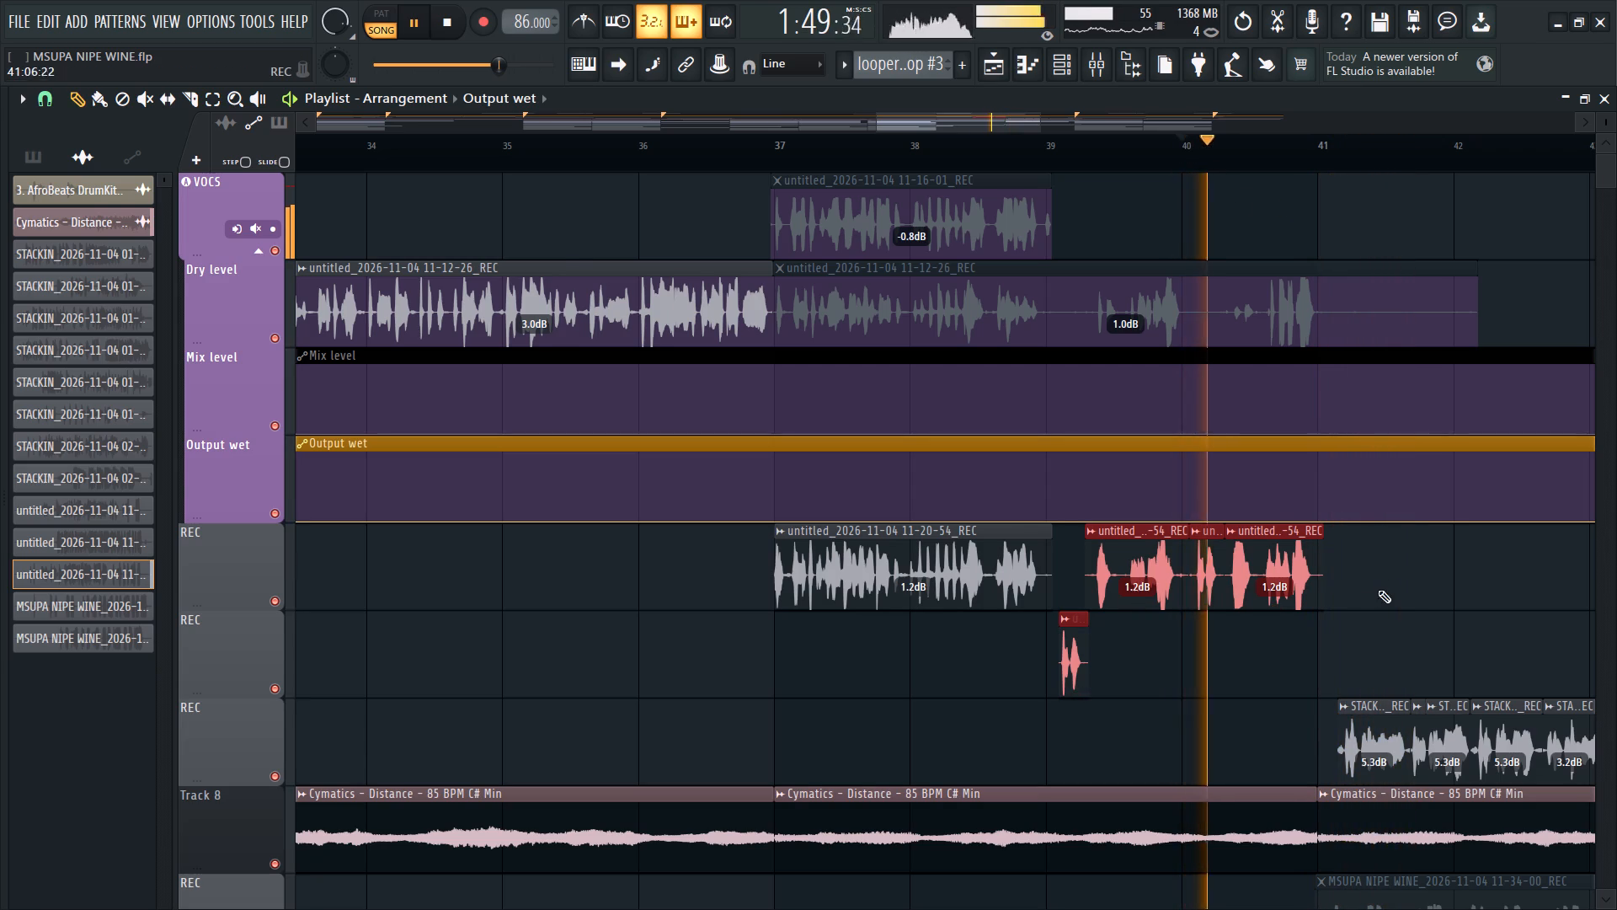
ctrl+scroll(1380, 577, up, 3)
click(924, 649)
ctrl+scroll(1379, 672, up, 3)
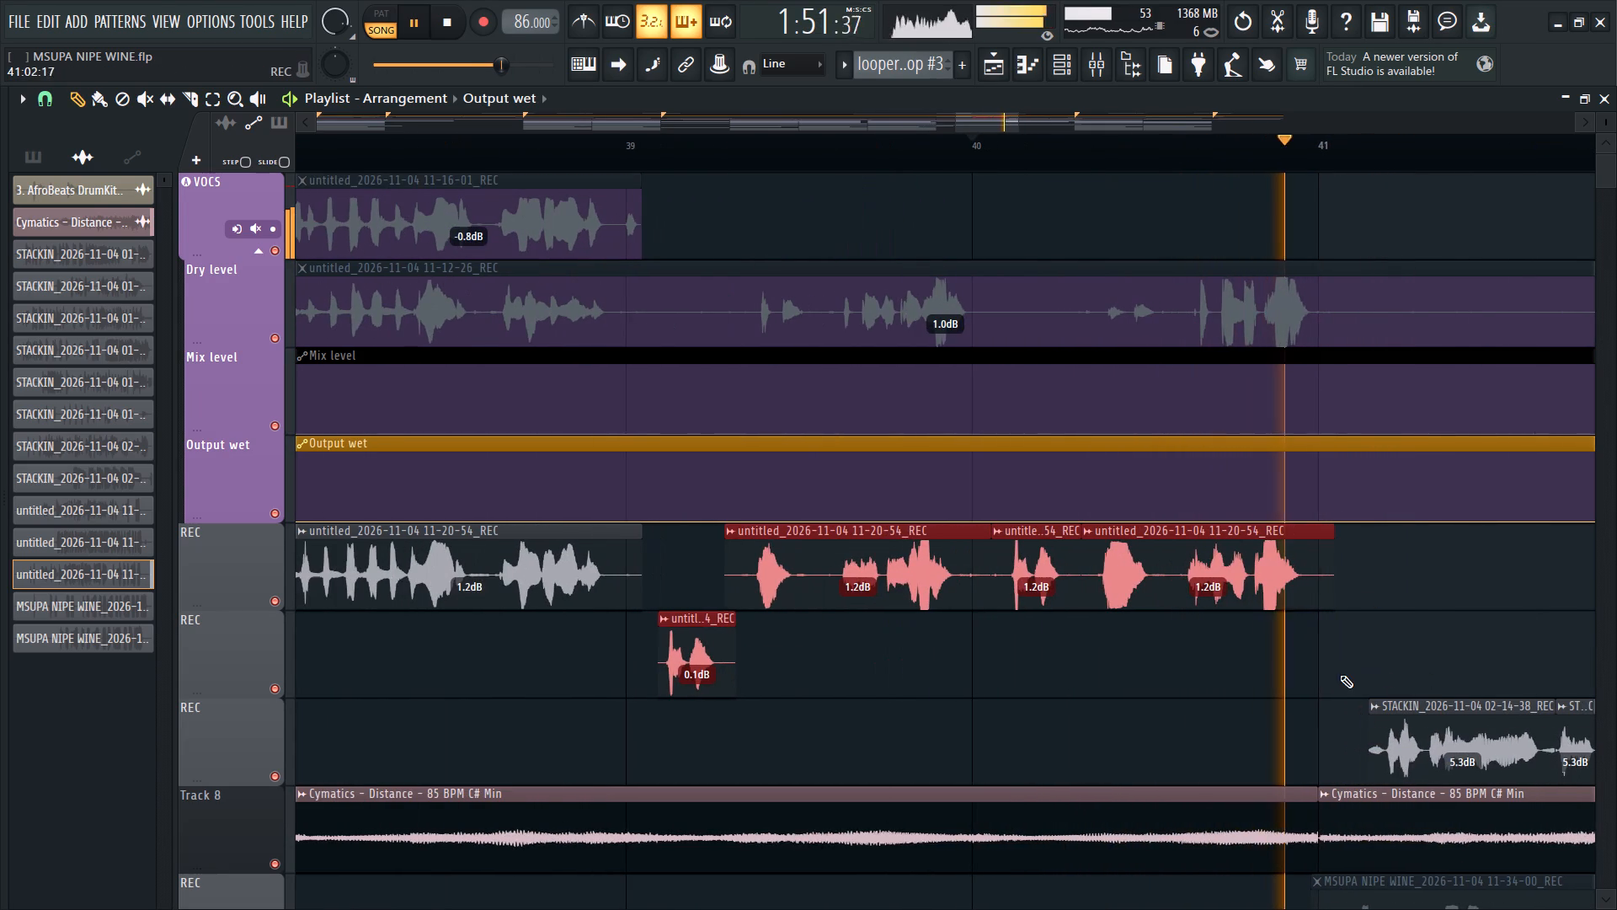
ctrl+scroll(1302, 650, down, 1)
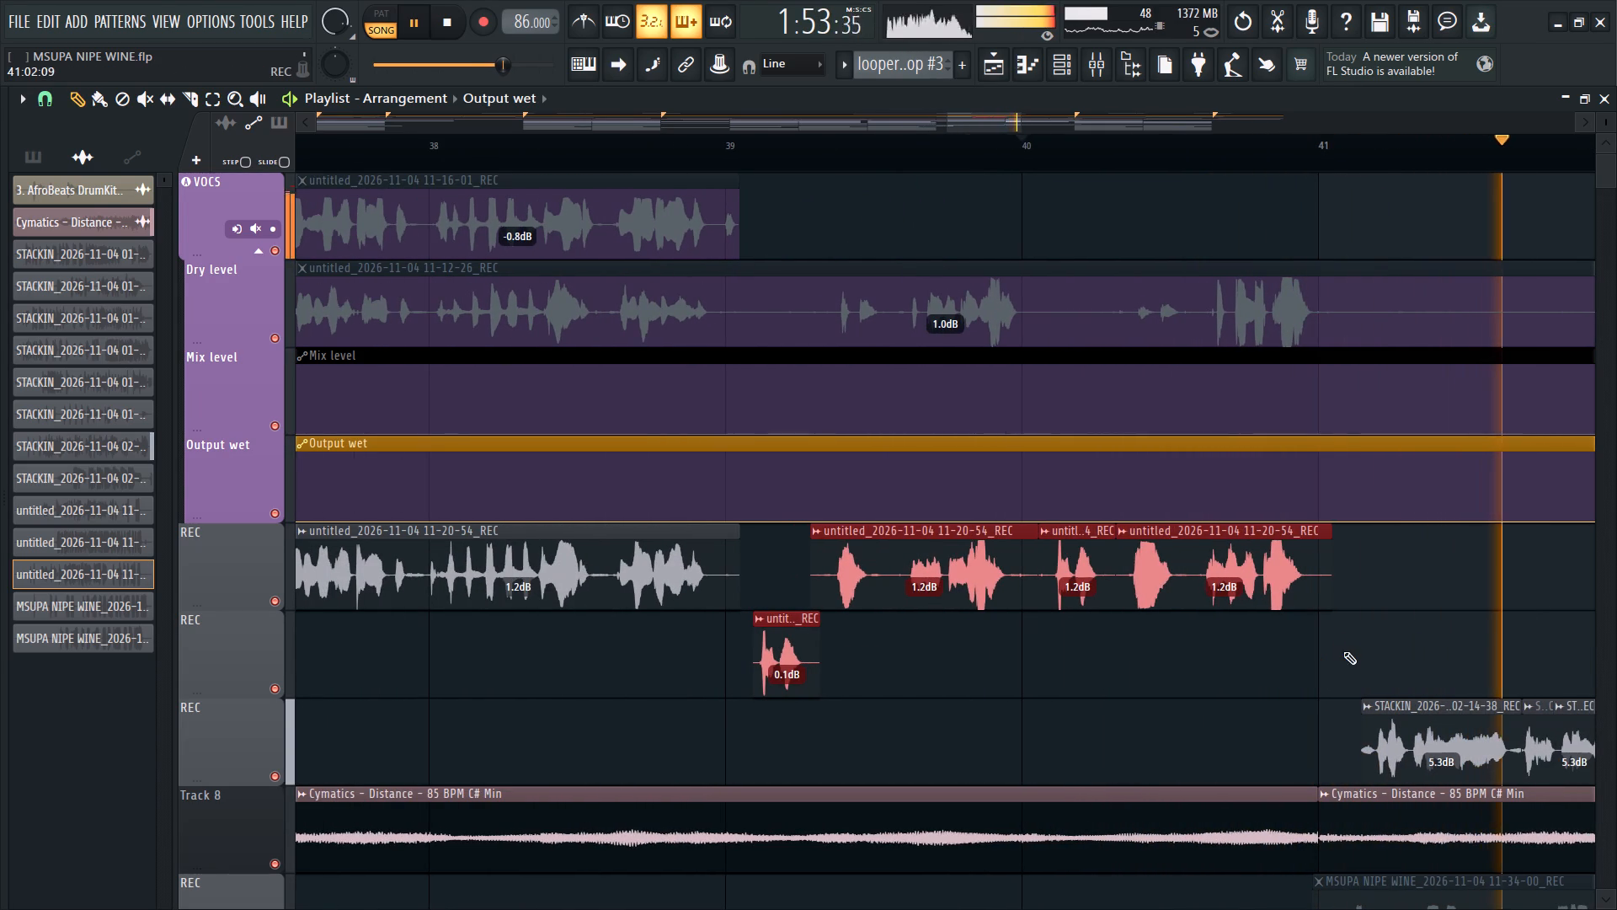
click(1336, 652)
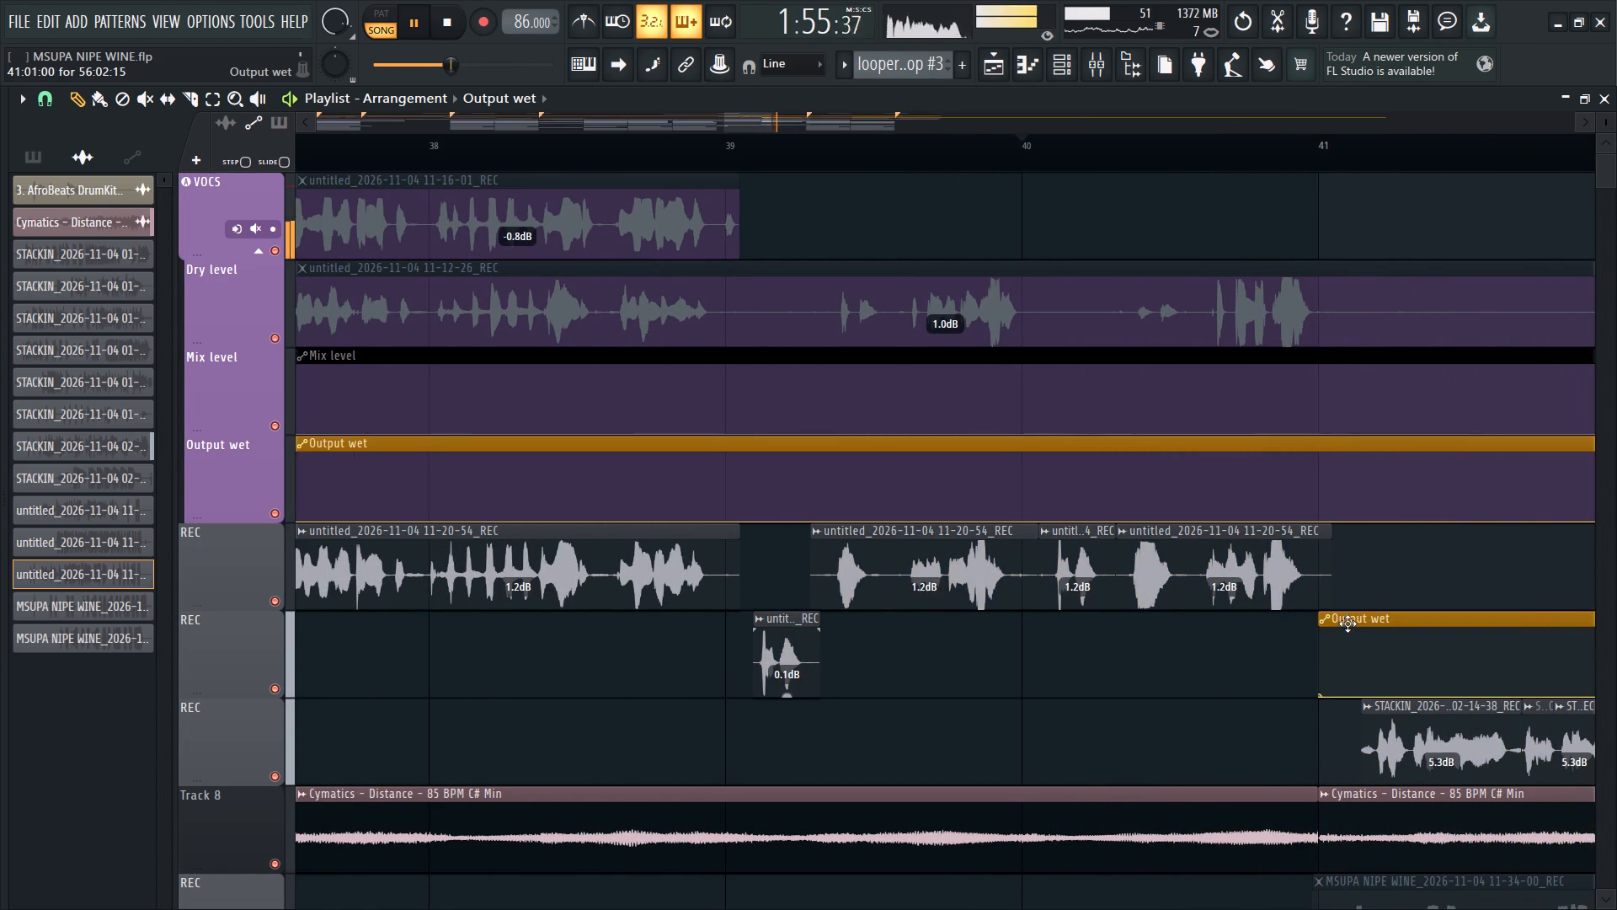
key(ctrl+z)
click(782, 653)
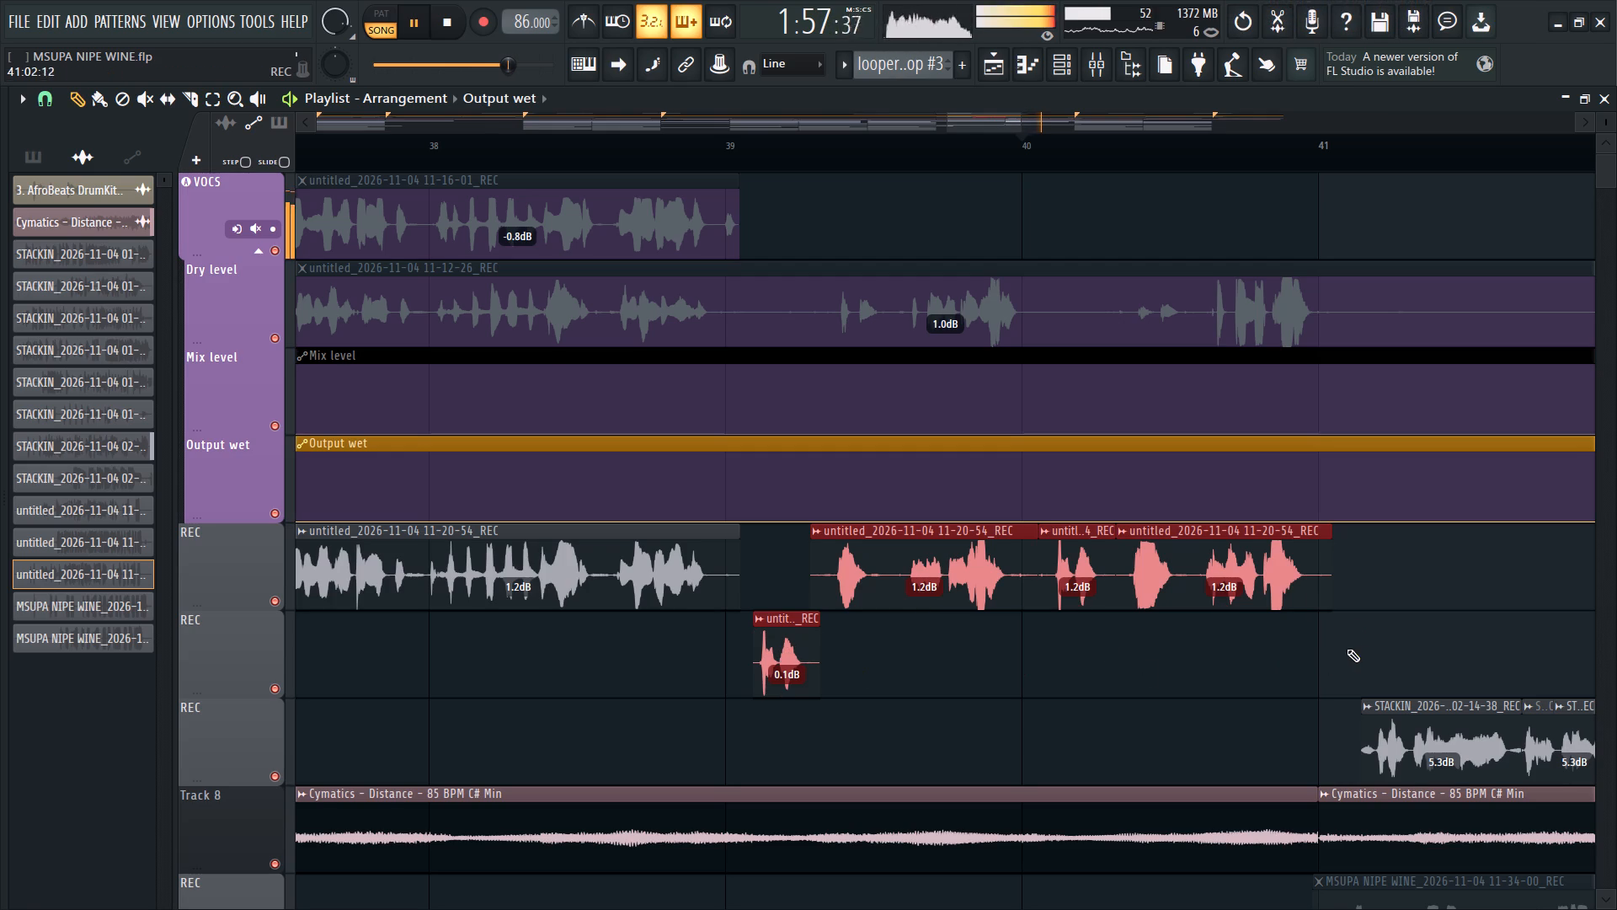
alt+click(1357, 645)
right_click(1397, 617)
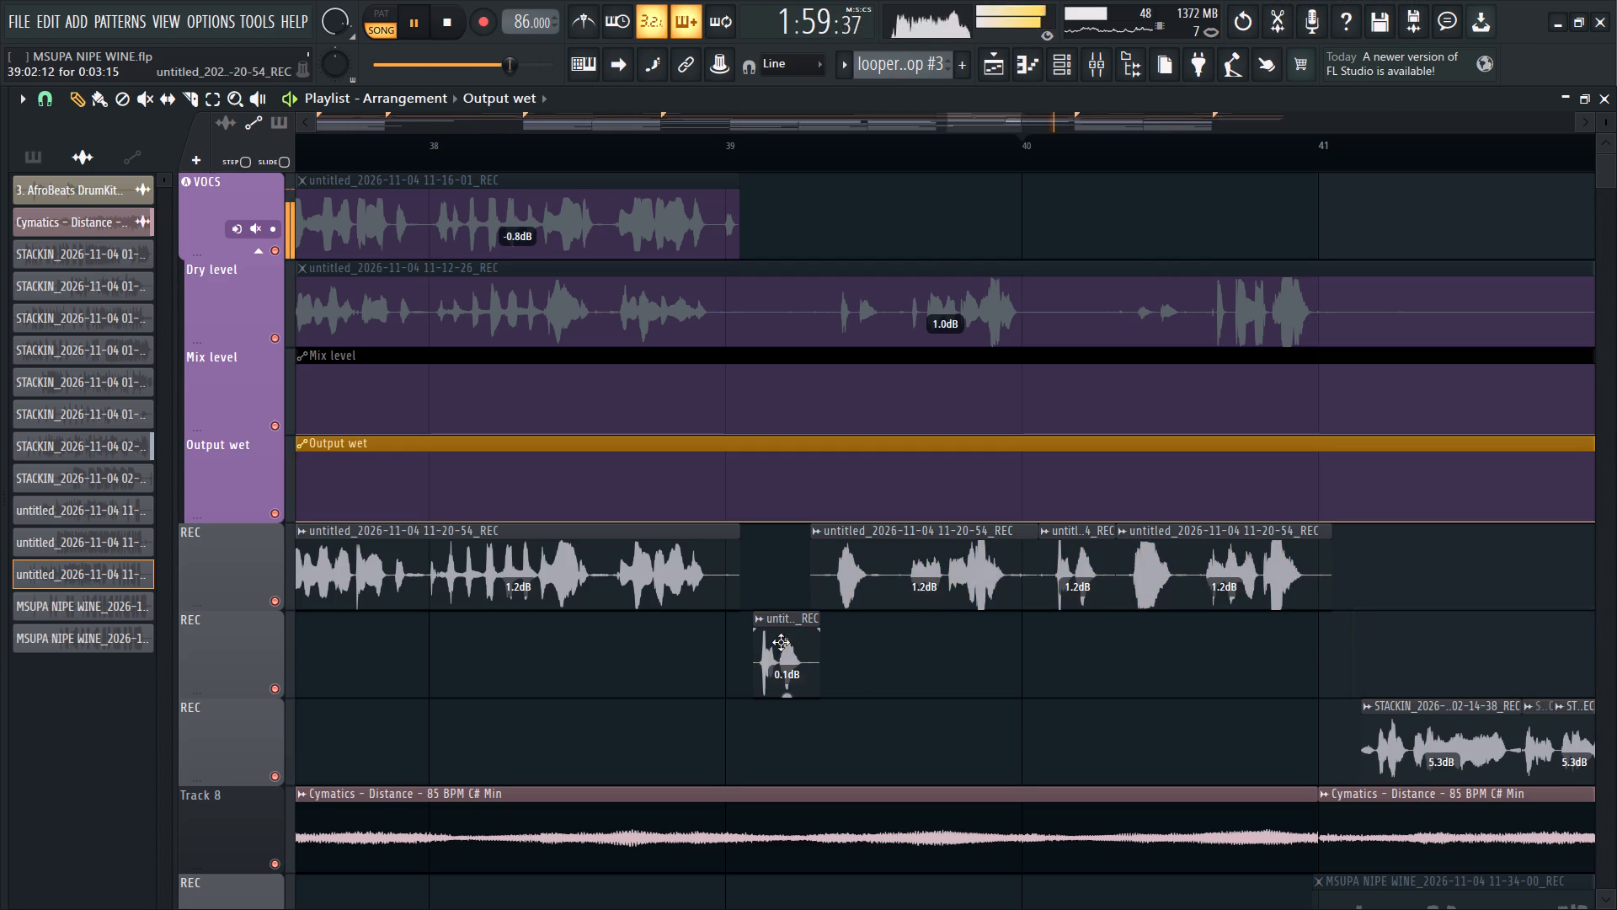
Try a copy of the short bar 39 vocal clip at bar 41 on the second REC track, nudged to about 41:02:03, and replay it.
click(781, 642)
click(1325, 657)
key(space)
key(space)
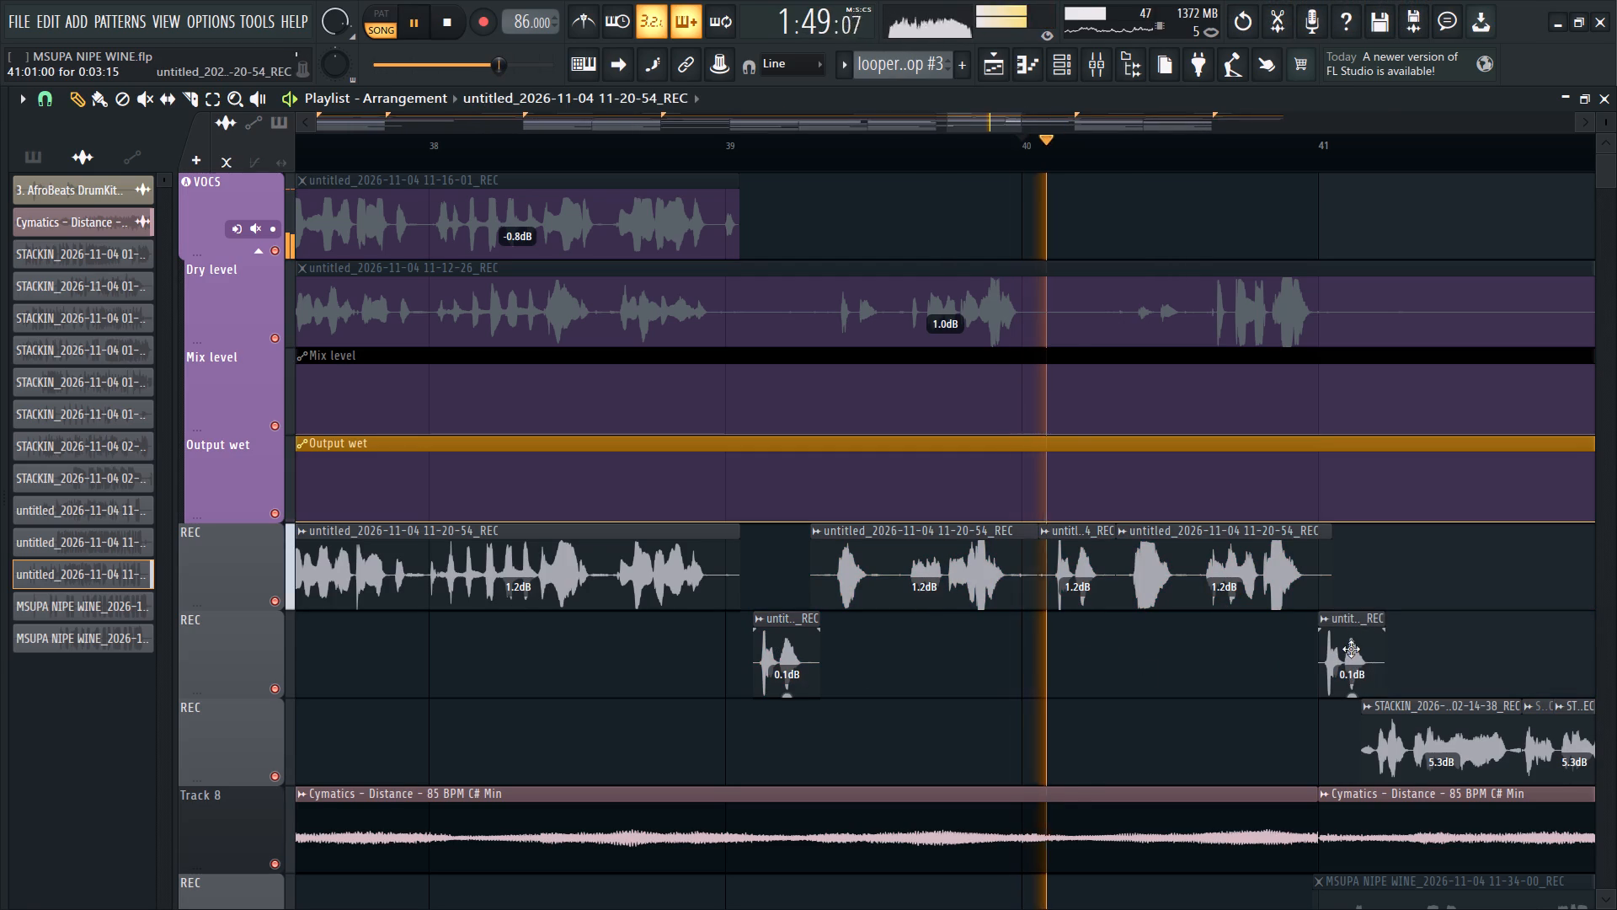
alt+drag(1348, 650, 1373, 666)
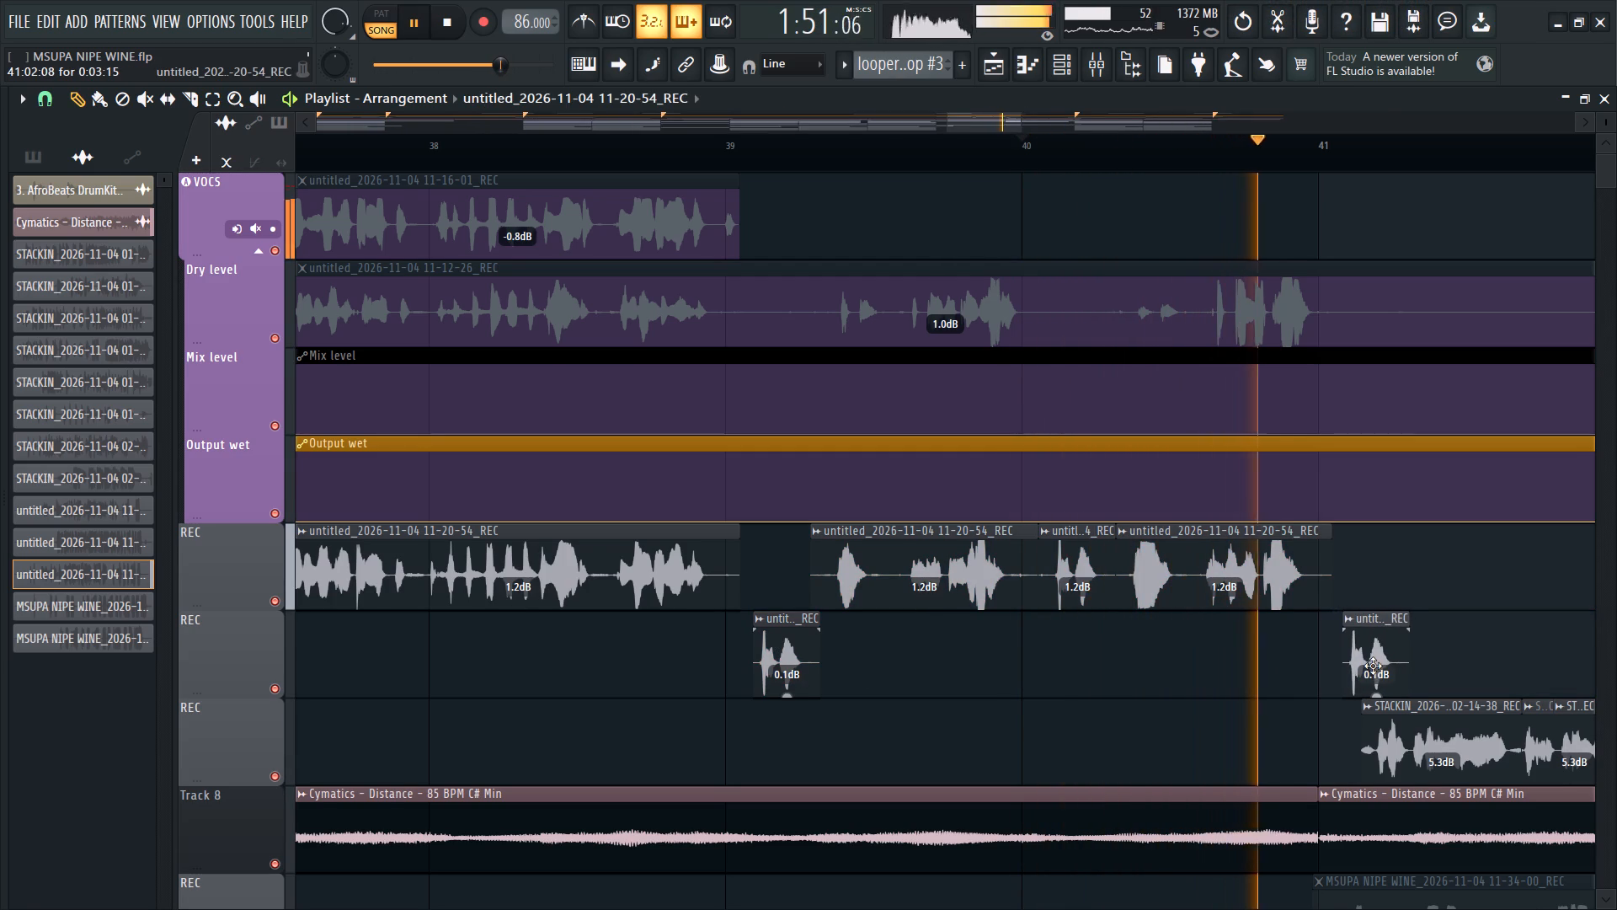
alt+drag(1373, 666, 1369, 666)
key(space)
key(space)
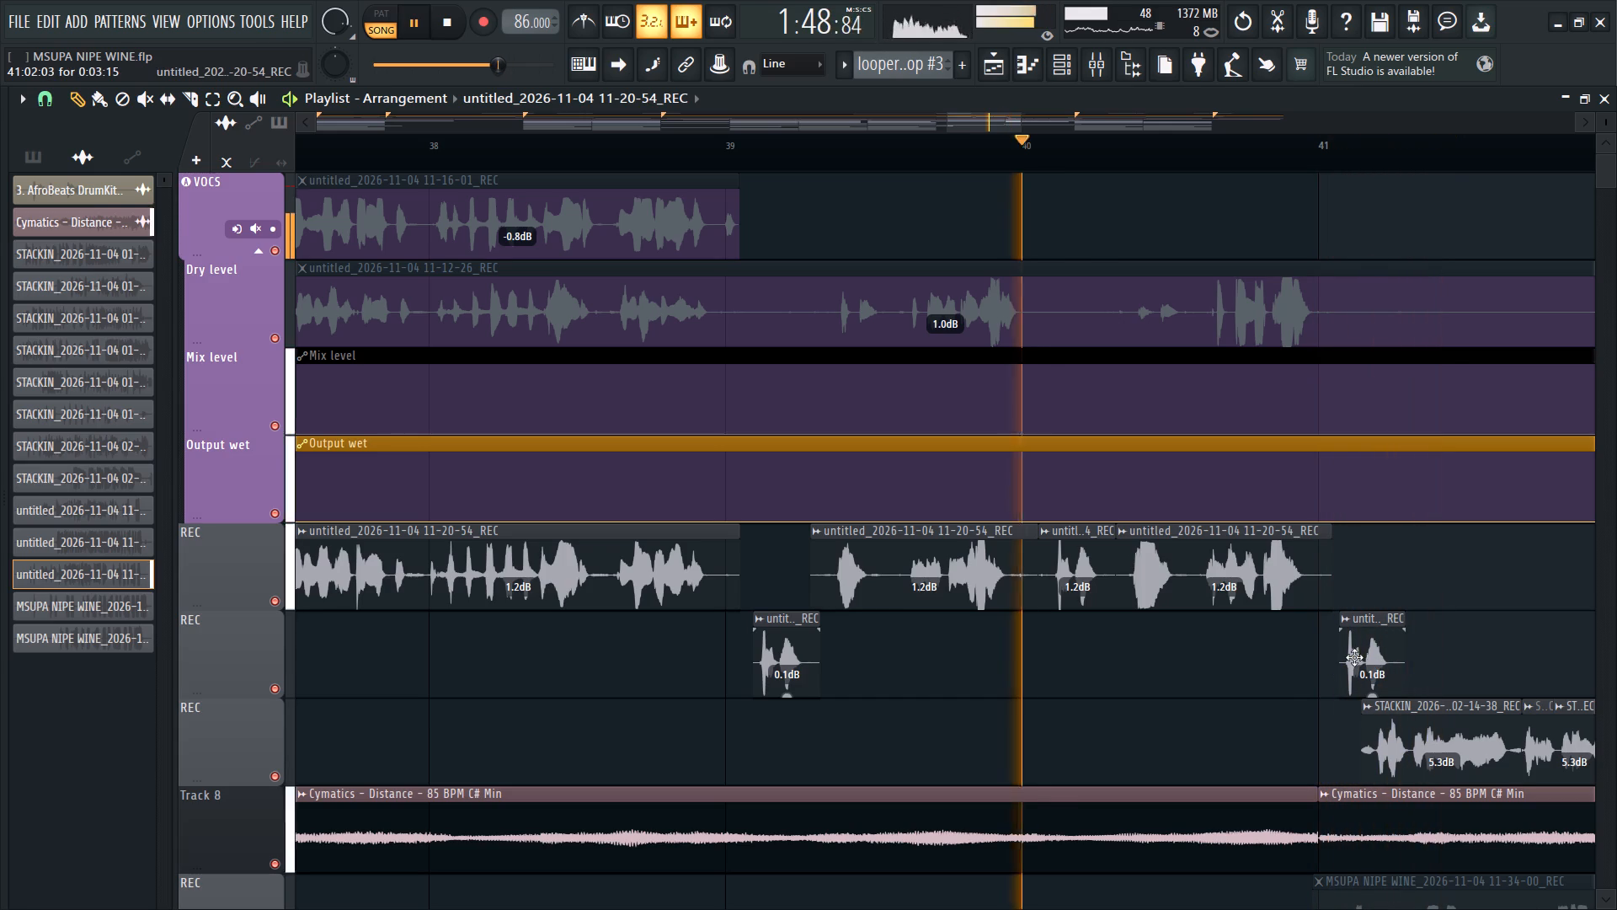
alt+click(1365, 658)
Retrim the start of the first STACKIN 02-14-38 clip after bar 41, trying 41:05:21 and settling at about 41:03.
alt+drag(1363, 760, 1385, 772)
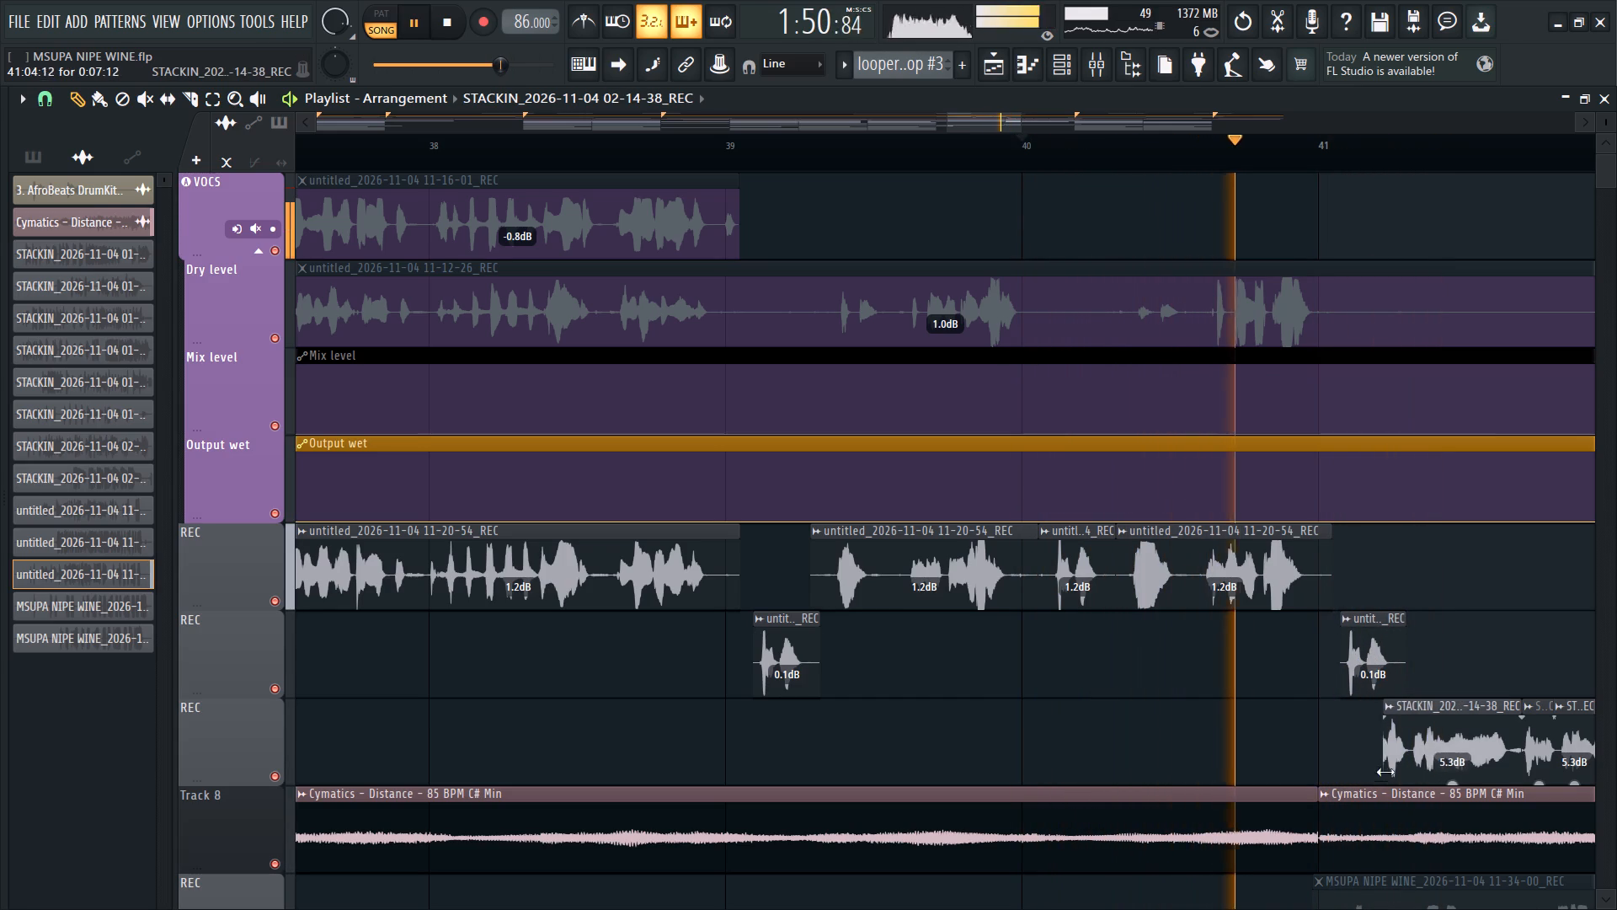
alt+drag(1385, 772, 1410, 795)
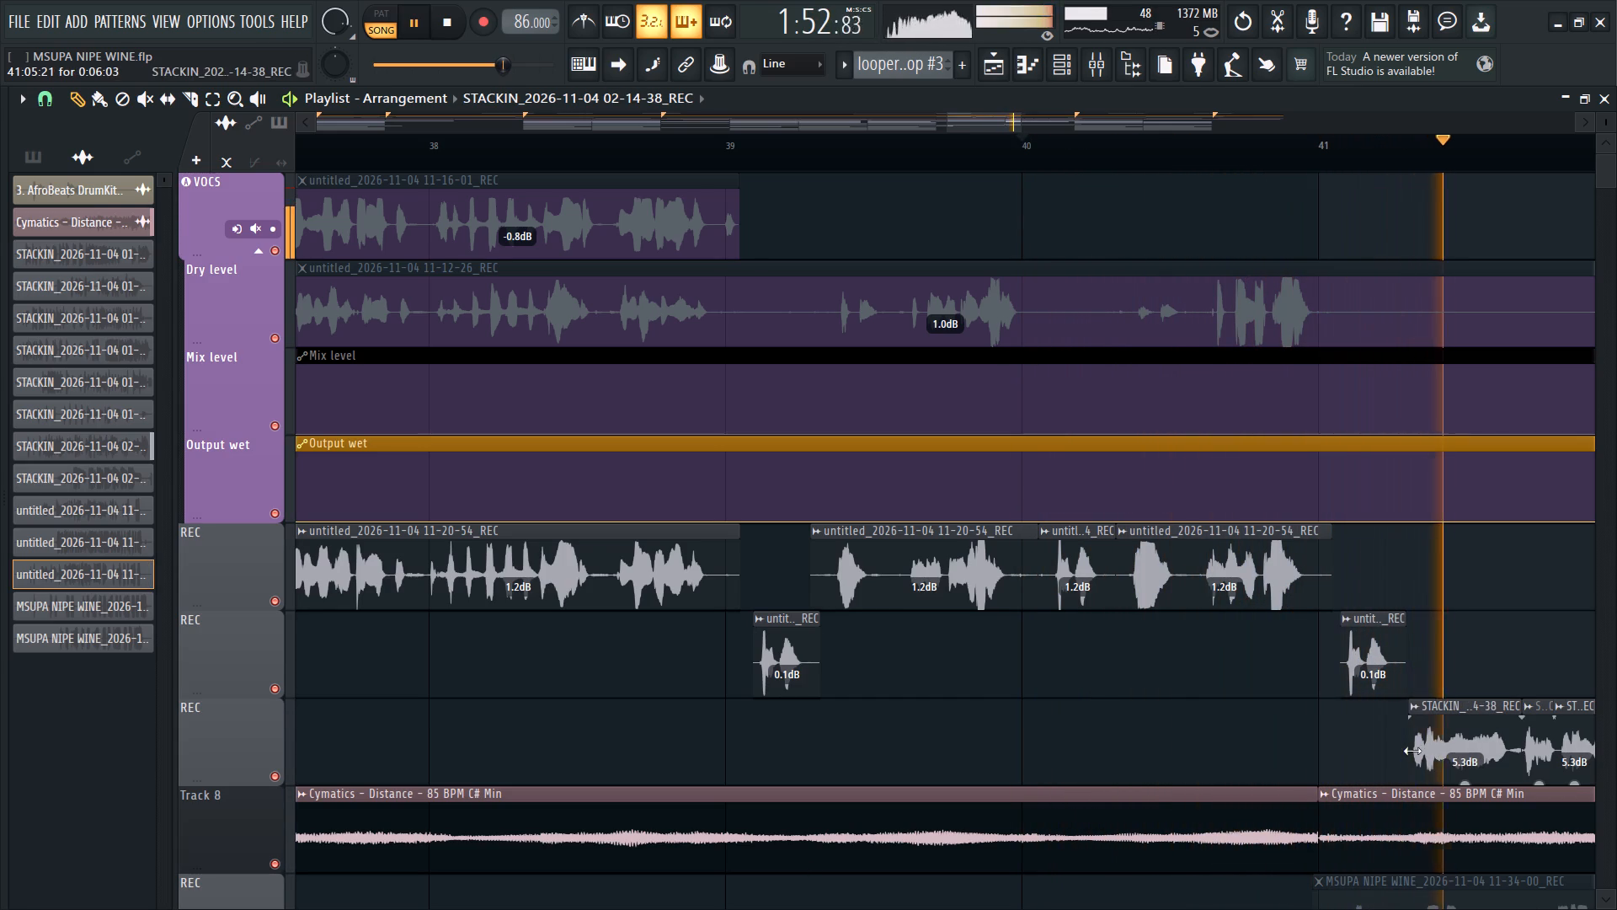
key(space)
key(space)
alt+drag(1411, 757, 1385, 802)
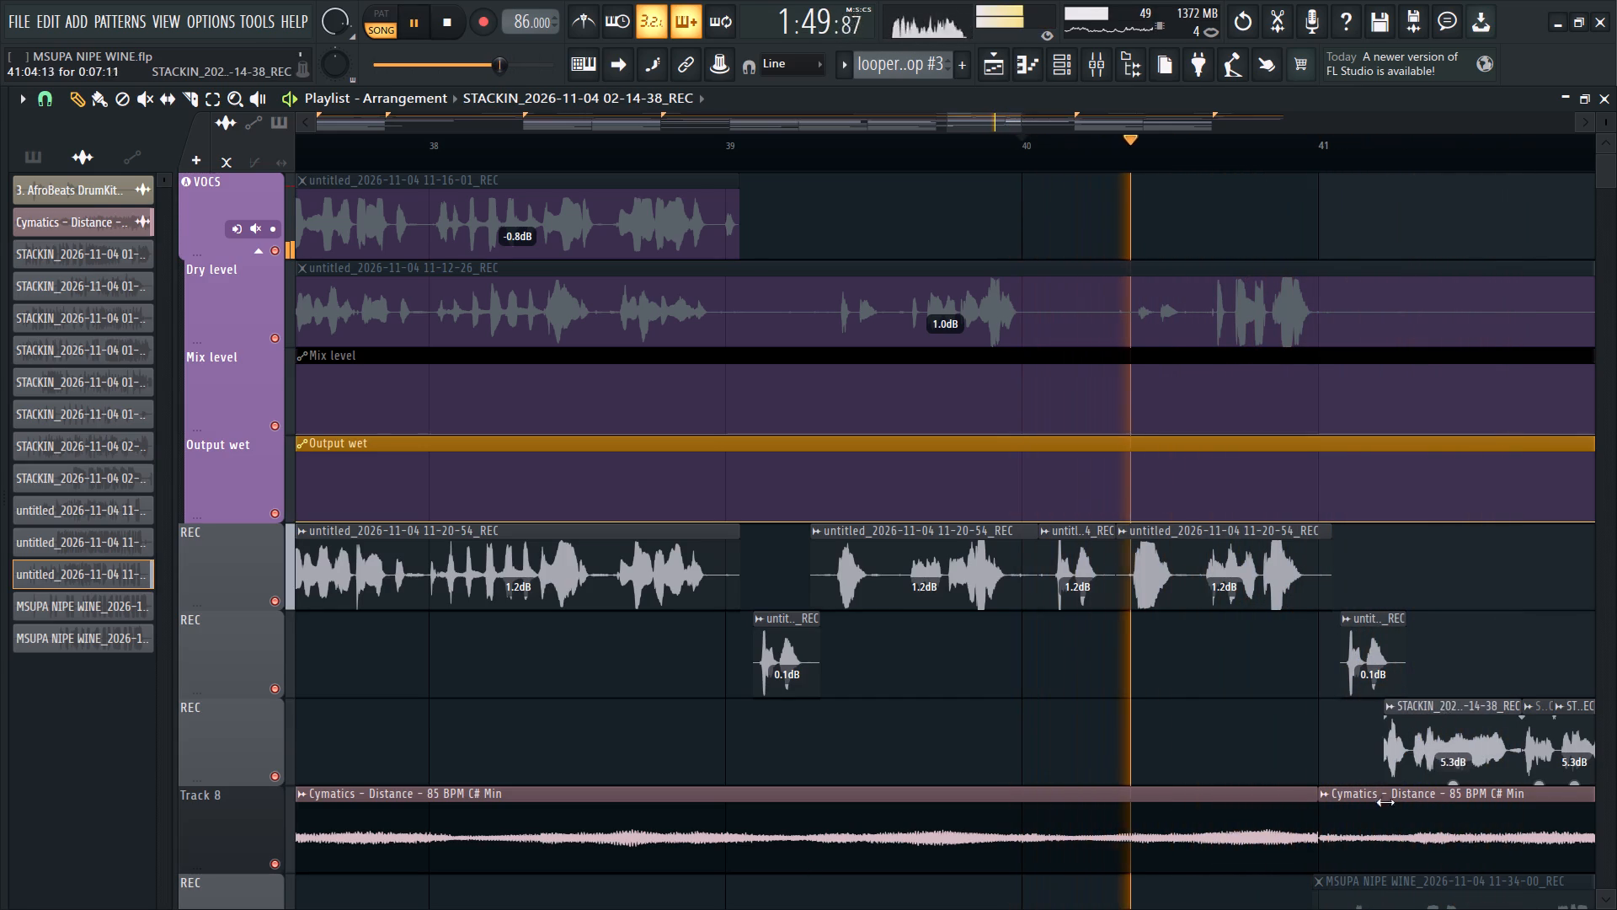
alt+drag(1385, 802, 1355, 837)
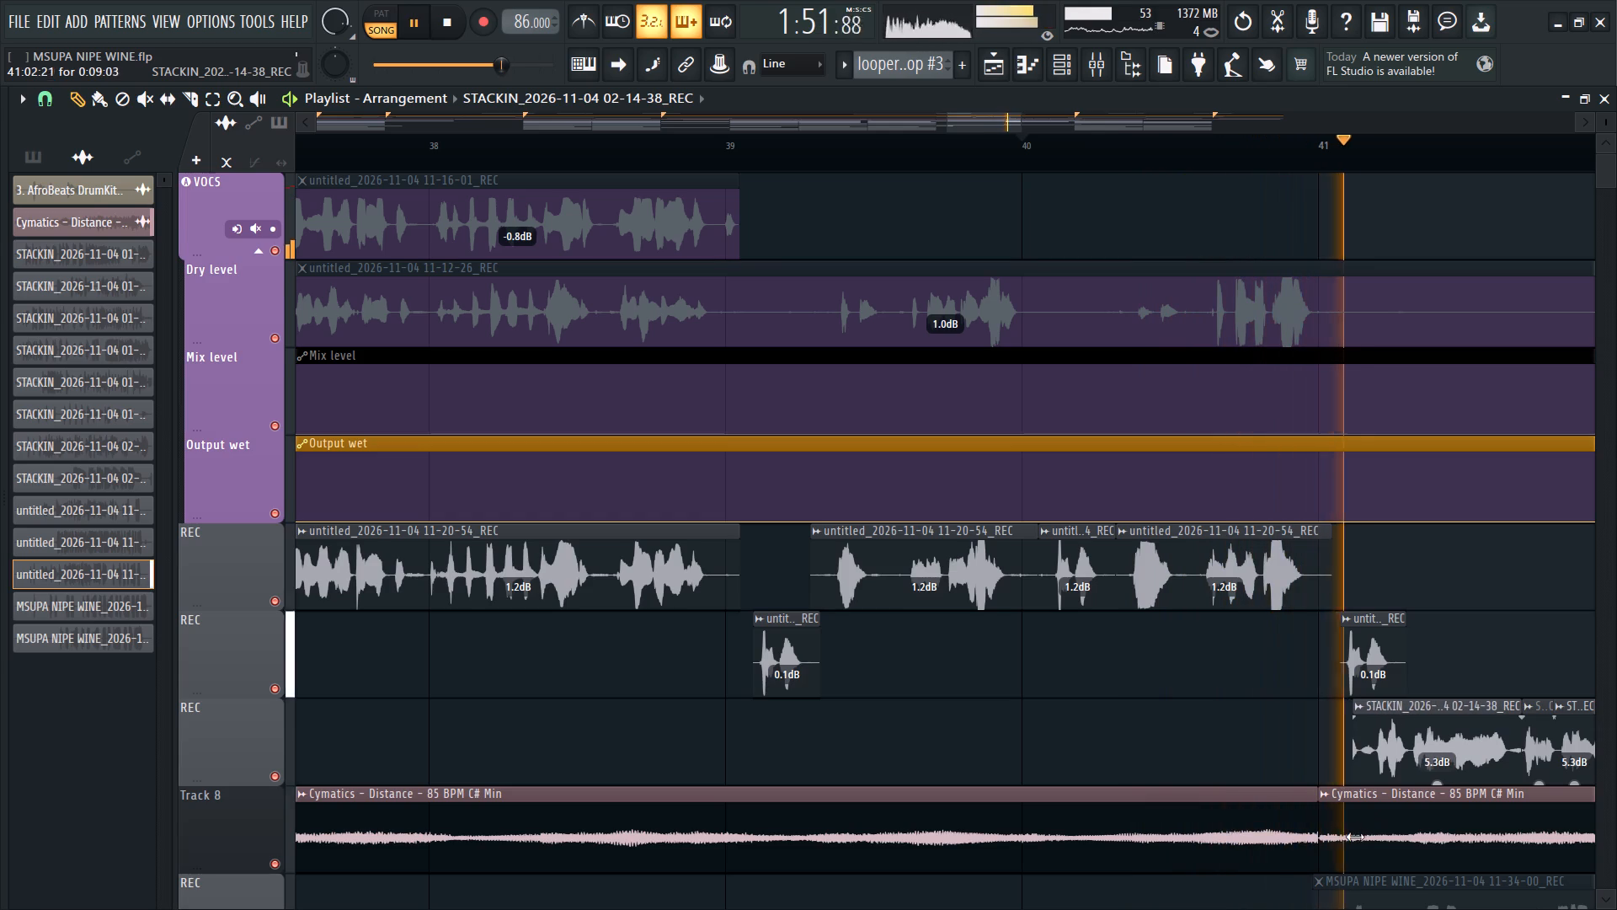
alt+drag(1355, 837, 1358, 838)
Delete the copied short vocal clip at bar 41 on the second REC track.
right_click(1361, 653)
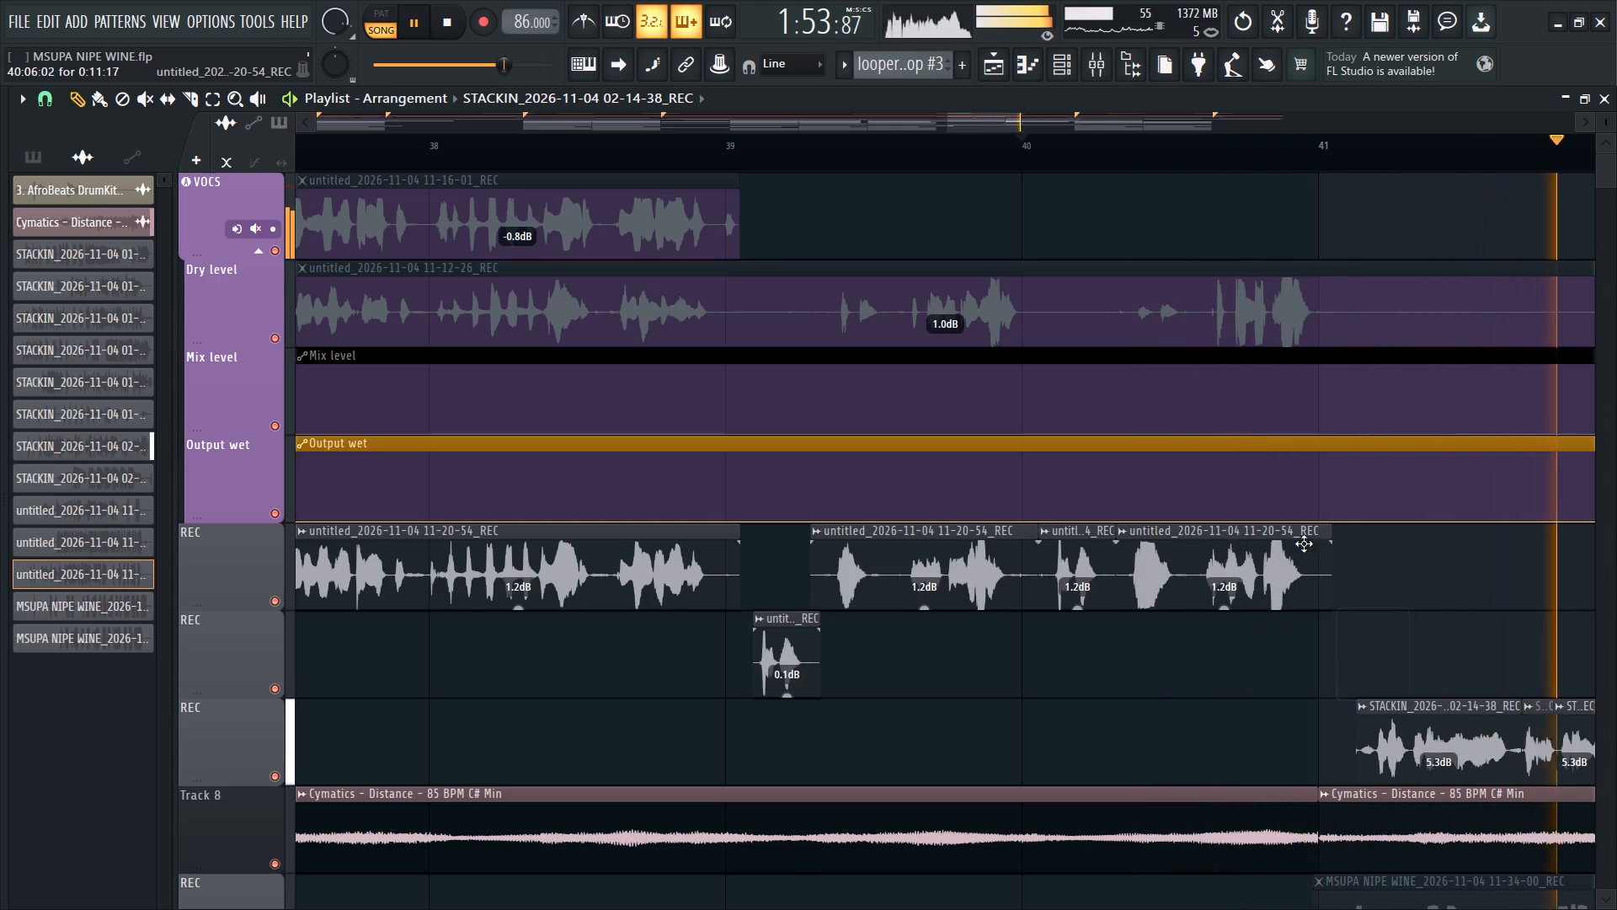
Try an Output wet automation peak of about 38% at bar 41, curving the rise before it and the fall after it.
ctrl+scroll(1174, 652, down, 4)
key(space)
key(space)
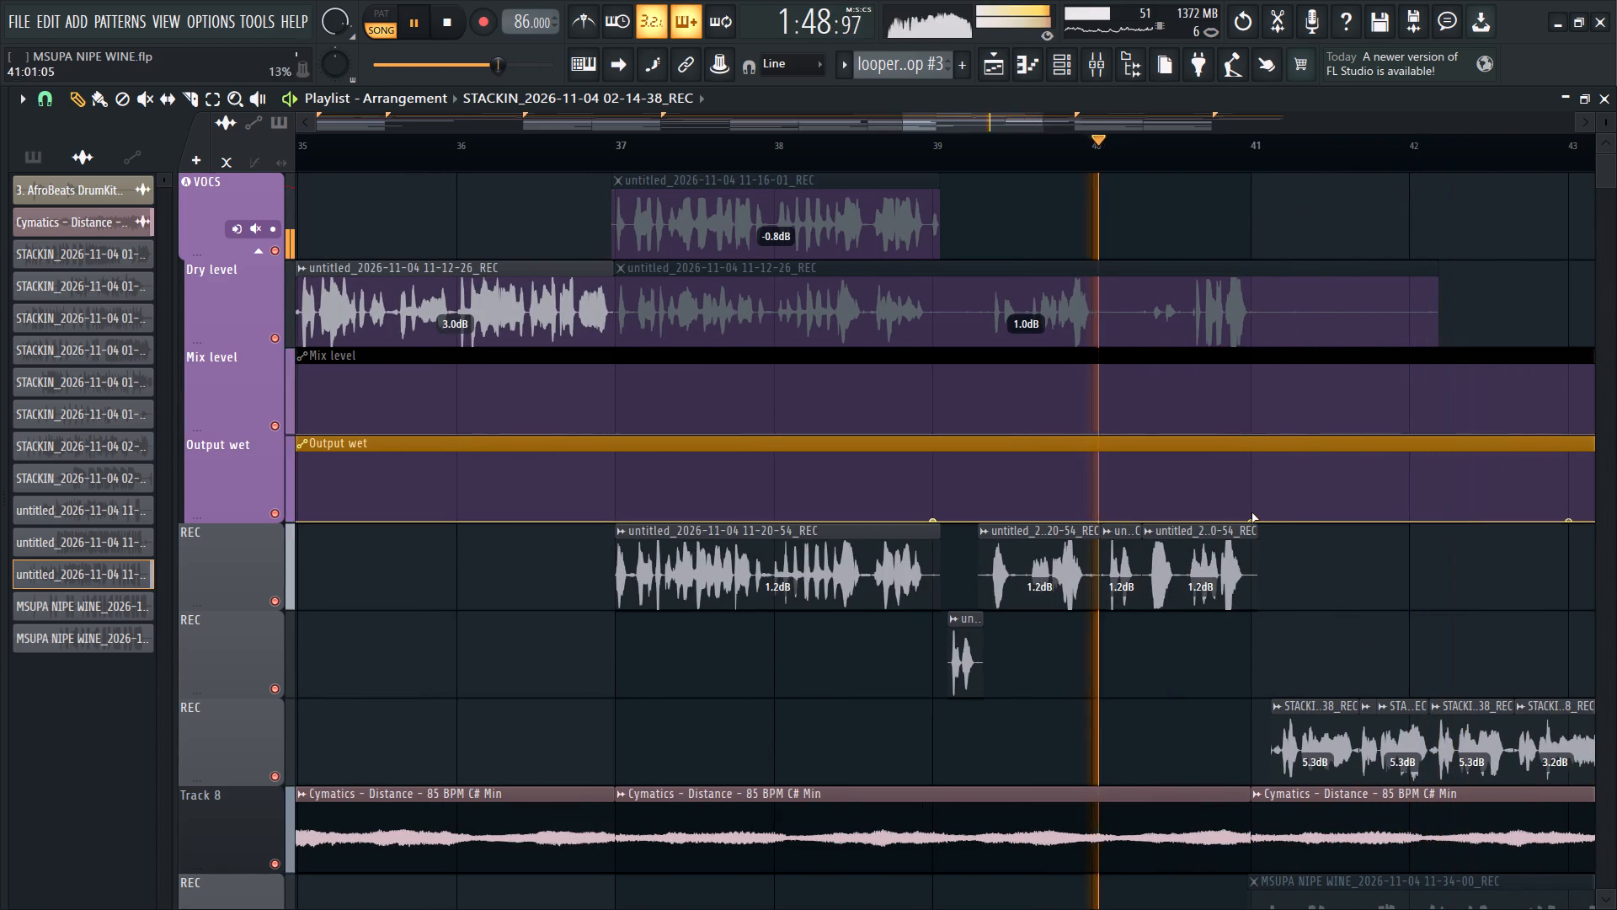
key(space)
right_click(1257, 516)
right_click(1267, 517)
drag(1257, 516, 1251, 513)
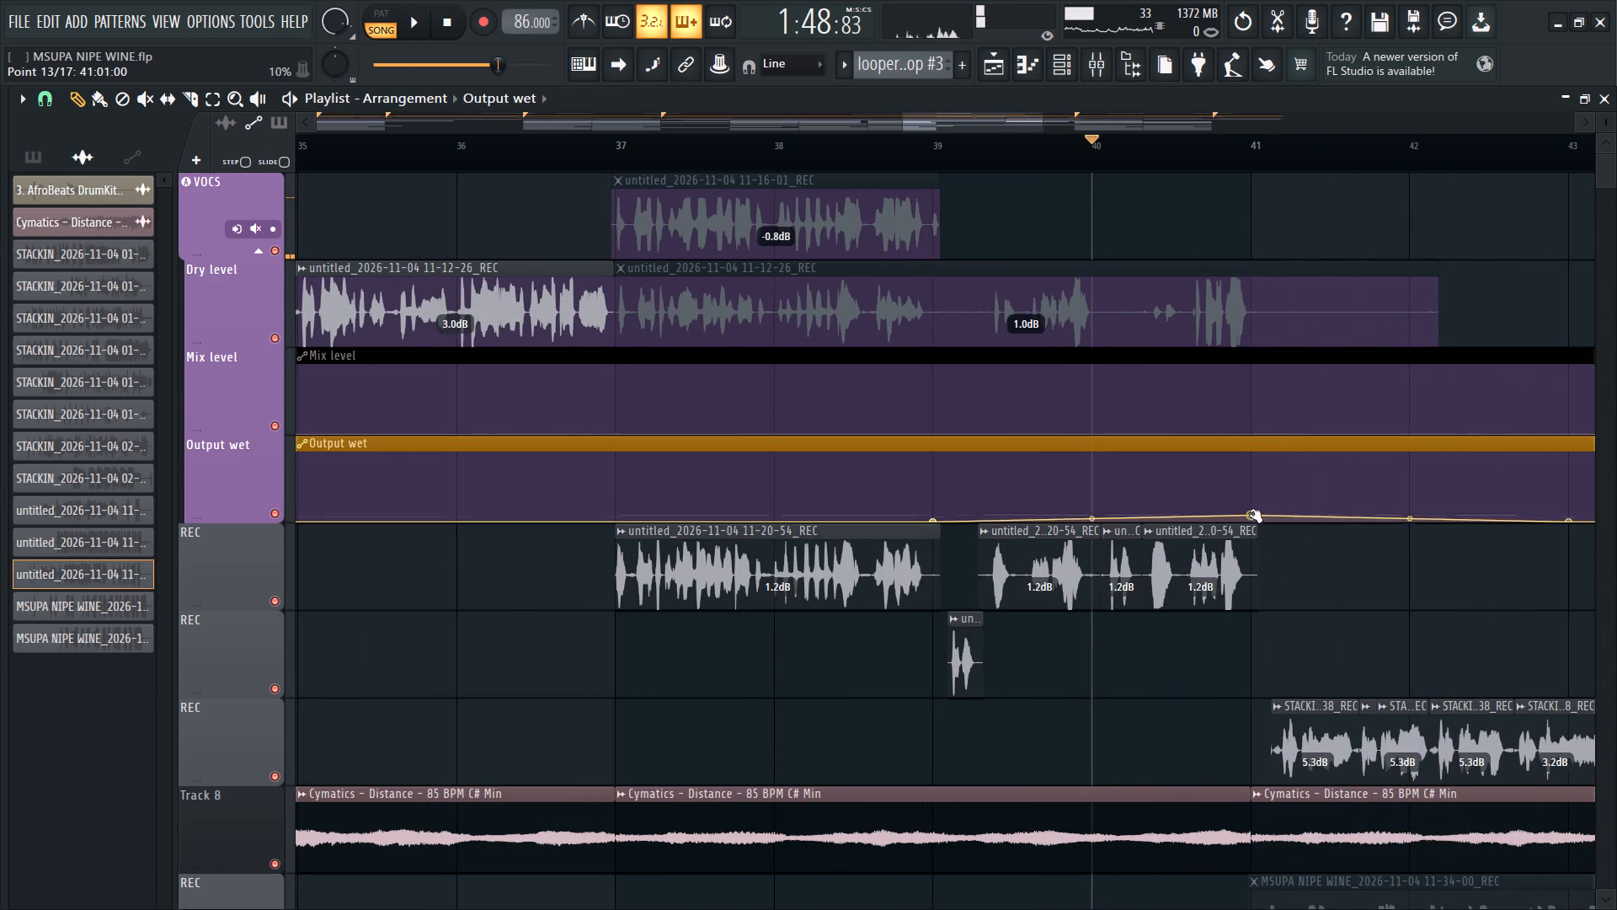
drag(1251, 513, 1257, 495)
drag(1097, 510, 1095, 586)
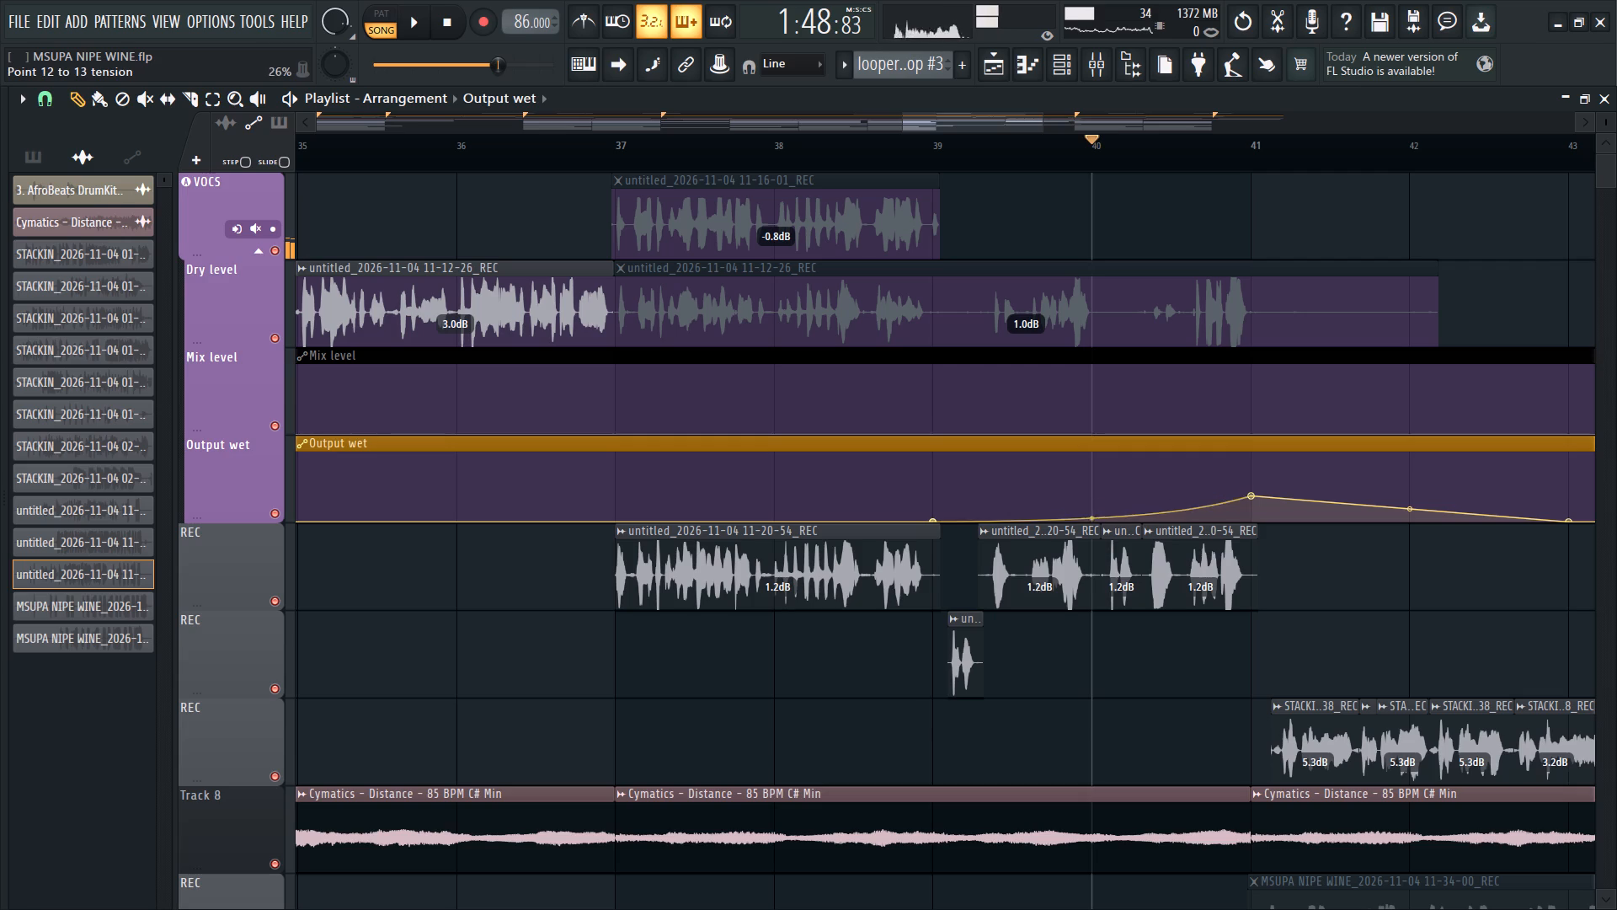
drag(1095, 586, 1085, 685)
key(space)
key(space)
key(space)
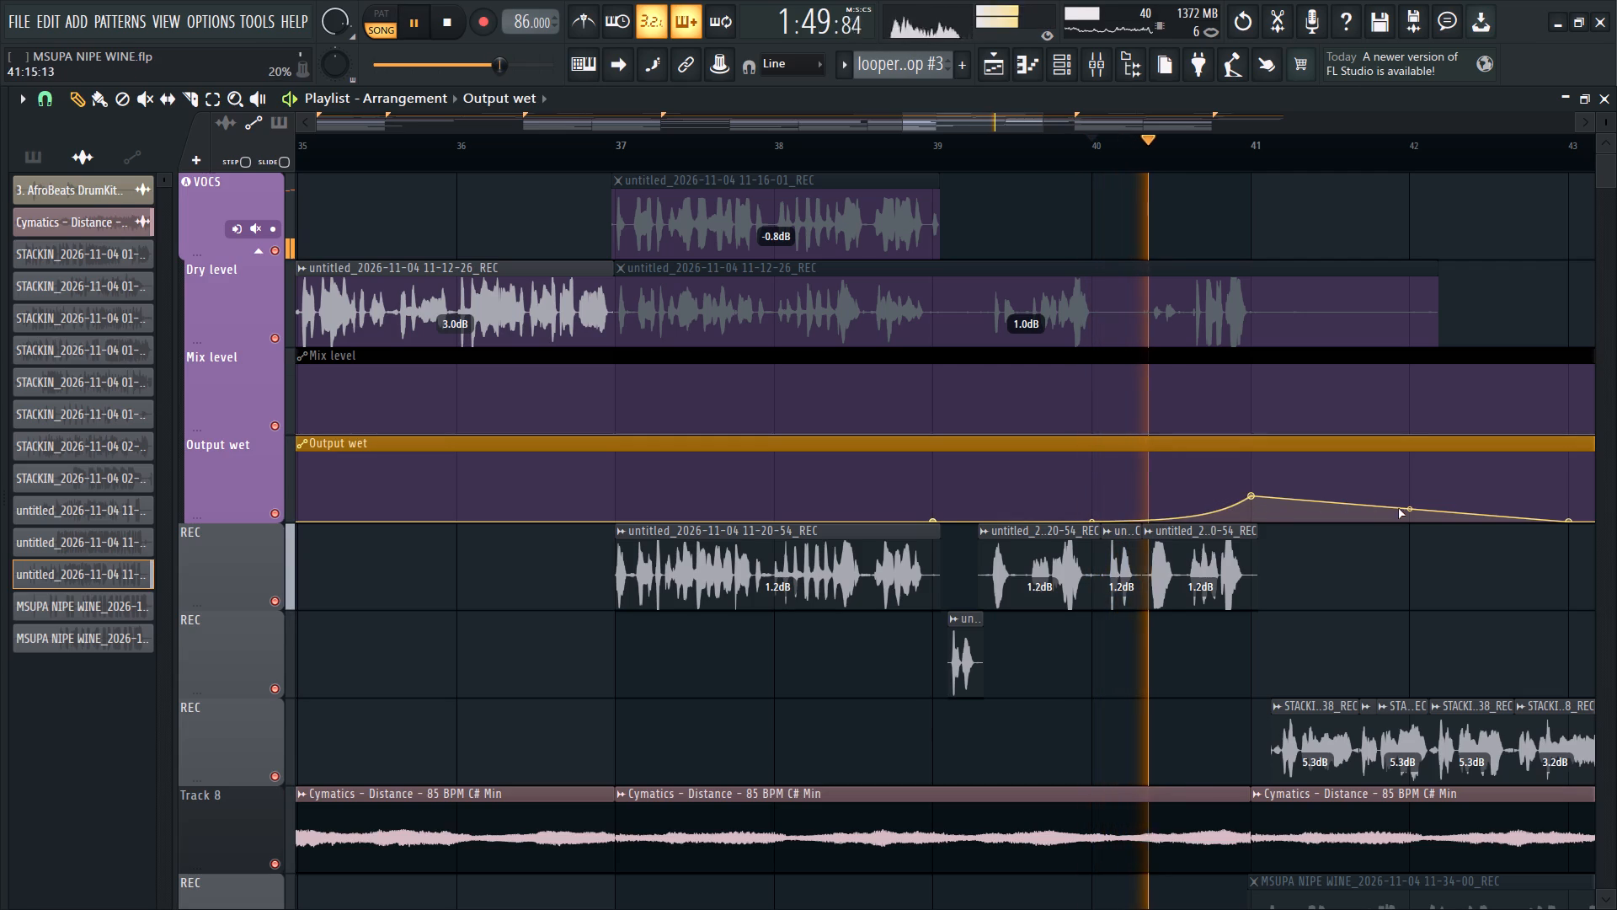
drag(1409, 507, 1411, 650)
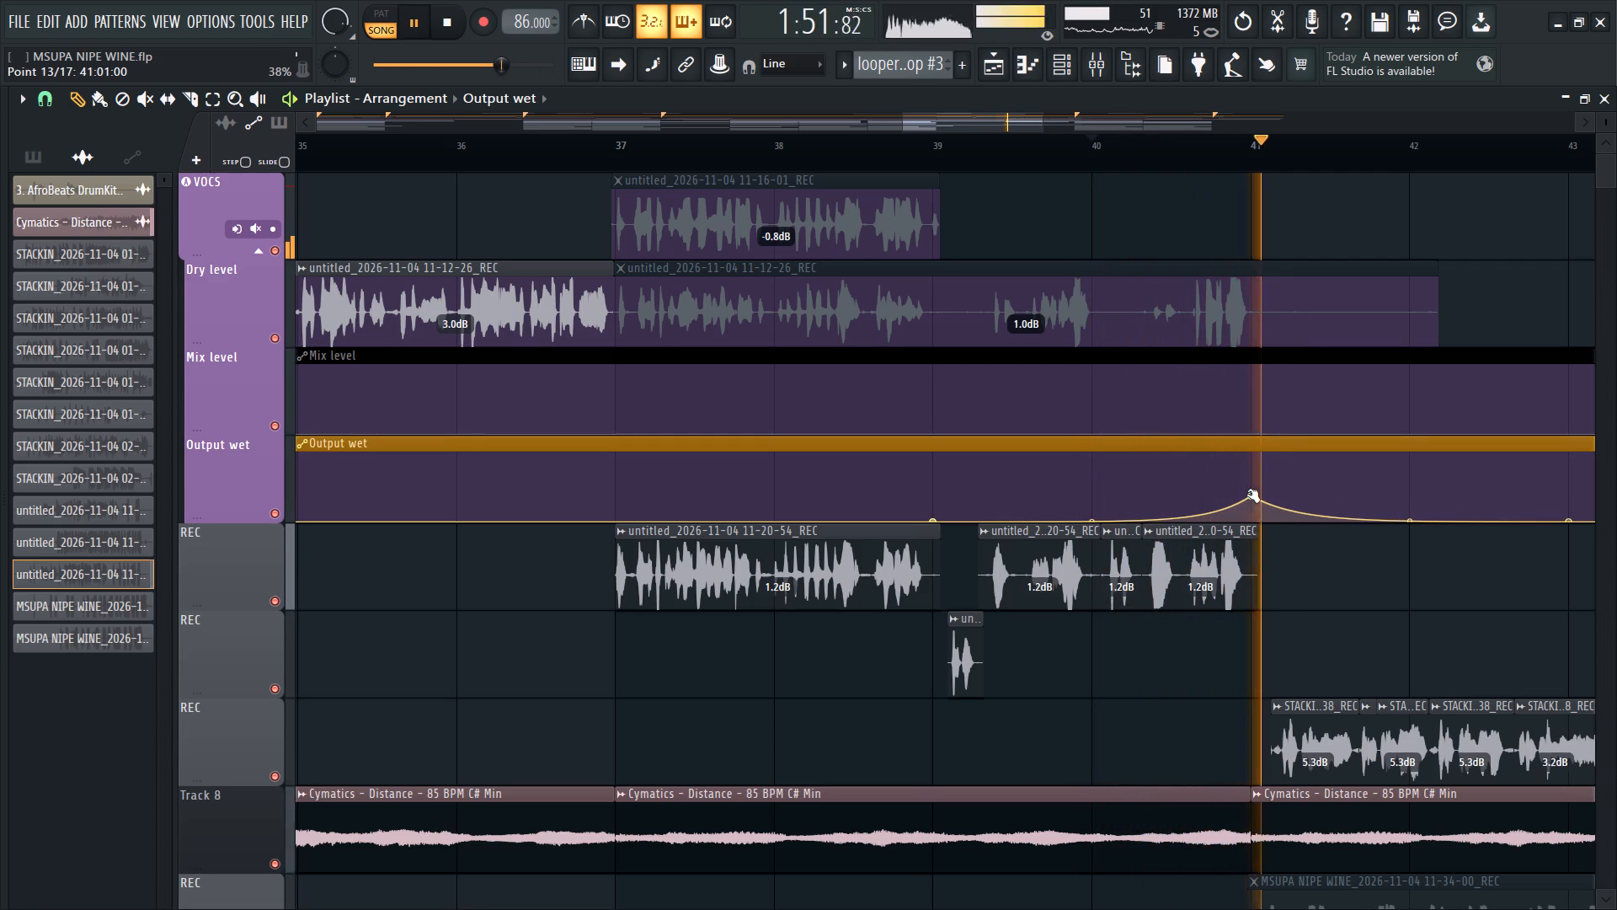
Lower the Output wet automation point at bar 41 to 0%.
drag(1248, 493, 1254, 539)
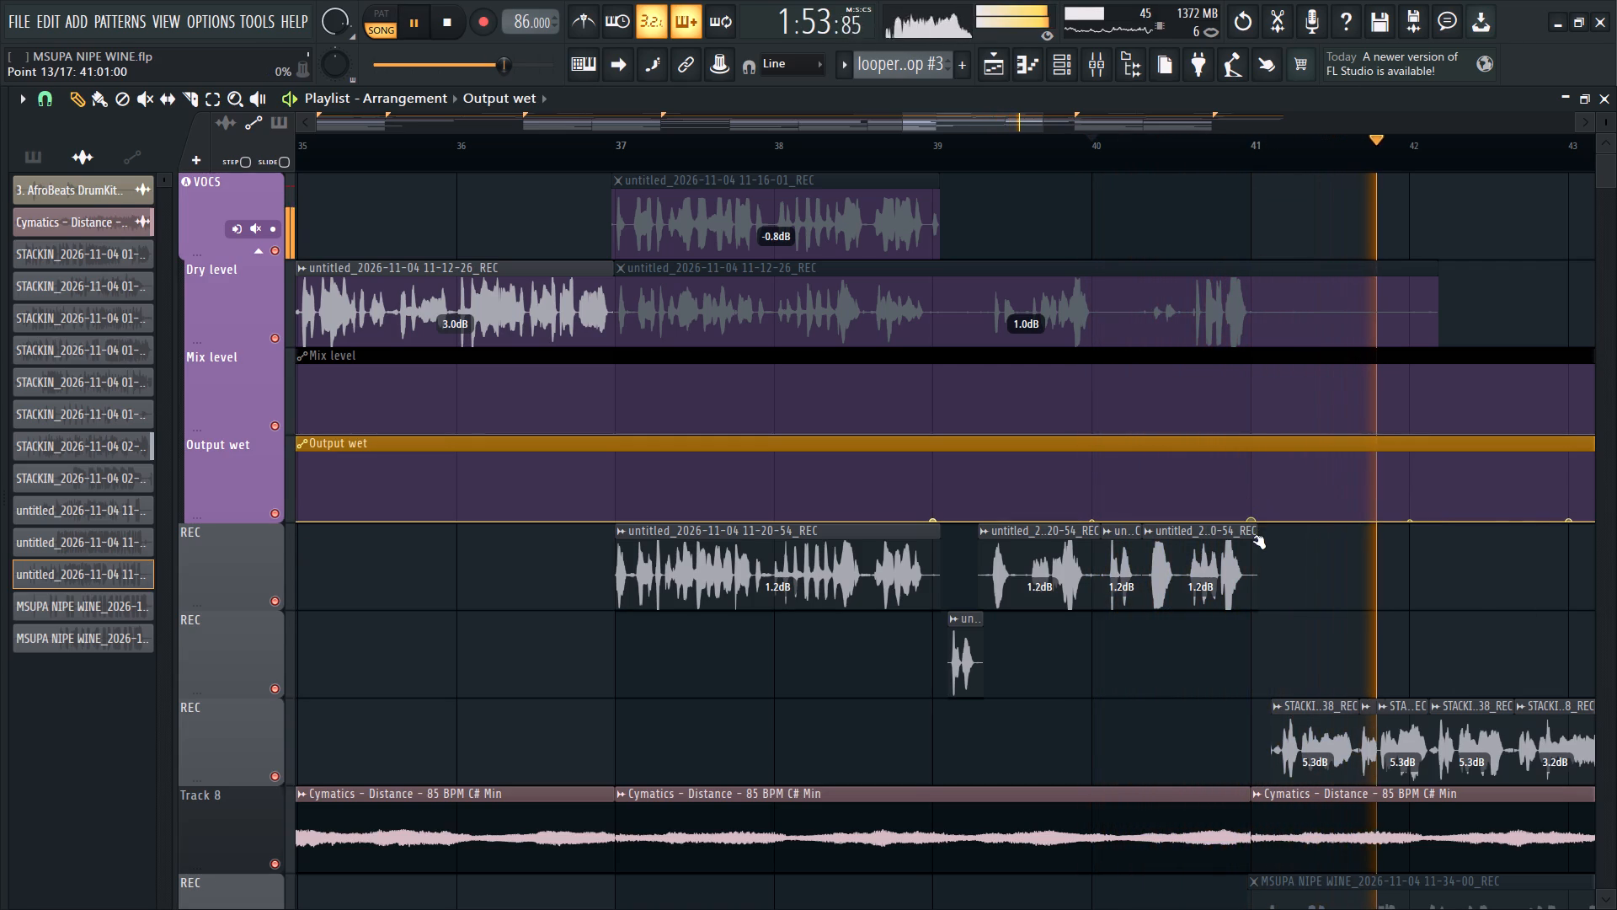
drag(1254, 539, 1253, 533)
Listen to the vocals from bar 42 into the hook, checking their levels, and restart playback near bar 37.
ctrl+scroll(847, 575, down, 7)
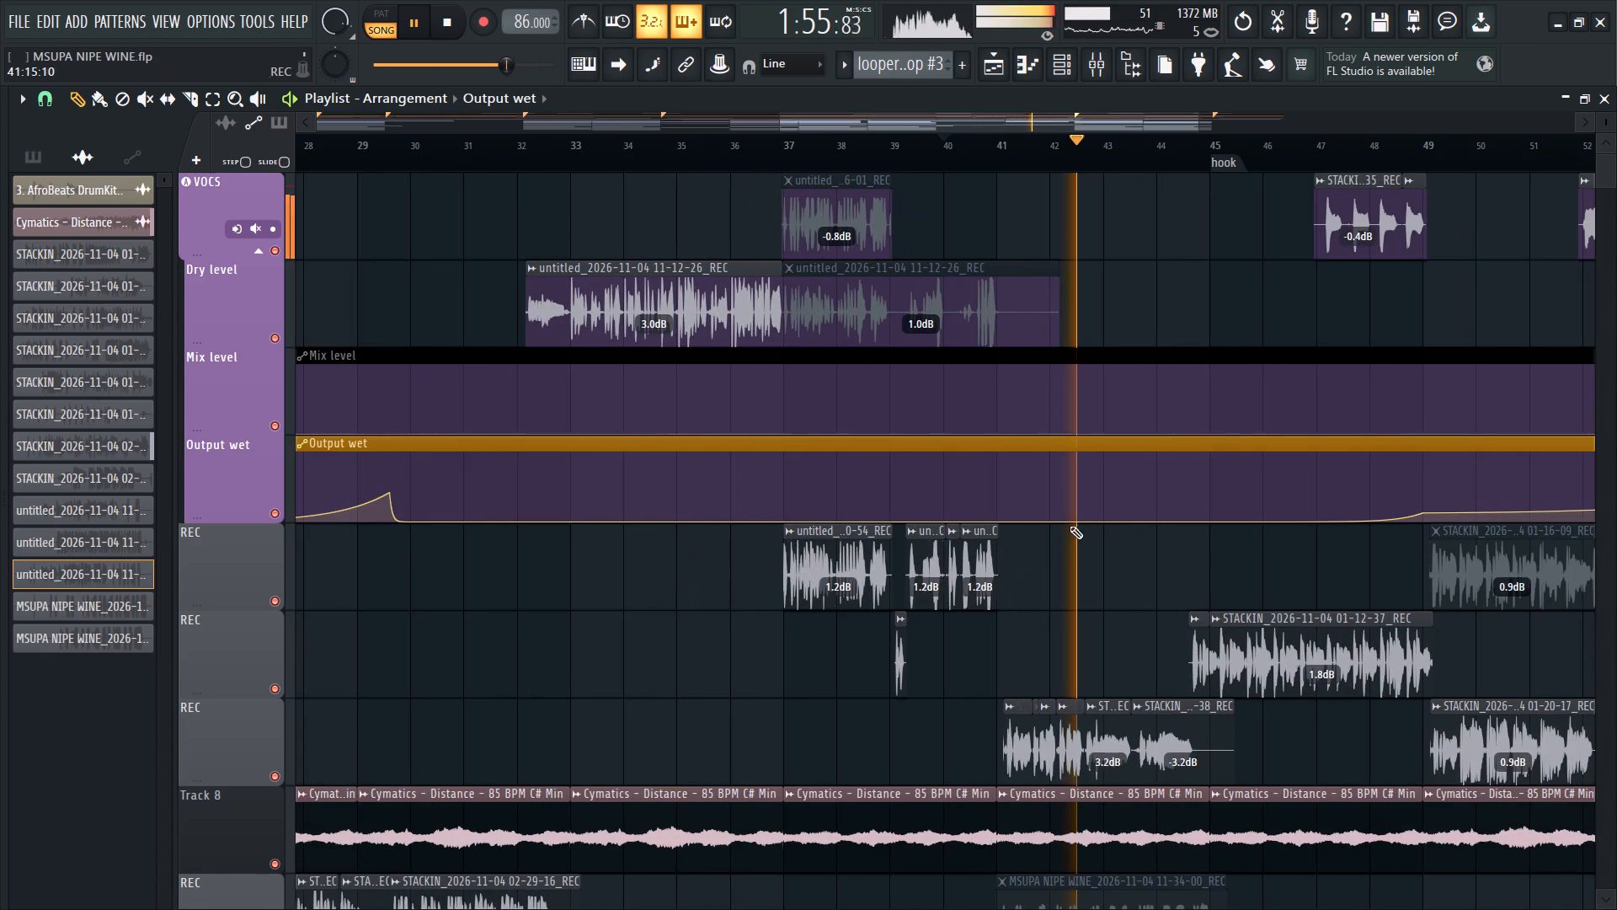
ctrl+scroll(1085, 527, down, 2)
scroll(1084, 524, up, 4)
scroll(1083, 517, down, 2)
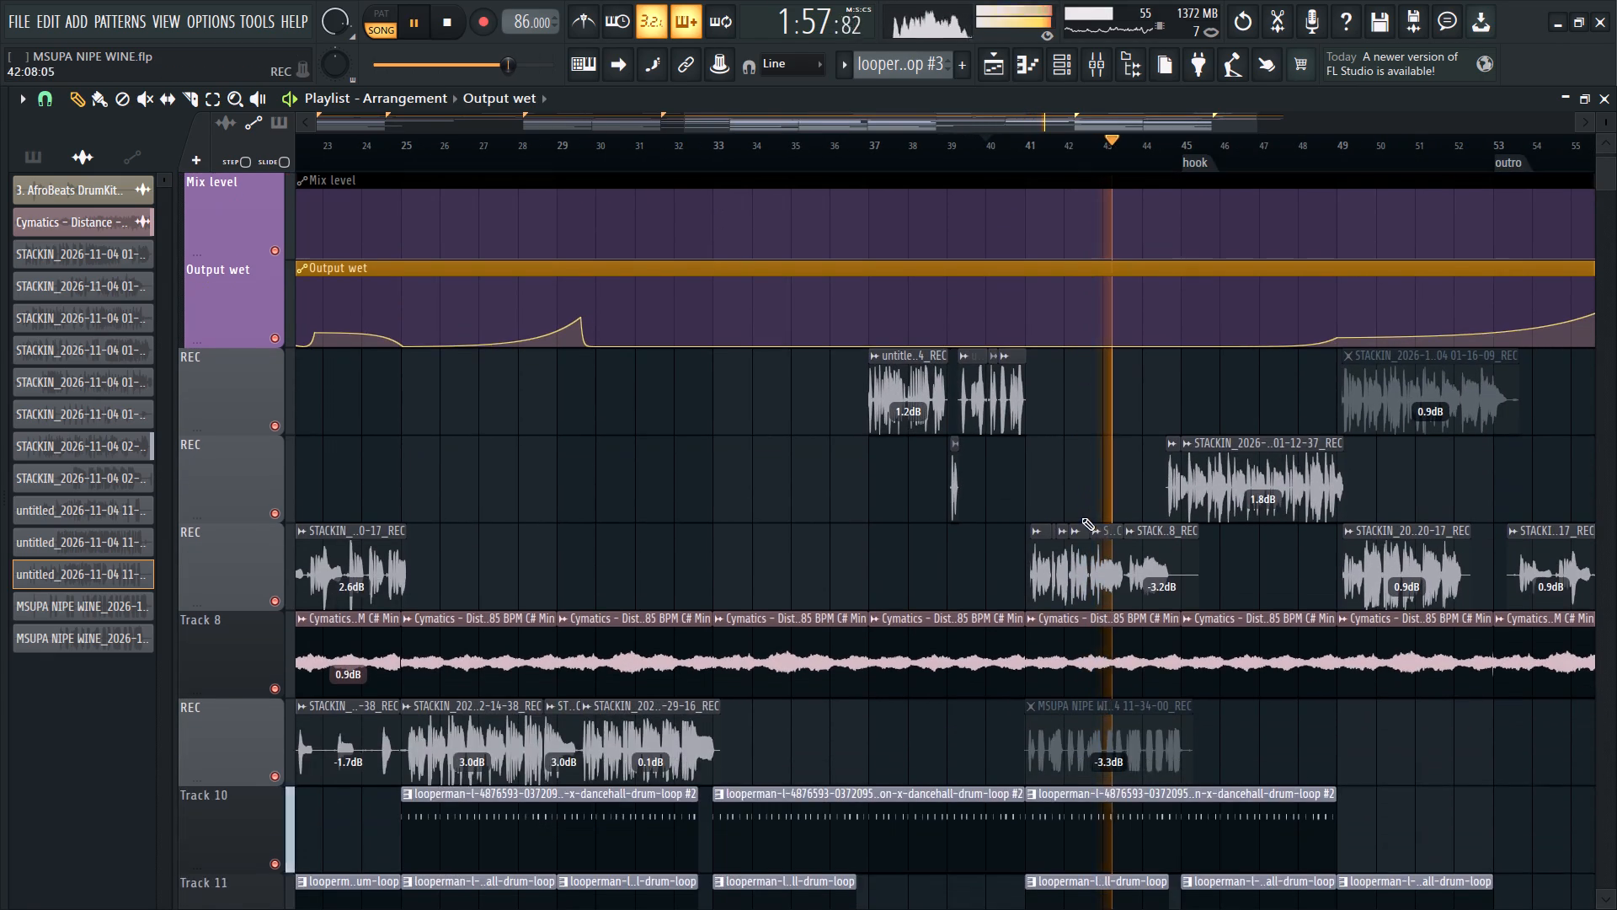
scroll(1081, 517, up, 4)
scroll(1059, 511, down, 2)
ctrl+scroll(1162, 588, up, 1)
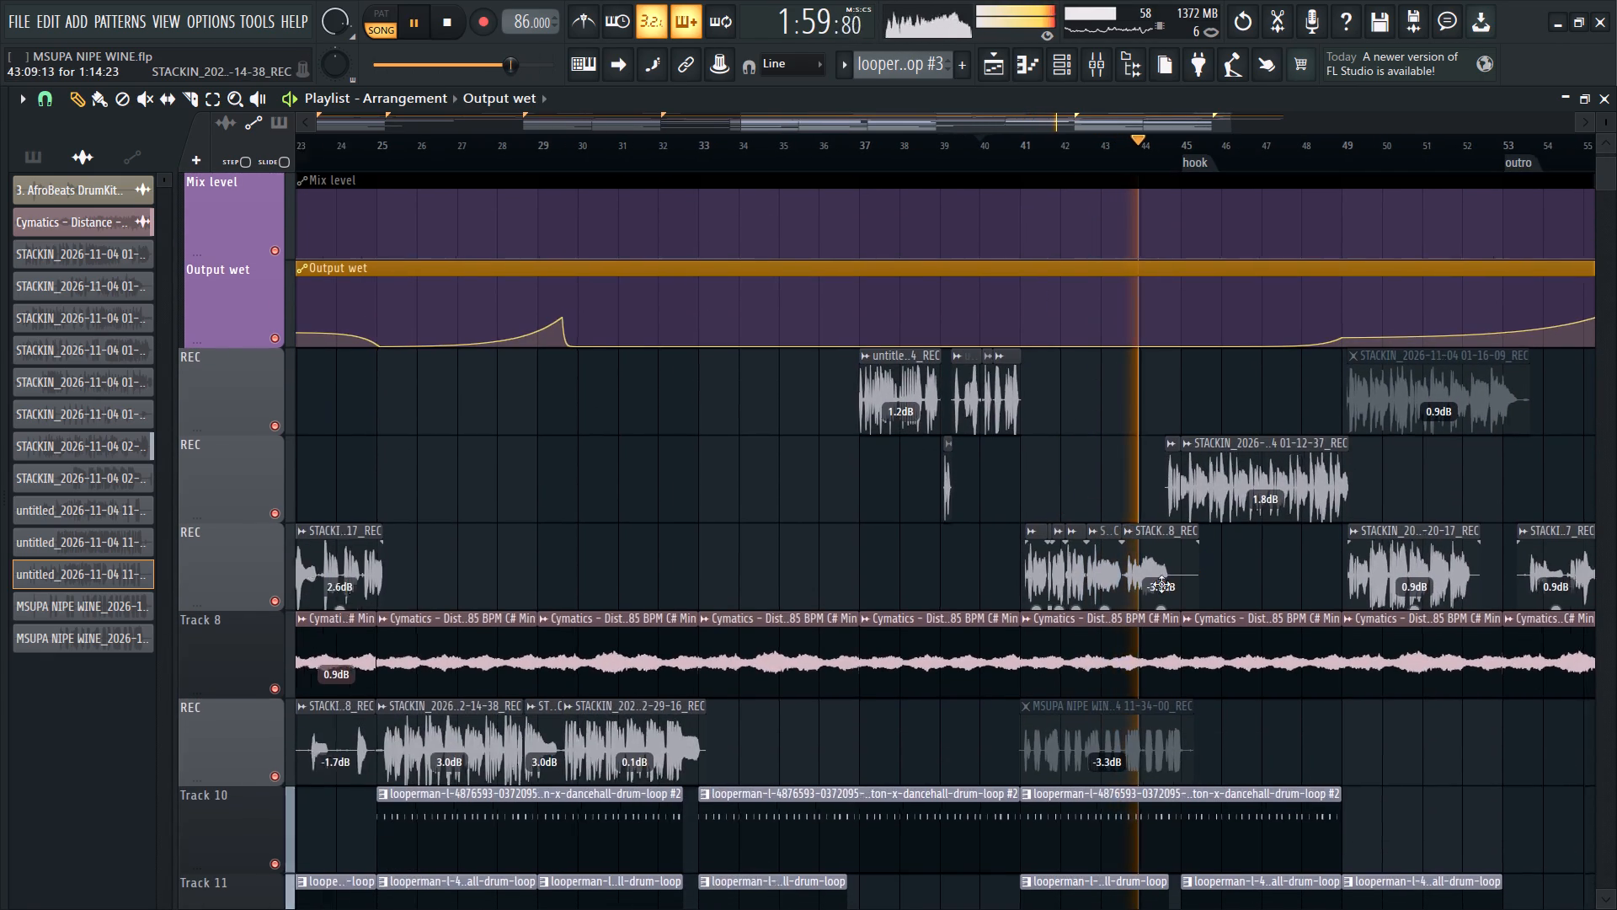
ctrl+scroll(1161, 584, up, 5)
ctrl+scroll(1066, 536, down, 3)
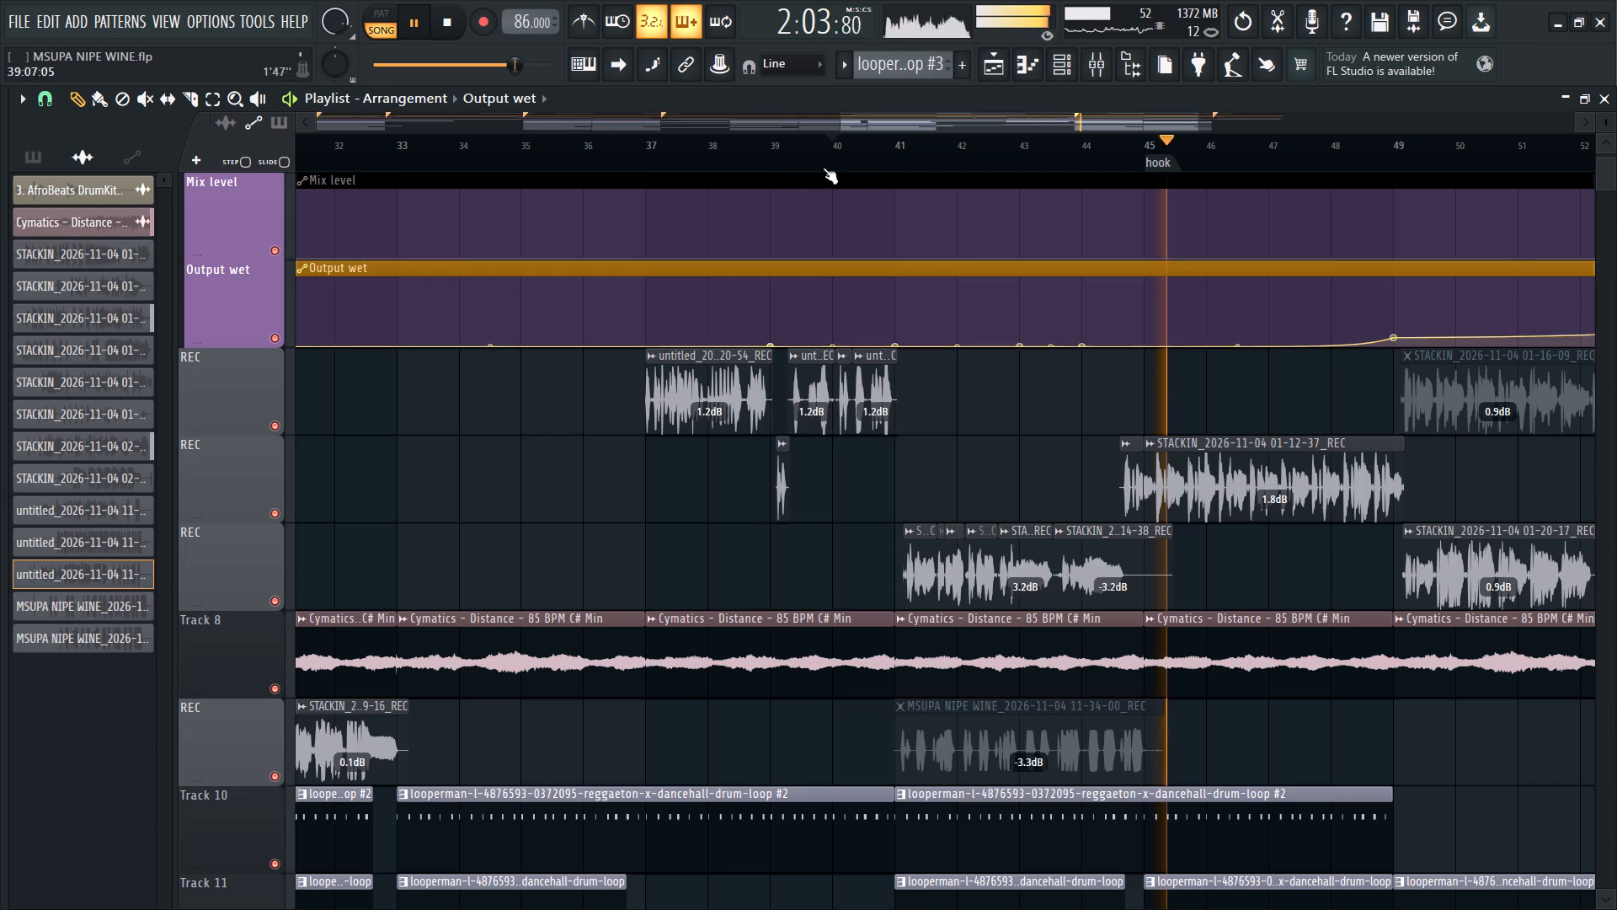
click(615, 152)
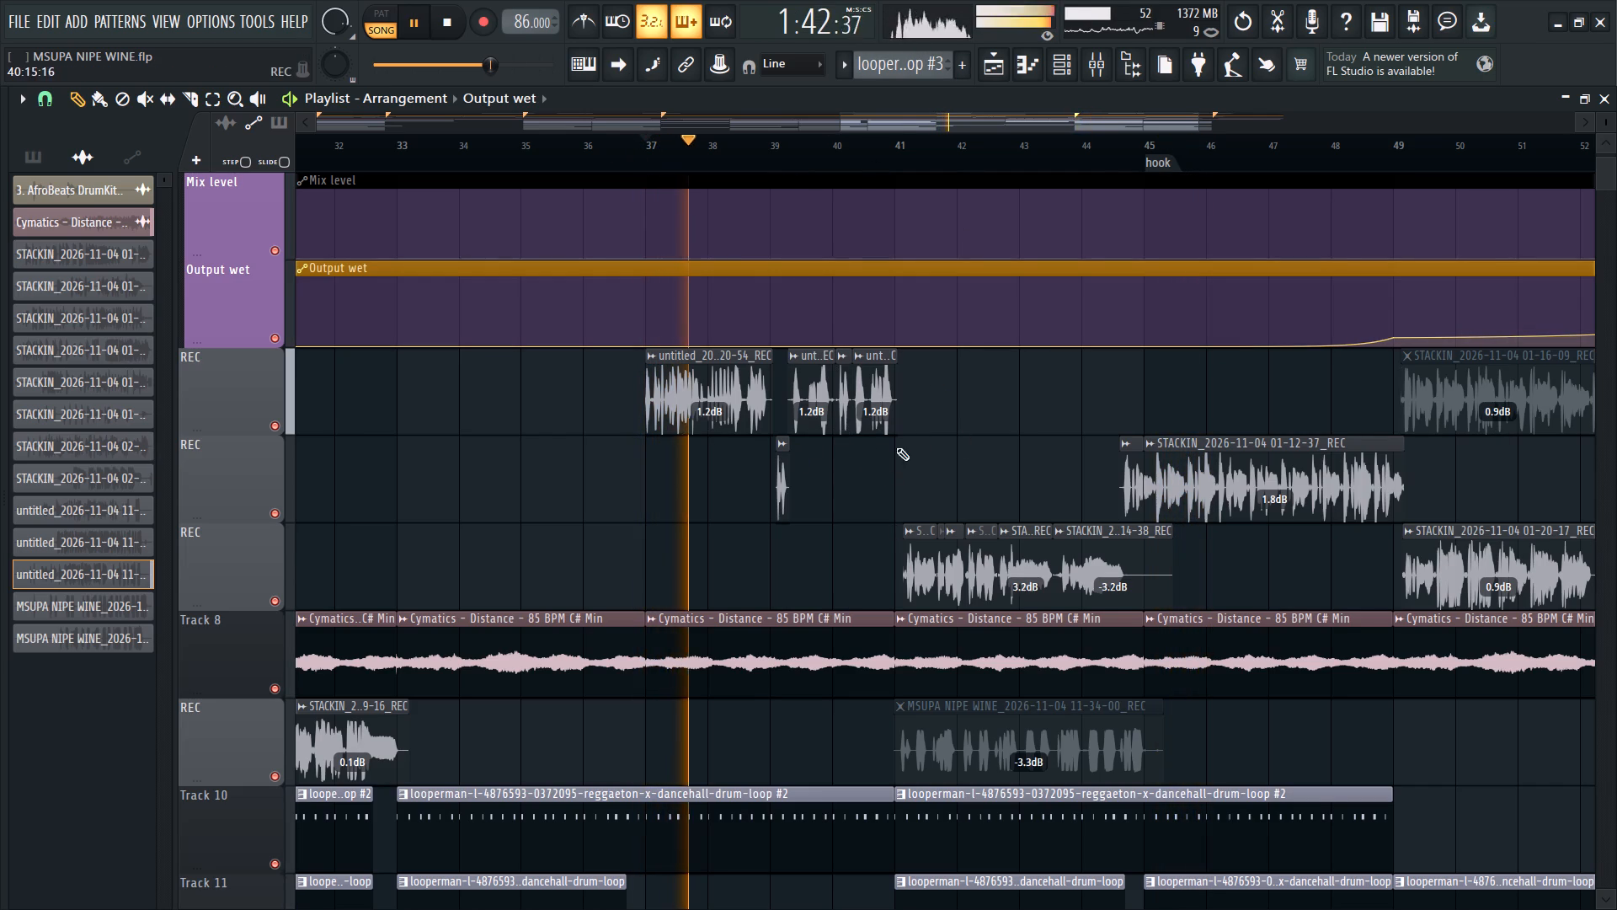
Trim the start of the first vocal clip at bar 41 on the third REC track to 41:04:00.
ctrl+scroll(918, 439, up, 4)
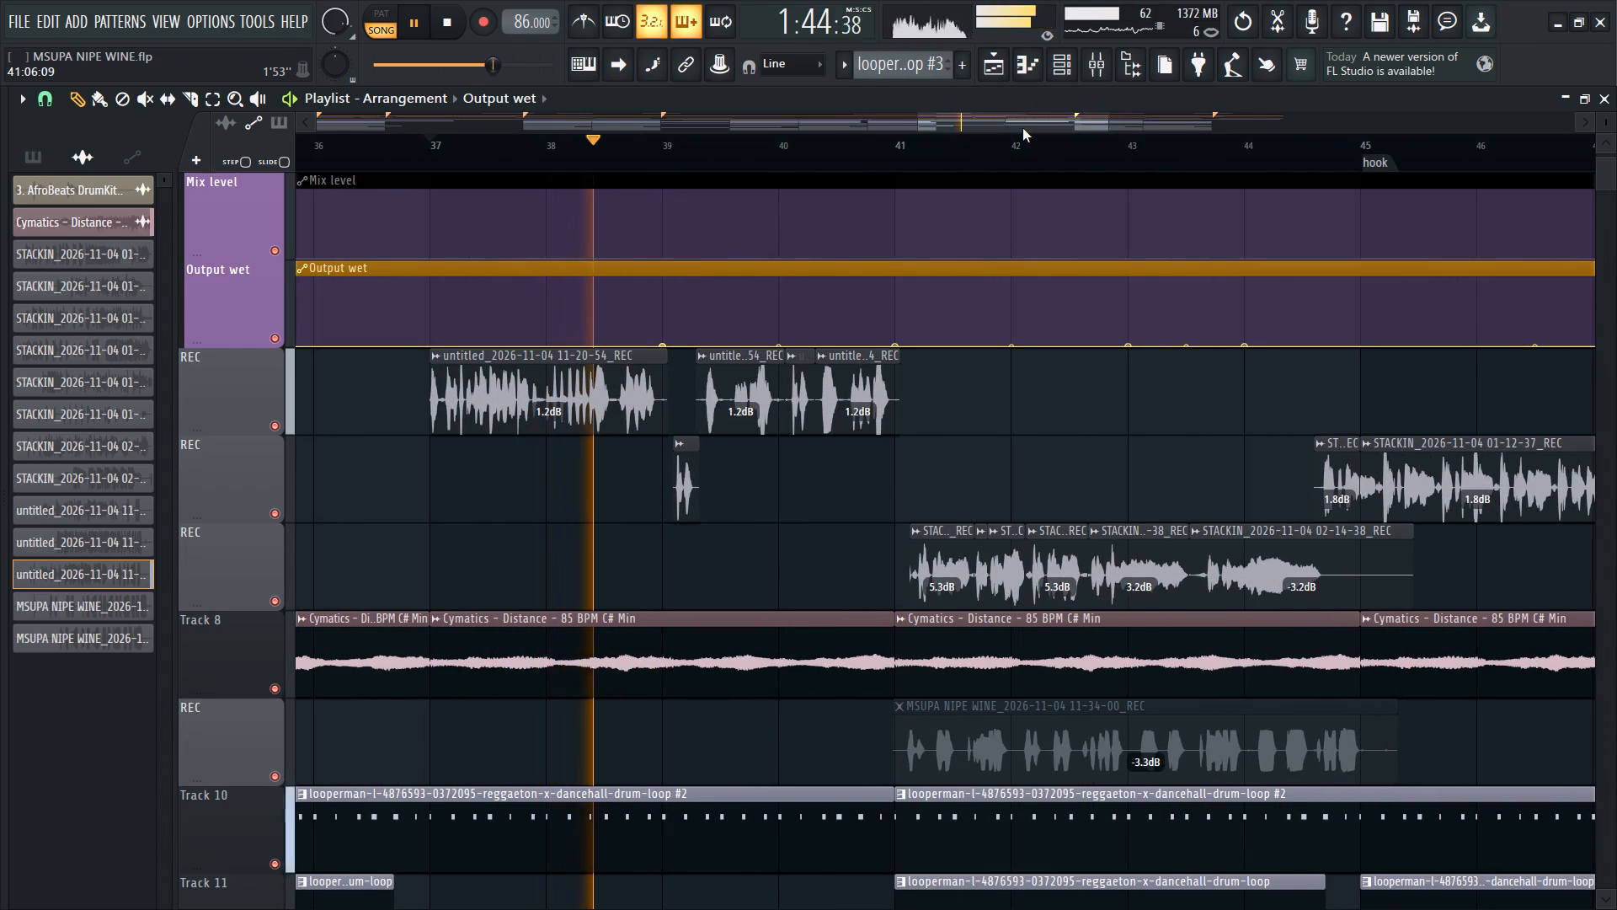
drag(1022, 128, 1030, 126)
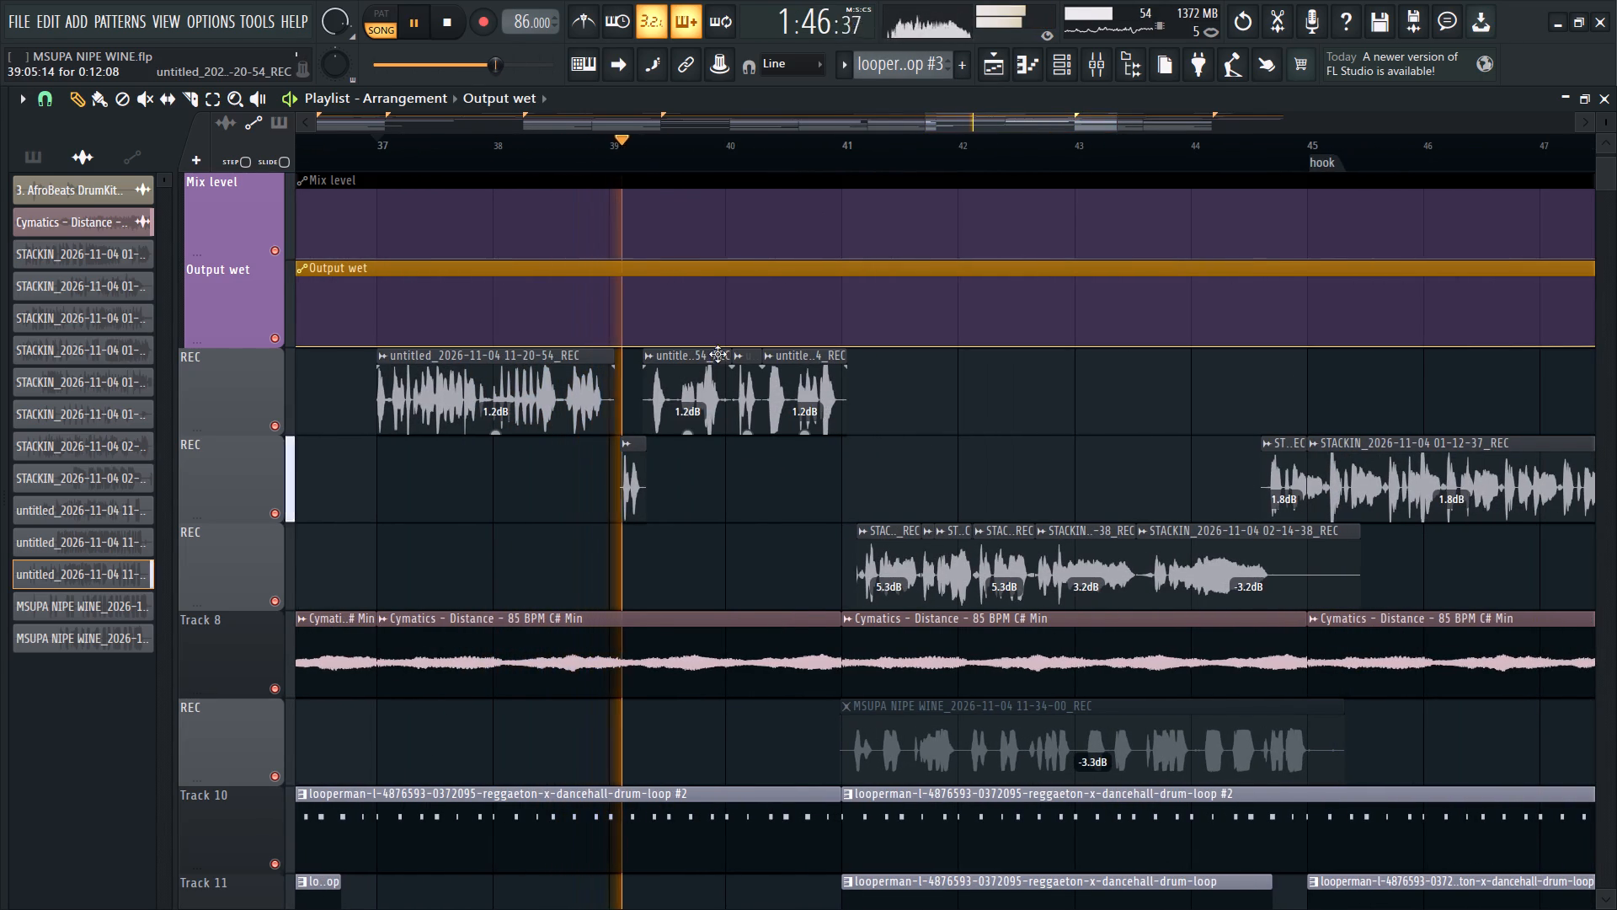
ctrl+scroll(598, 499, up, 4)
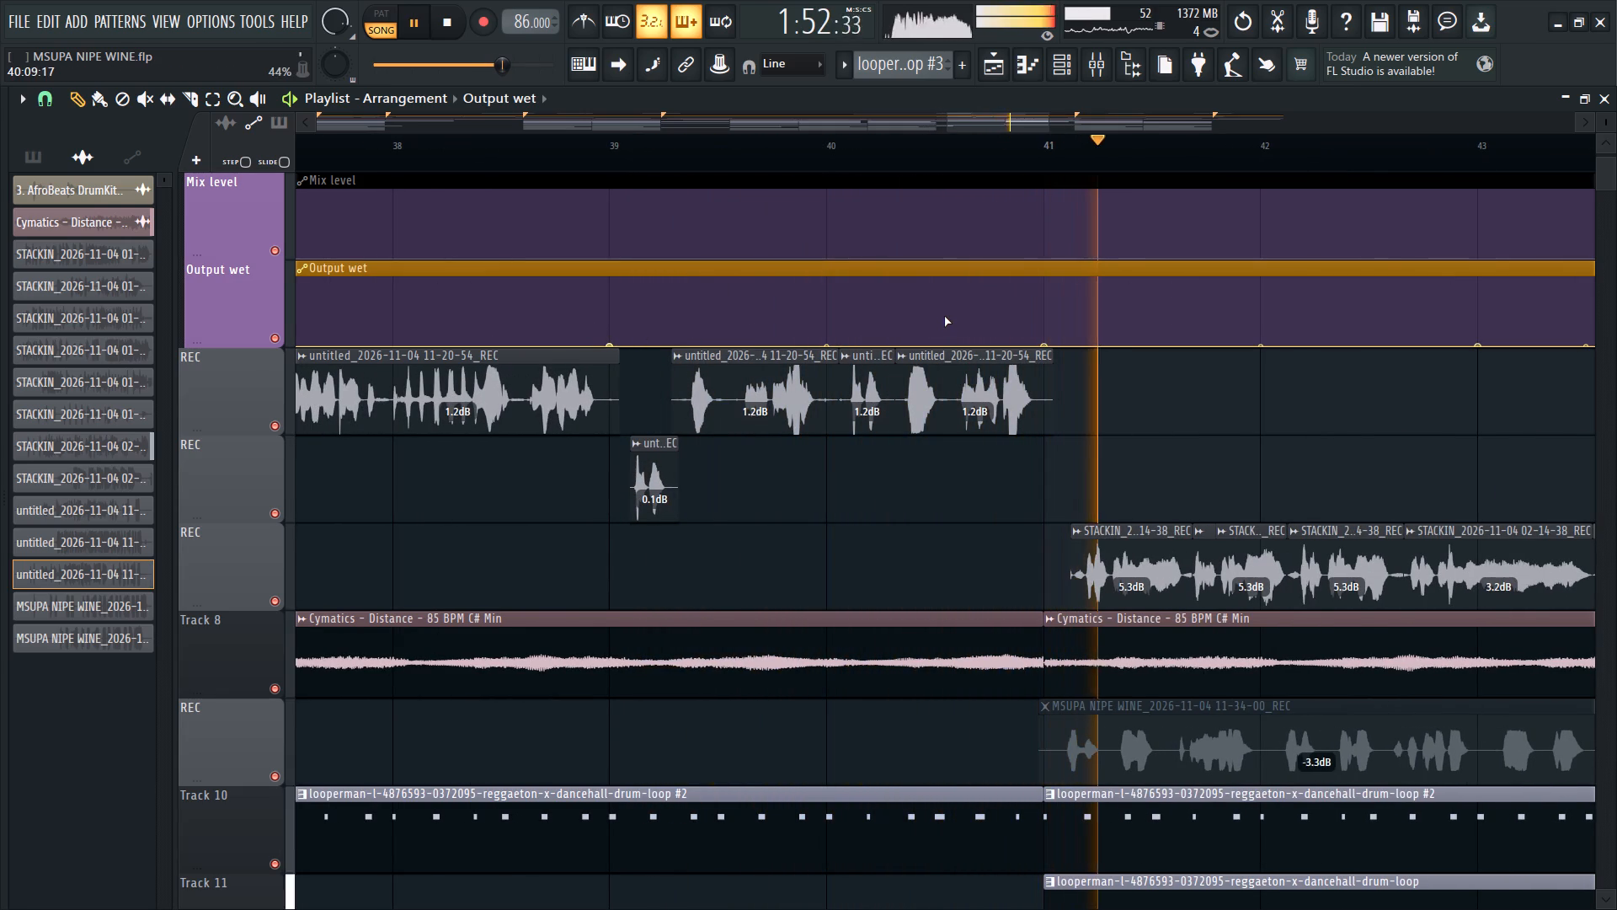
ctrl+scroll(1071, 601, up, 3)
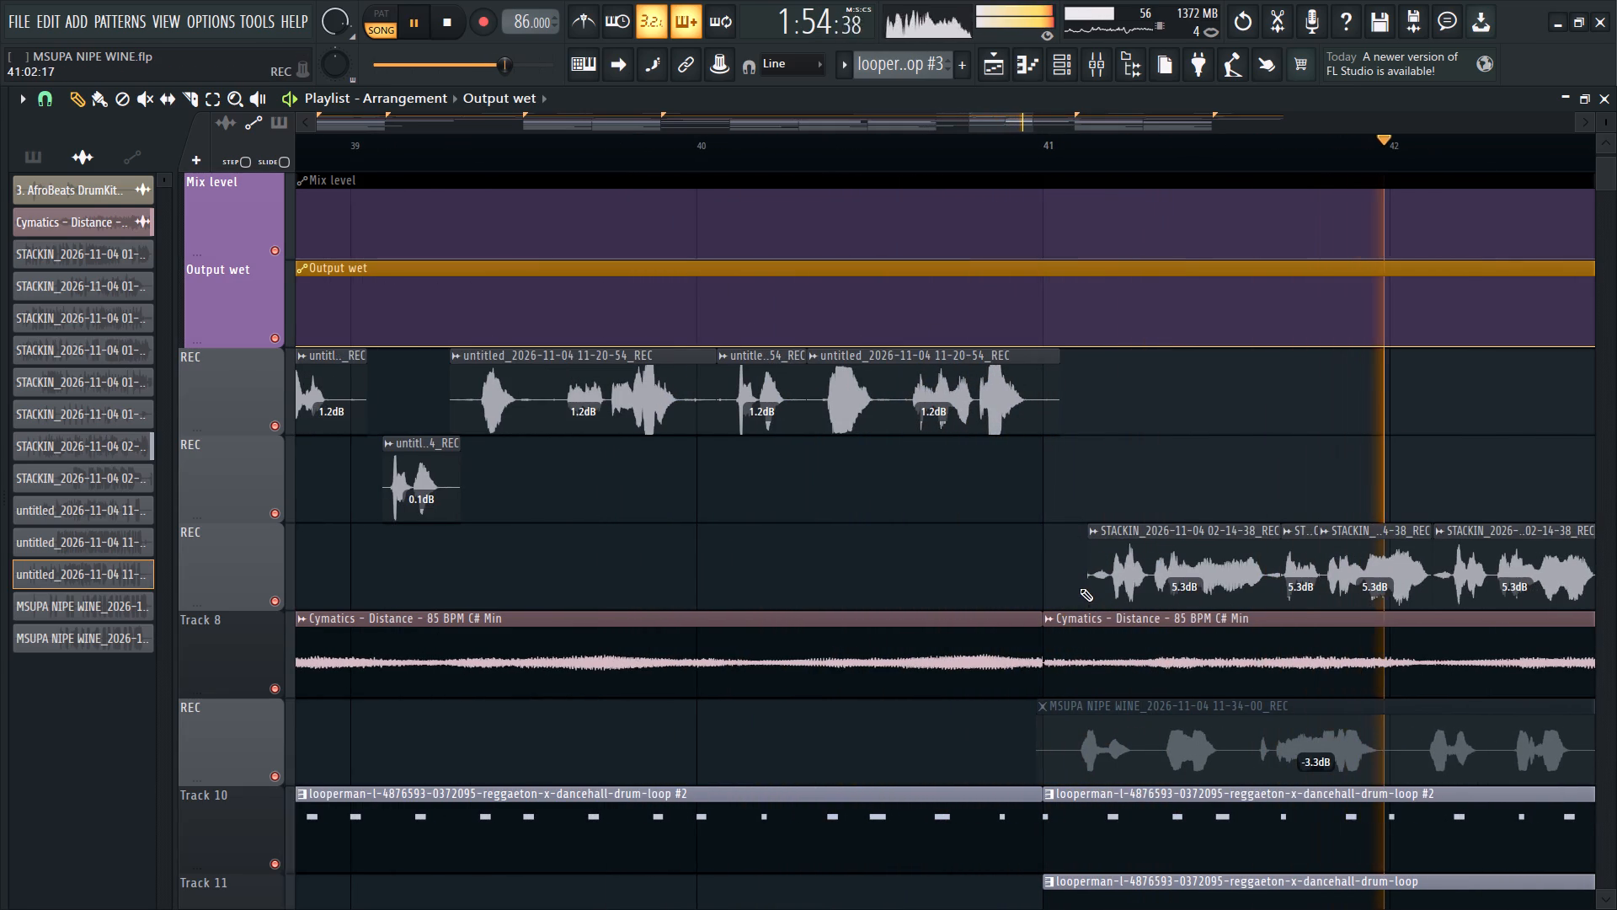
alt+drag(1093, 591, 1113, 631)
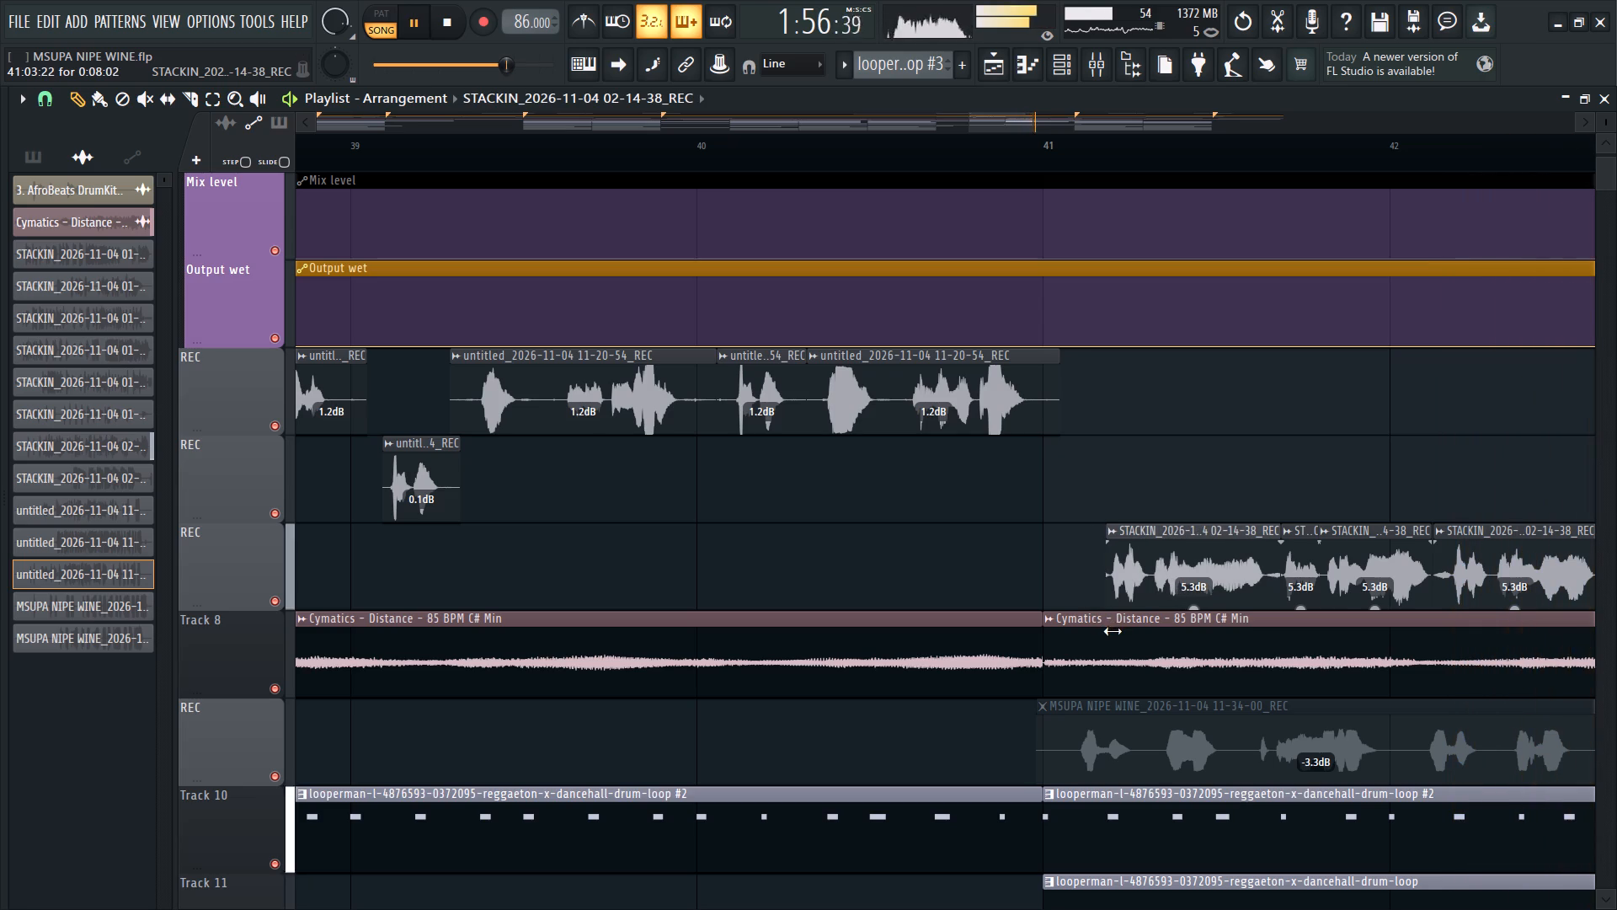
alt+drag(1113, 631, 1114, 635)
Raise the bar 41–44 vocal clips on the third REC track to gains of 6.1, 4.0 and -2.3 dB.
ctrl+scroll(797, 577, down, 6)
ctrl+drag(802, 564, 1141, 563)
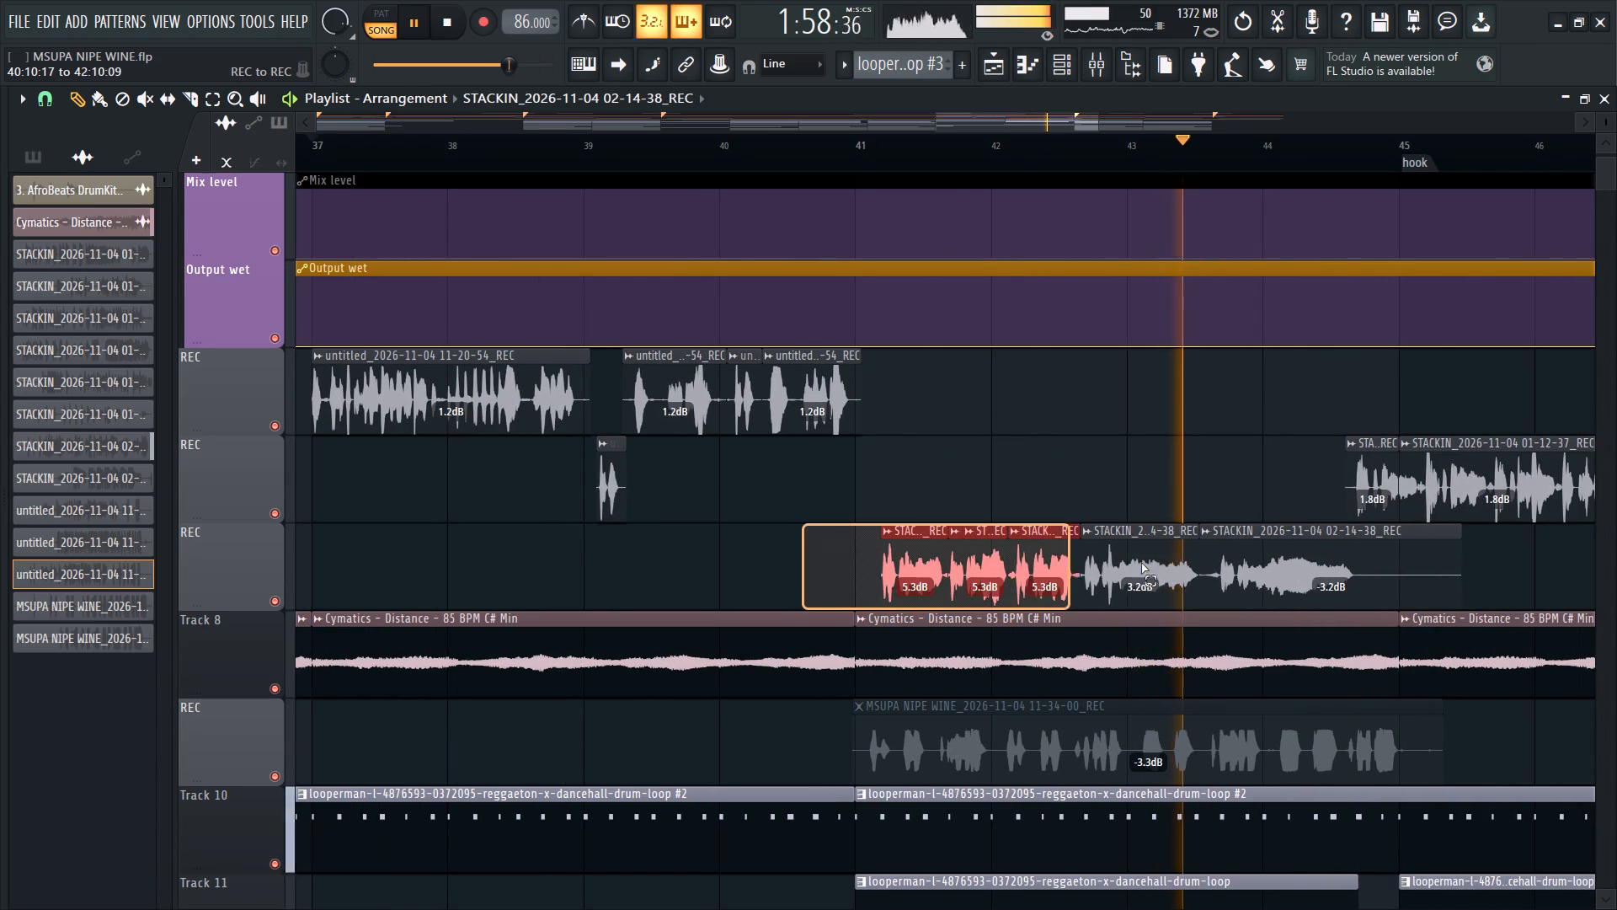
ctrl+drag(1141, 563, 1278, 557)
click(1137, 608)
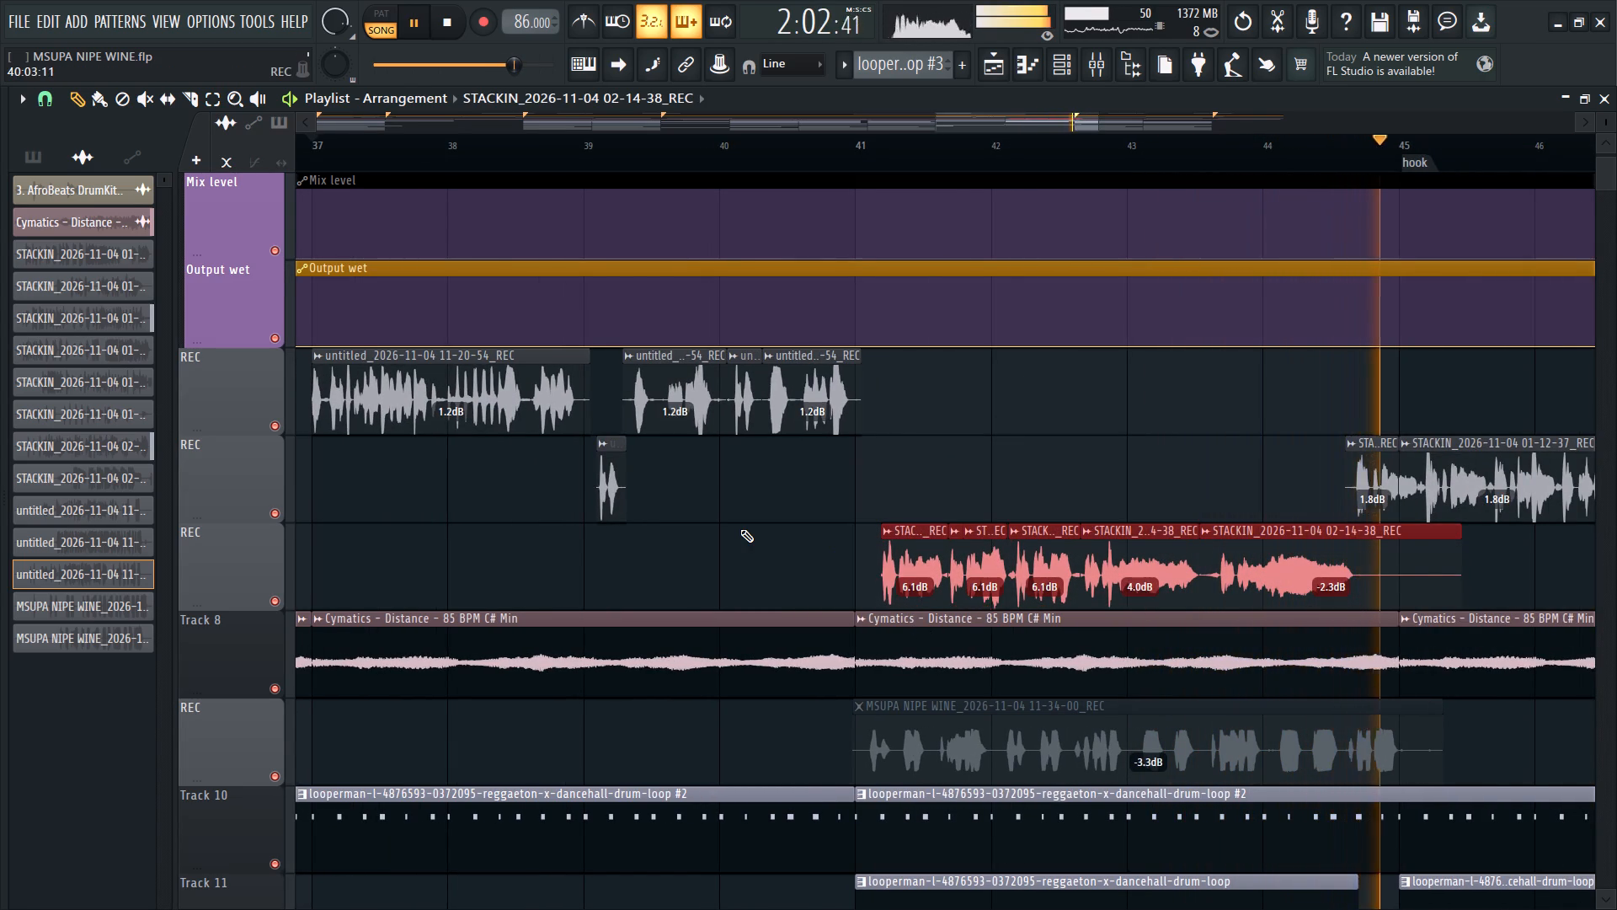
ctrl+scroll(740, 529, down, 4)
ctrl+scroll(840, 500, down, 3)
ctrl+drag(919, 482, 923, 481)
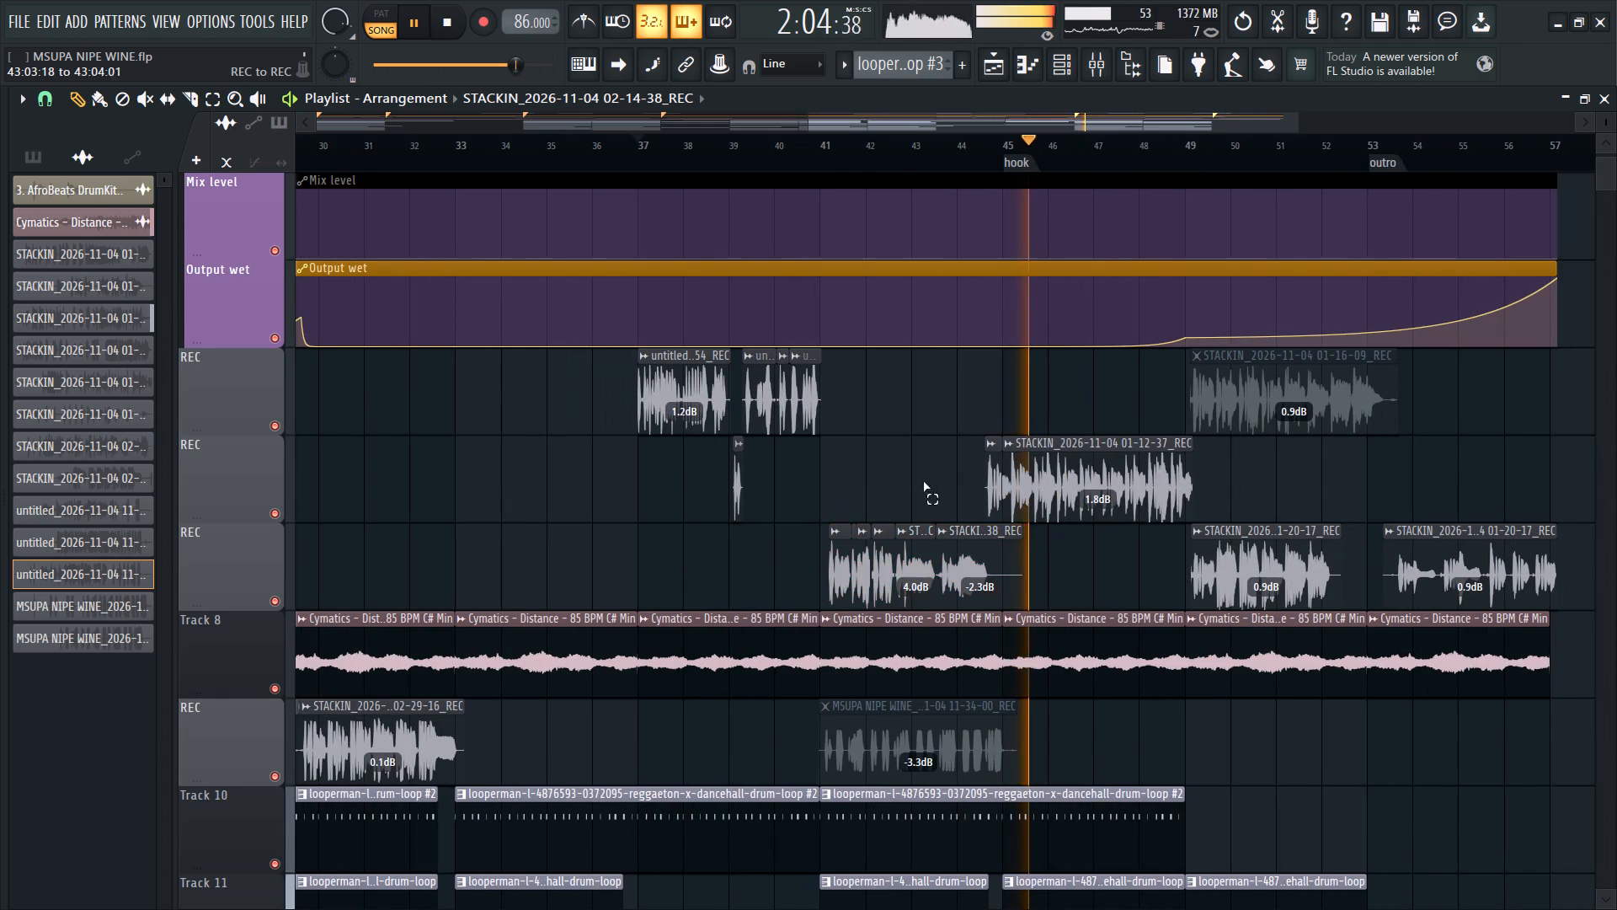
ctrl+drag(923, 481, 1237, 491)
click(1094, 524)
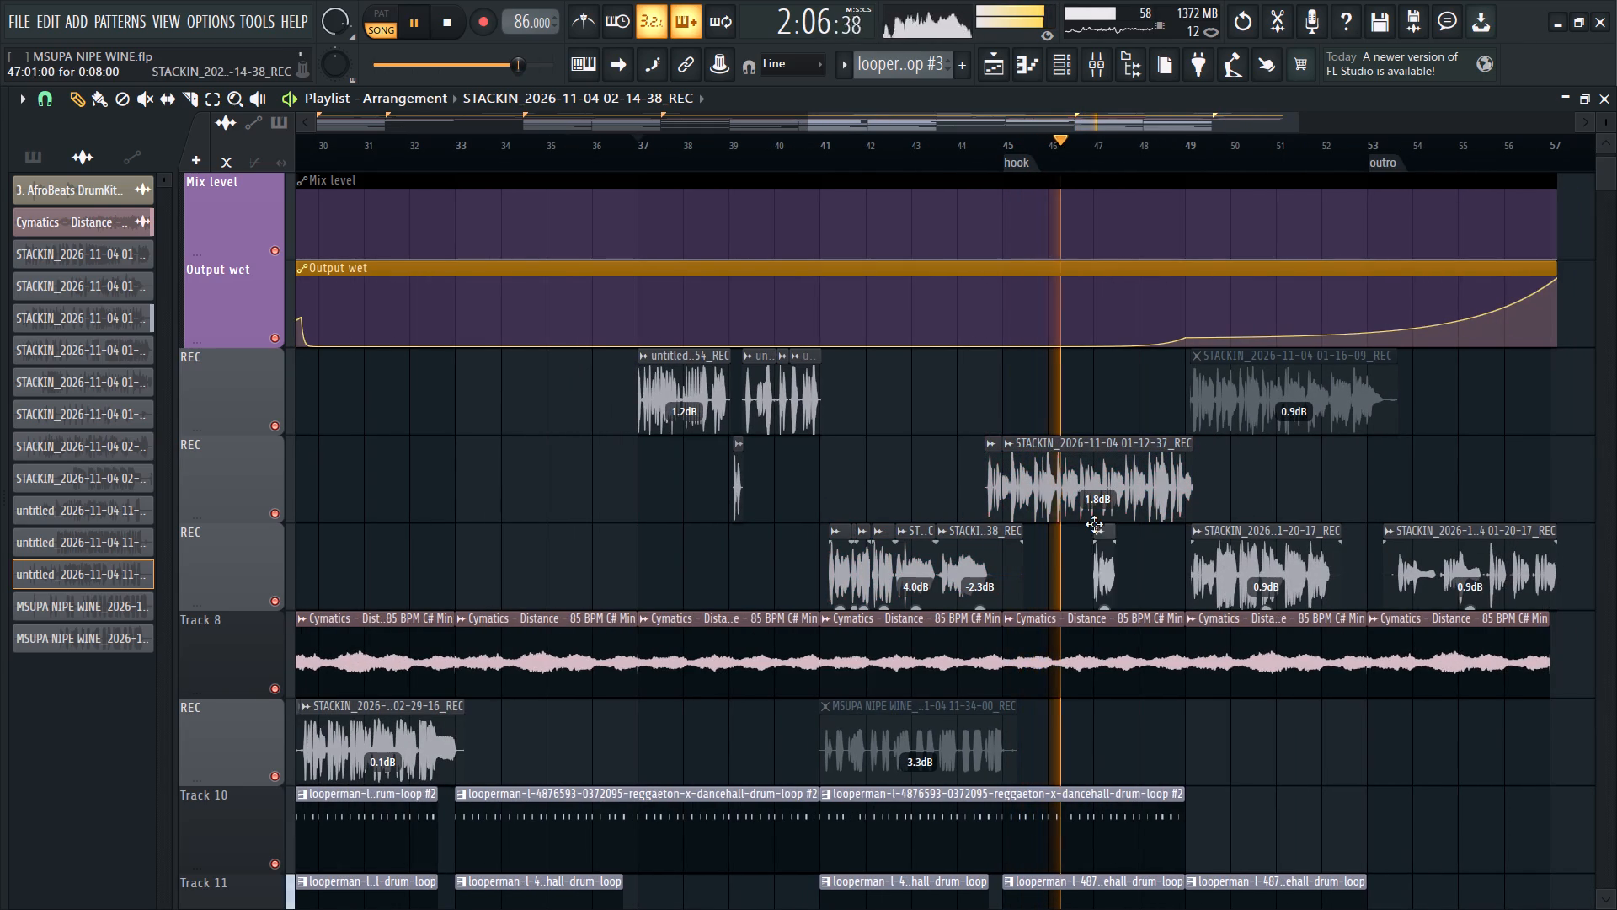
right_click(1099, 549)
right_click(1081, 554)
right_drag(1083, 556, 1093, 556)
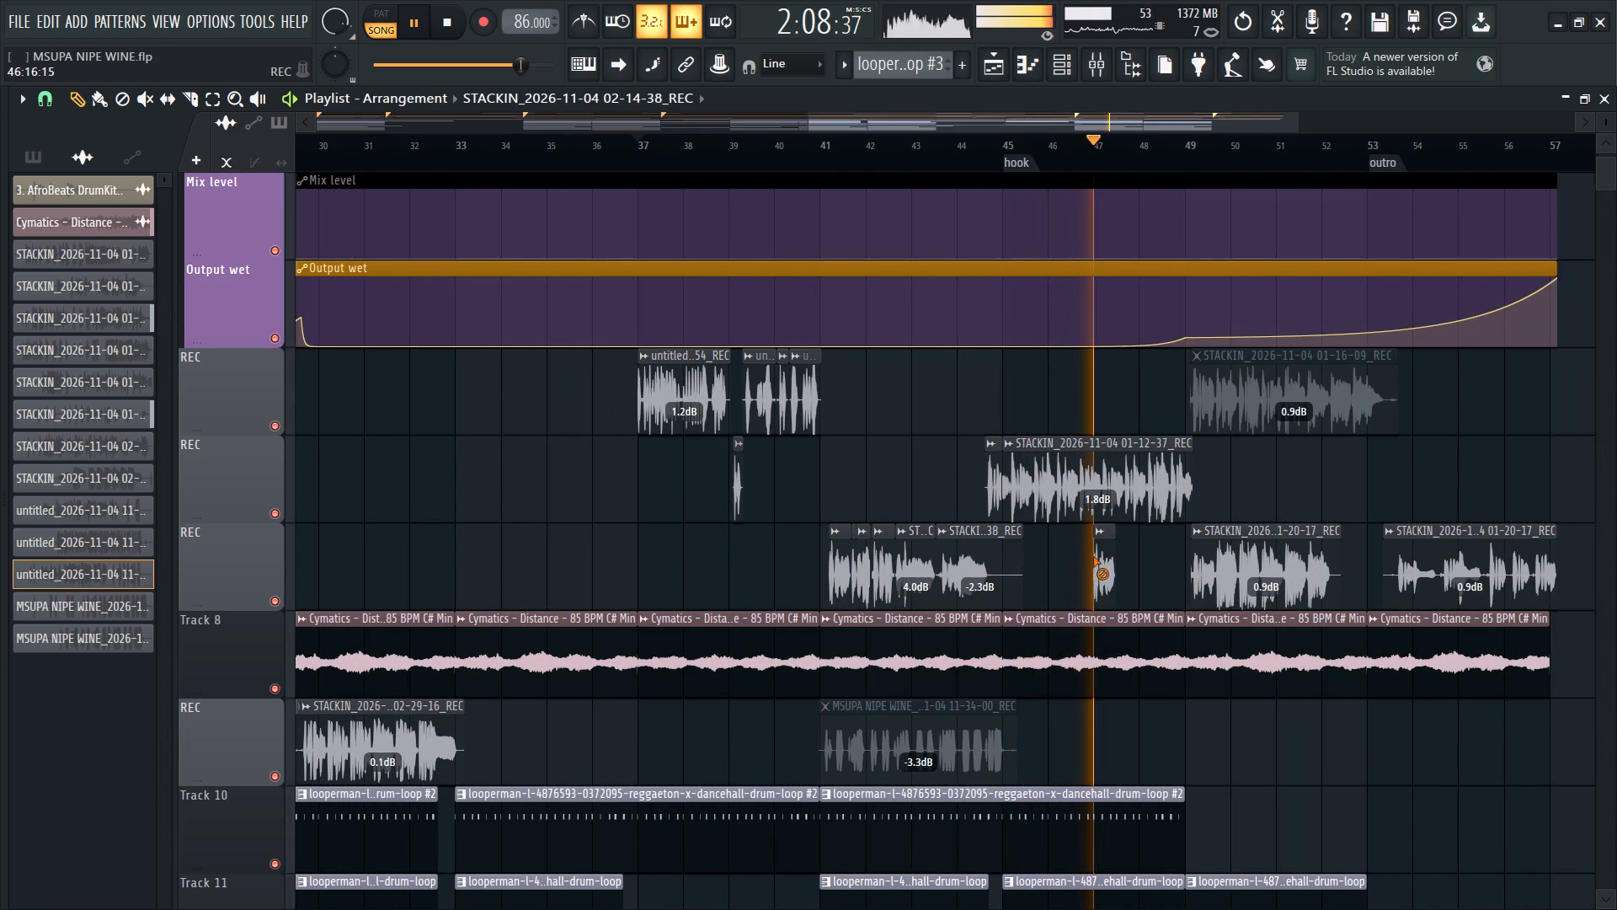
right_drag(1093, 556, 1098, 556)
Raise the gain of the hook vocal clips on the second REC track to 2.6 dB.
ctrl+drag(949, 484, 1174, 481)
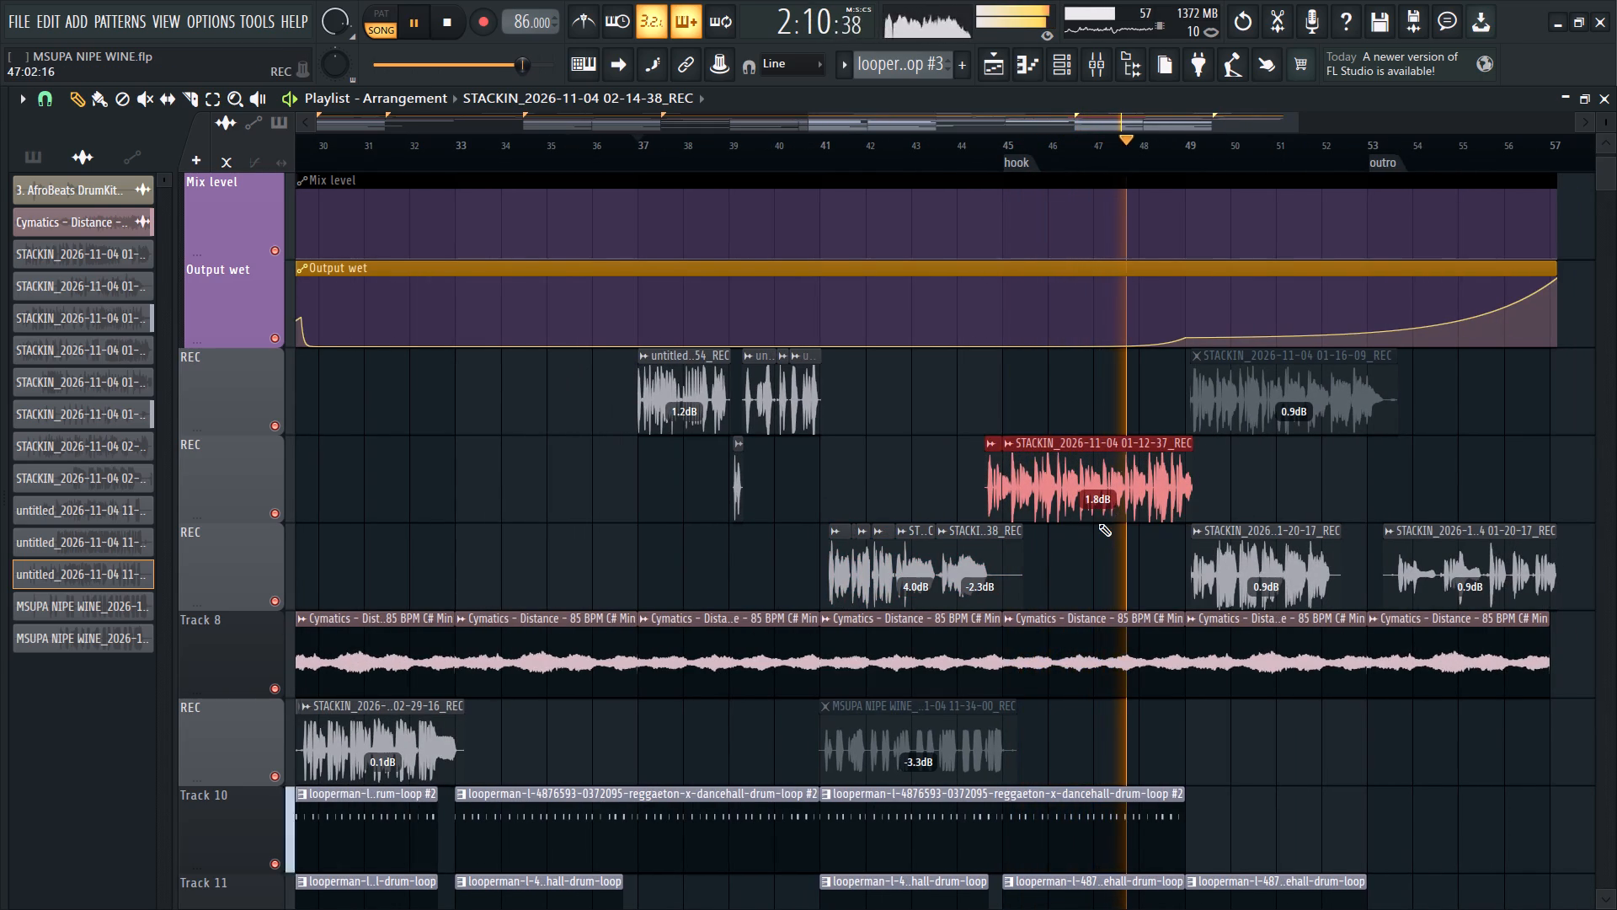
click(1099, 519)
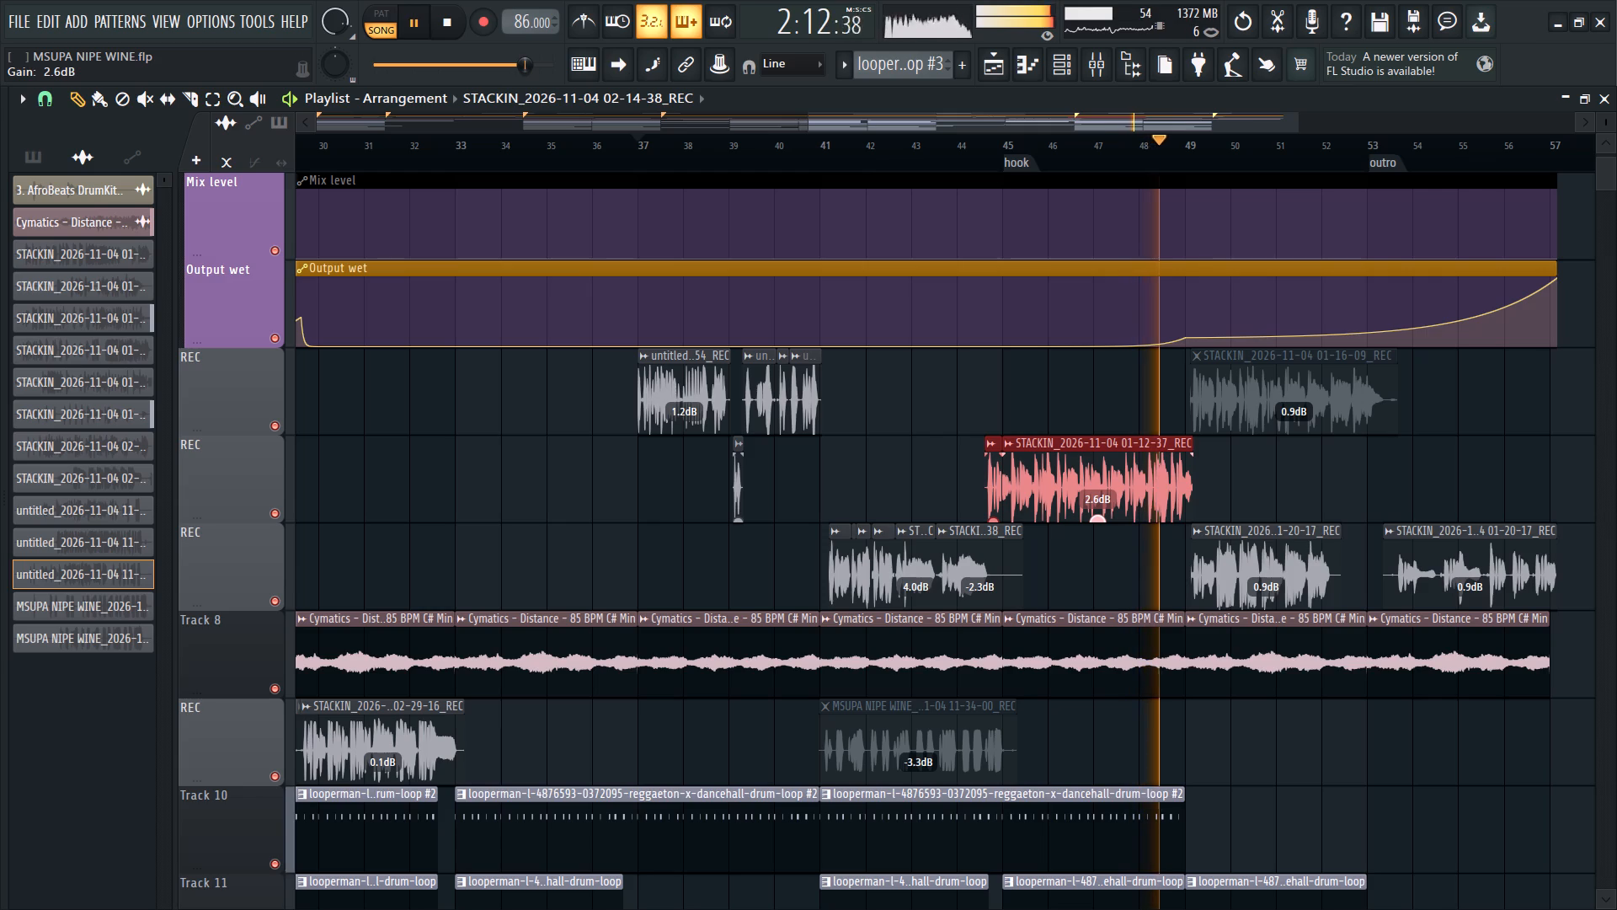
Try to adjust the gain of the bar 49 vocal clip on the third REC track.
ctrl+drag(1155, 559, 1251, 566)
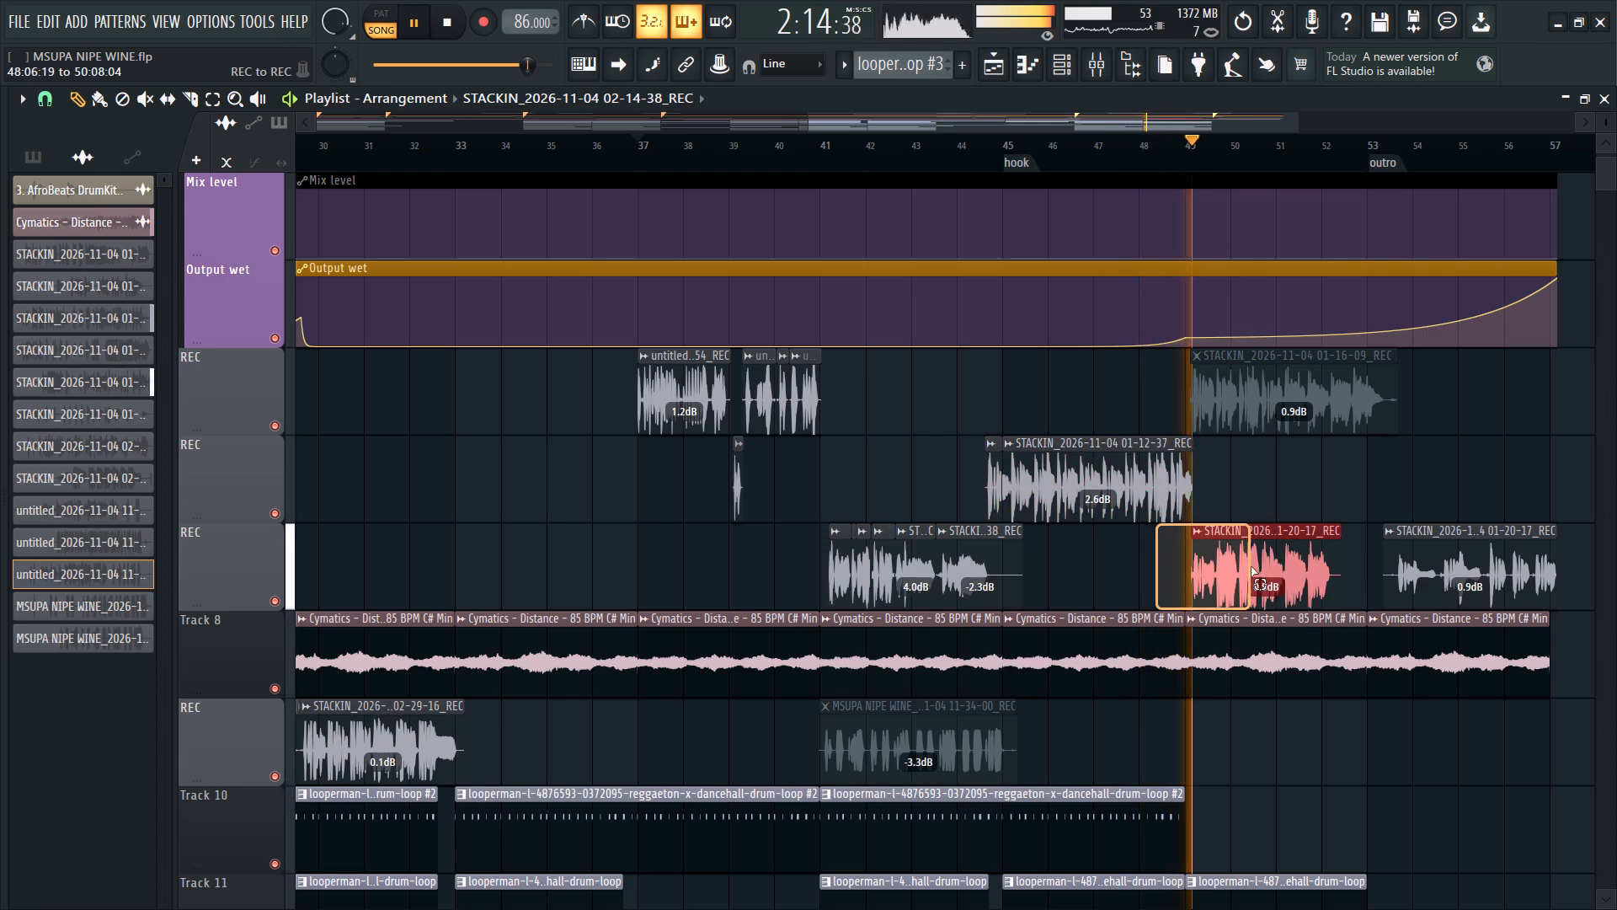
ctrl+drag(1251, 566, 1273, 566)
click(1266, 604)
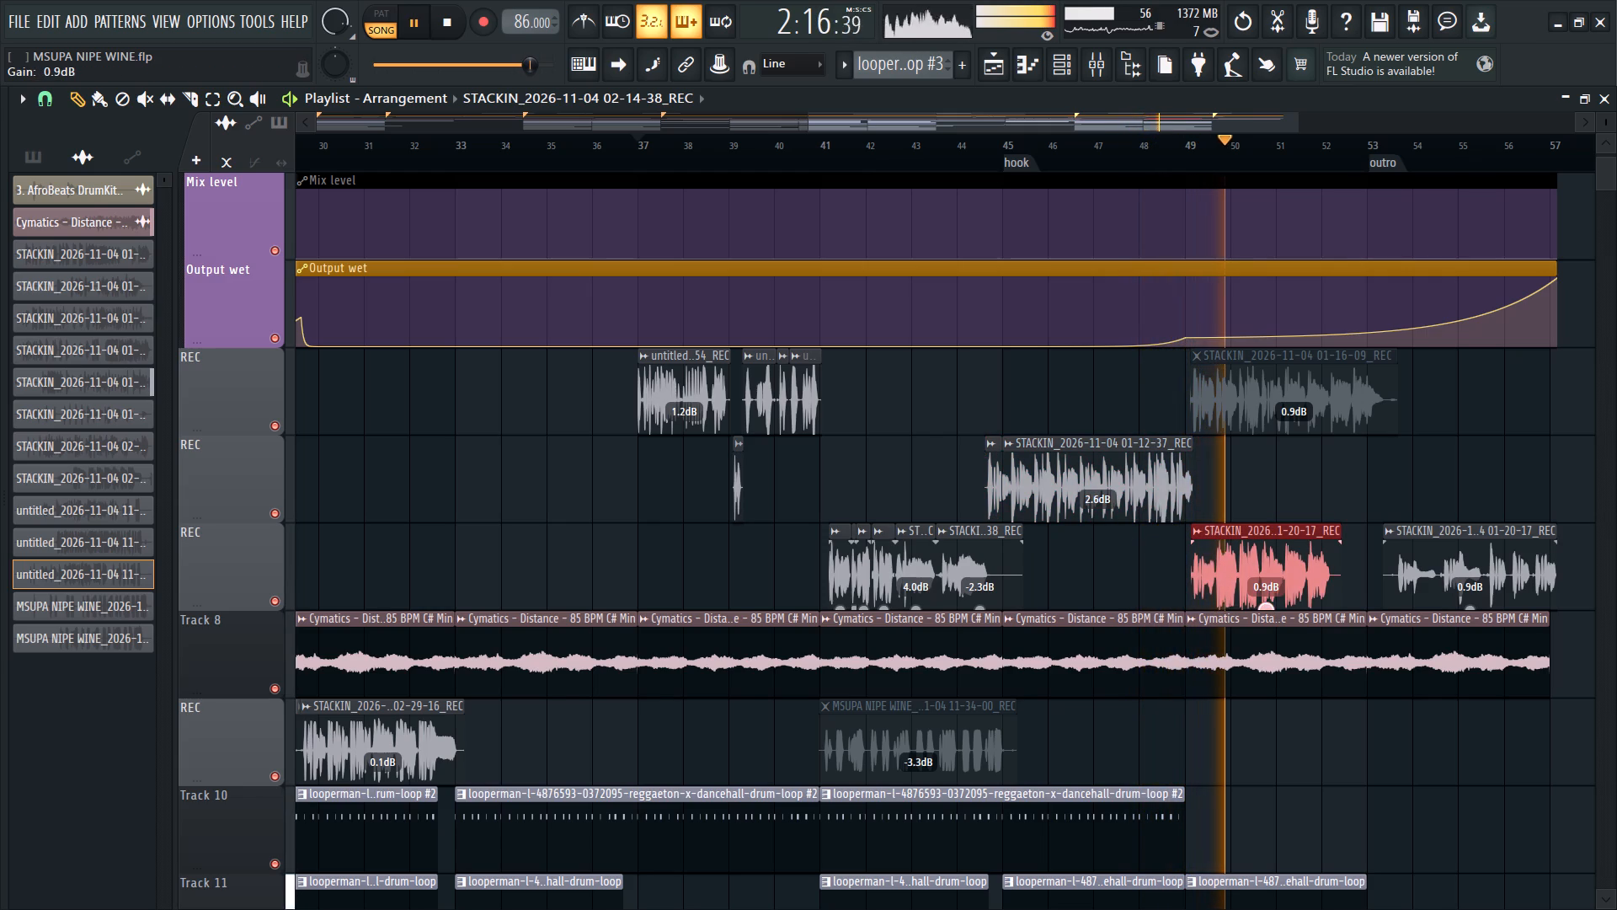
Replay the vocals from bar 37 and again around bar 41, checking the levels of the third REC track's clips.
ctrl+scroll(1171, 568, down, 4)
ctrl+scroll(1131, 525, up, 5)
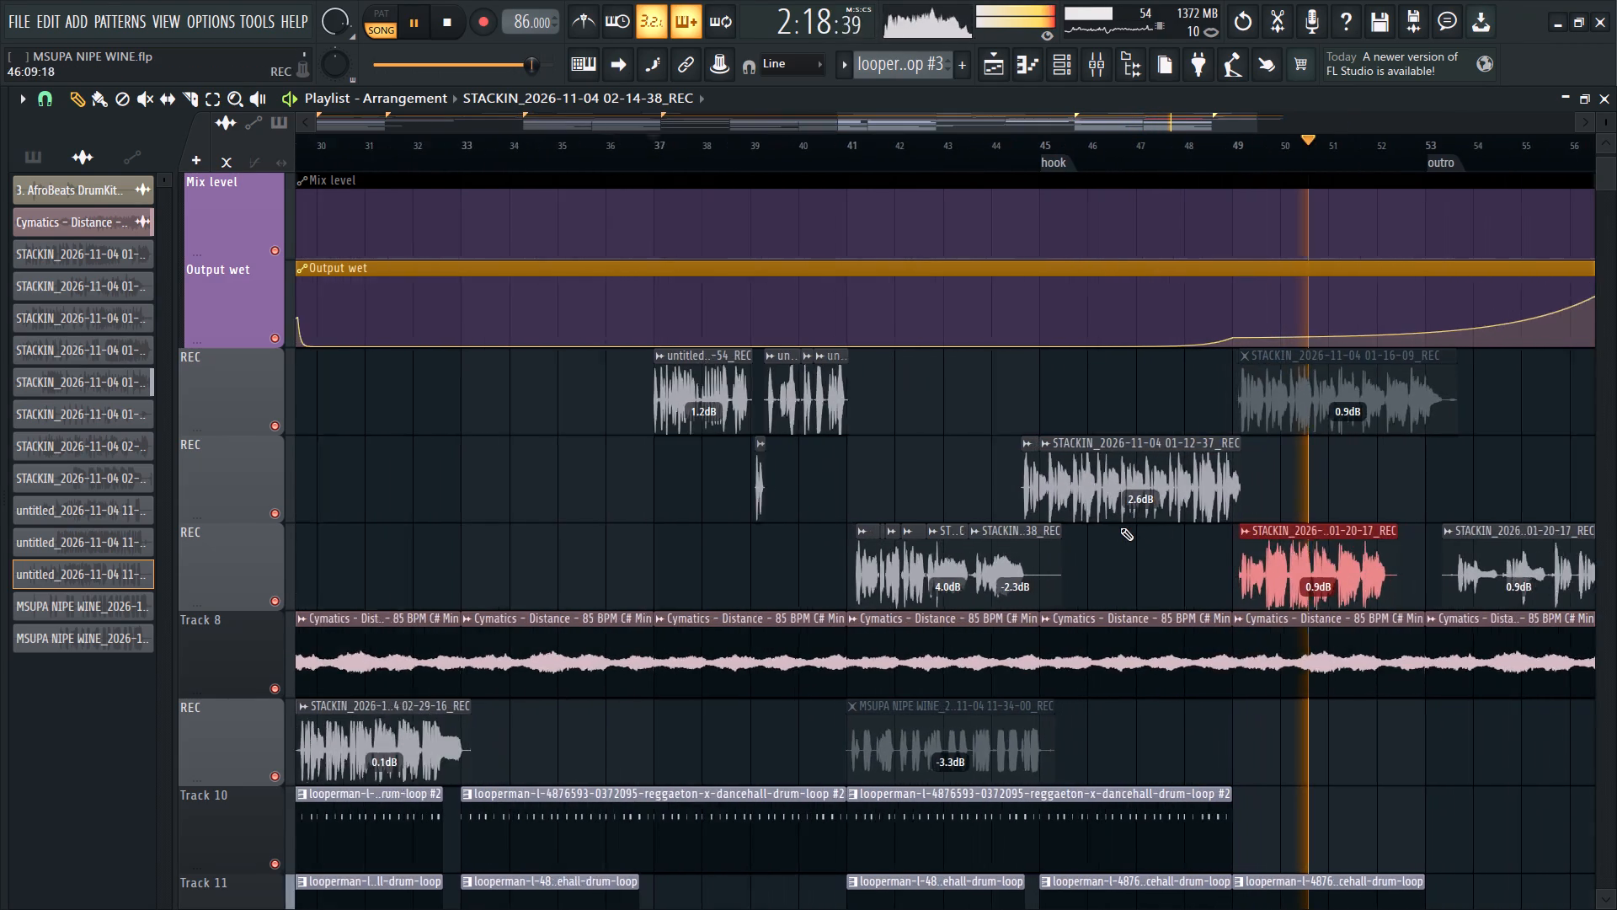
ctrl+scroll(763, 409, up, 4)
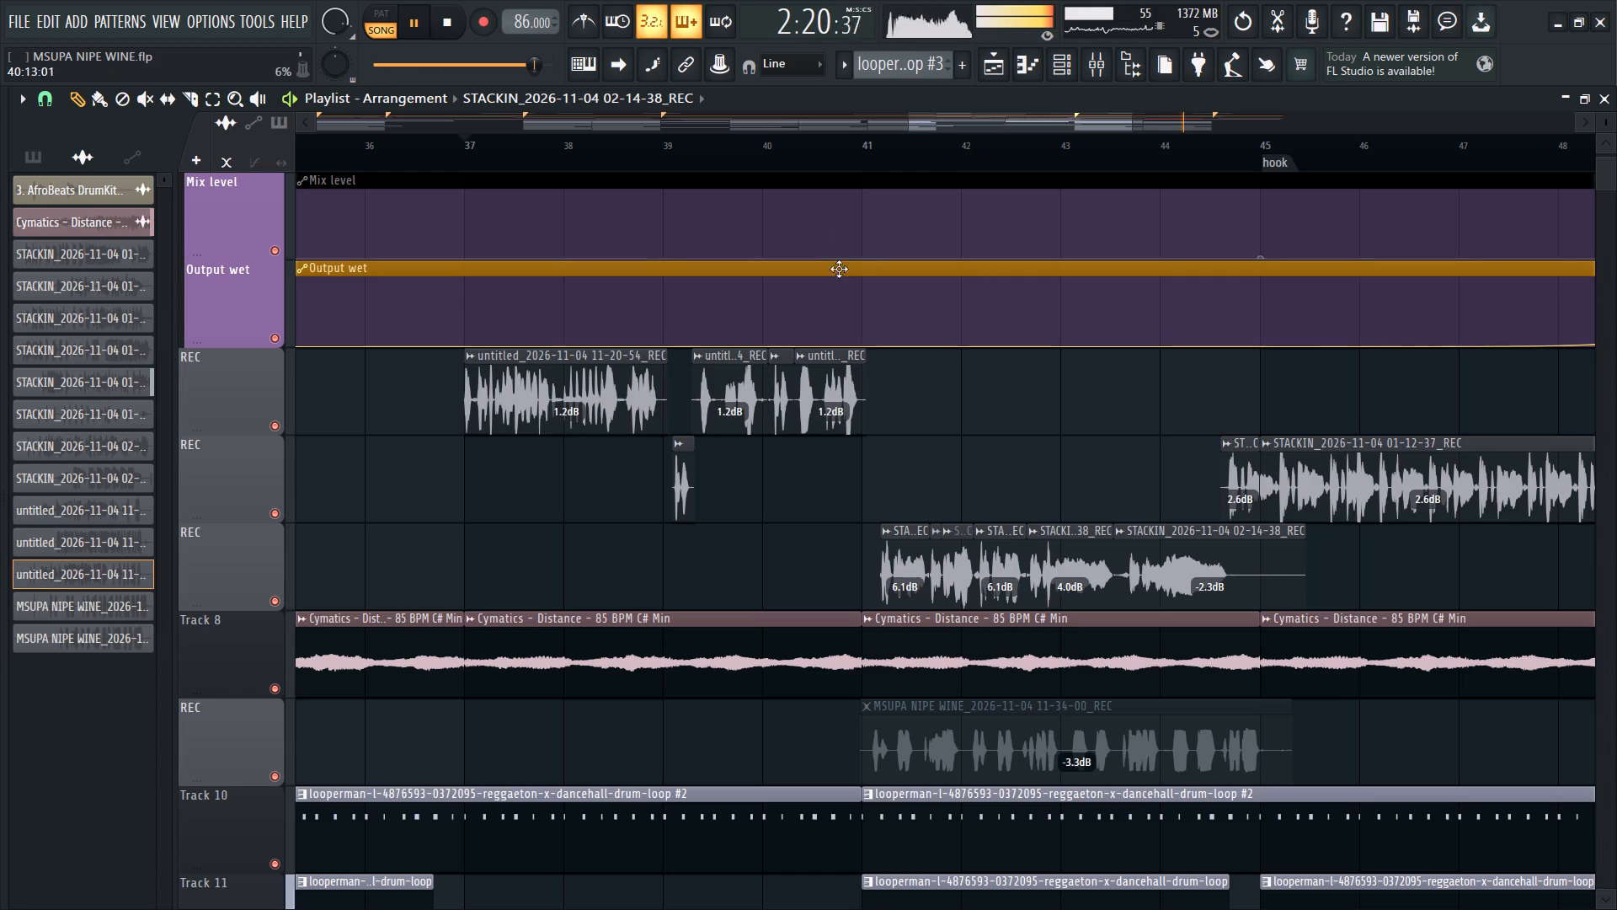
scroll(691, 410, down, 2)
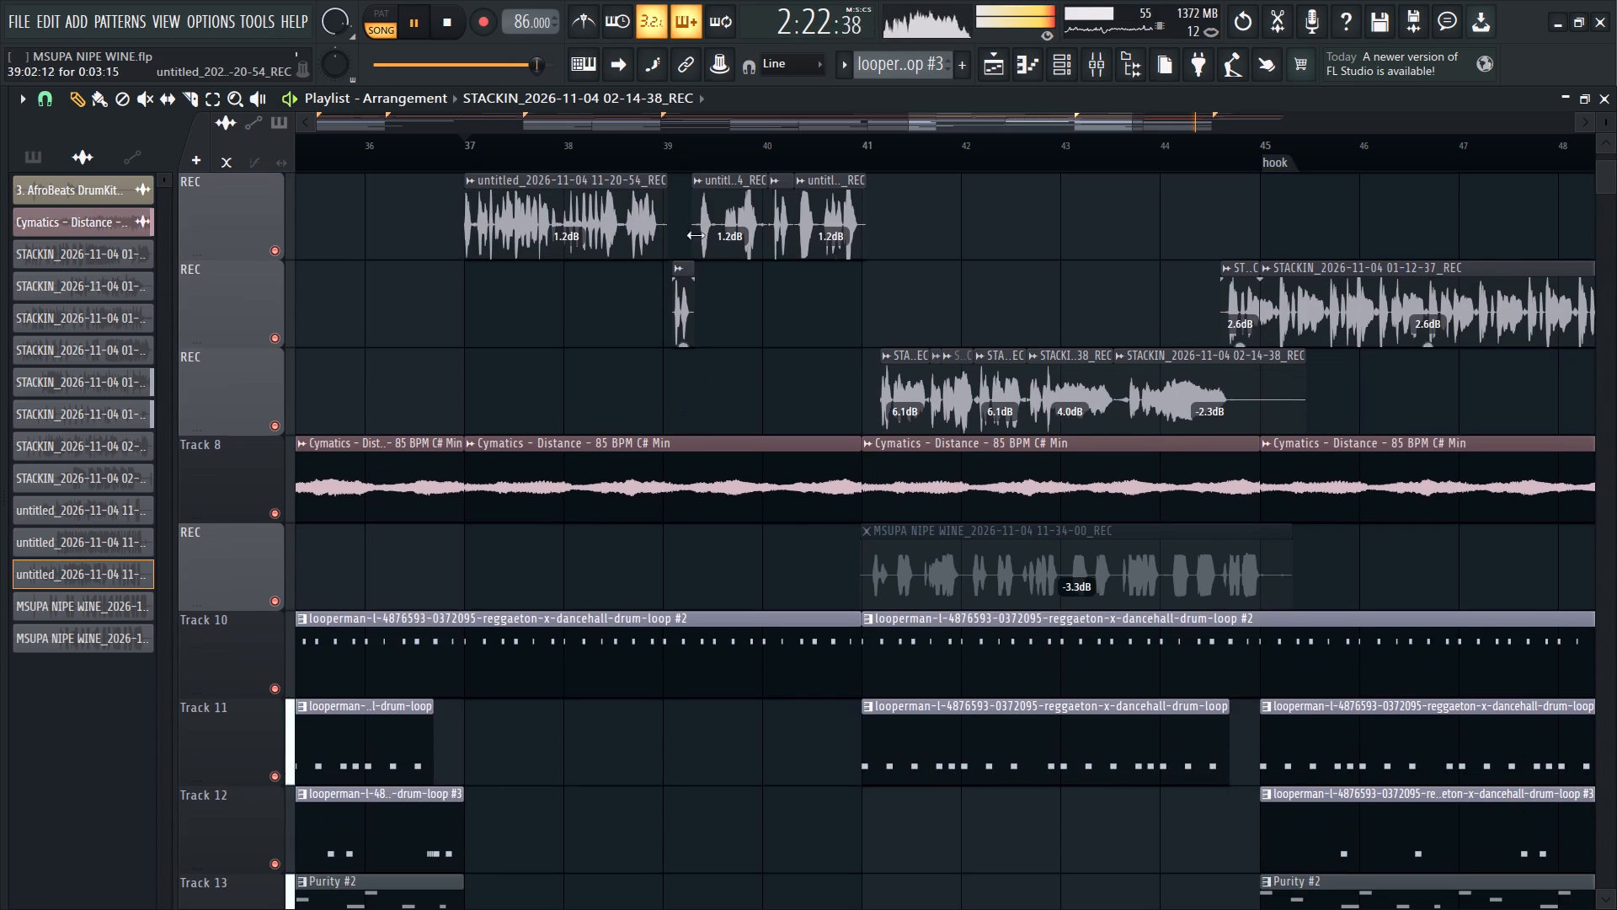
click(450, 143)
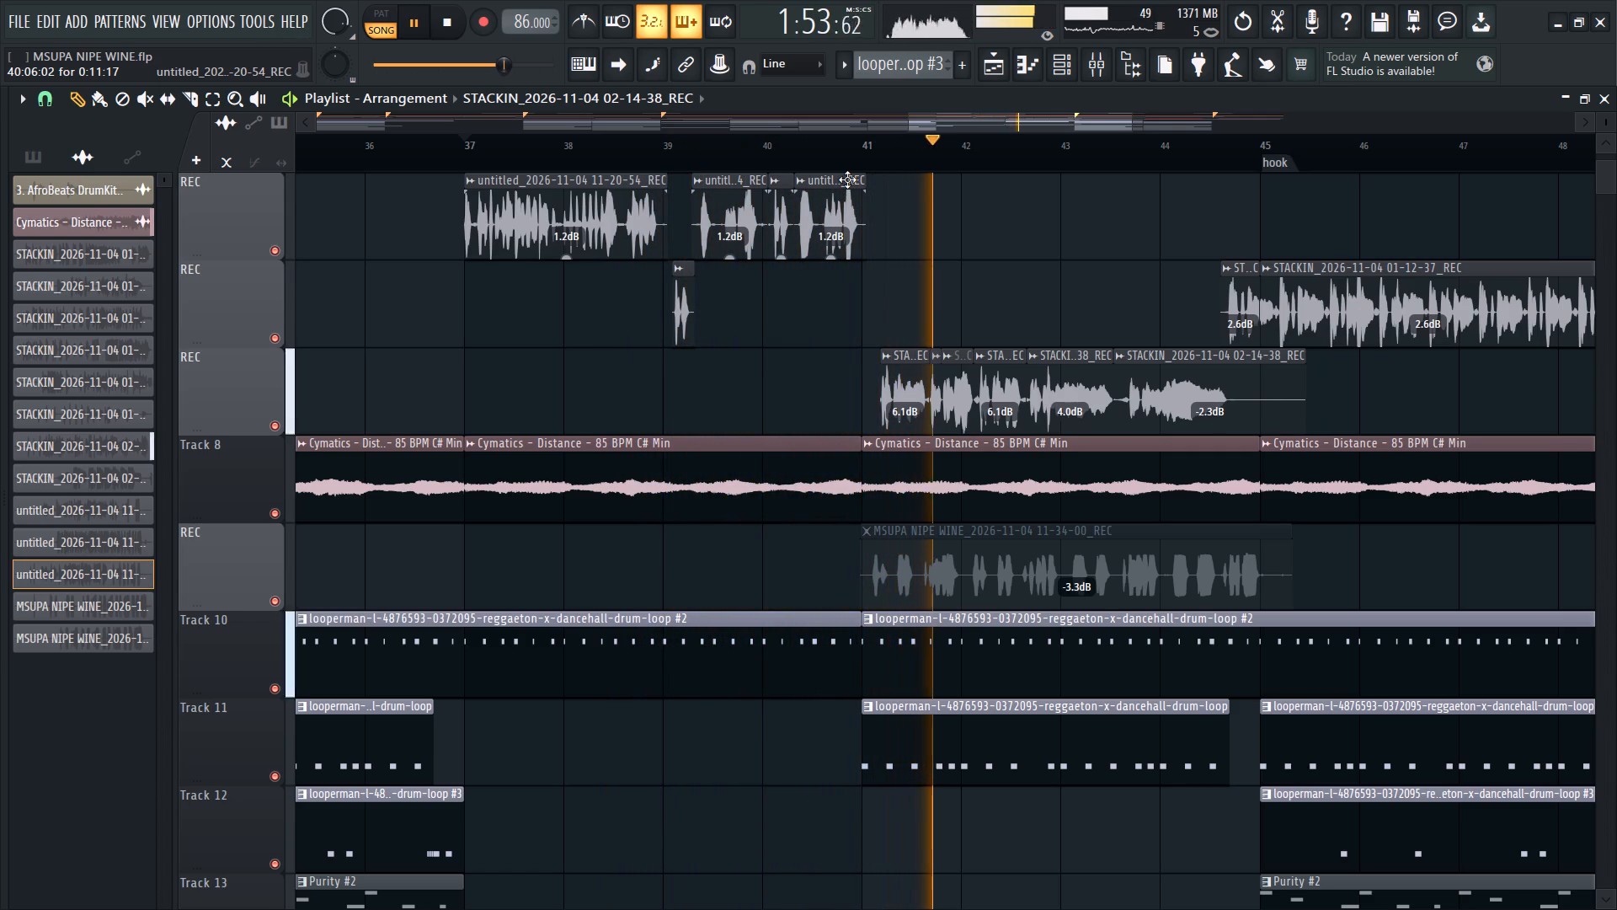
click(830, 152)
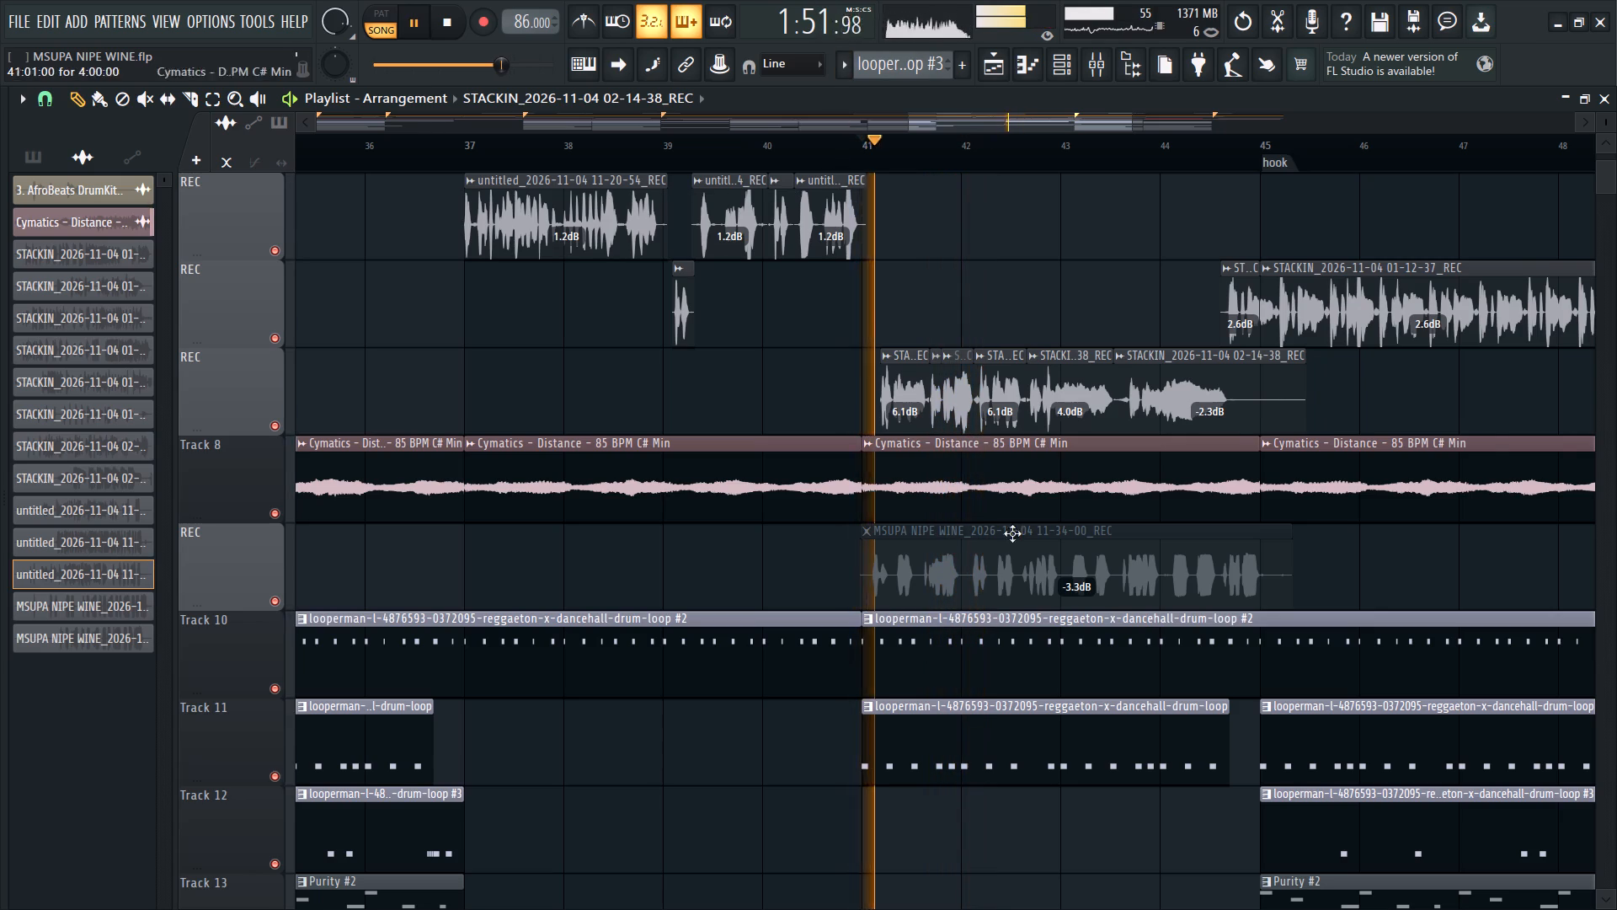
ctrl+scroll(1017, 543, up, 3)
ctrl+drag(744, 398, 969, 385)
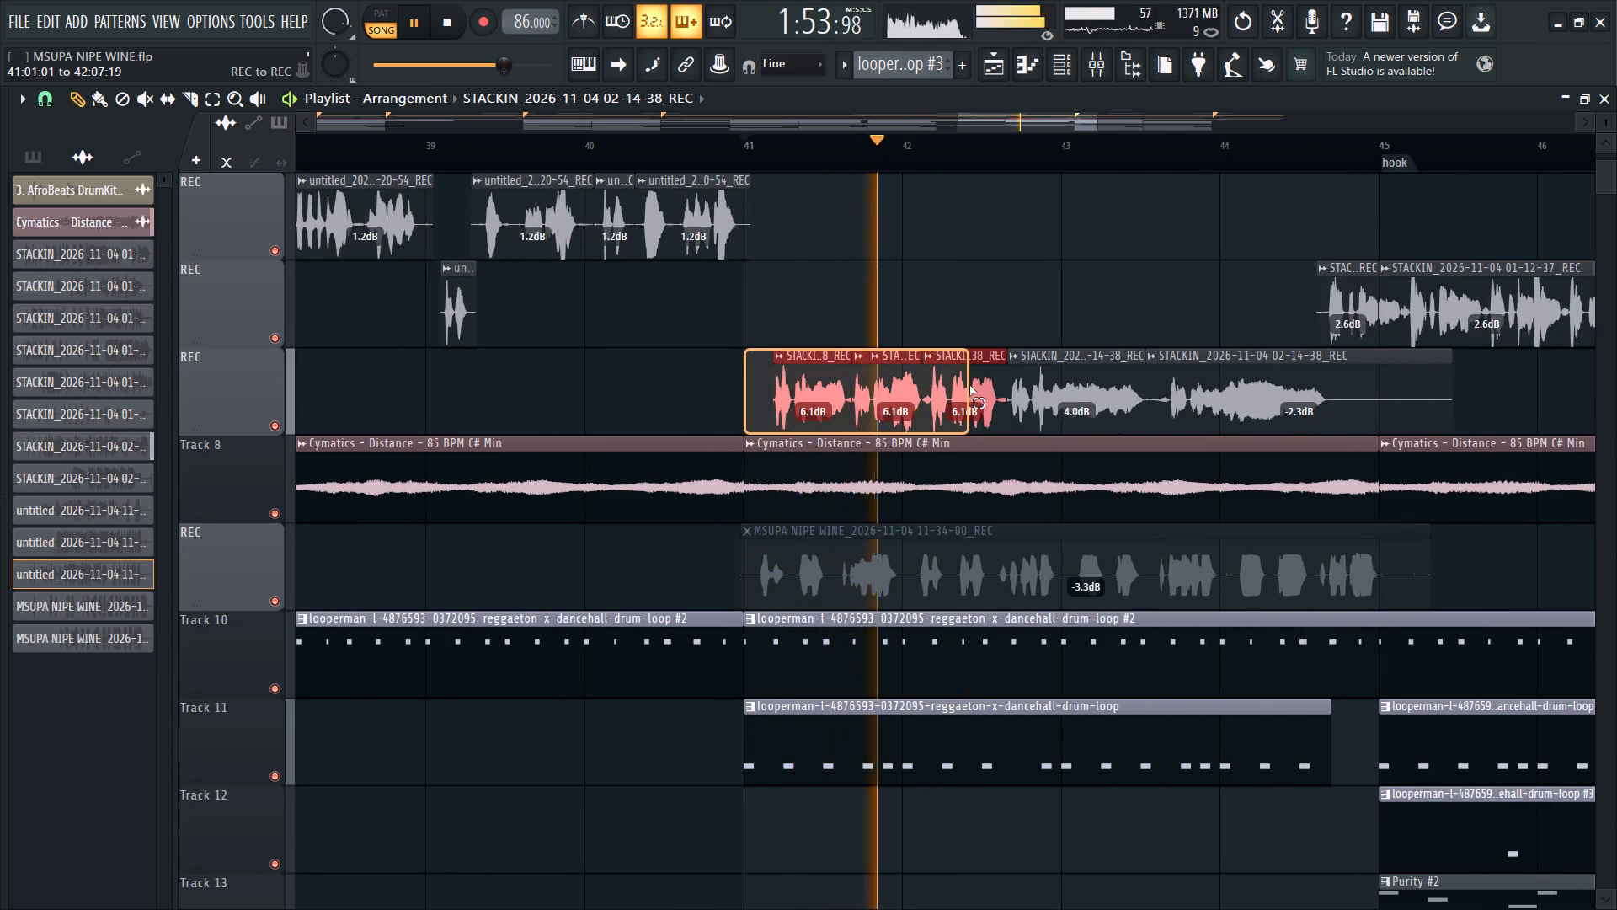
ctrl+drag(969, 385, 974, 383)
click(604, 140)
ctrl+scroll(861, 386, up, 4)
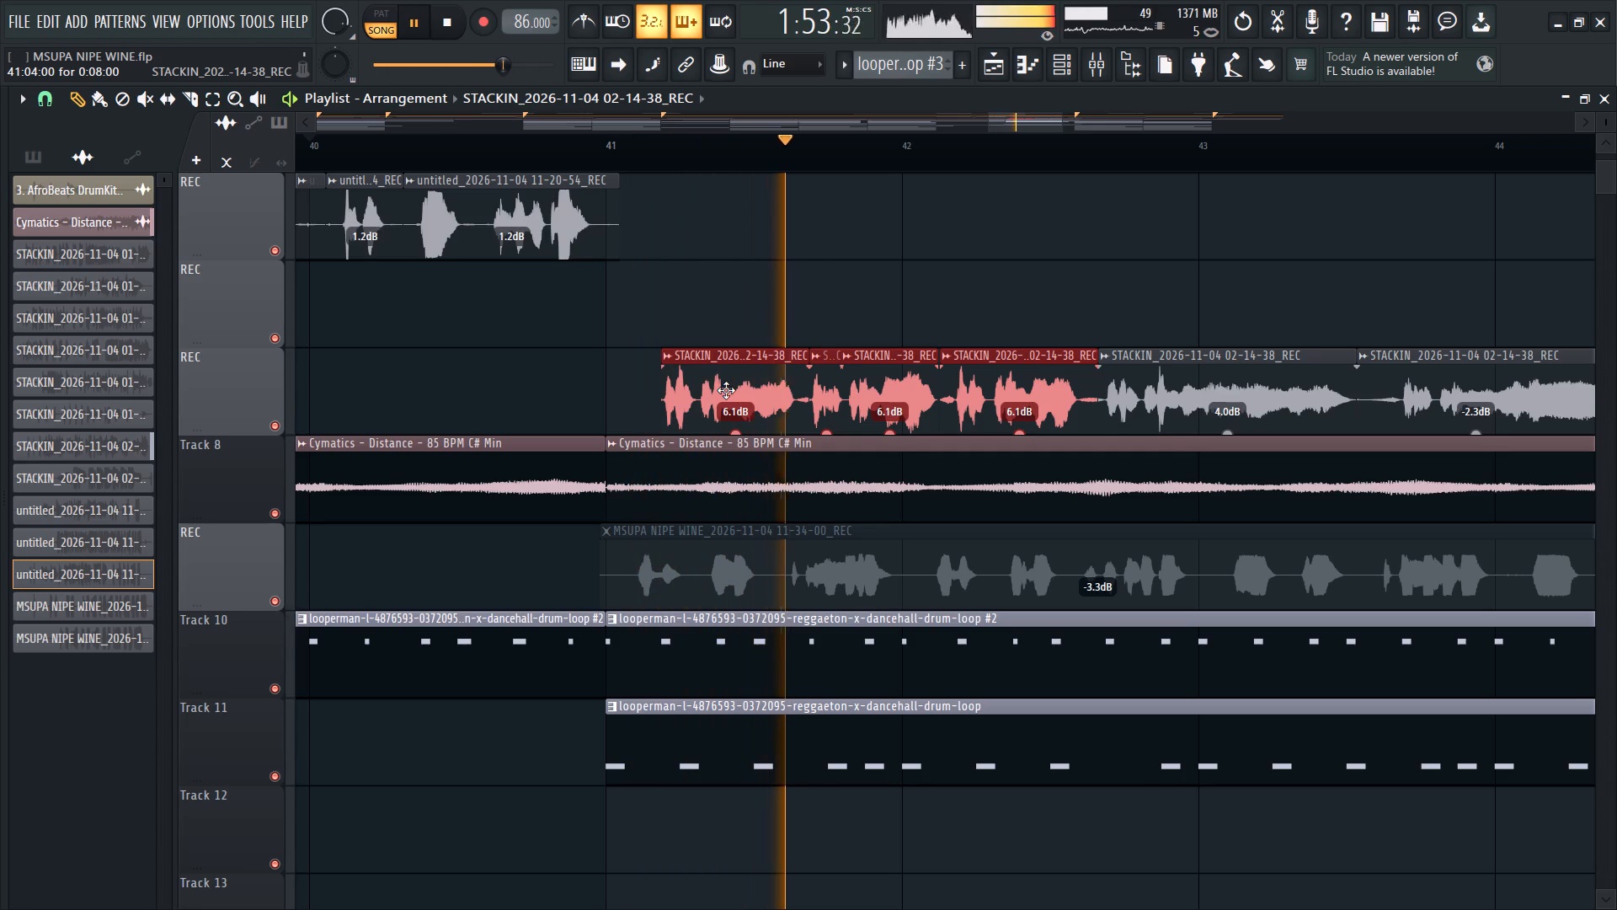
alt+click(756, 395)
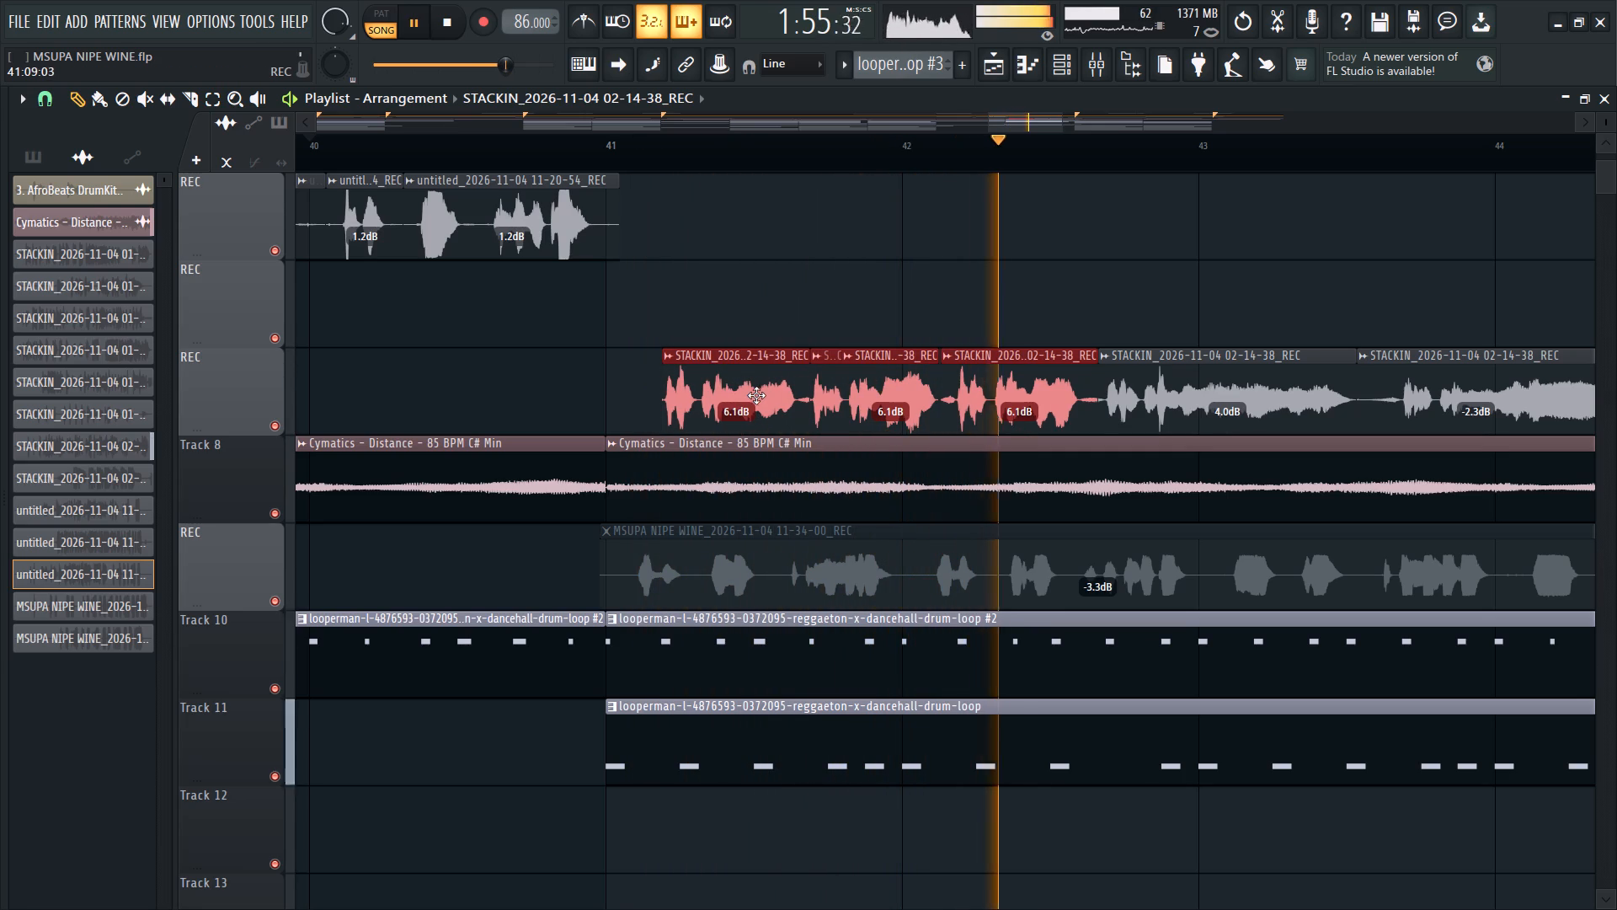
Replay the third REC track's vocals from around bar 43, examining how the final clips lead into the hook.
ctrl+scroll(755, 394, down, 4)
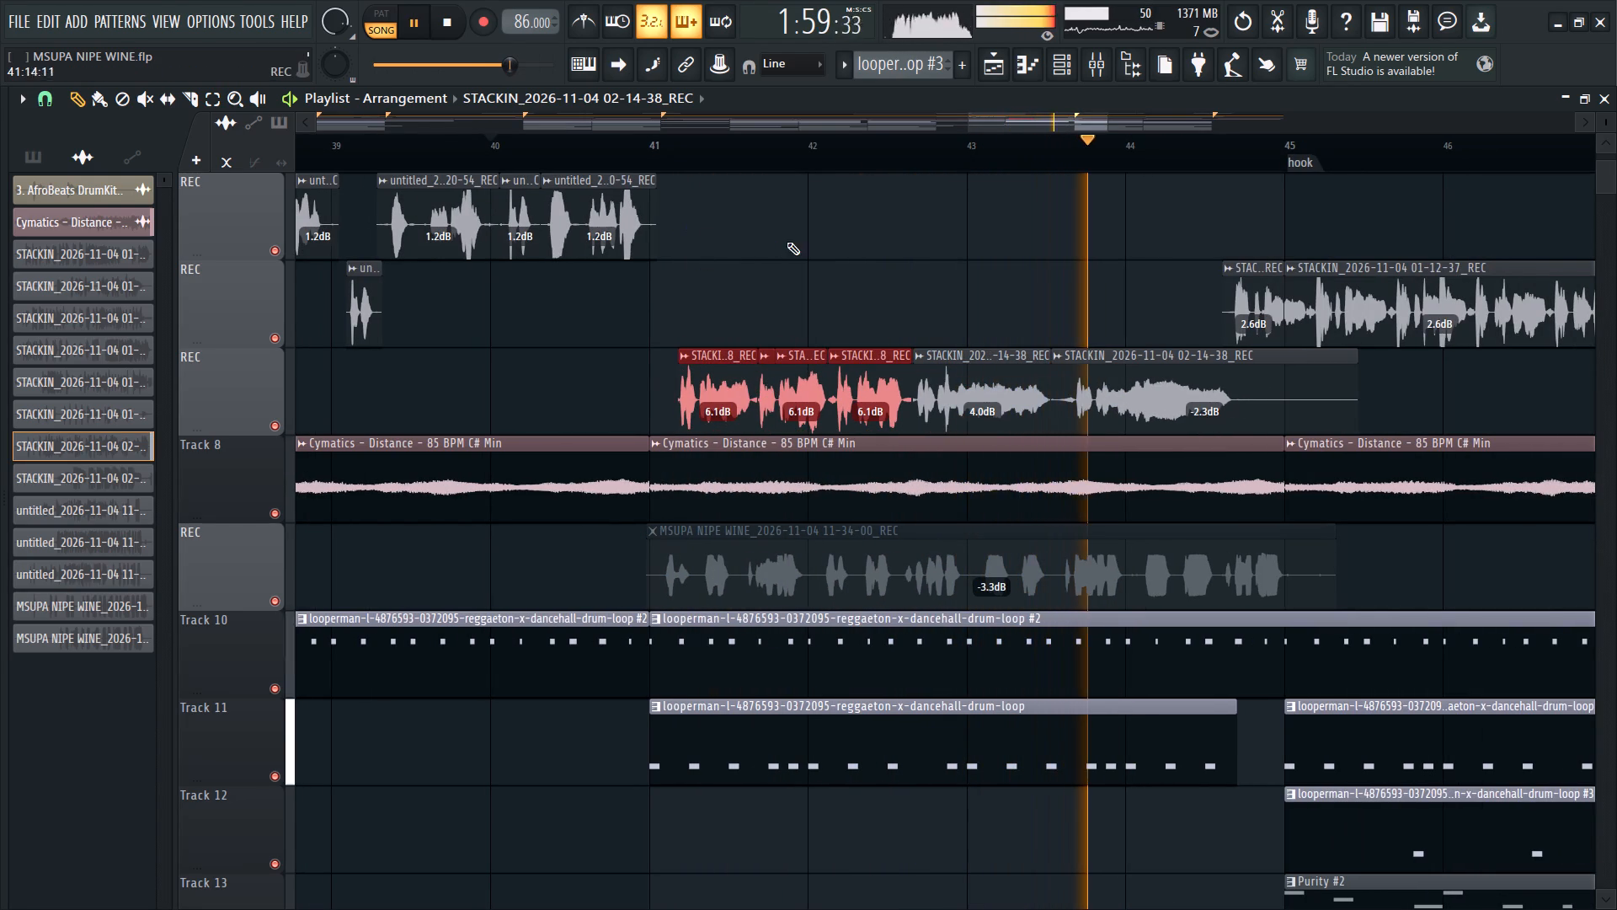
ctrl+scroll(1183, 388, up, 3)
click(1002, 163)
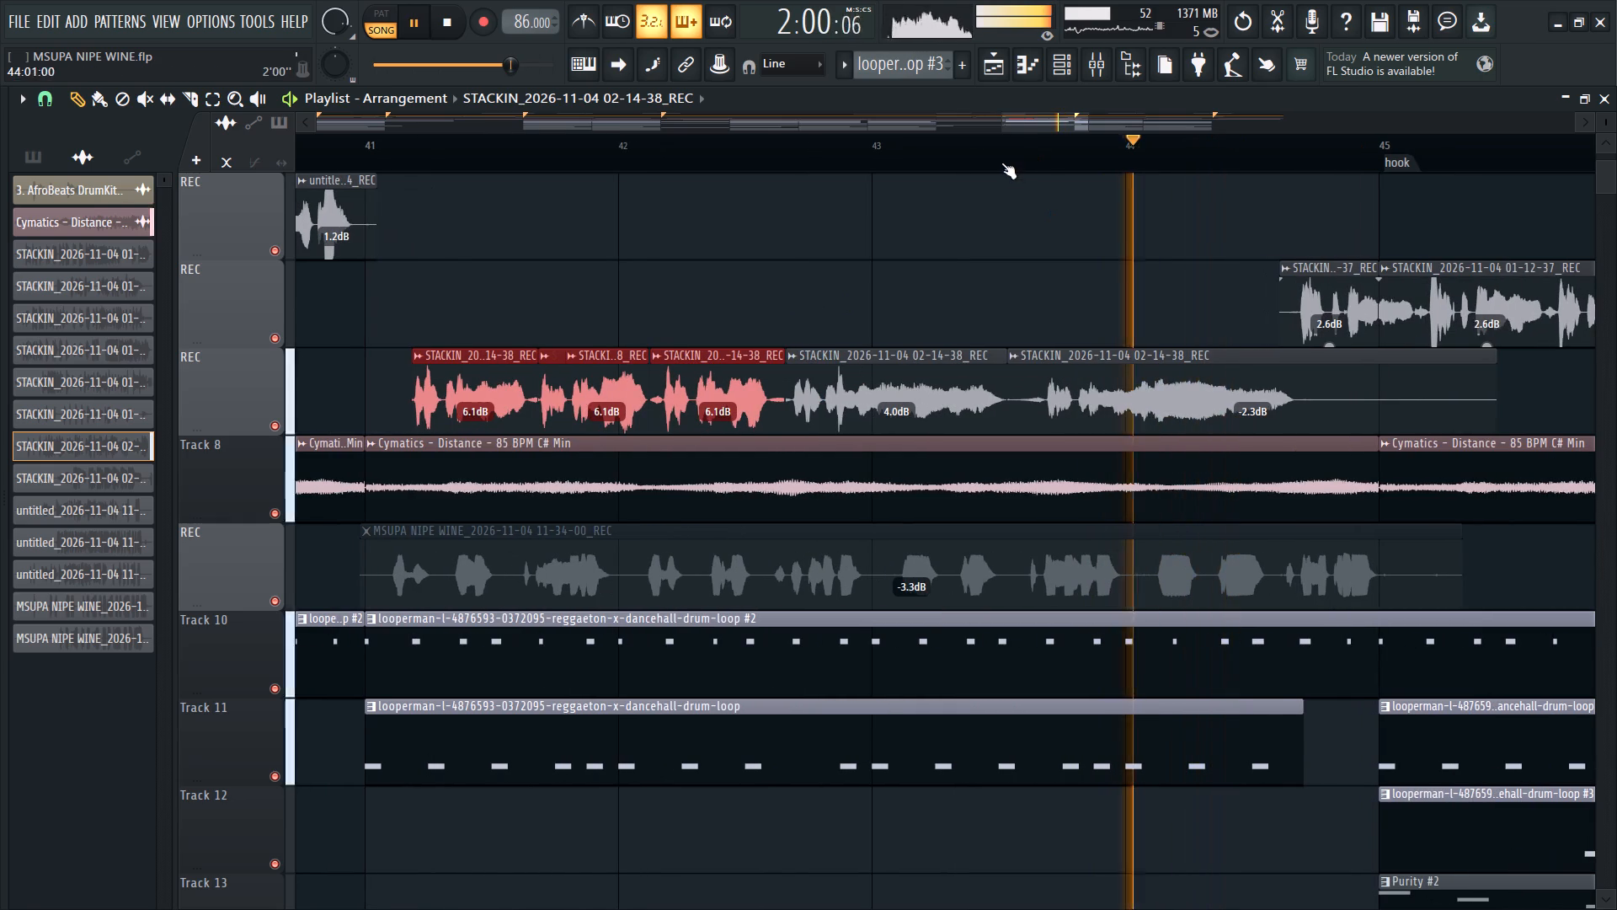
click(952, 147)
ctrl+scroll(1119, 384, up, 4)
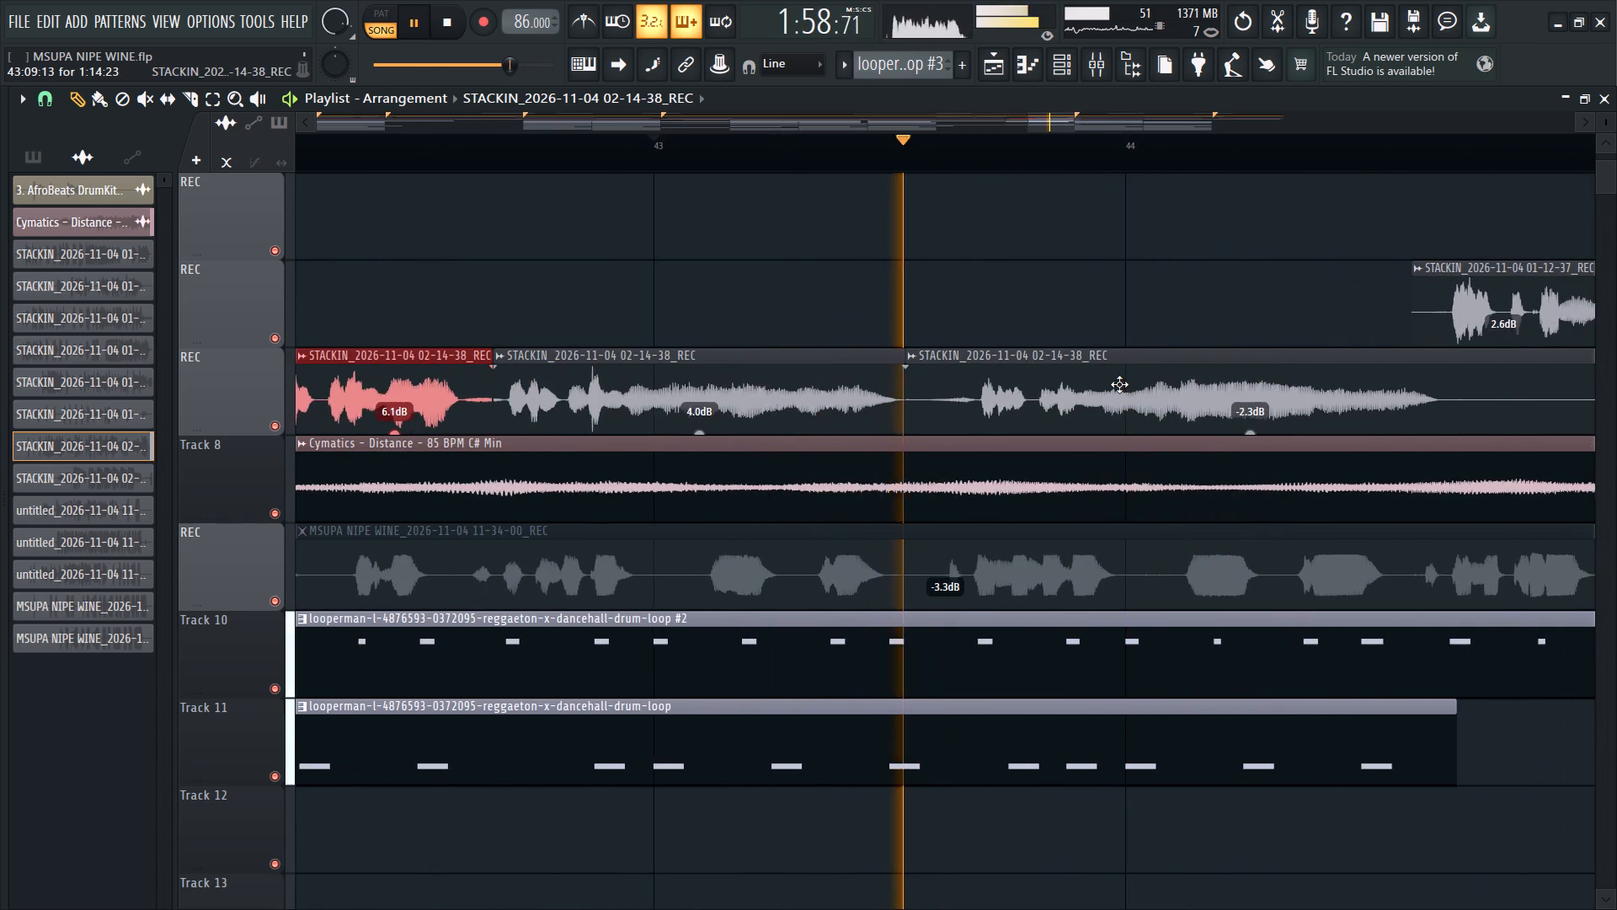
ctrl+scroll(743, 380, down, 5)
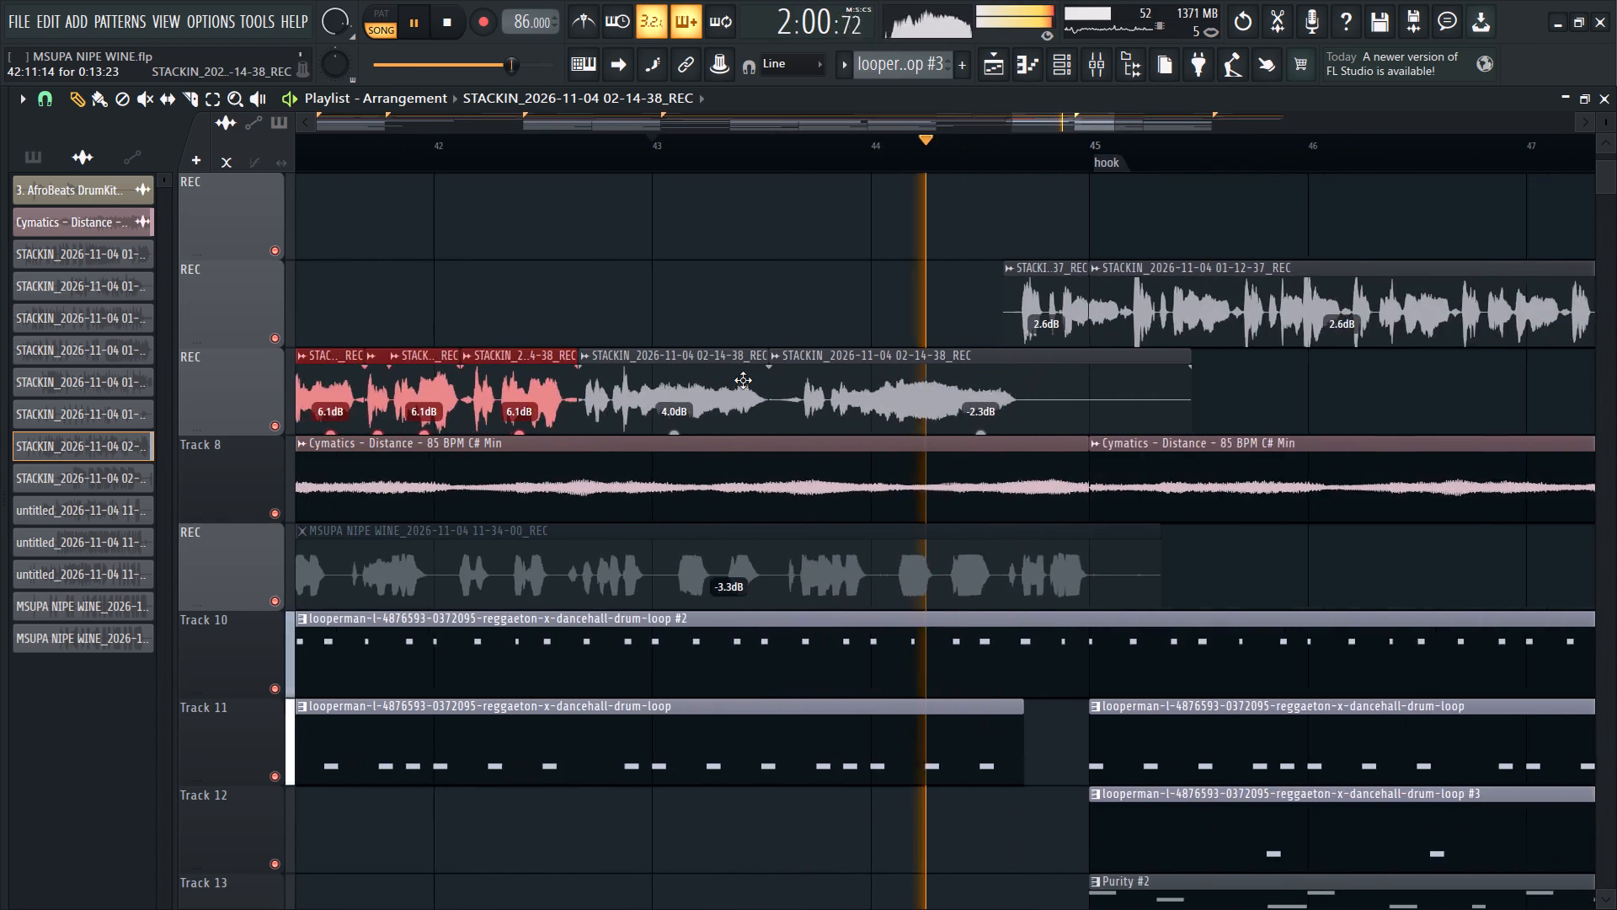
Trim the end of the last vocal clip before the hook on the third REC track to just before bar 45.
ctrl+scroll(743, 380, down, 2)
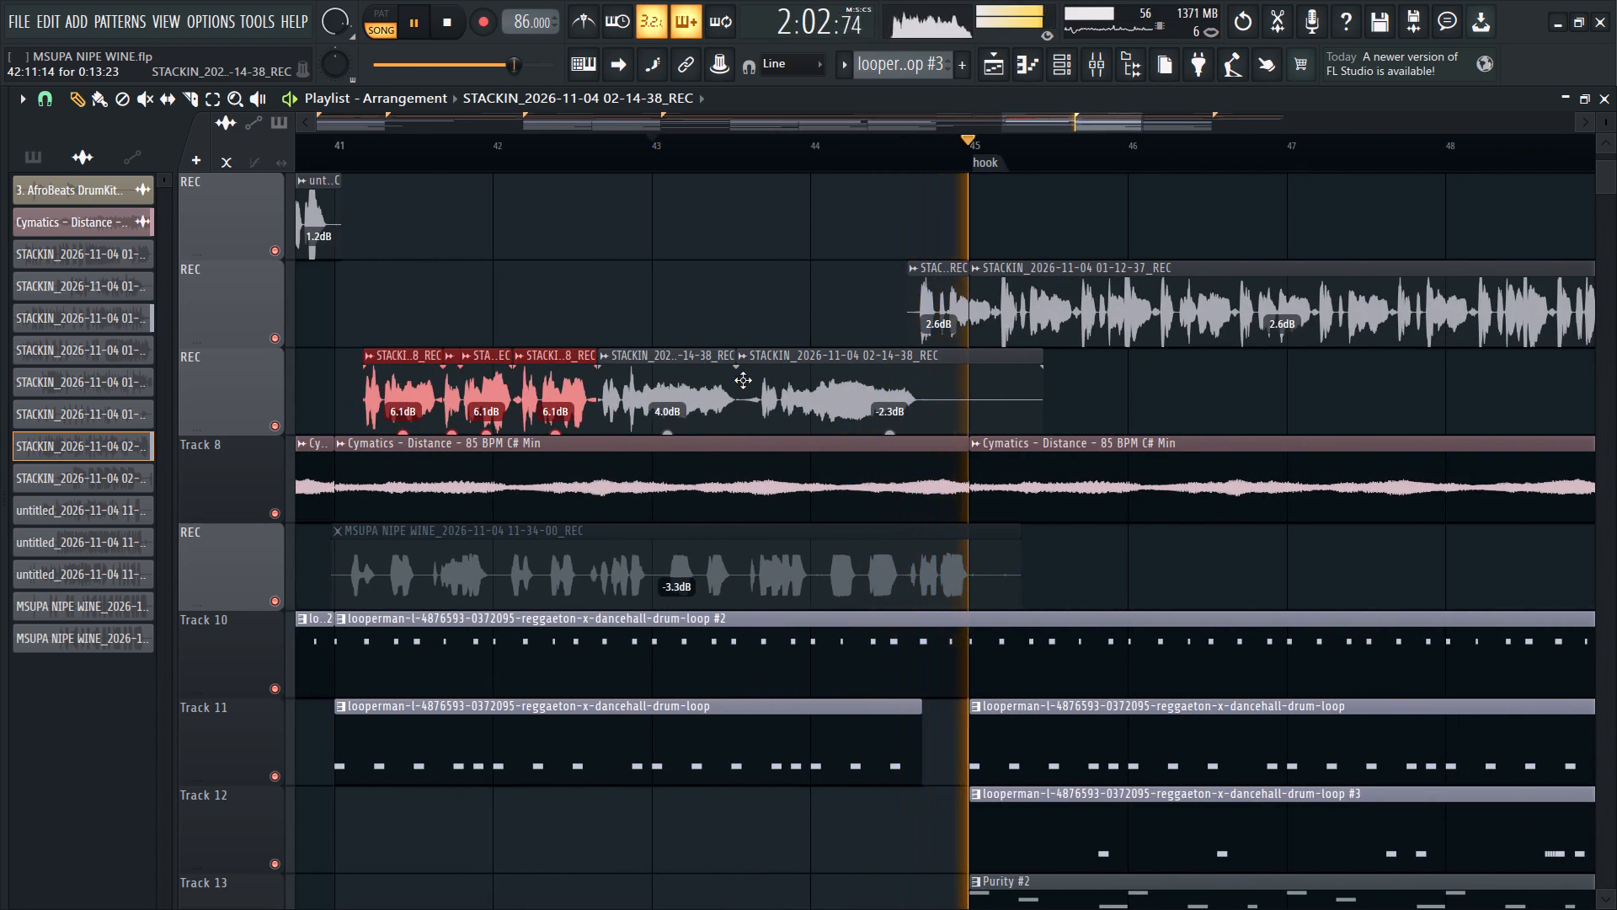
ctrl+scroll(743, 381, down, 2)
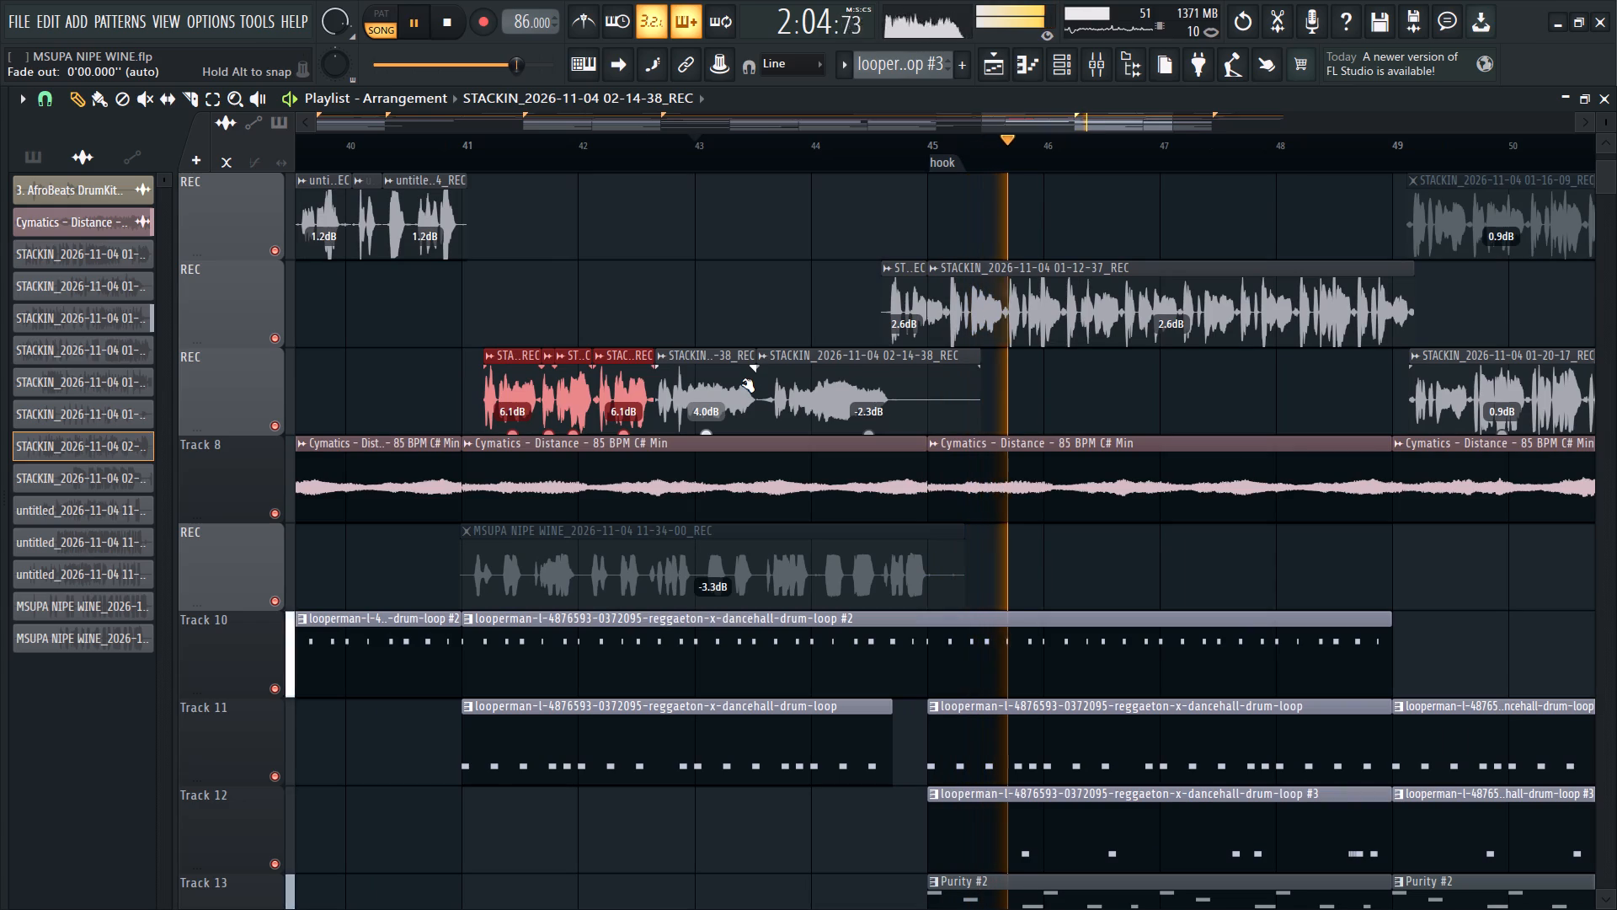
ctrl+scroll(725, 404, down, 4)
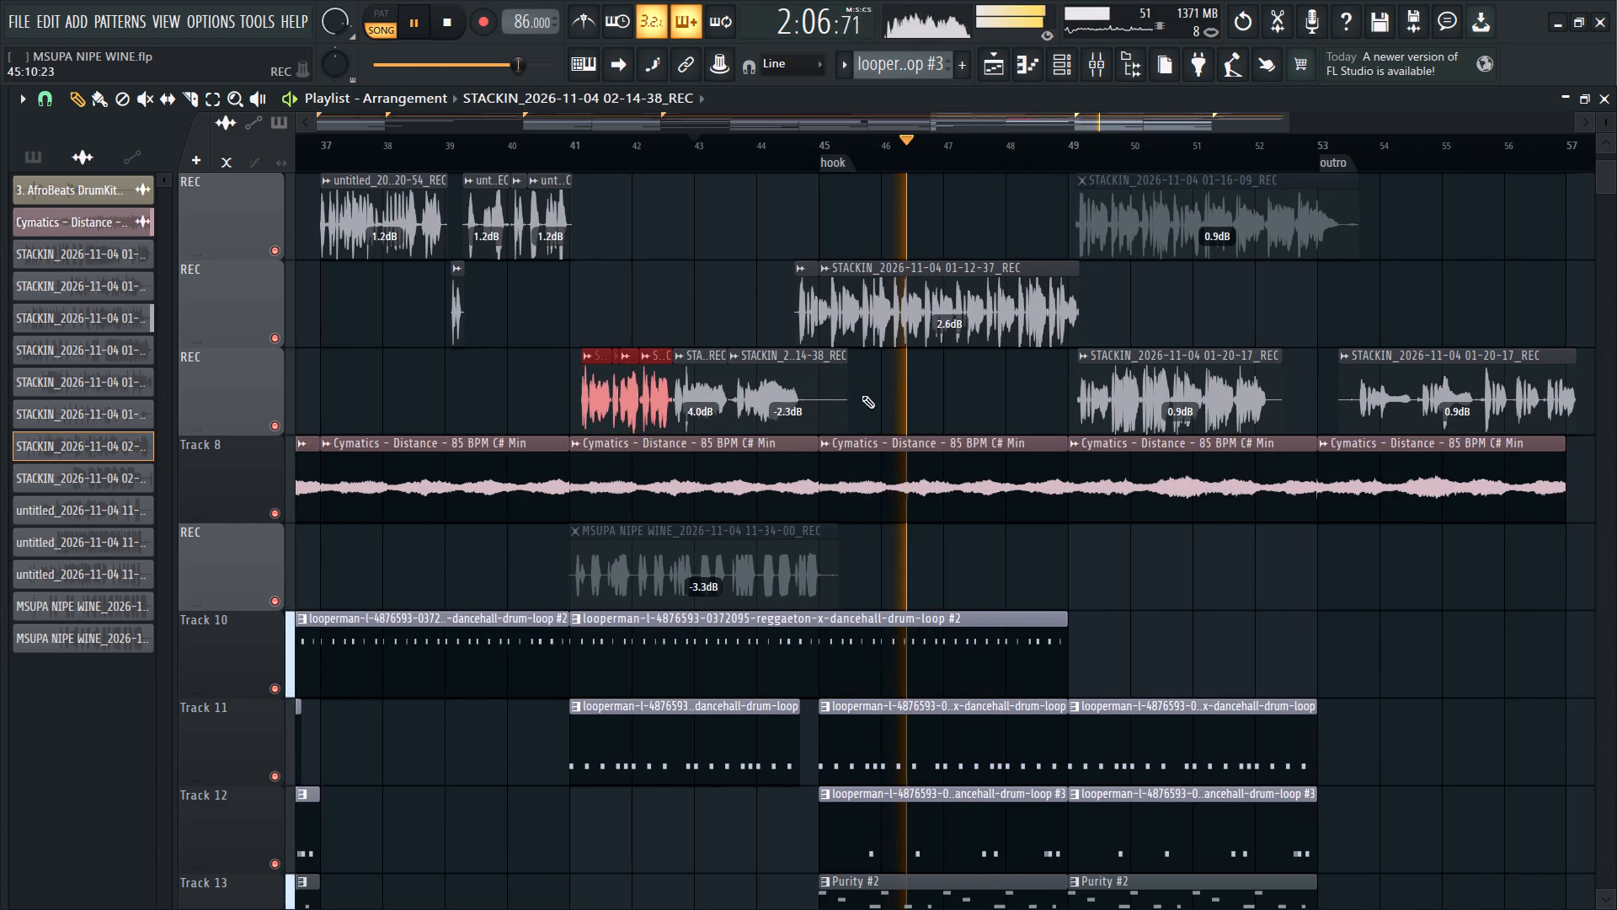
ctrl+click(883, 392)
alt+drag(839, 395, 830, 407)
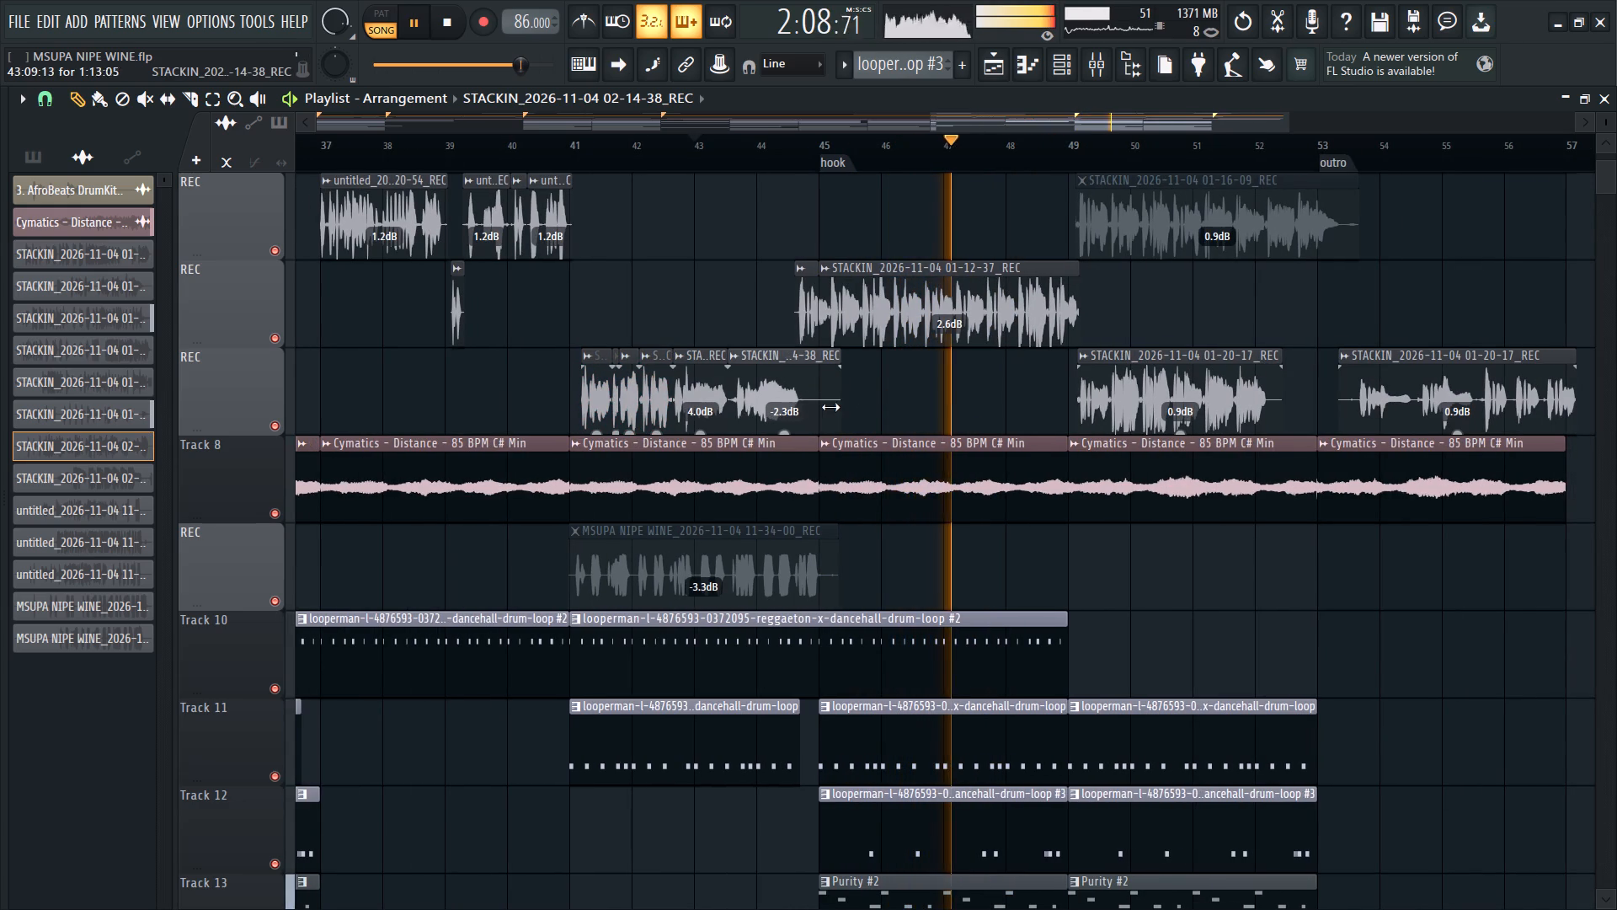
alt+drag(830, 407, 803, 452)
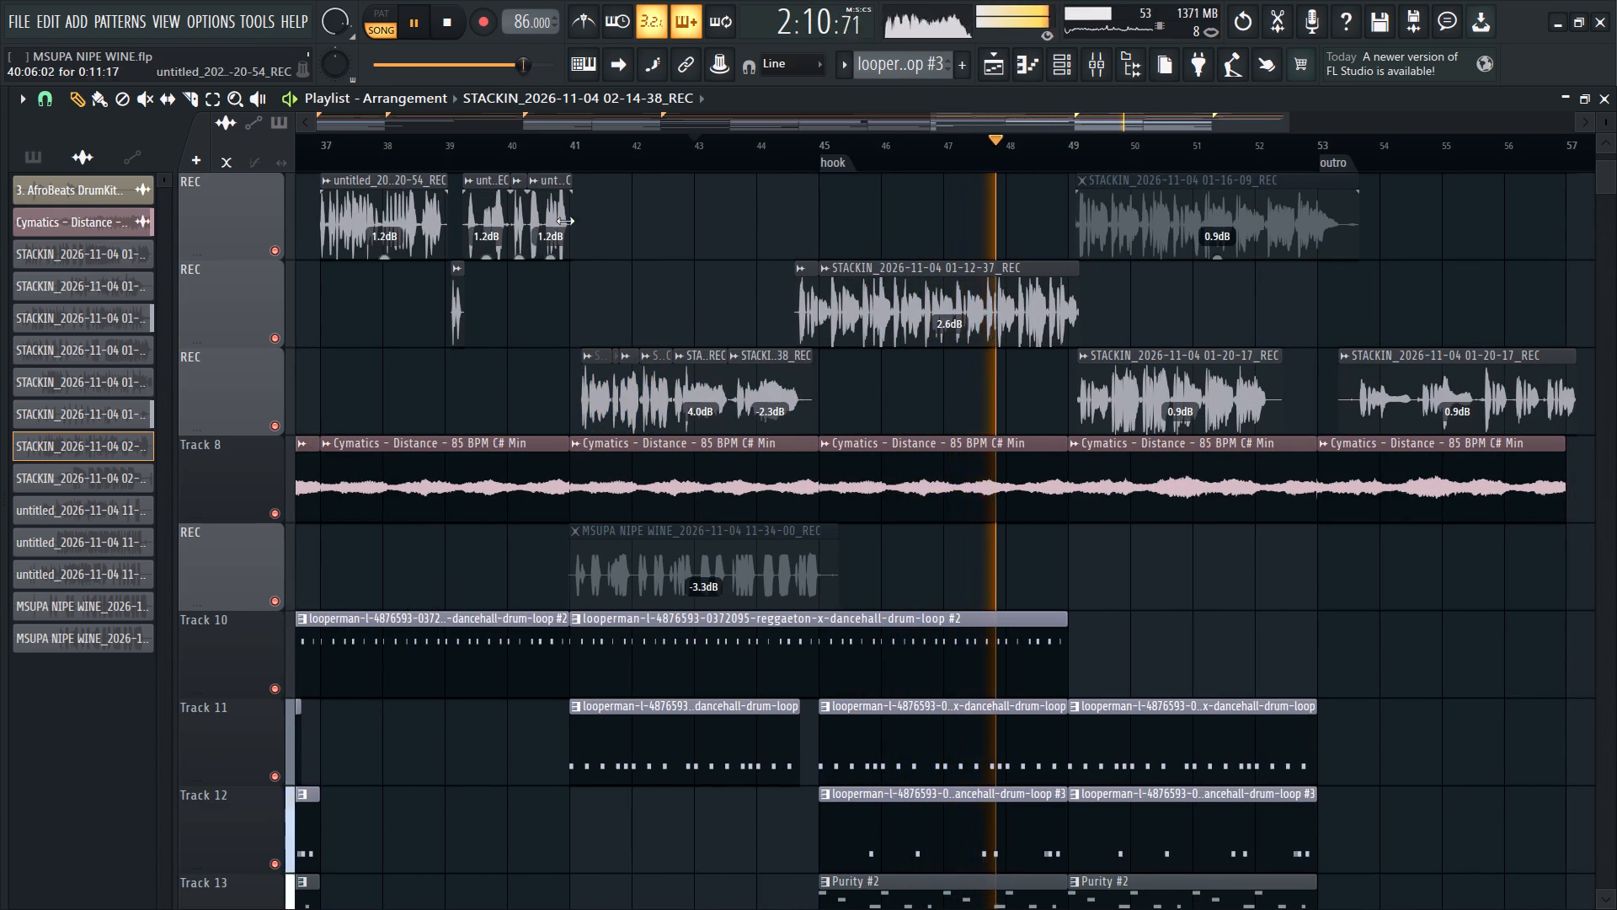
Raise the Output wet automation point at bar 41 to about half height, replaying the passage from around bar 40.
ctrl+scroll(512, 388, down, 3)
click(520, 142)
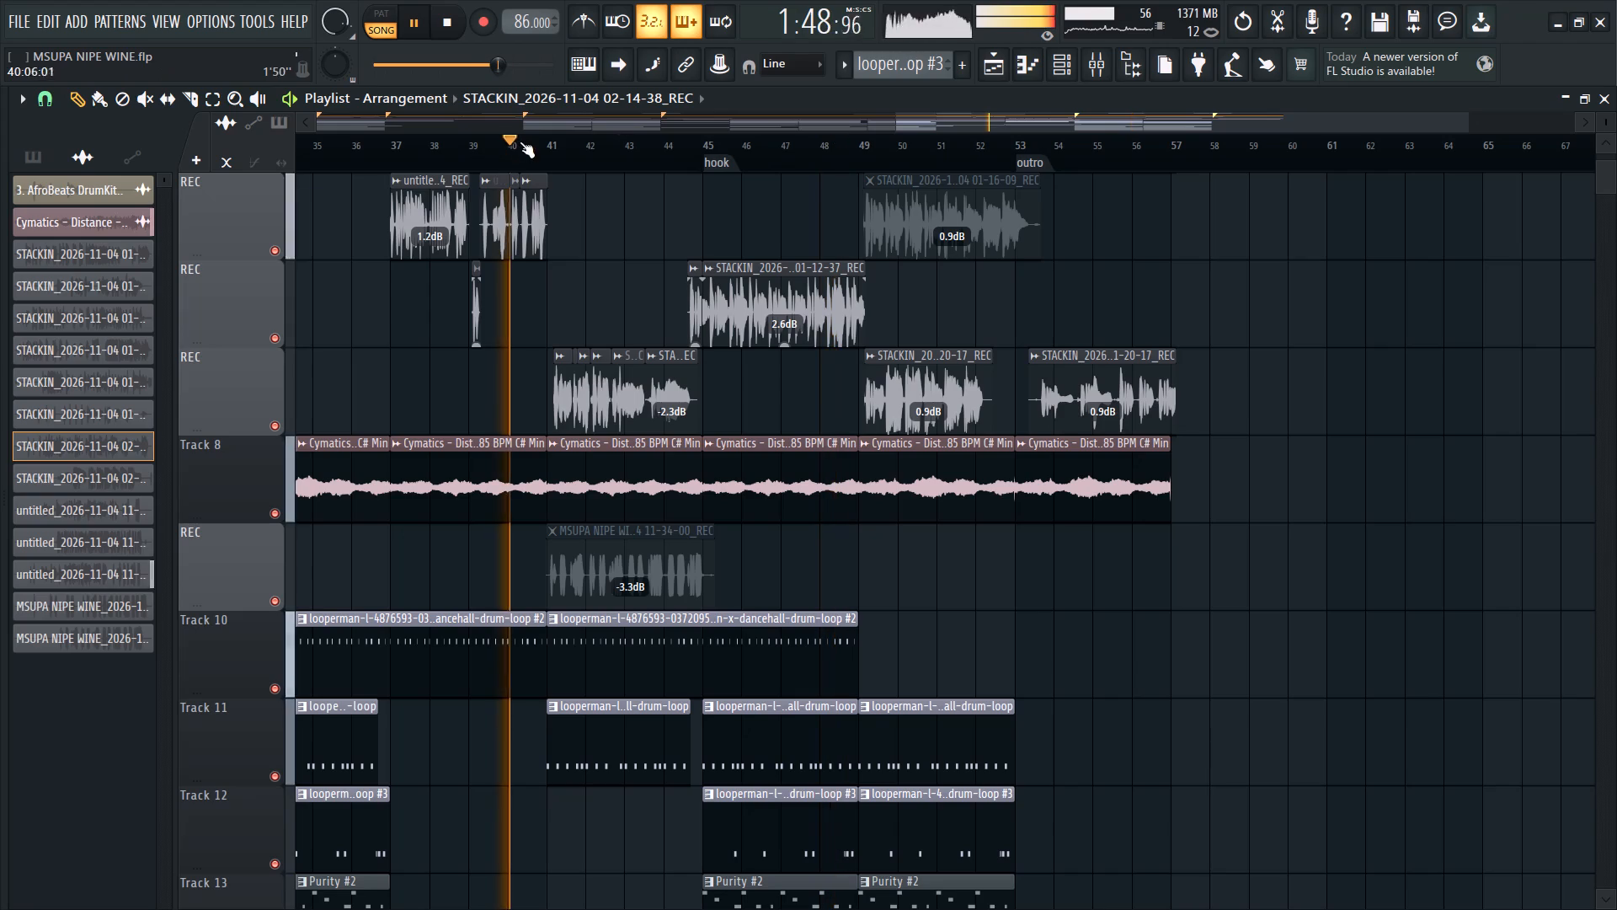
ctrl+scroll(568, 397, up, 7)
scroll(478, 370, up, 3)
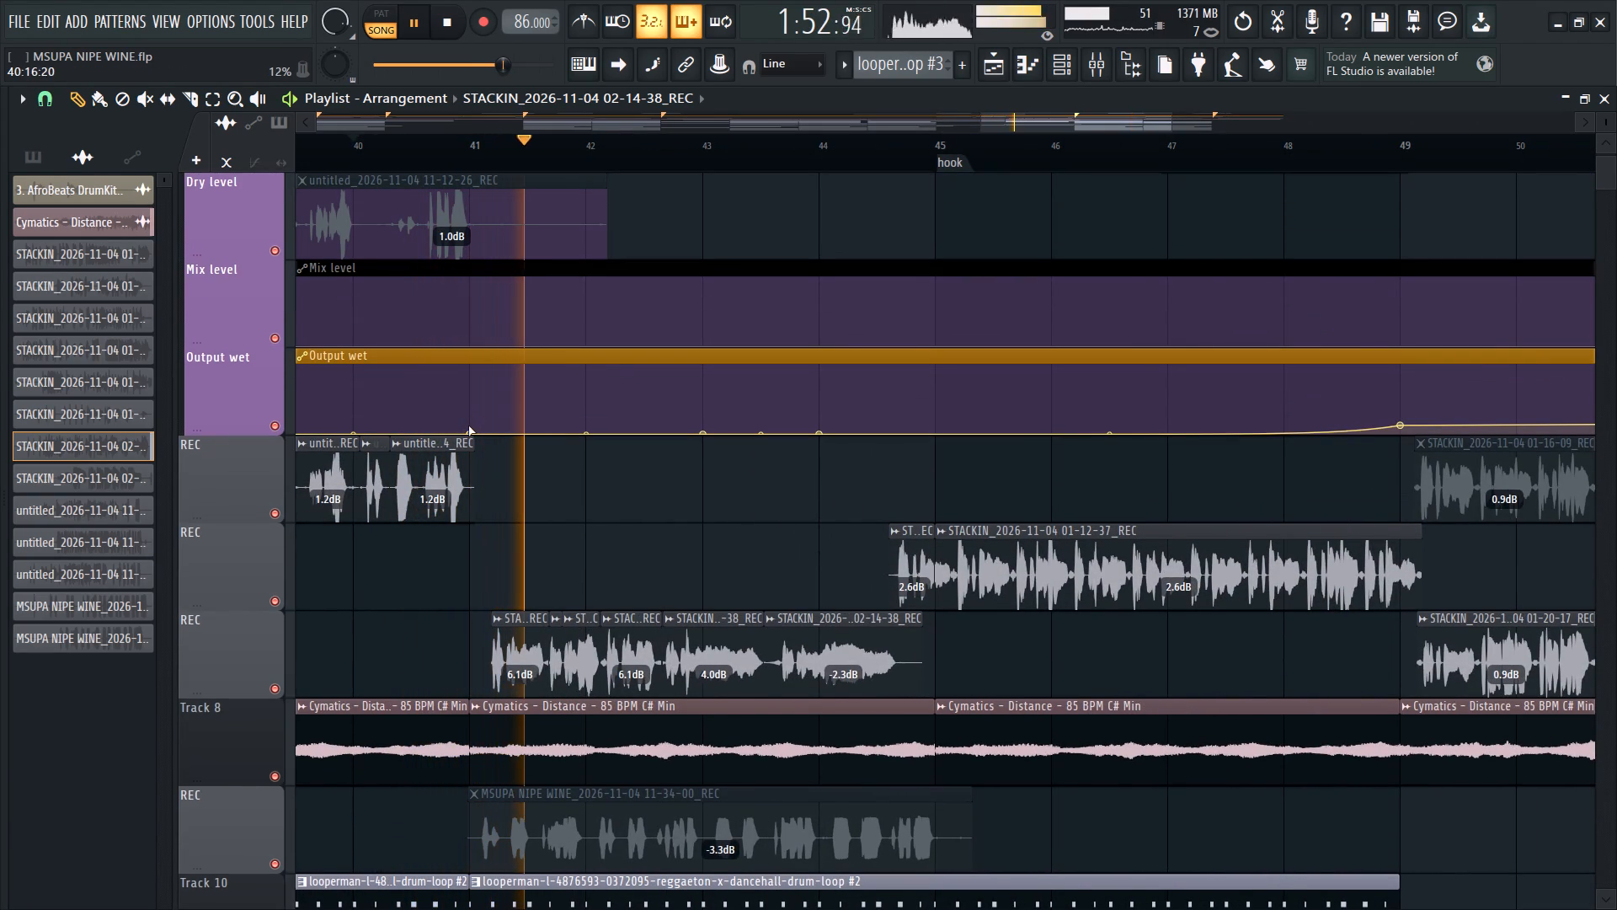
drag(467, 429, 472, 400)
key(space)
key(space)
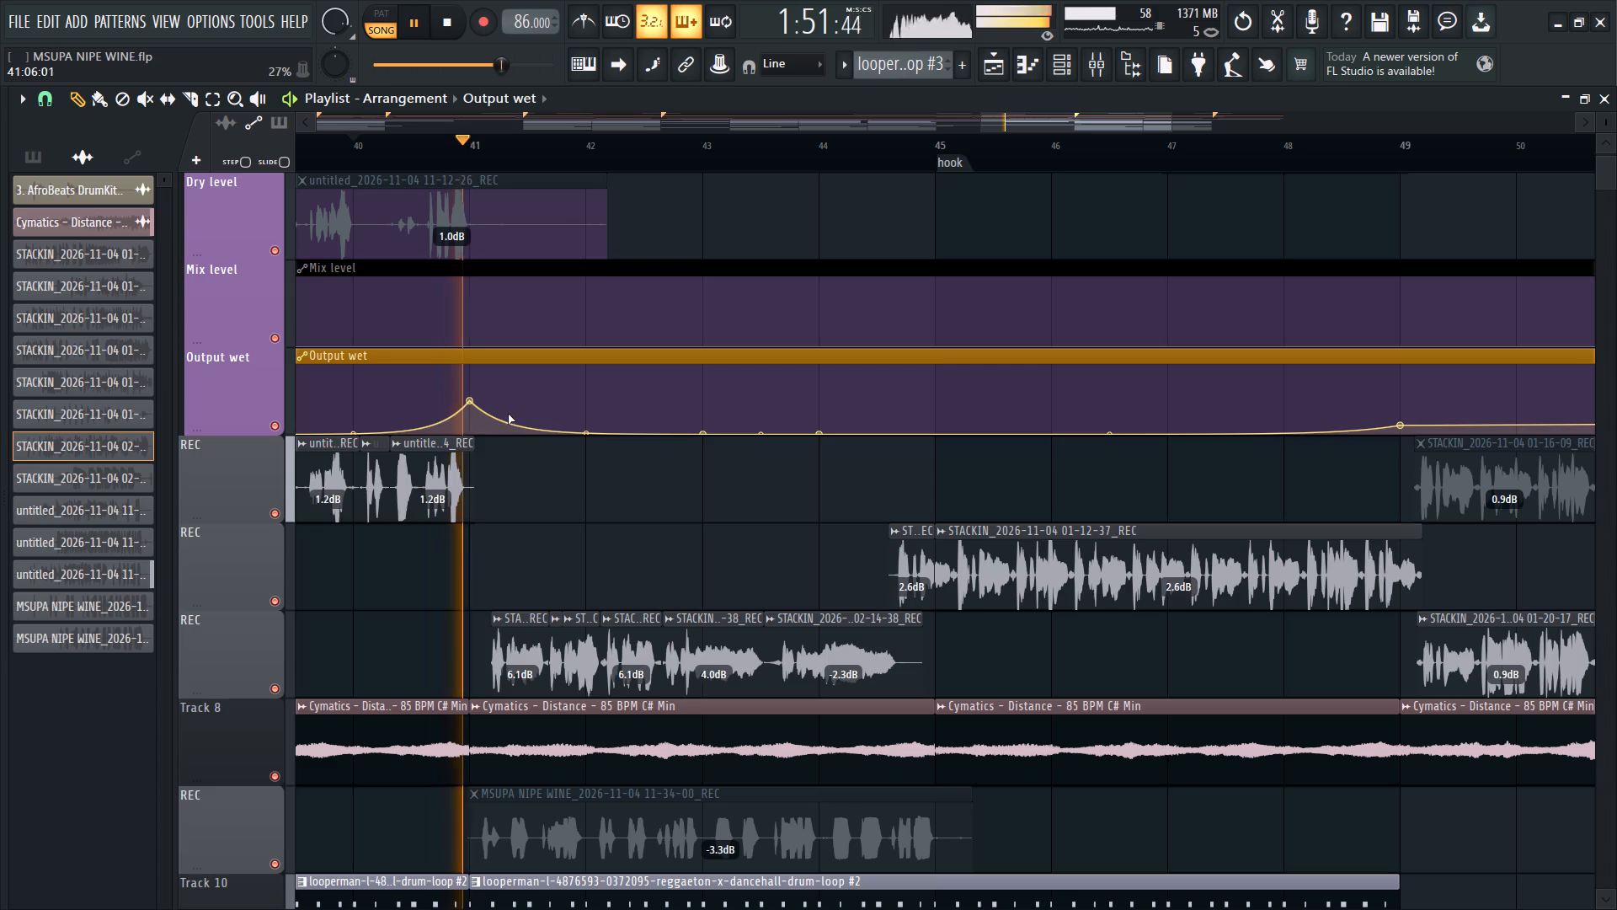
key(space)
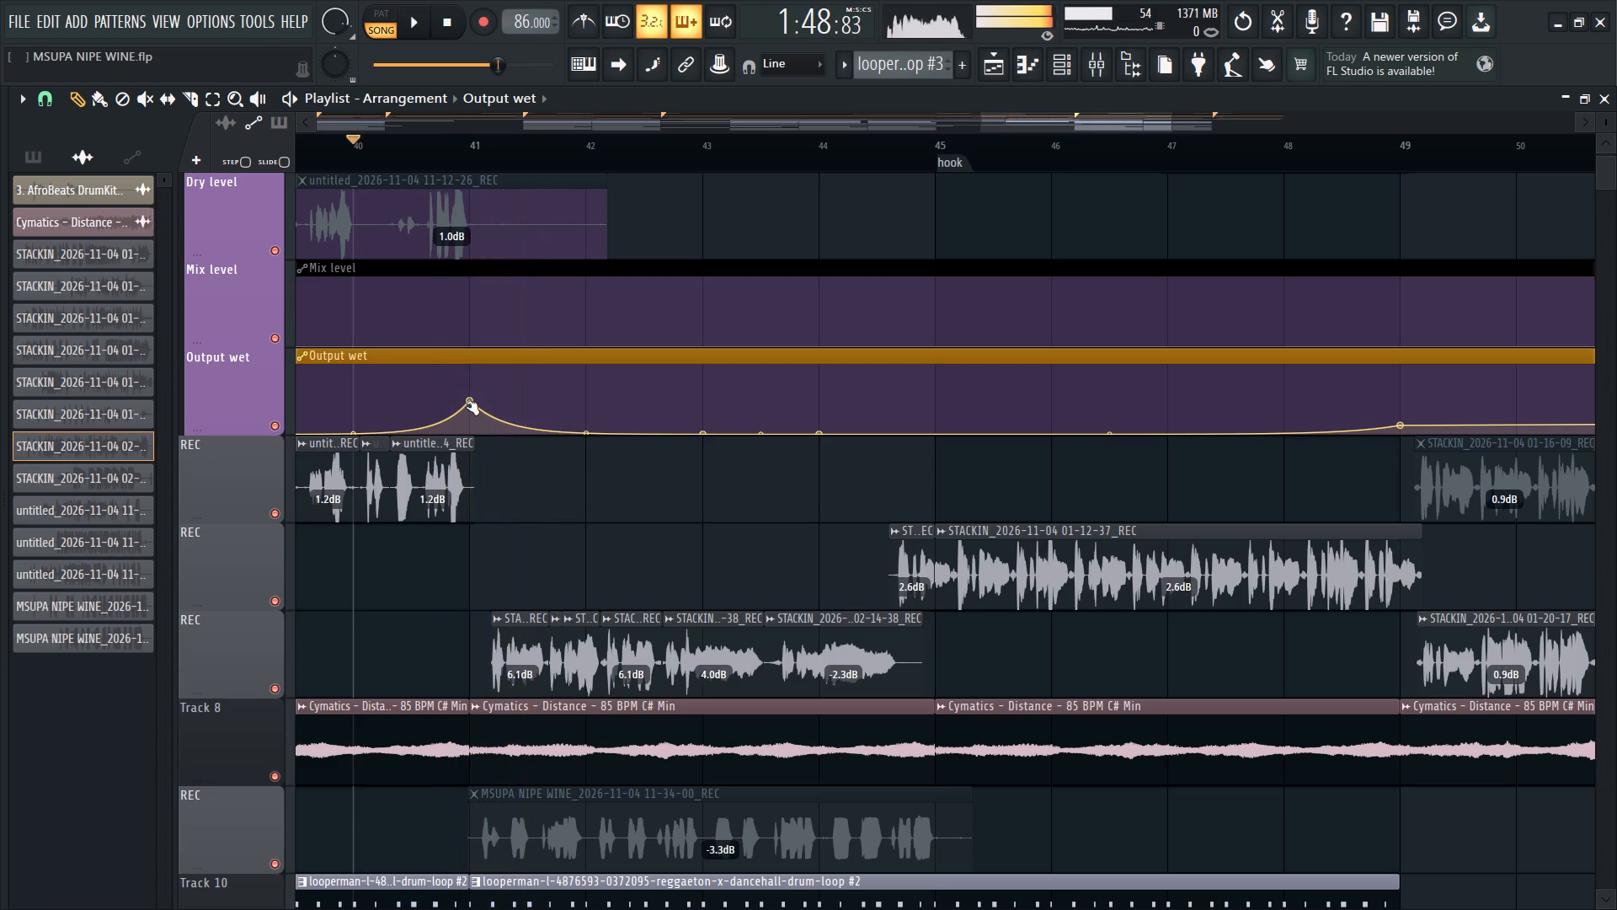
Shift the Output wet automation point at bar 41 slightly later, to about 41:04, and lower it to zero.
key(space)
alt+drag(467, 405, 496, 401)
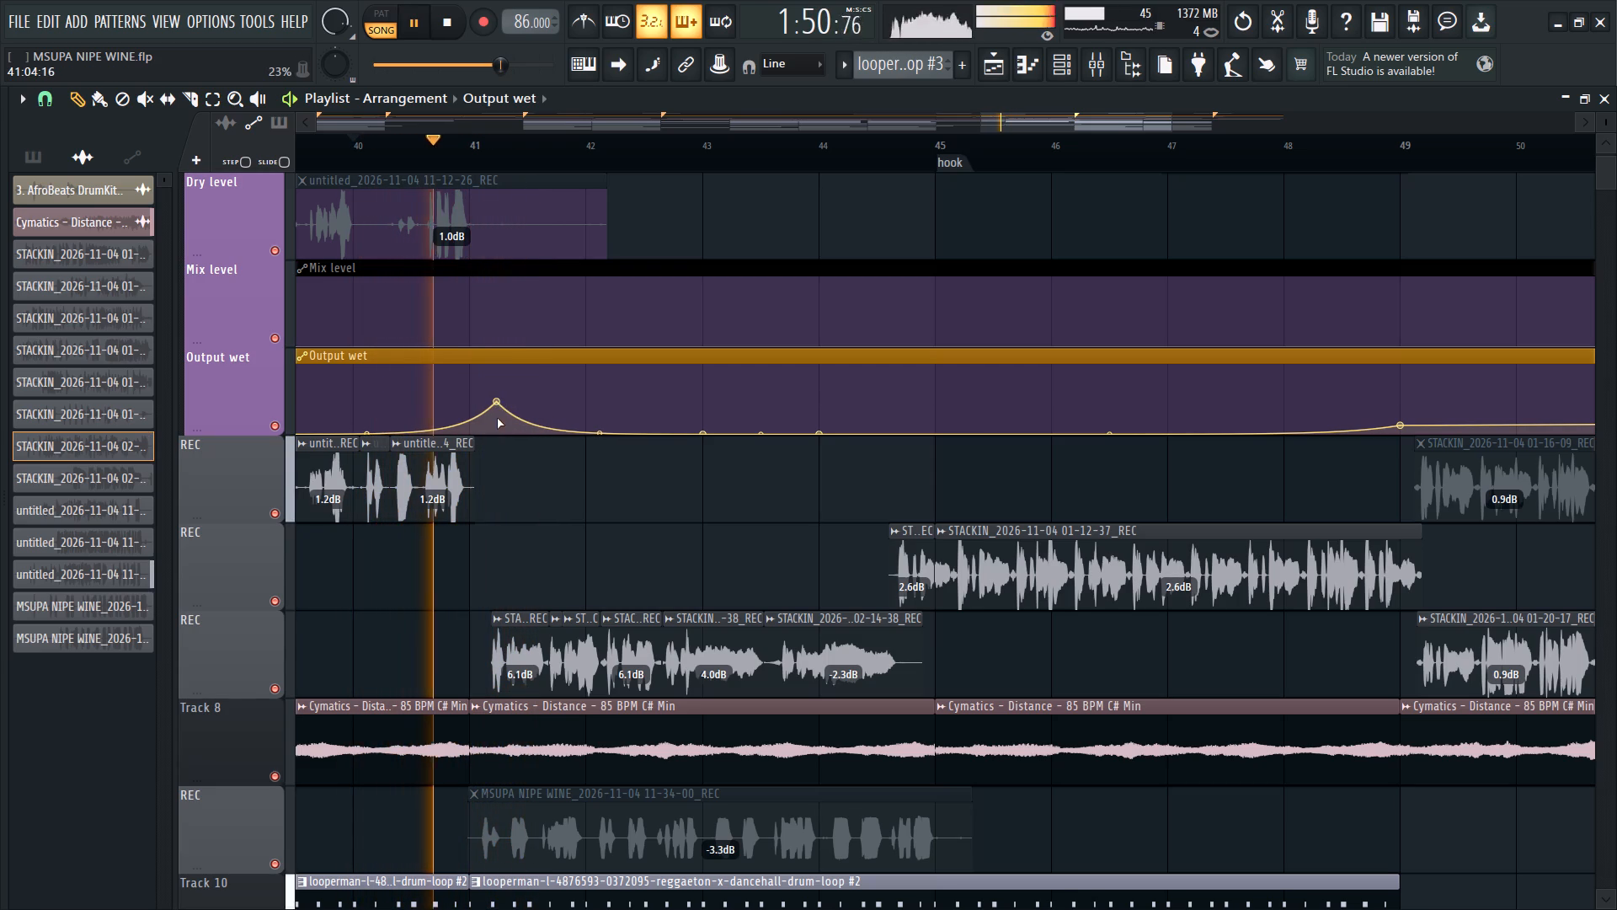
drag(497, 407, 496, 401)
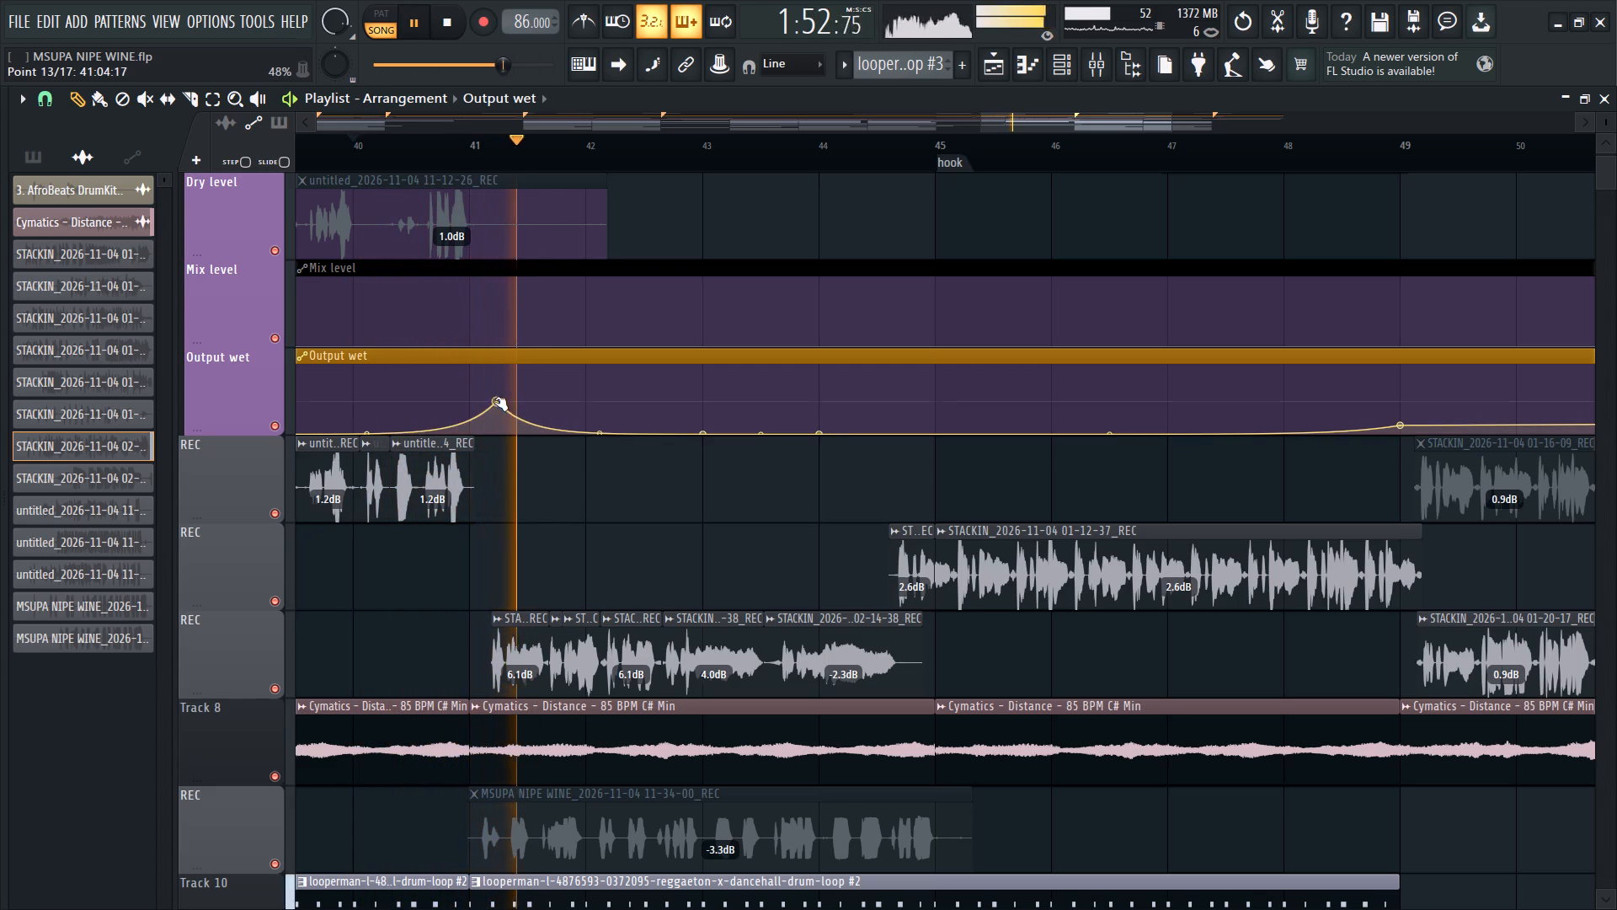
drag(496, 401, 463, 447)
Raise the Output wet points at bar 44 and just before it slightly, so the automation rises from bar 43.
ctrl+scroll(435, 462, down, 4)
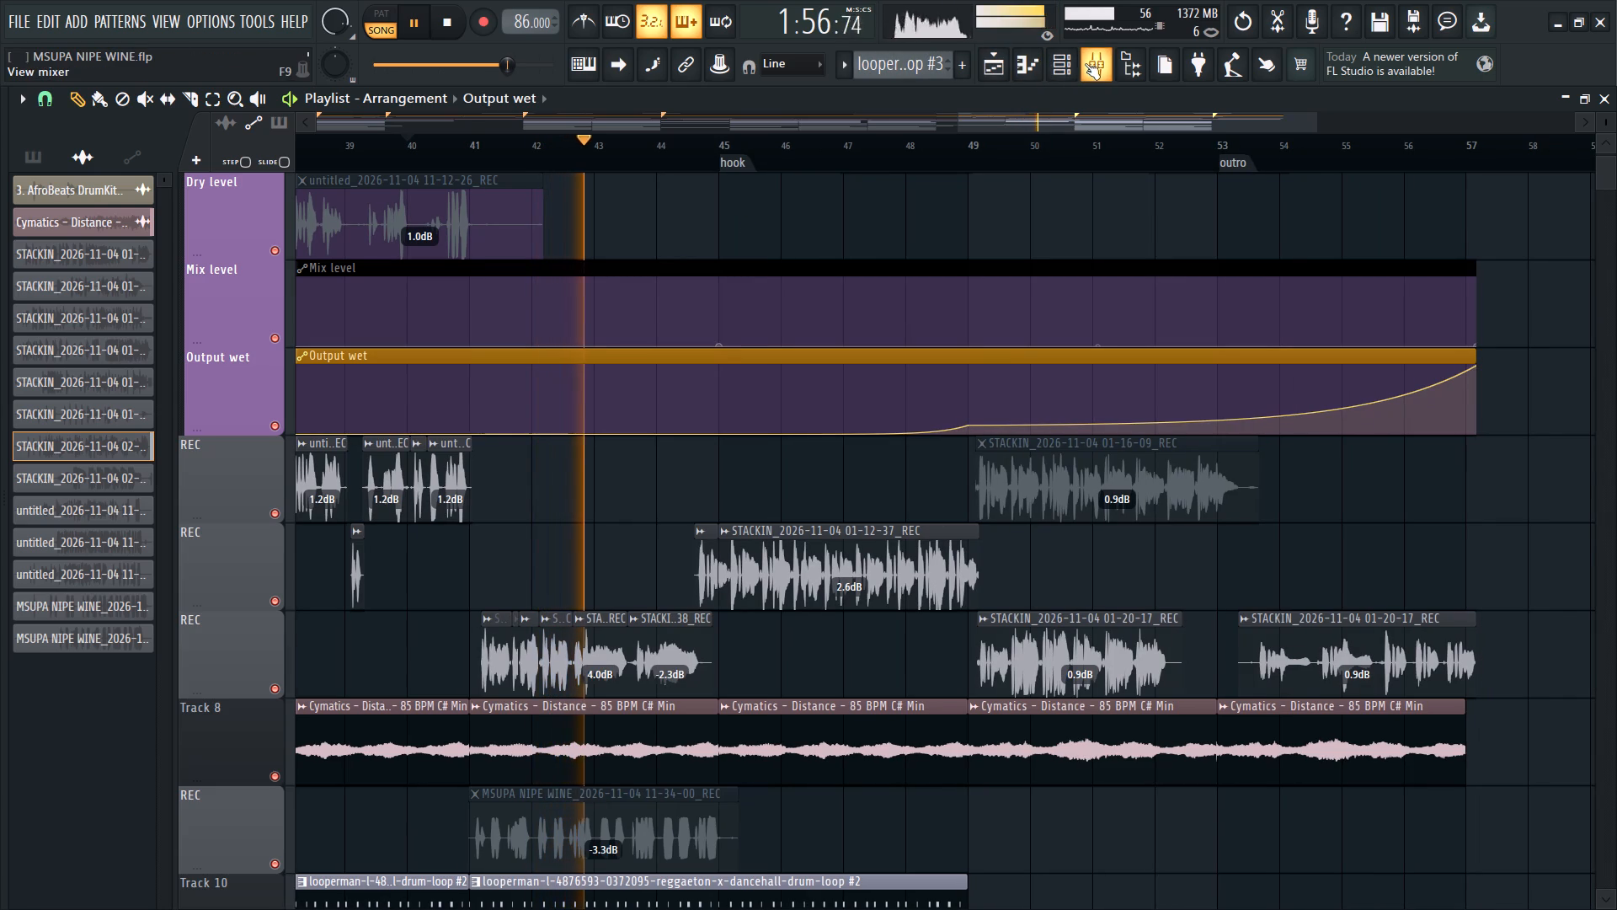
click(654, 433)
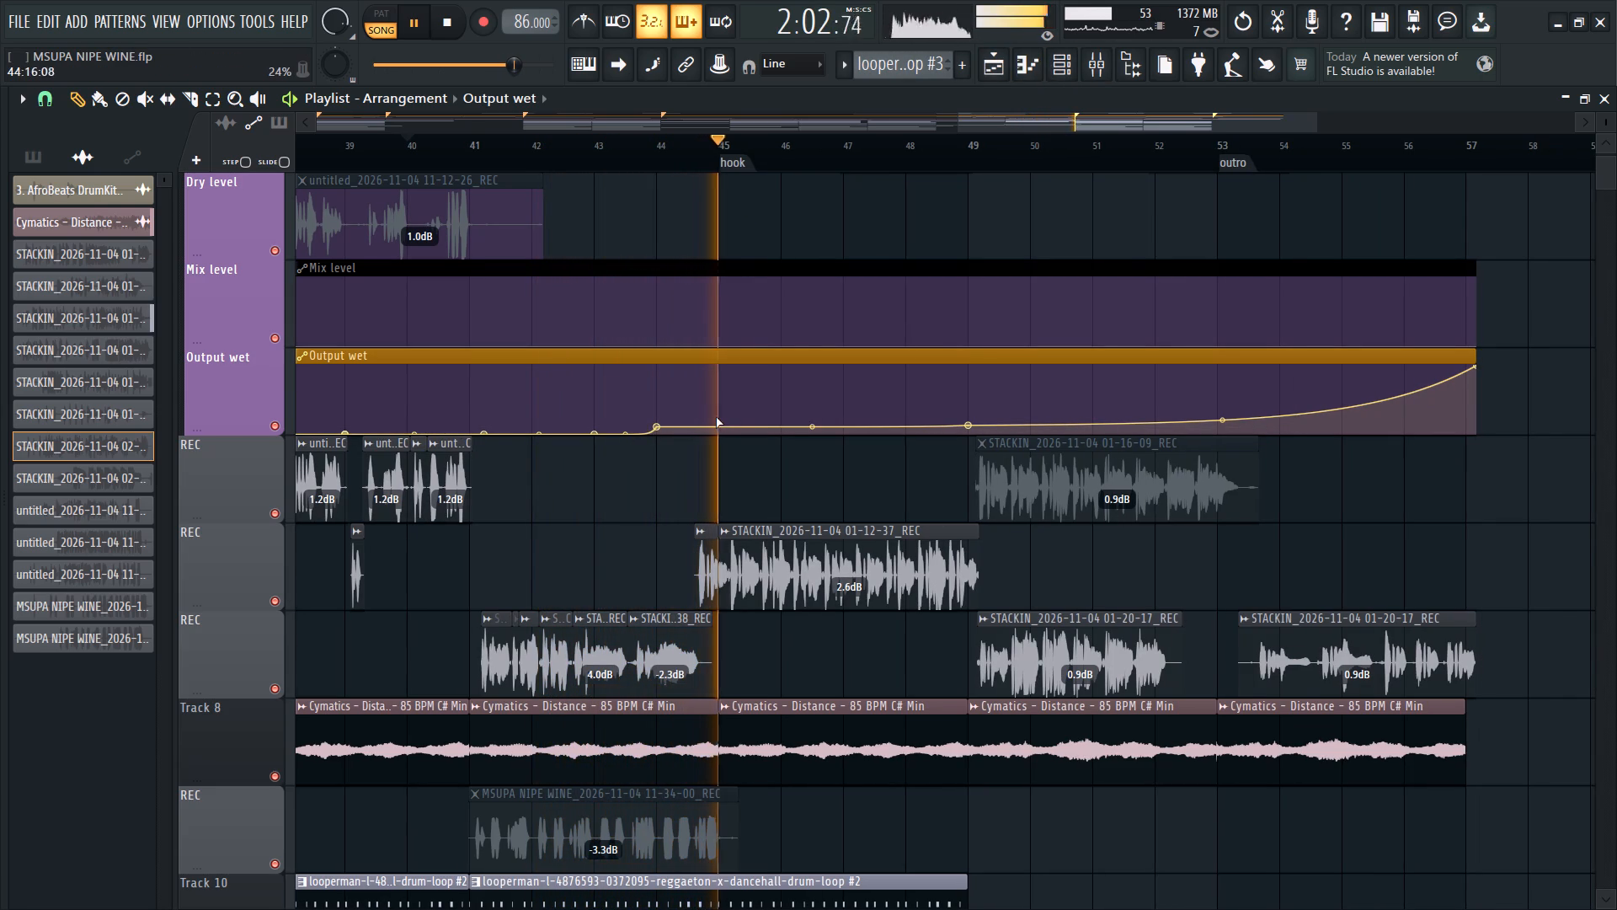
drag(620, 433, 496, 697)
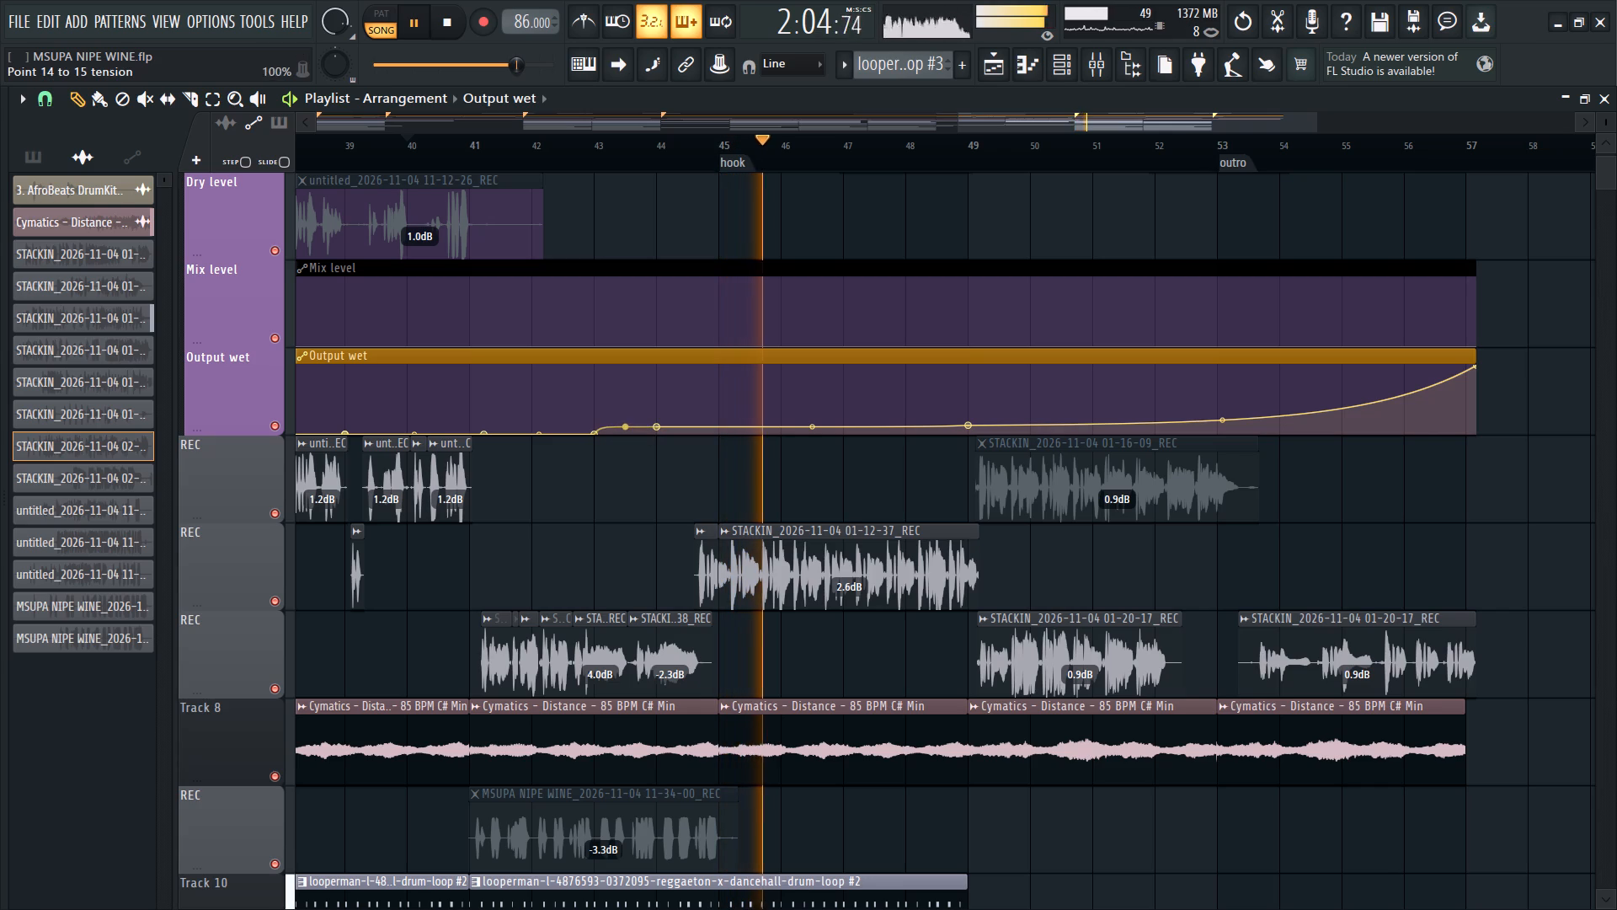
drag(496, 697, 496, 615)
Replay the vocals from around bar 41 towards the hook, checking the reshaped Output wet automation.
key(space)
key(space)
ctrl+scroll(453, 482, up, 4)
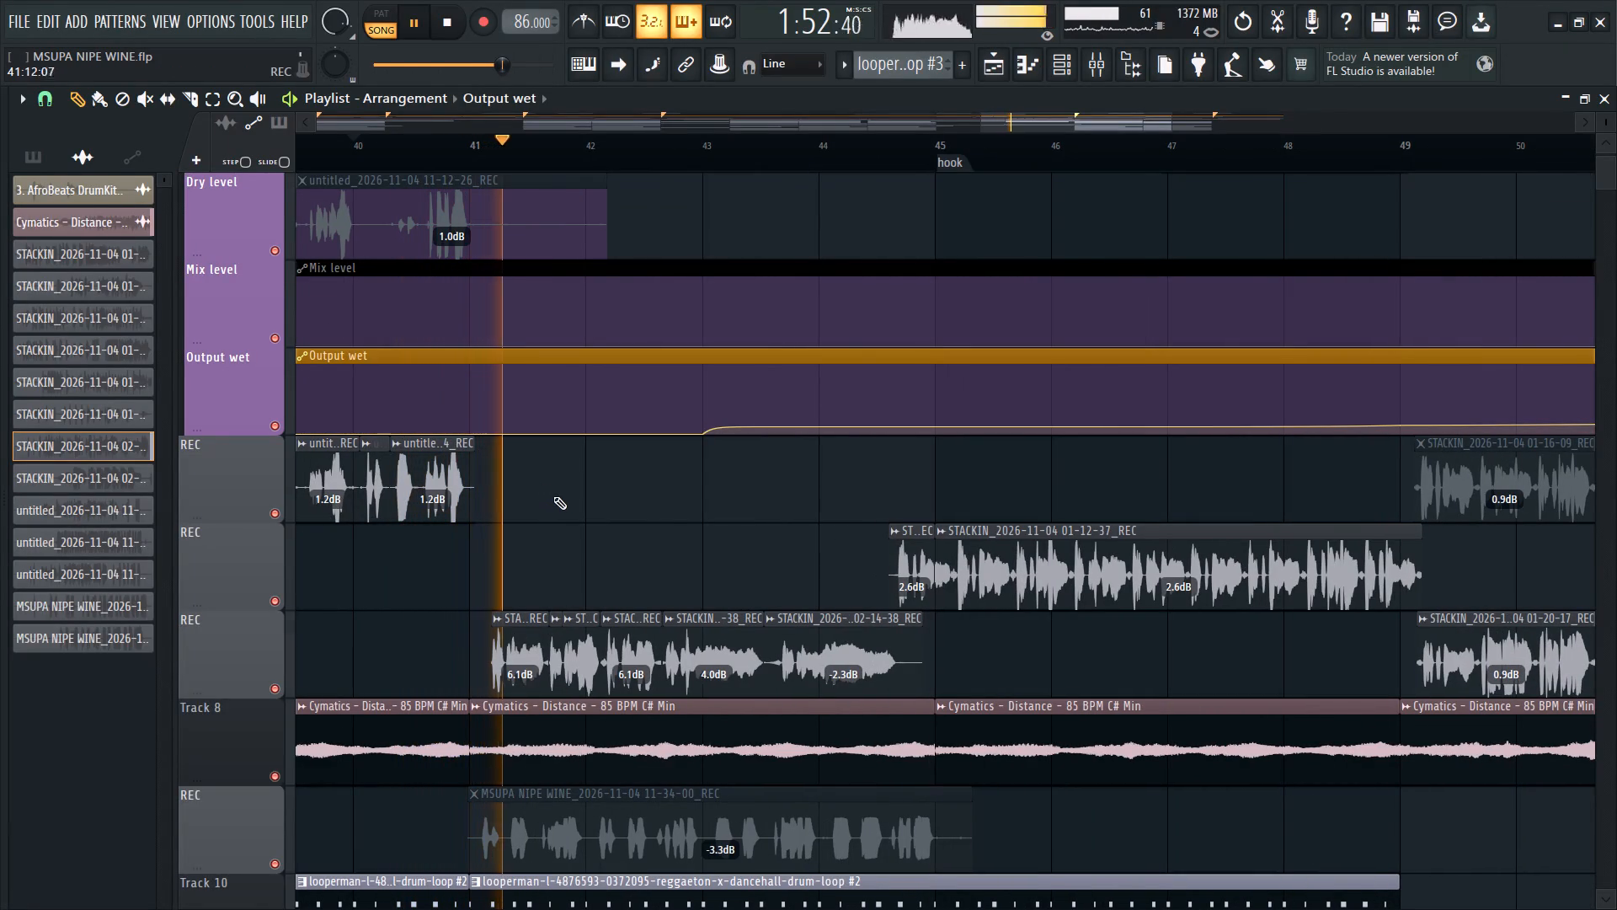
ctrl+scroll(488, 561, down, 5)
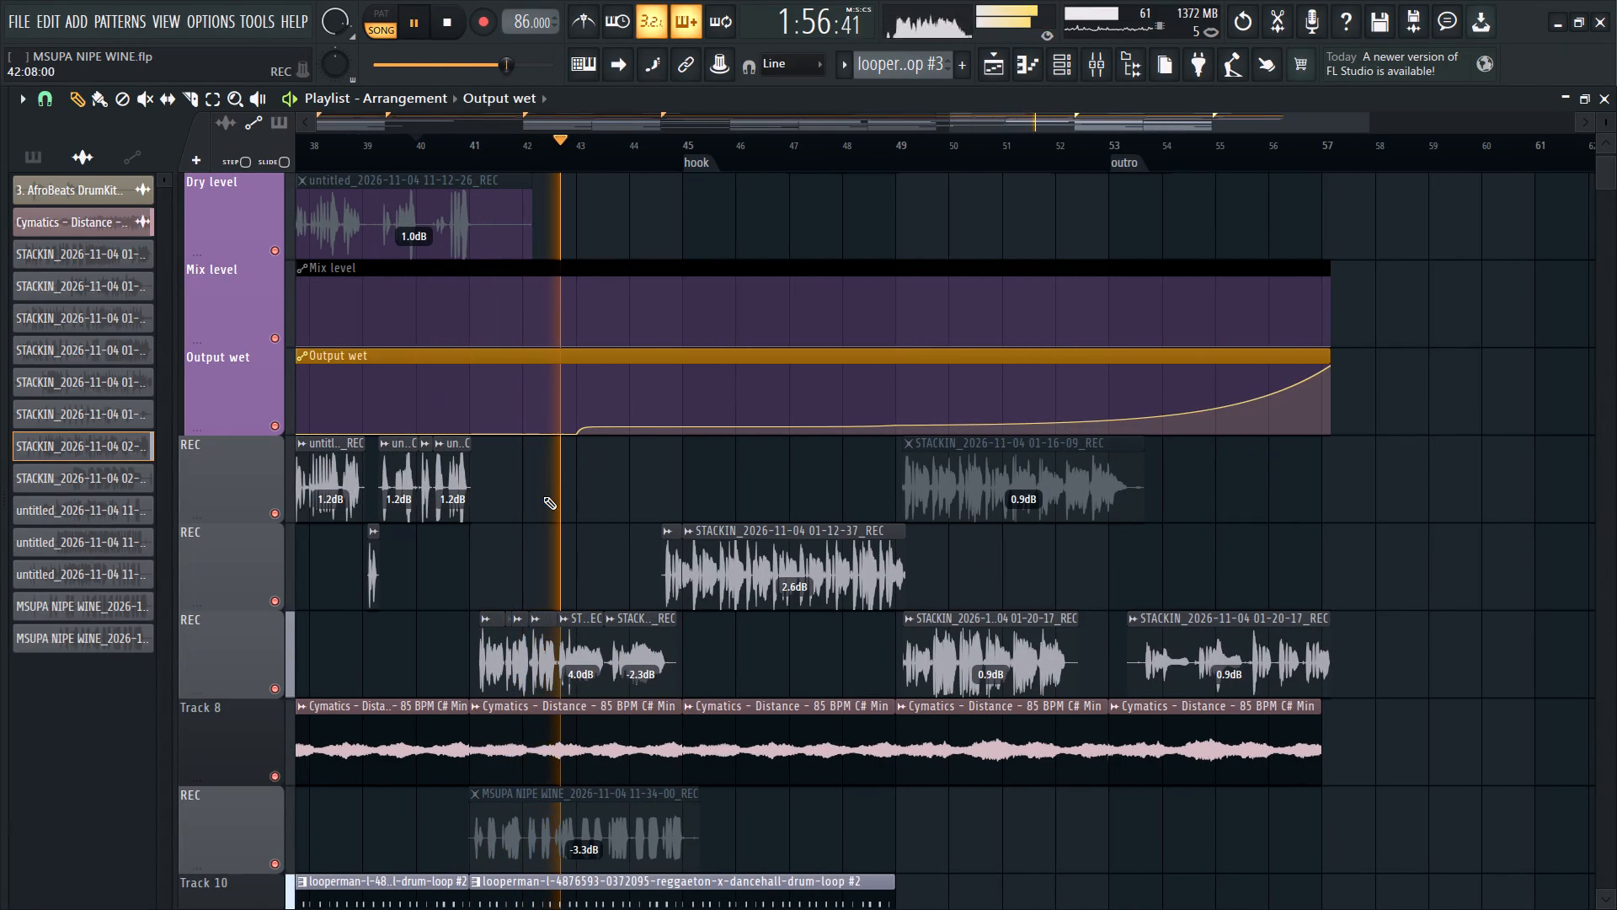
ctrl+scroll(541, 496, down, 1)
scroll(511, 623, down, 2)
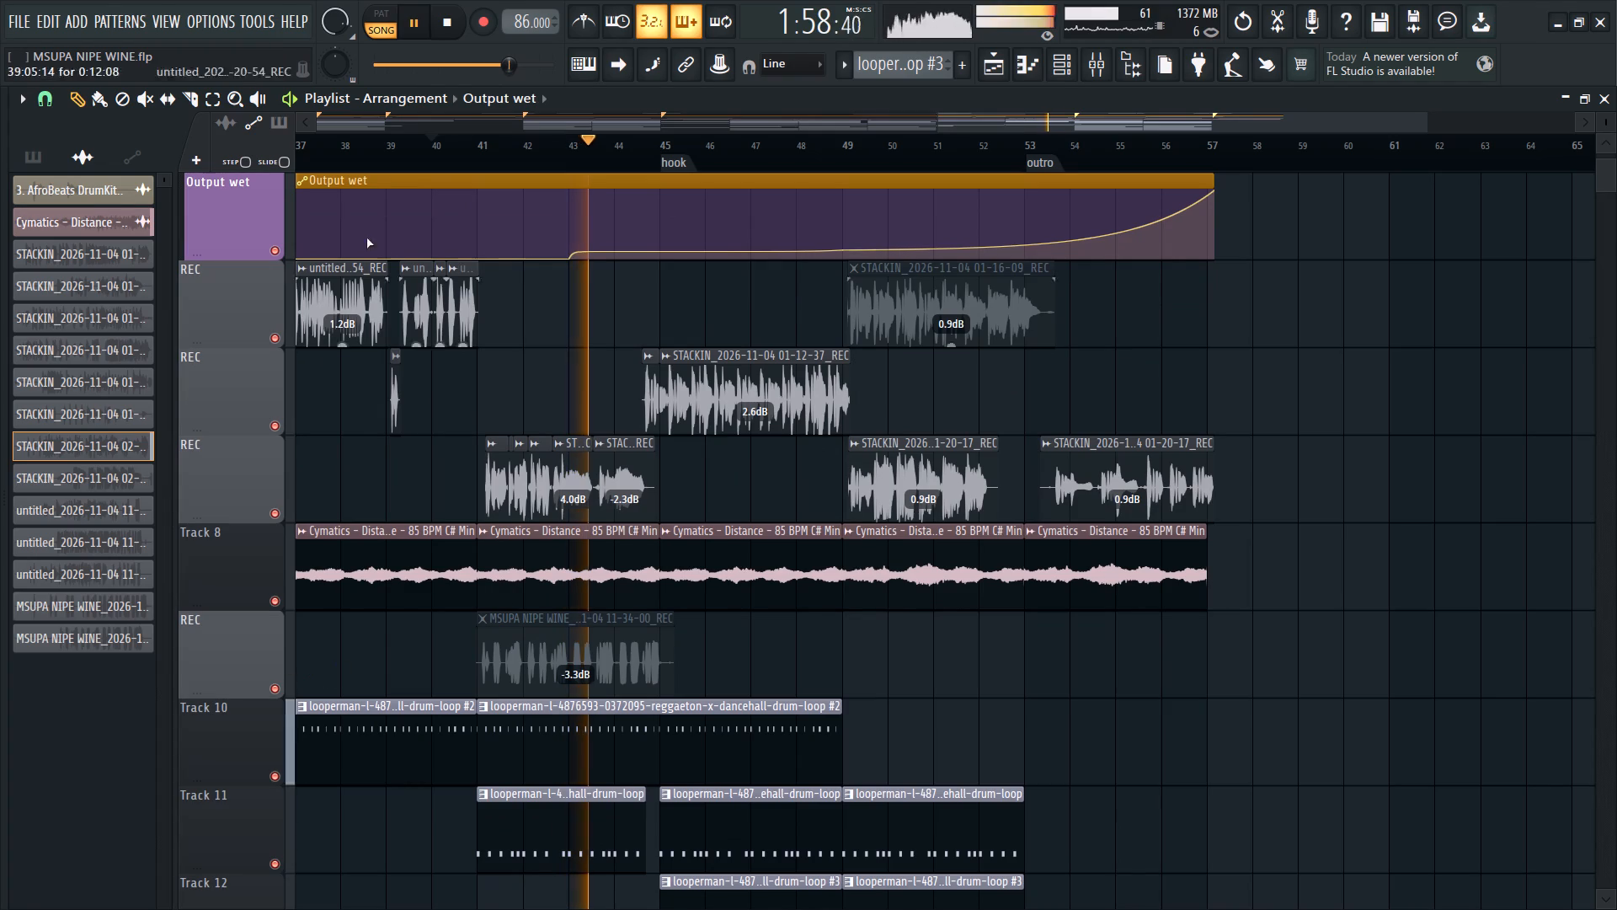
Duplicate the four vocal clips between bars 39 and 41 on the first and second REC tracks.
scroll(469, 651, down, 2)
scroll(508, 555, up, 3)
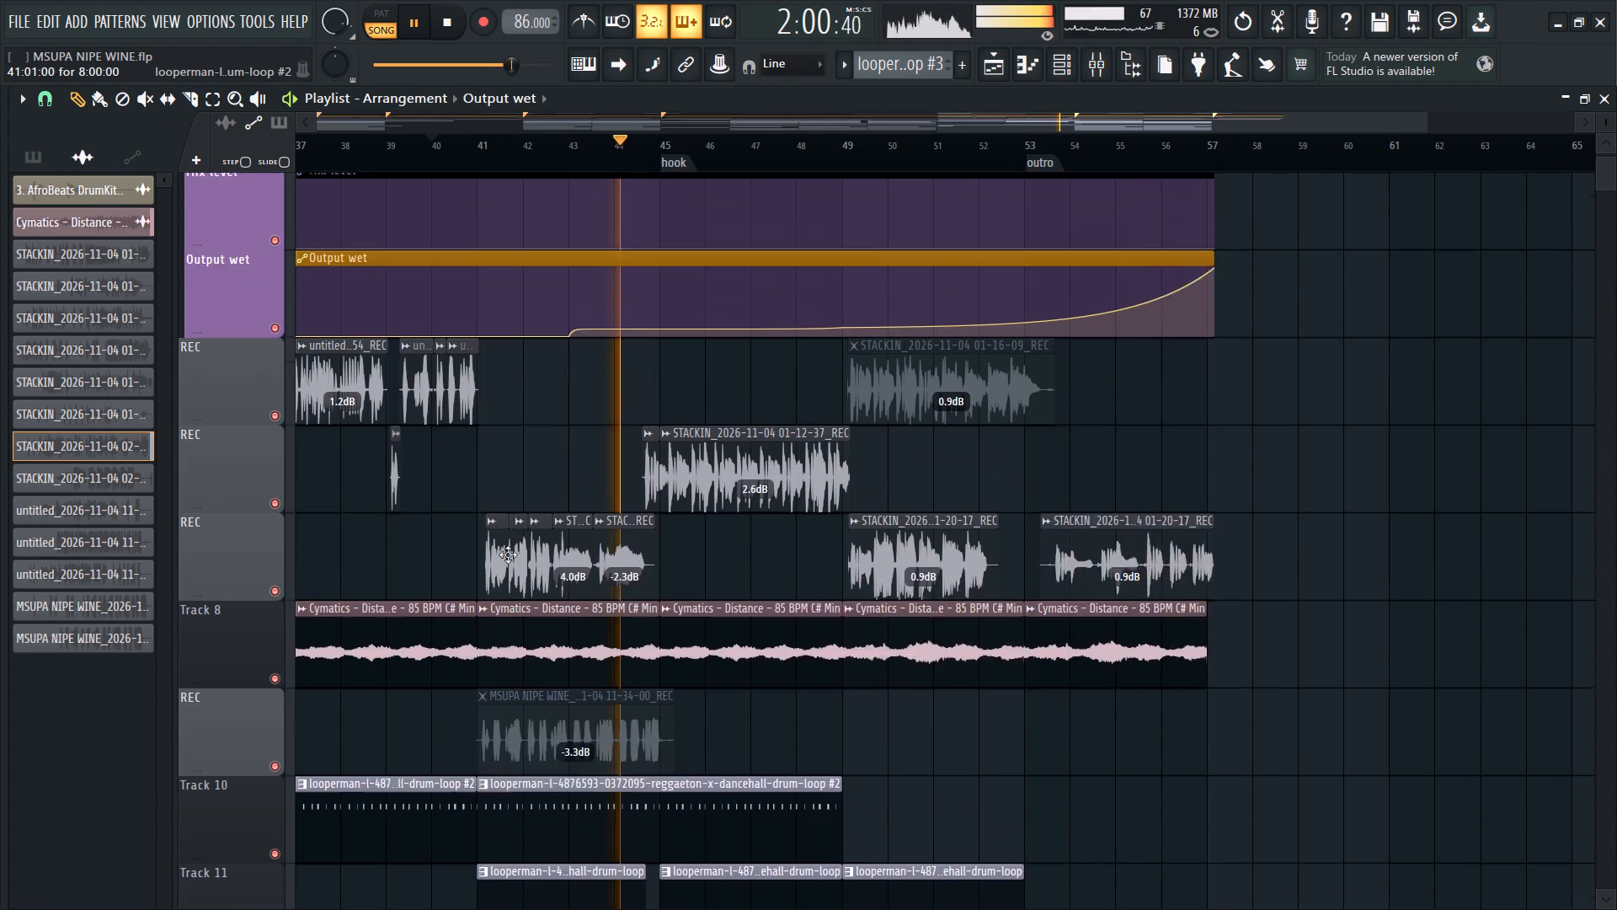
ctrl+drag(495, 424, 392, 478)
ctrl+scroll(357, 515, up, 9)
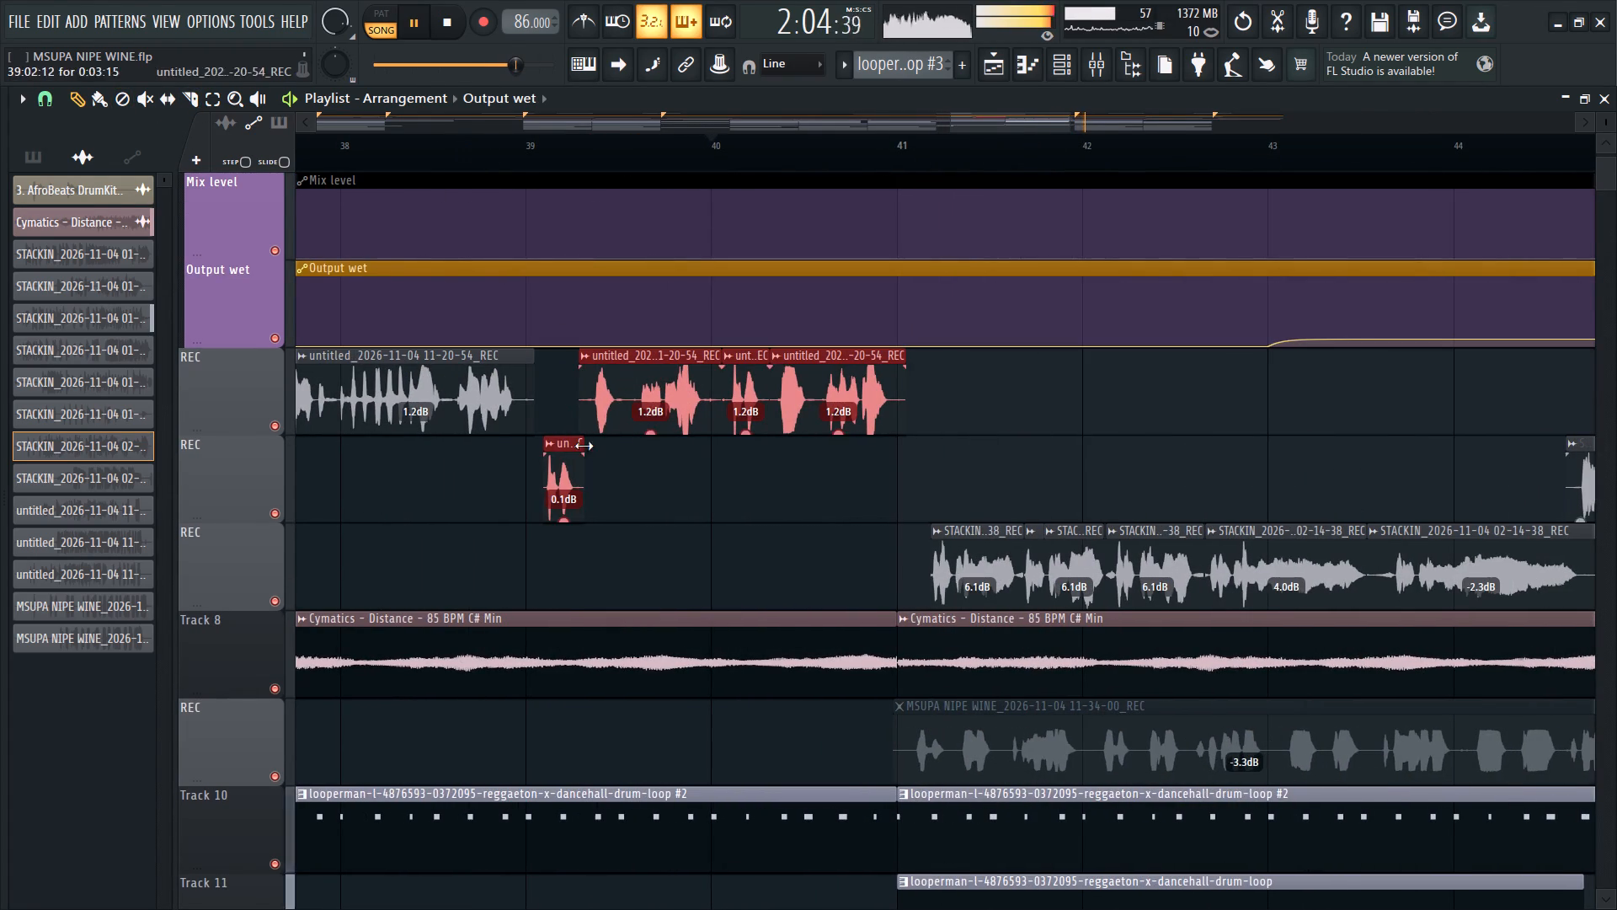
key(ctrl+c)
key(ctrl+v)
key(space)
key(space)
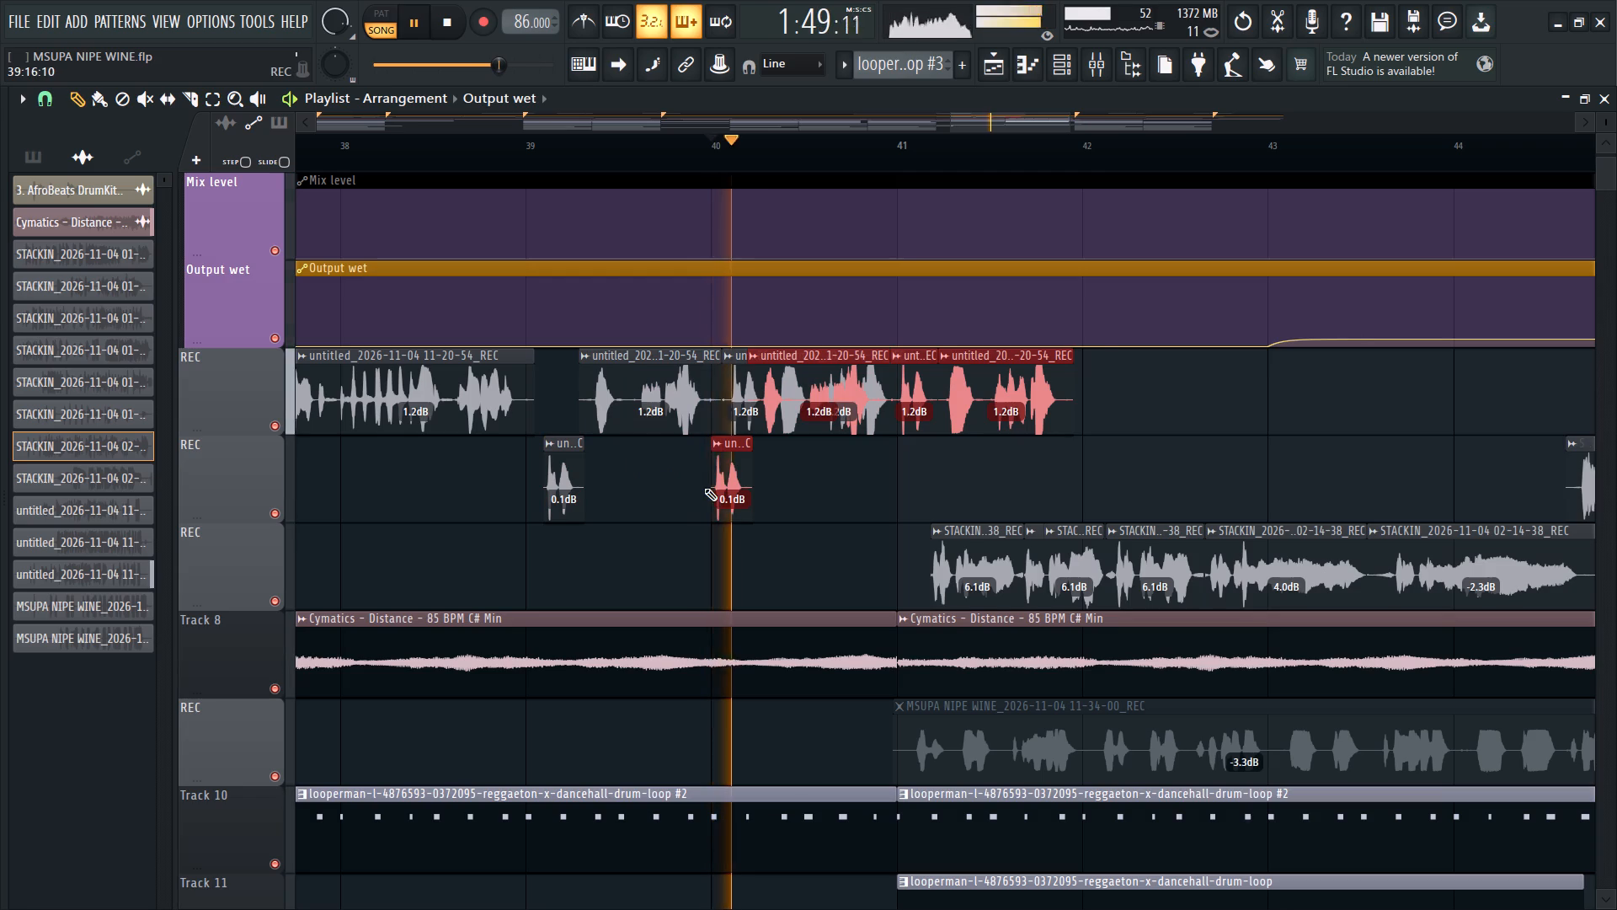
key(space)
click(388, 146)
key(space)
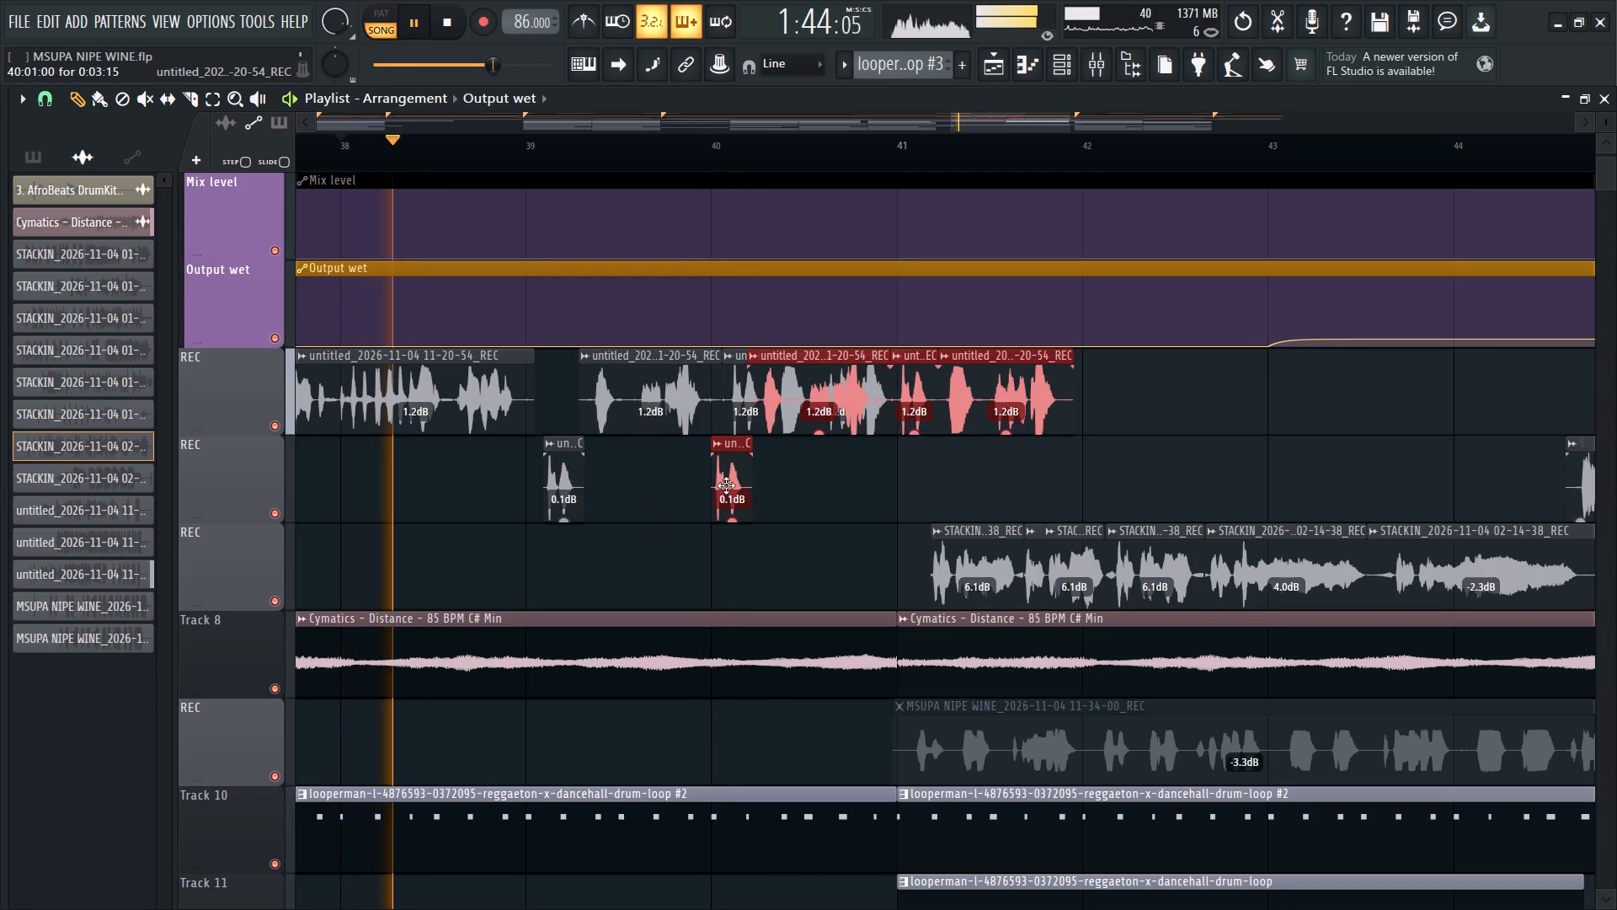
Move the duplicated vocal clips so the group starts just after bar 41, at about 41:02.
drag(726, 485, 935, 495)
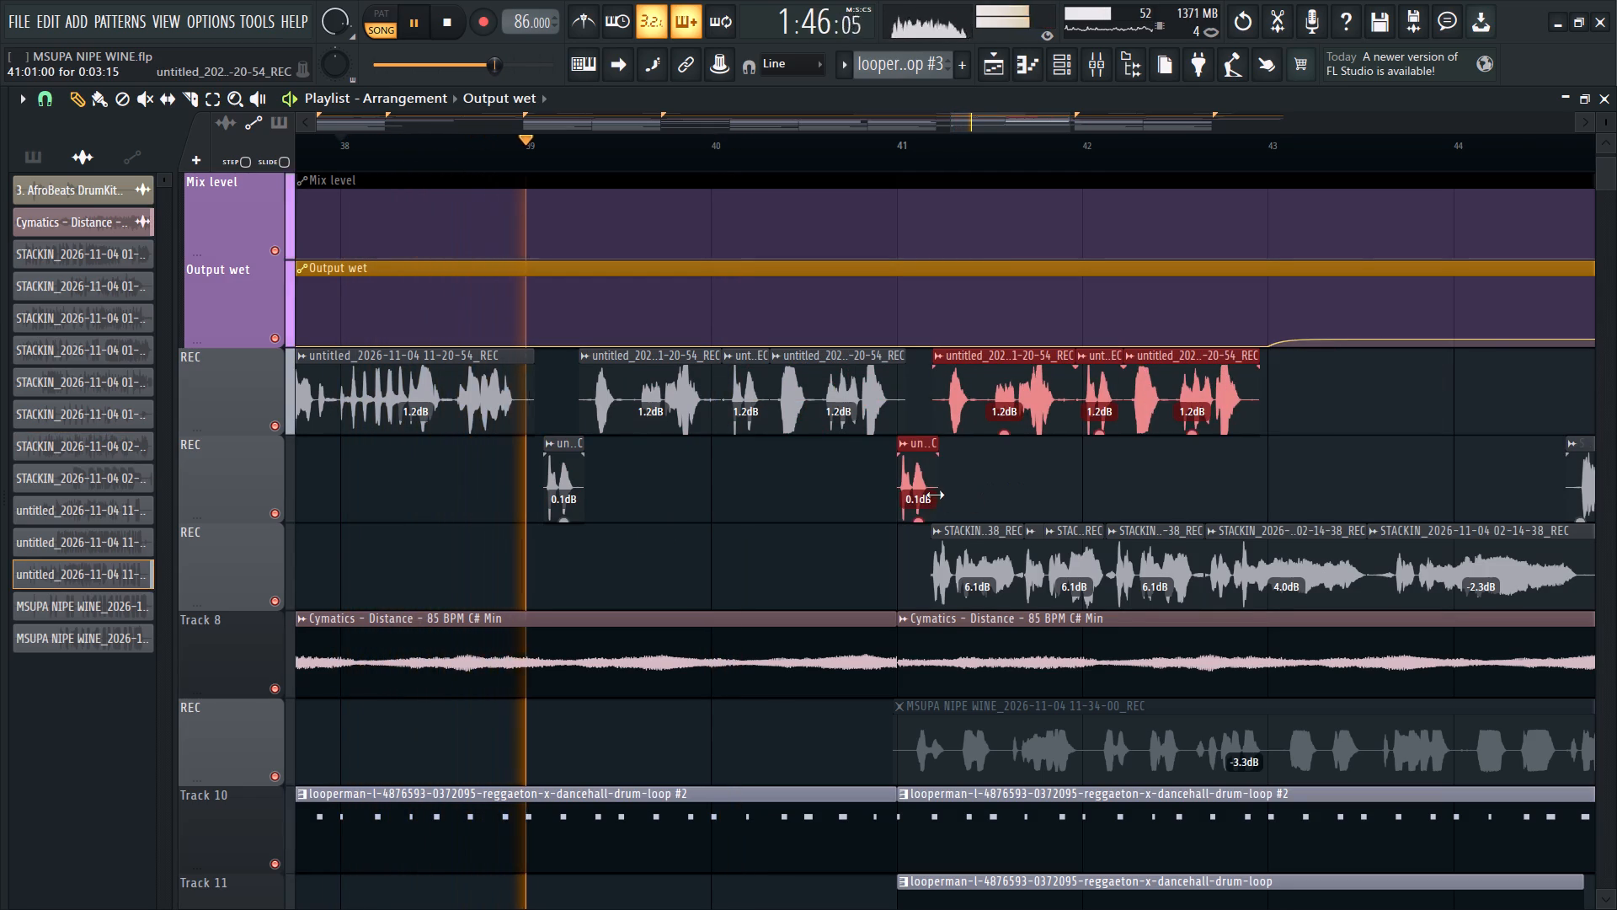
ctrl+scroll(923, 513, up, 3)
alt+drag(925, 493, 934, 495)
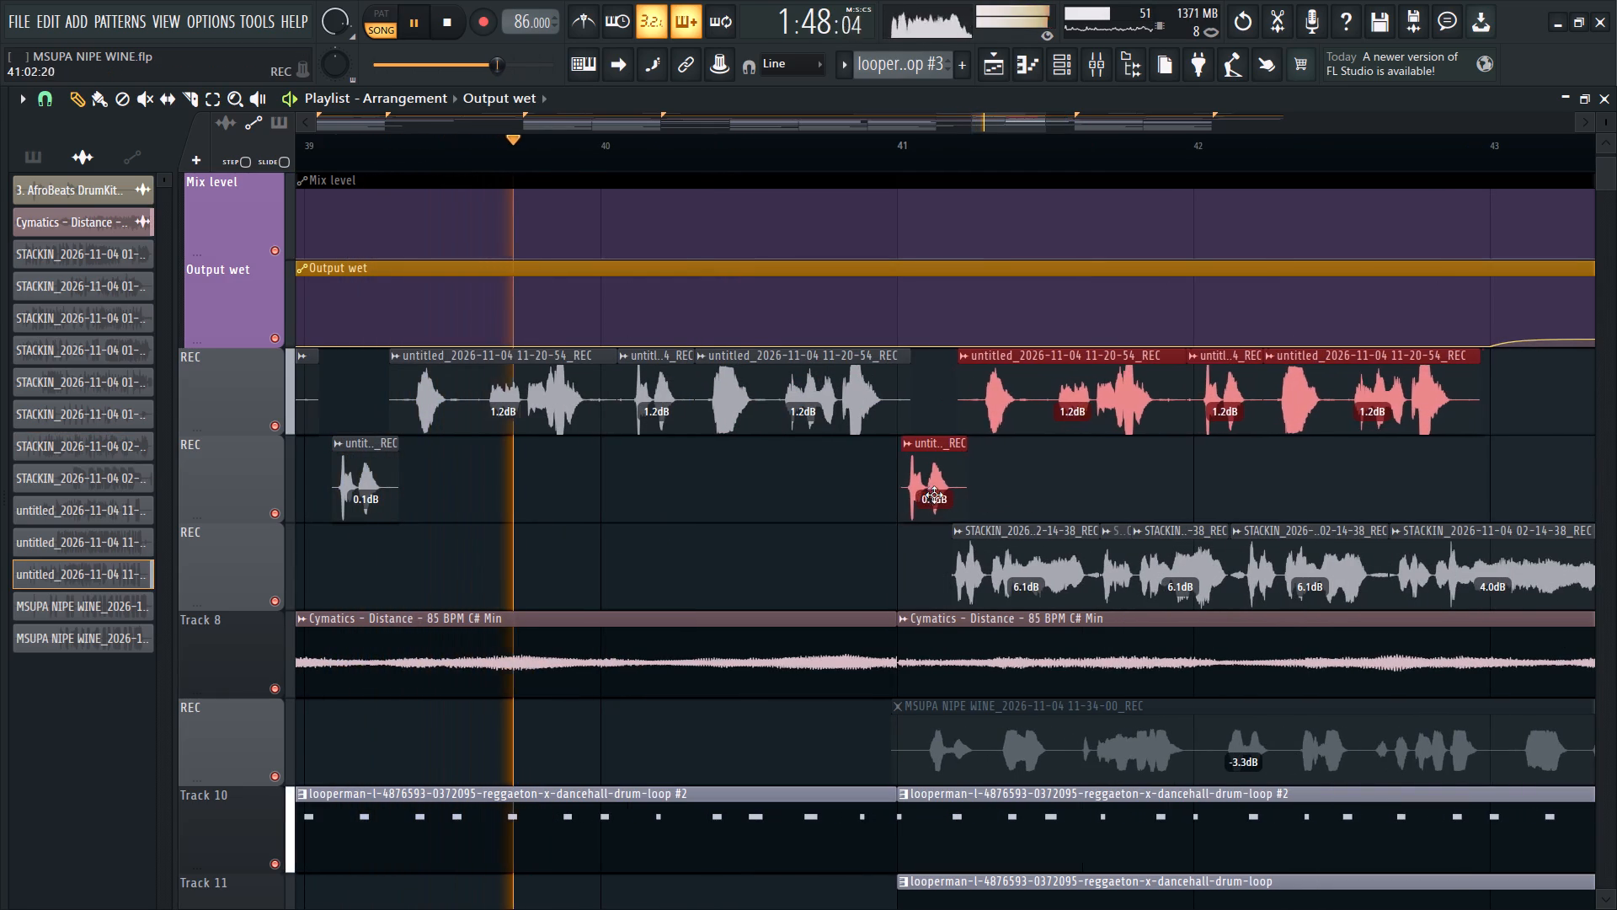
alt+drag(934, 495, 950, 495)
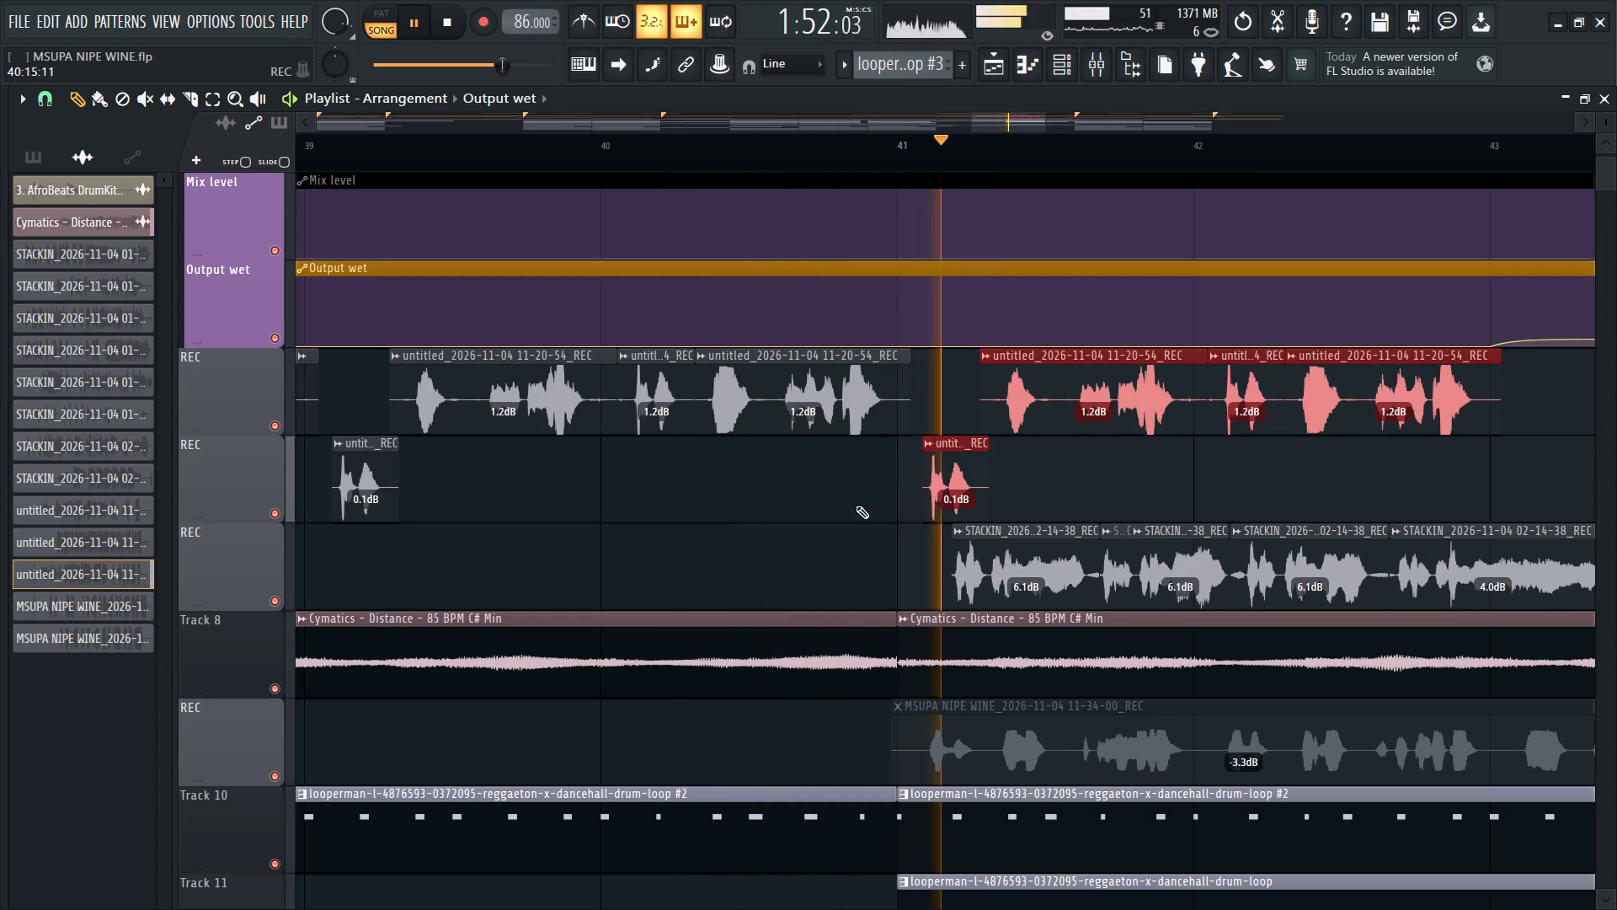
ctrl+scroll(683, 538, down, 5)
ctrl+scroll(808, 531, up, 7)
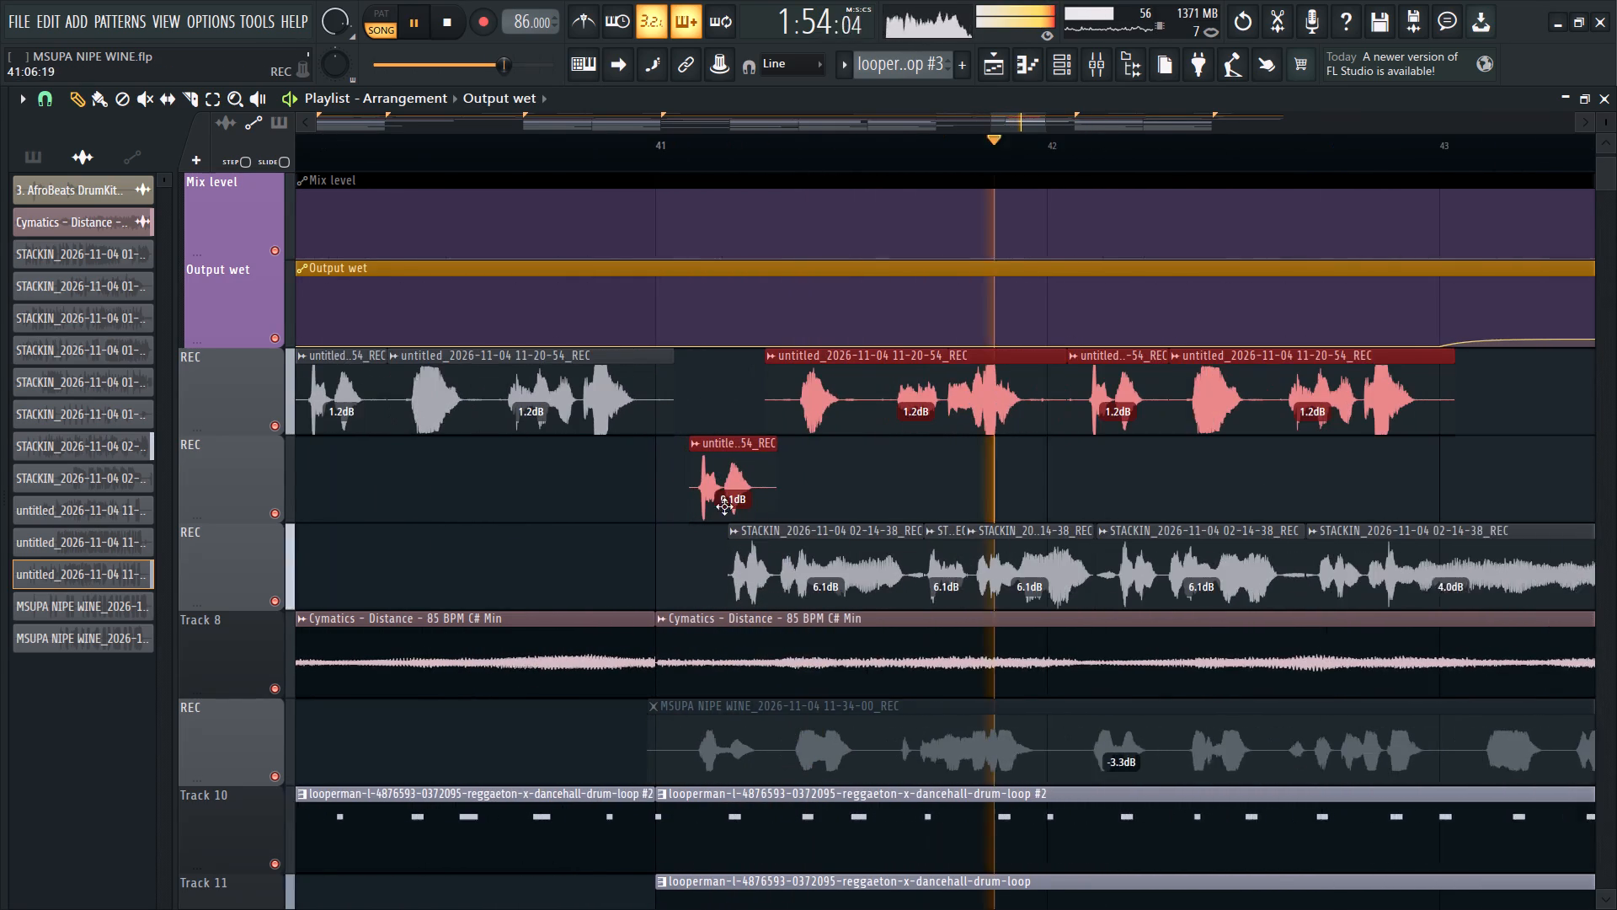
alt+click(723, 488)
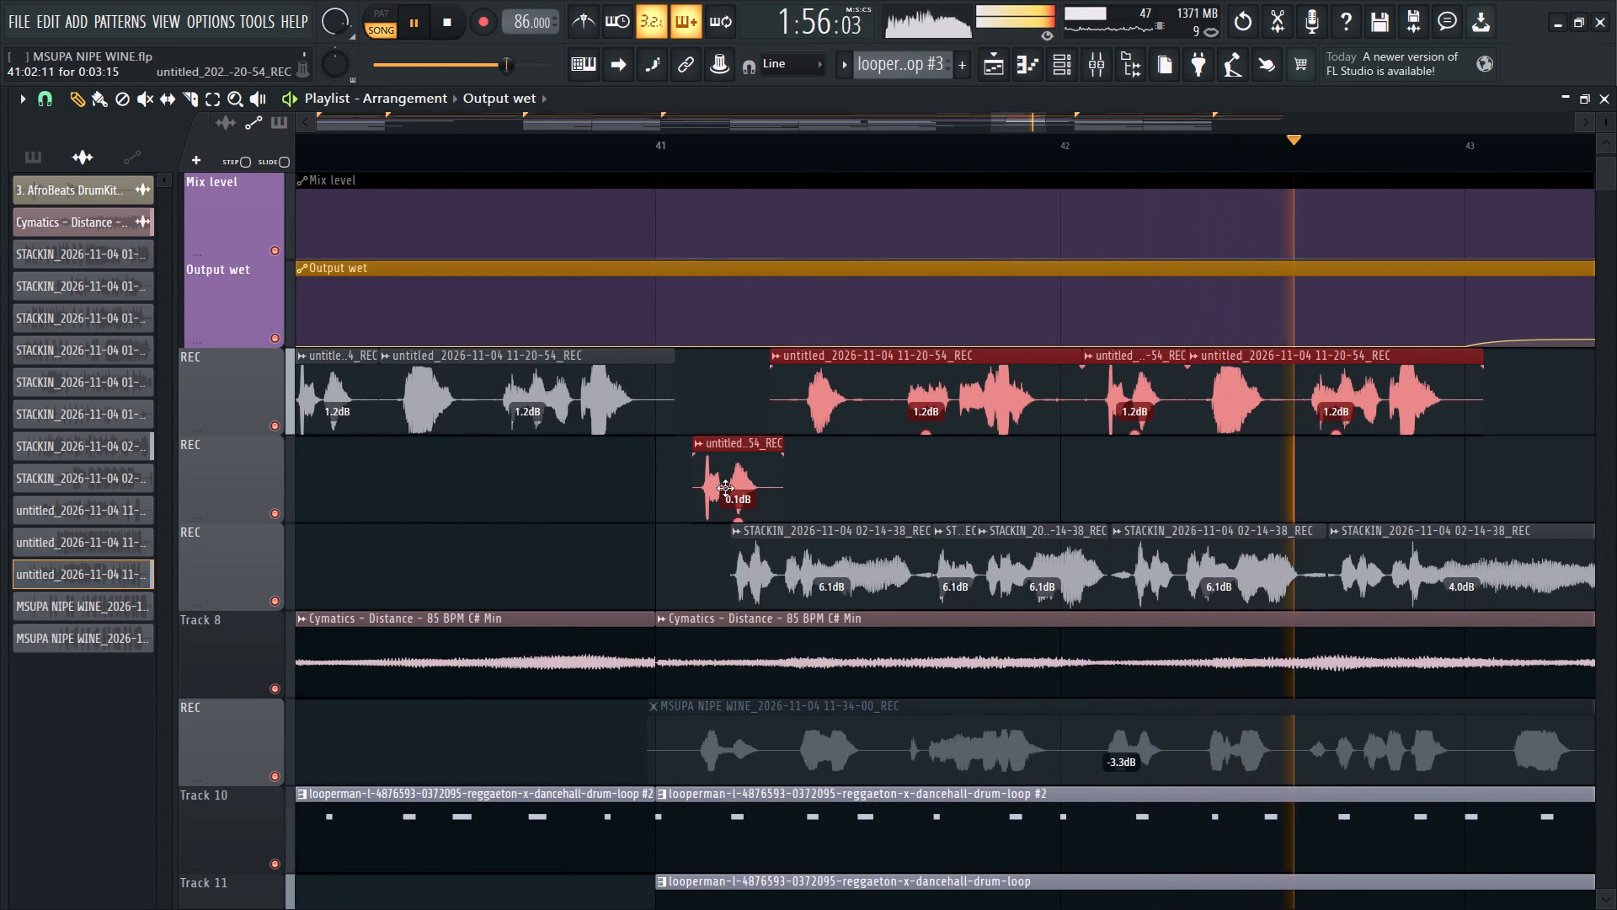
Replay from around bar 38, checking the duplicated clips' timing against the third REC track's vocals after bar 41.
ctrl+scroll(725, 488, down, 8)
ctrl+scroll(723, 474, up, 2)
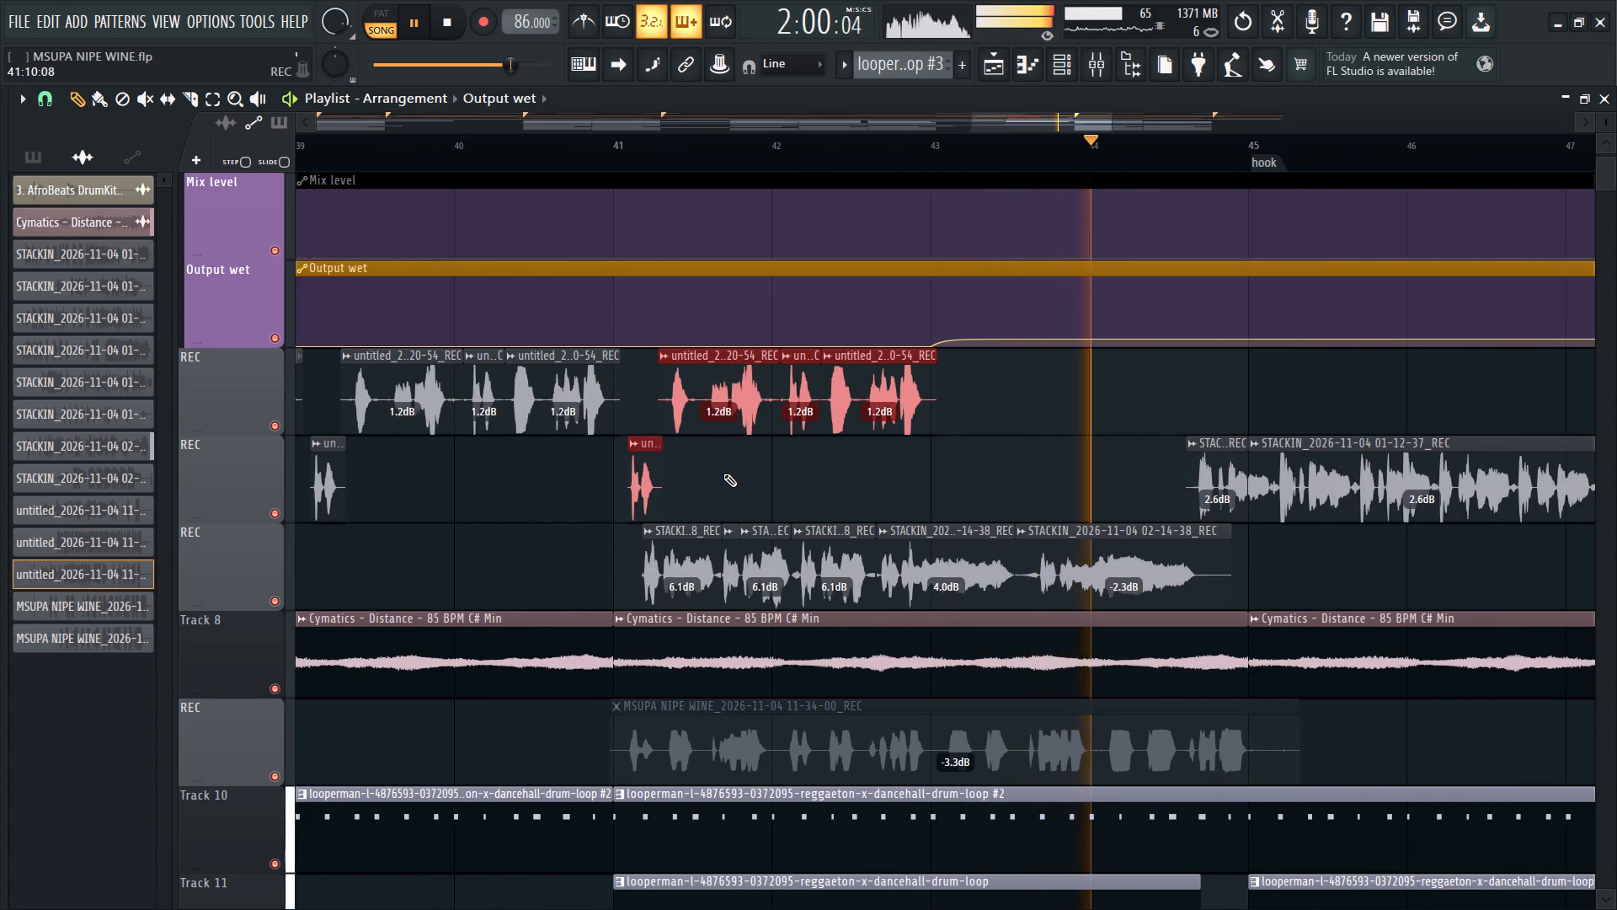
key(space)
key(space)
ctrl+scroll(593, 505, up, 10)
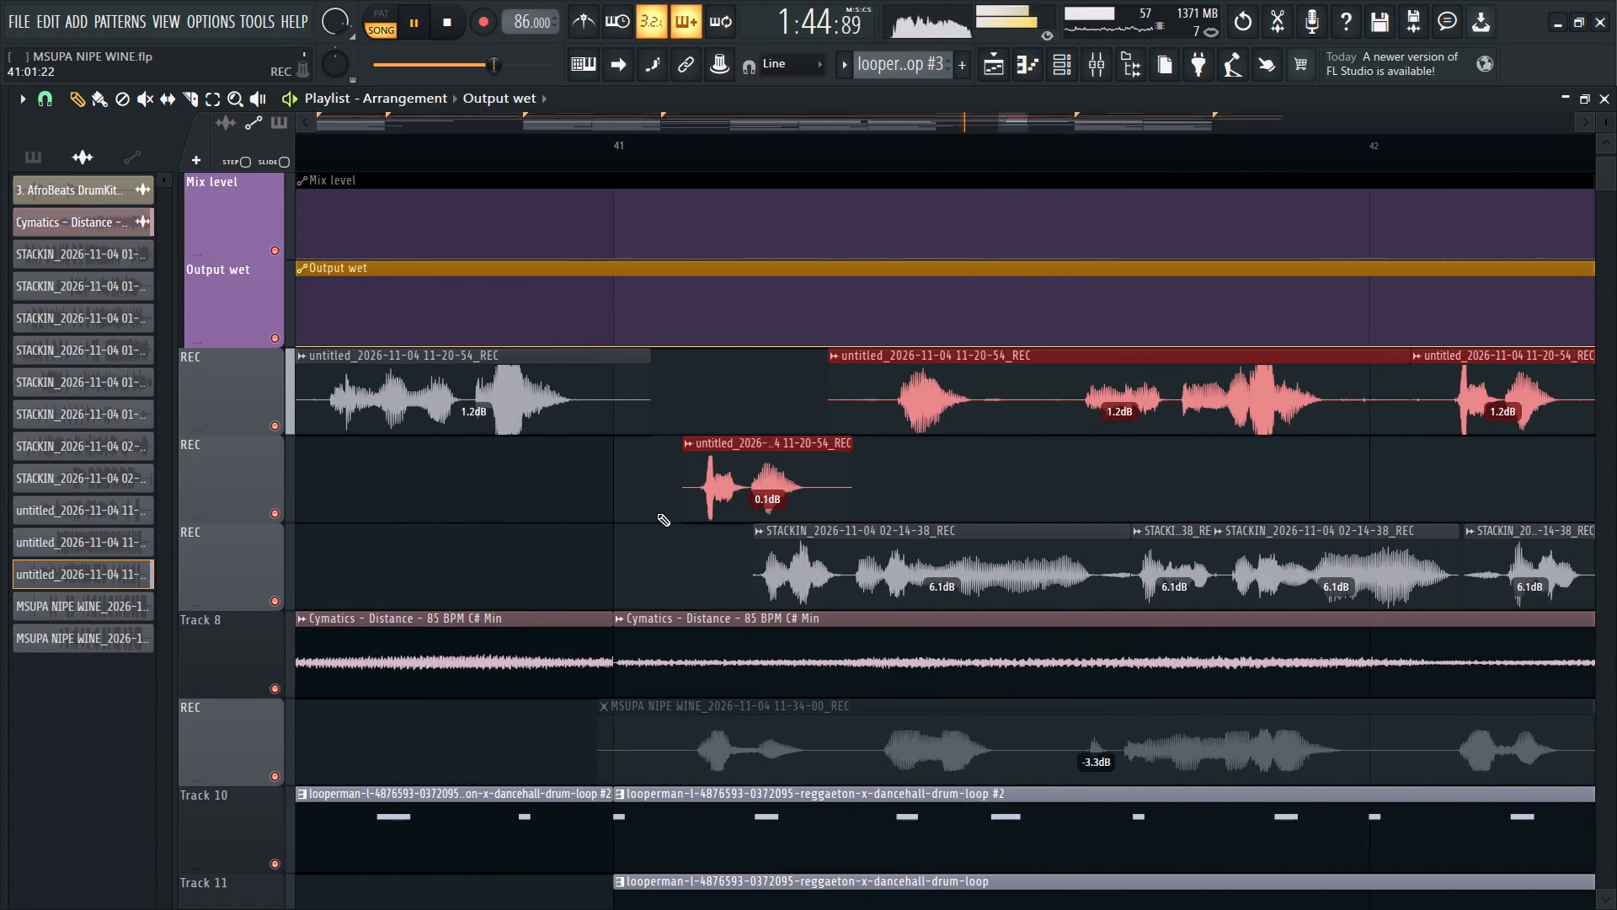
ctrl+scroll(657, 513, down, 8)
ctrl+scroll(522, 529, down, 4)
ctrl+scroll(327, 512, up, 3)
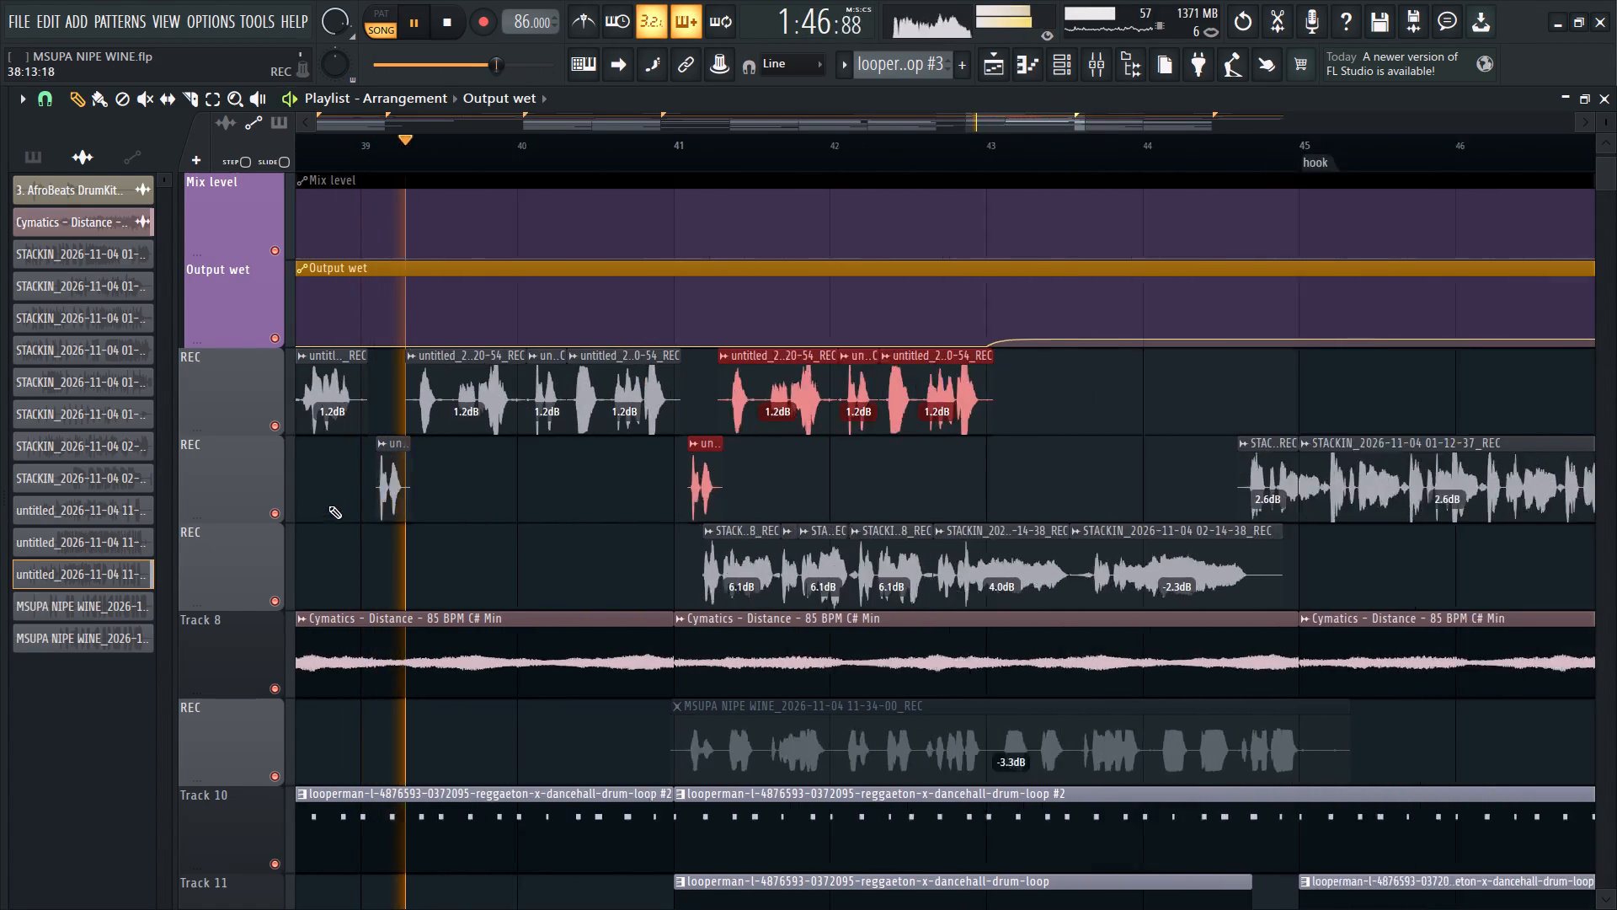
ctrl+scroll(328, 506, up, 8)
ctrl+scroll(378, 523, down, 4)
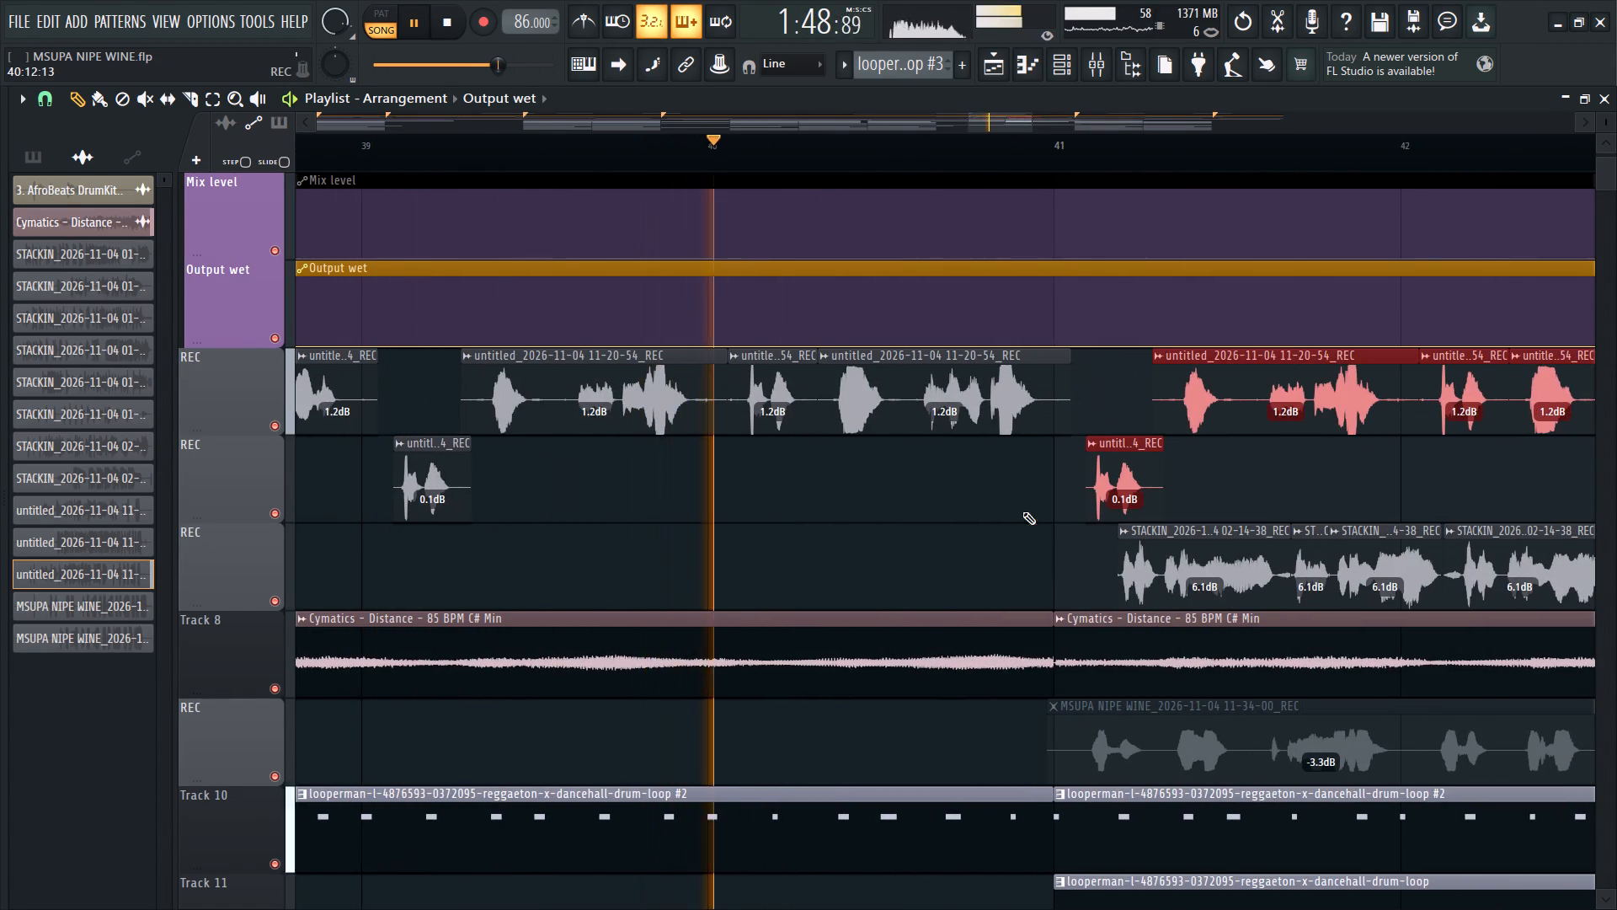
ctrl+scroll(1052, 508, up, 2)
alt+click(1136, 499)
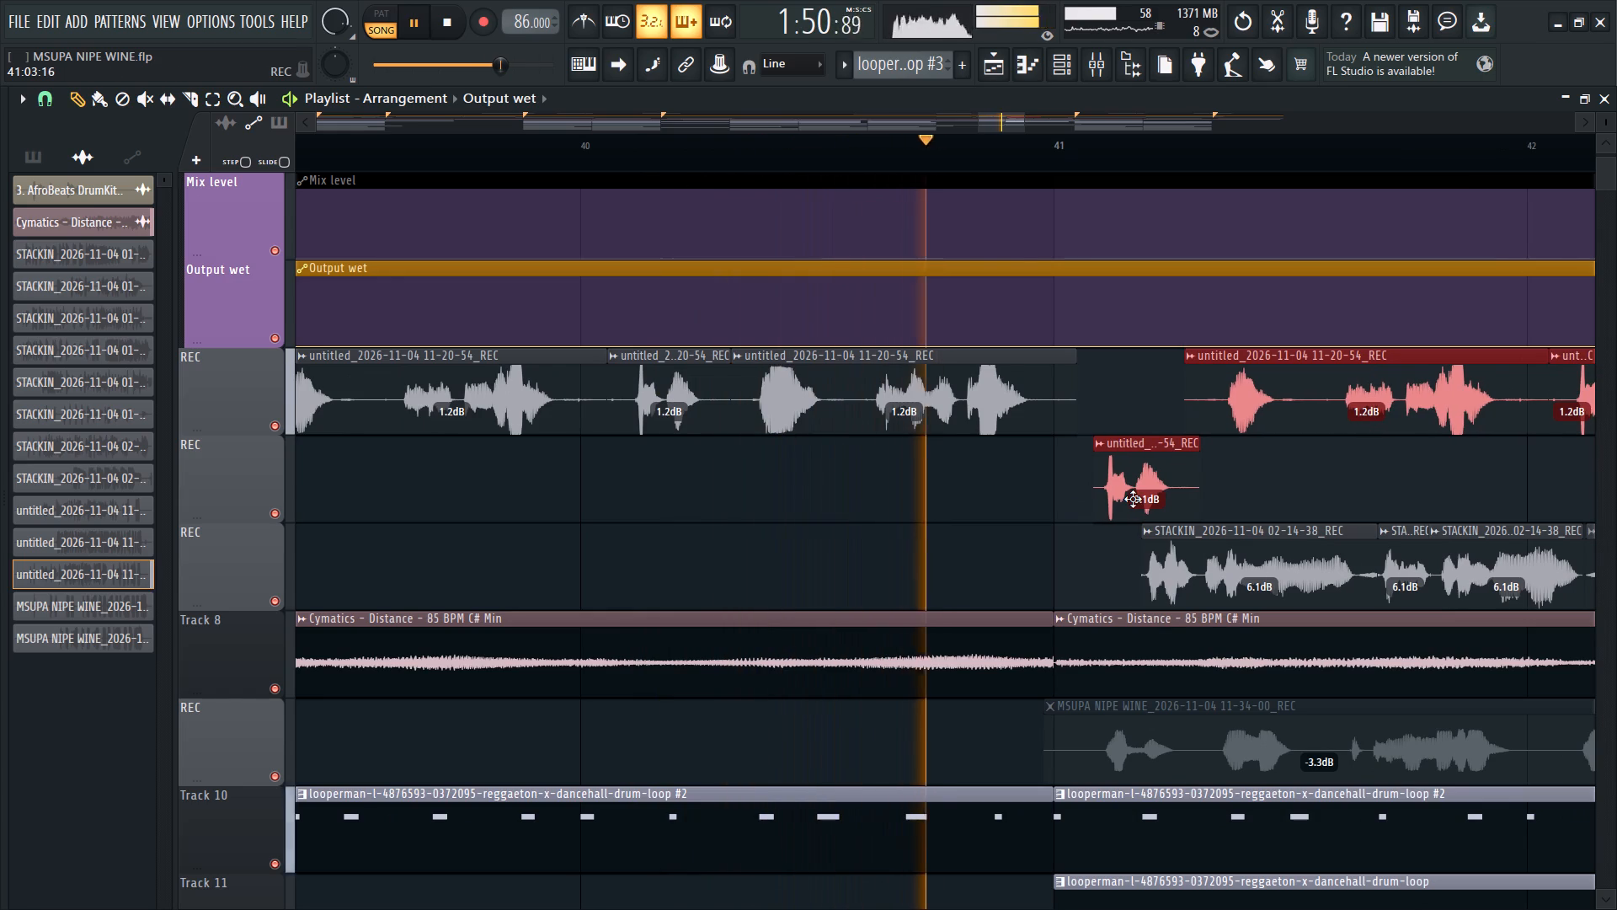
Duplicate the selected four-clip vocal group again and place the copy just after bar 43 on the first and second REC tracks.
ctrl+scroll(728, 505, down, 2)
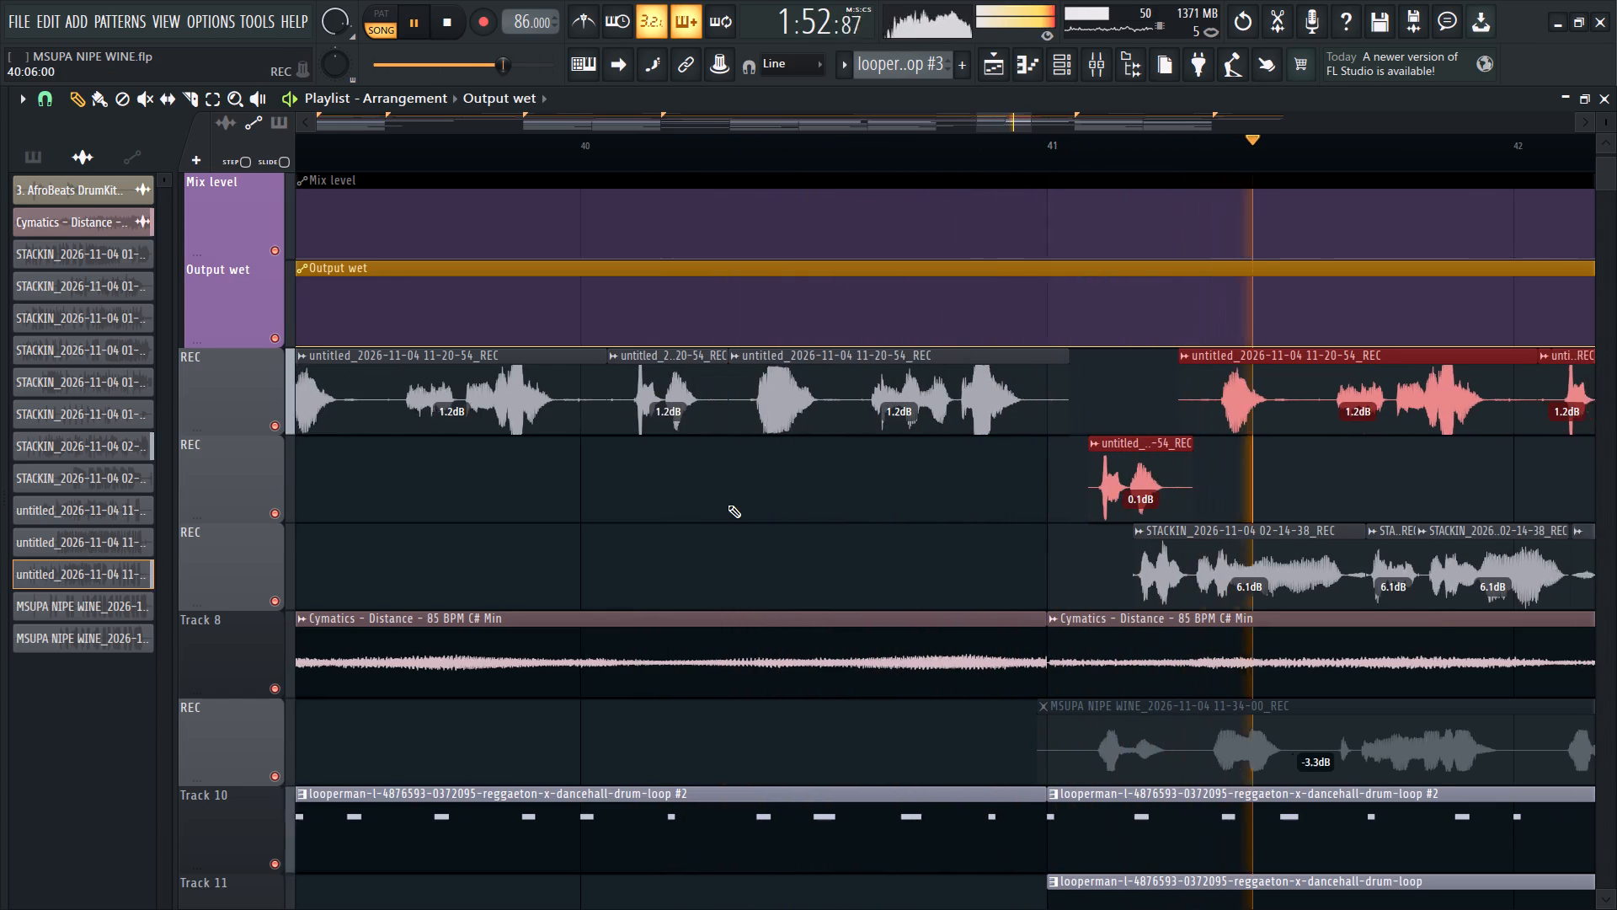
ctrl+scroll(728, 505, down, 6)
key(ctrl+c)
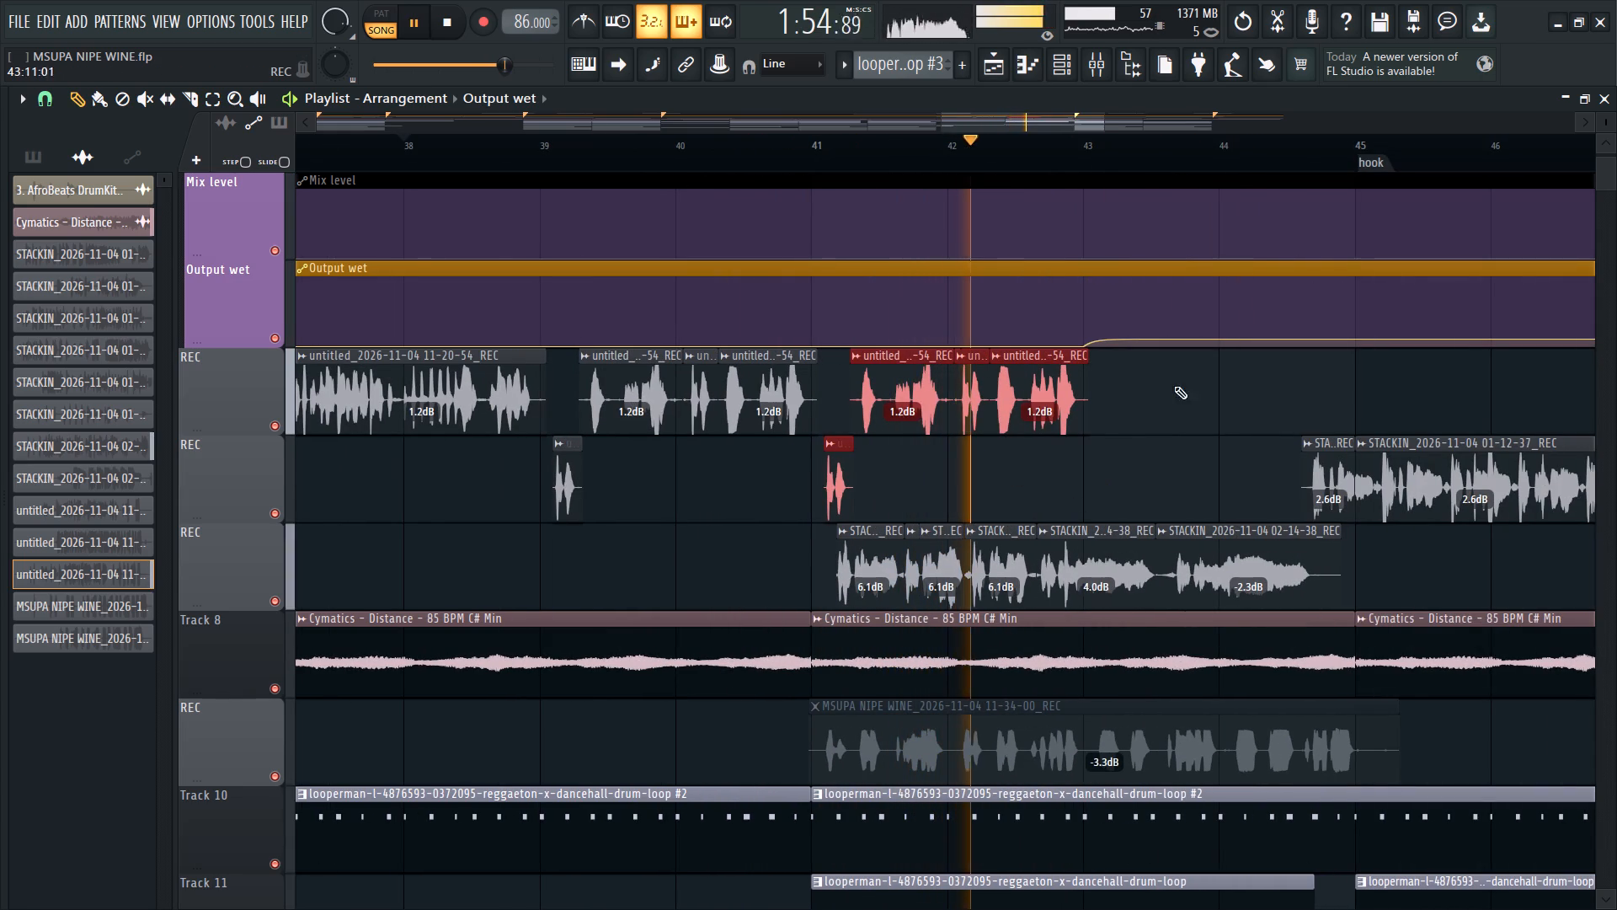
key(ctrl+v)
drag(584, 403, 713, 409)
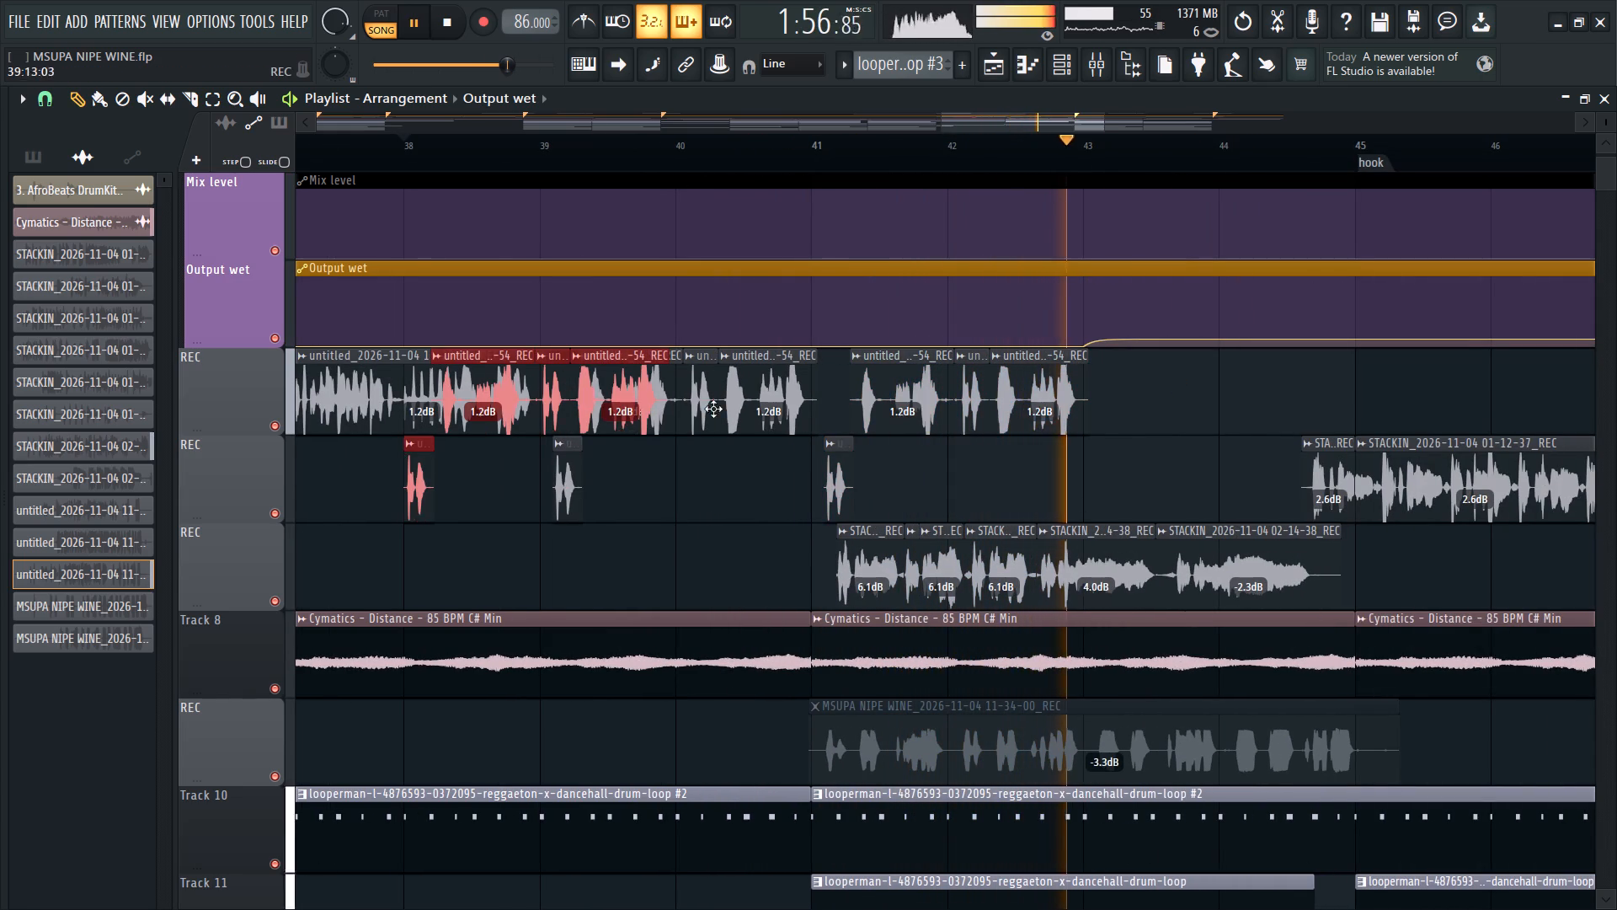
drag(713, 409, 1408, 387)
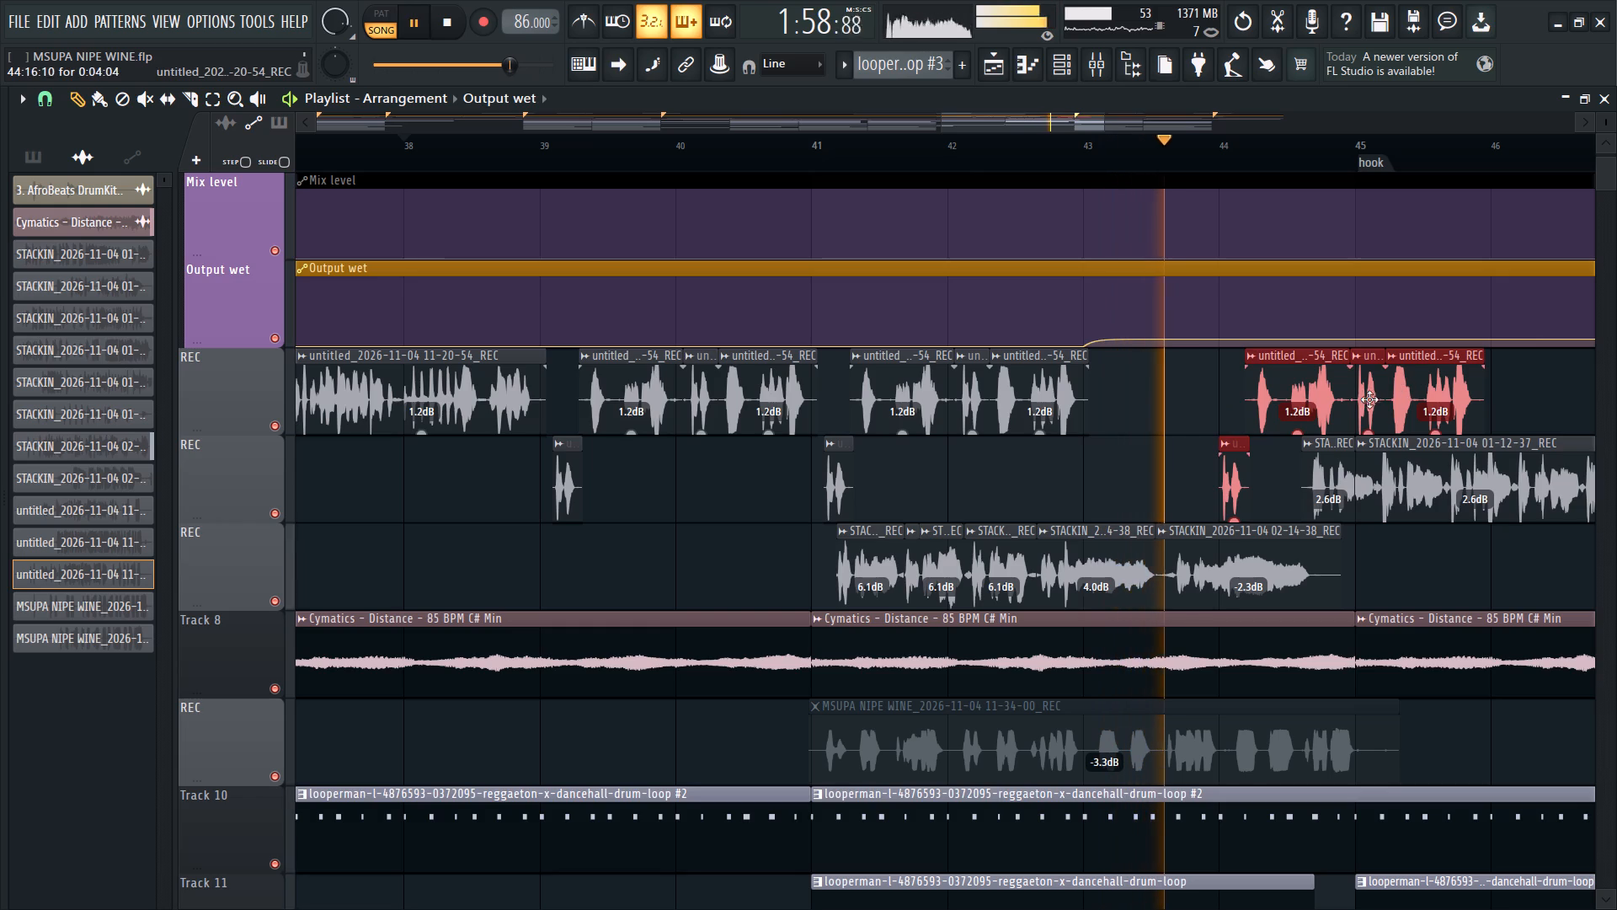
ctrl+scroll(1309, 408, up, 3)
drag(1309, 392, 1207, 402)
key(space)
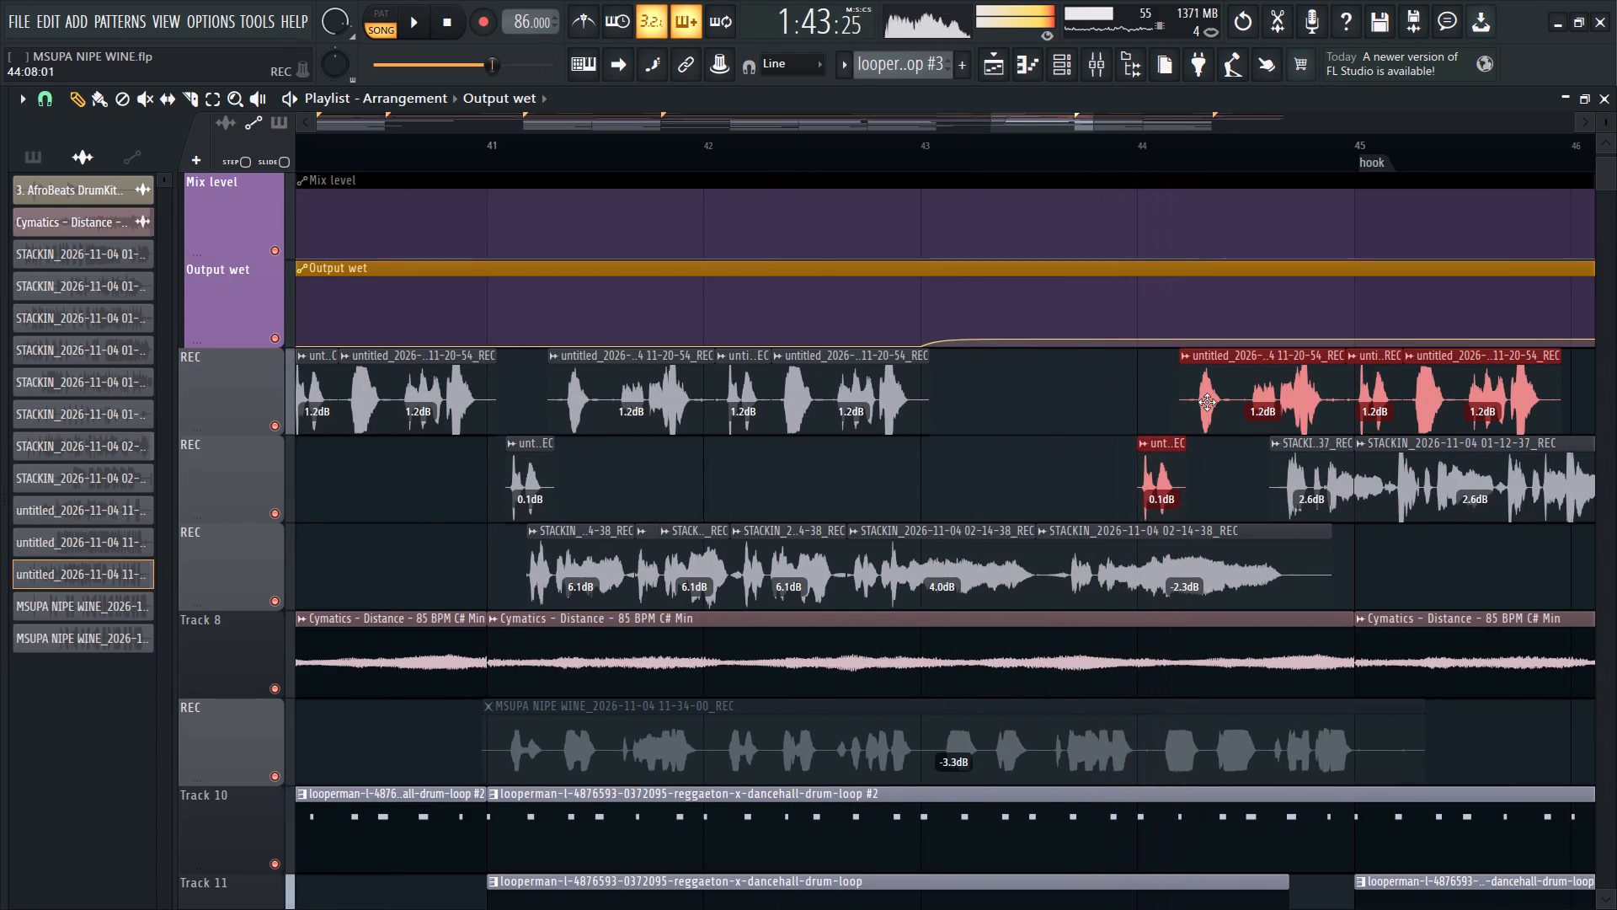
drag(1207, 402, 1151, 409)
key(space)
ctrl+scroll(1056, 505, up, 4)
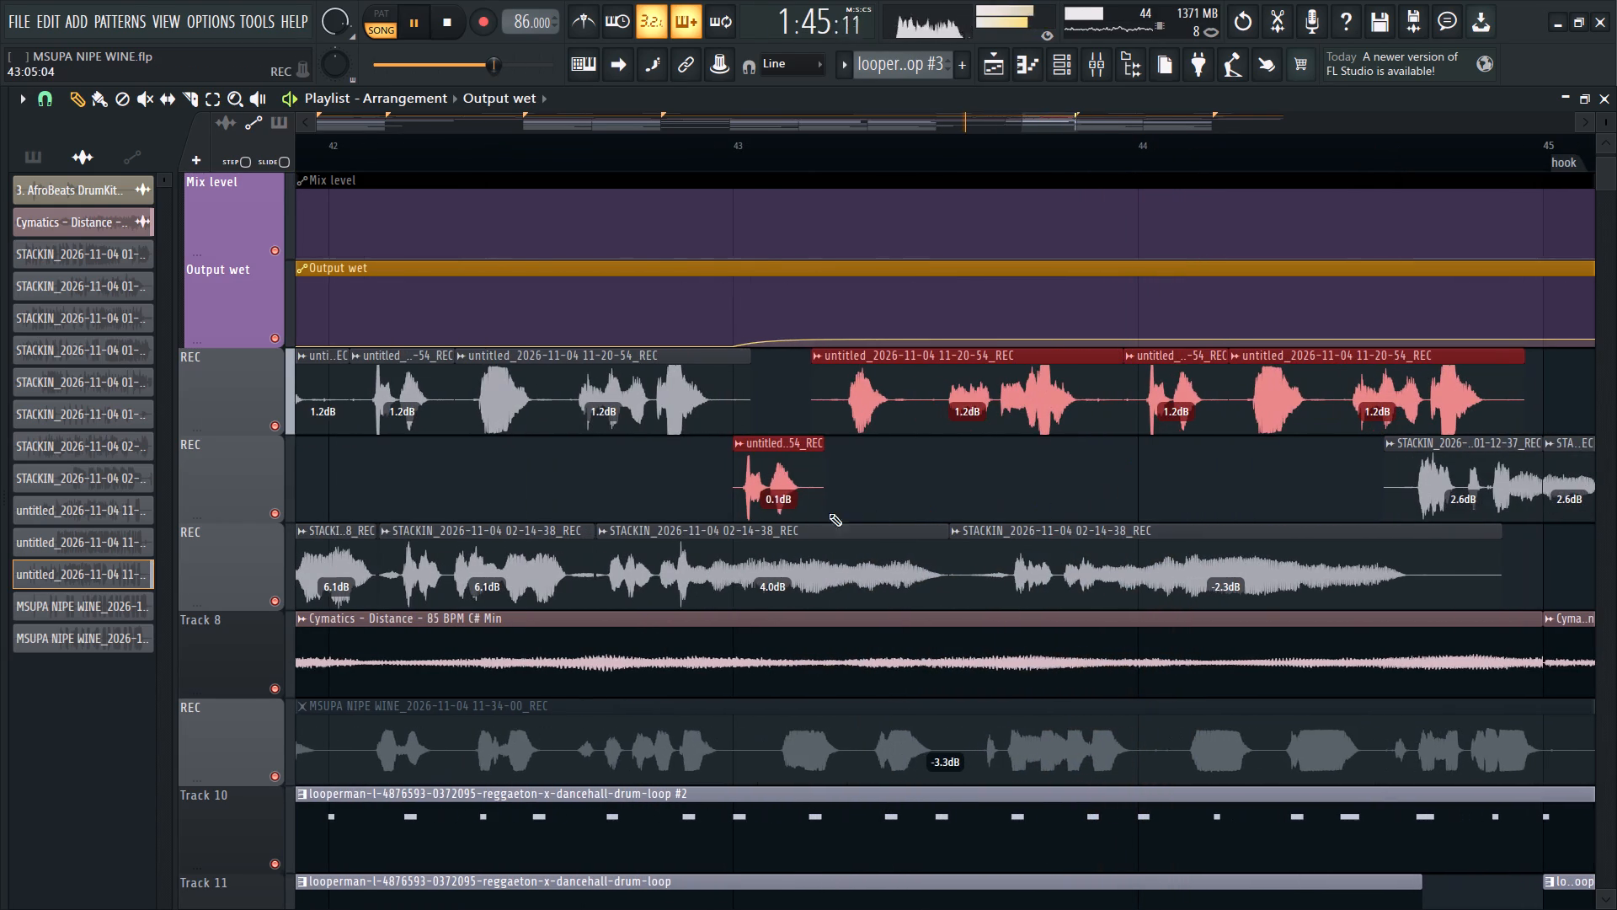
alt+drag(776, 484, 823, 495)
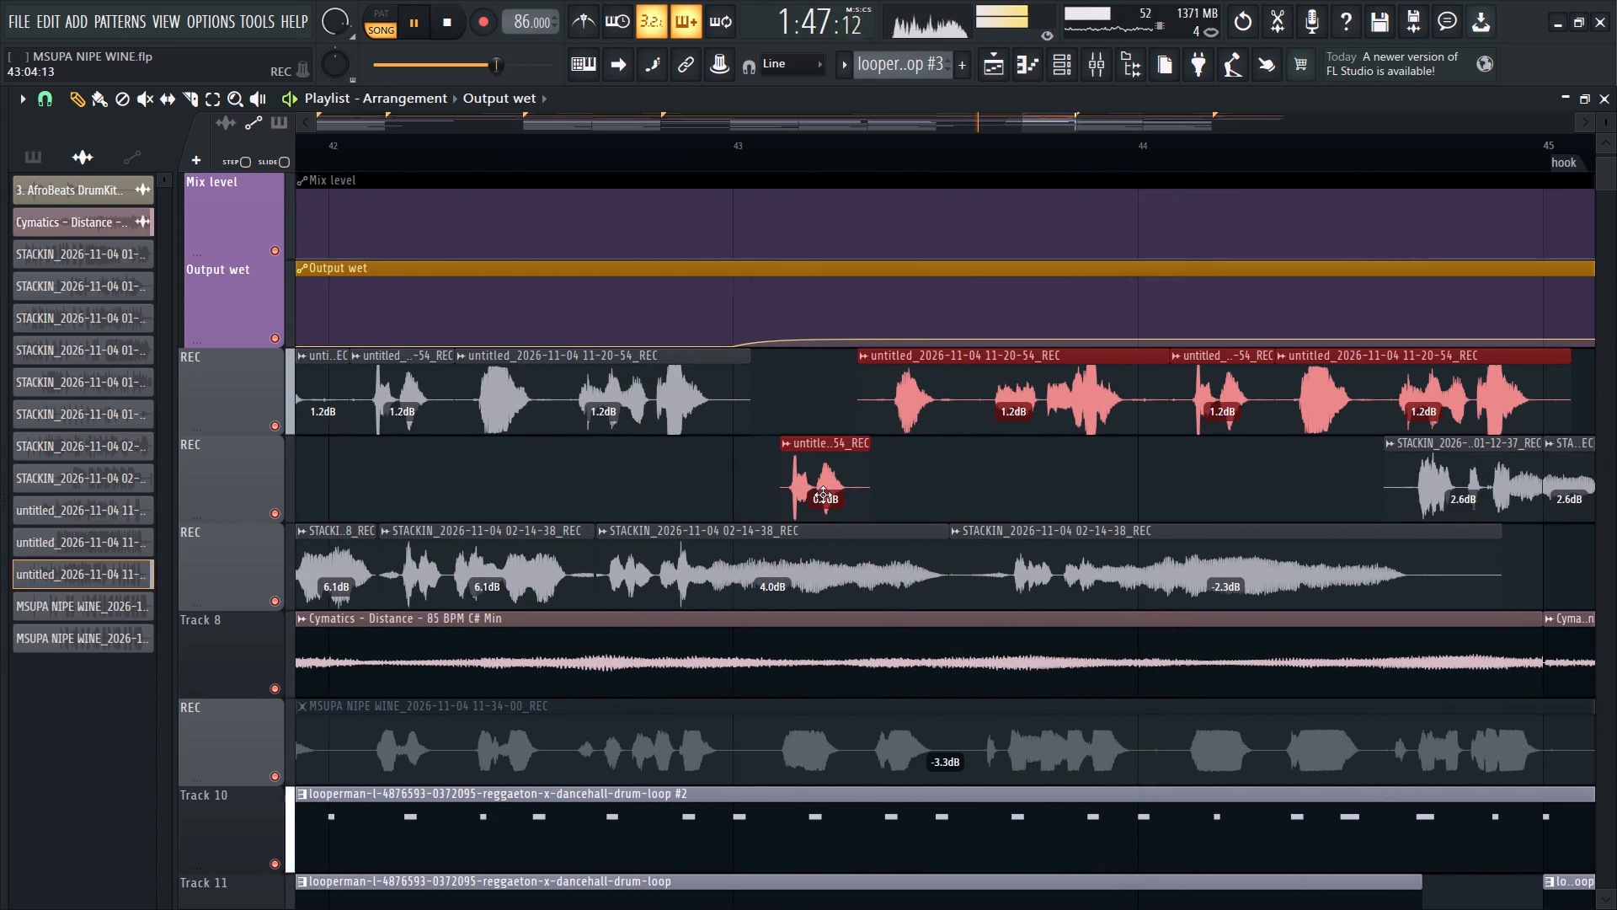
alt+drag(823, 495, 819, 495)
Lower the gains of the third REC track's clips before the hook together, to 1.2 dB, with the last two at -0.9 and -7.3 dB.
ctrl+scroll(732, 521, down, 9)
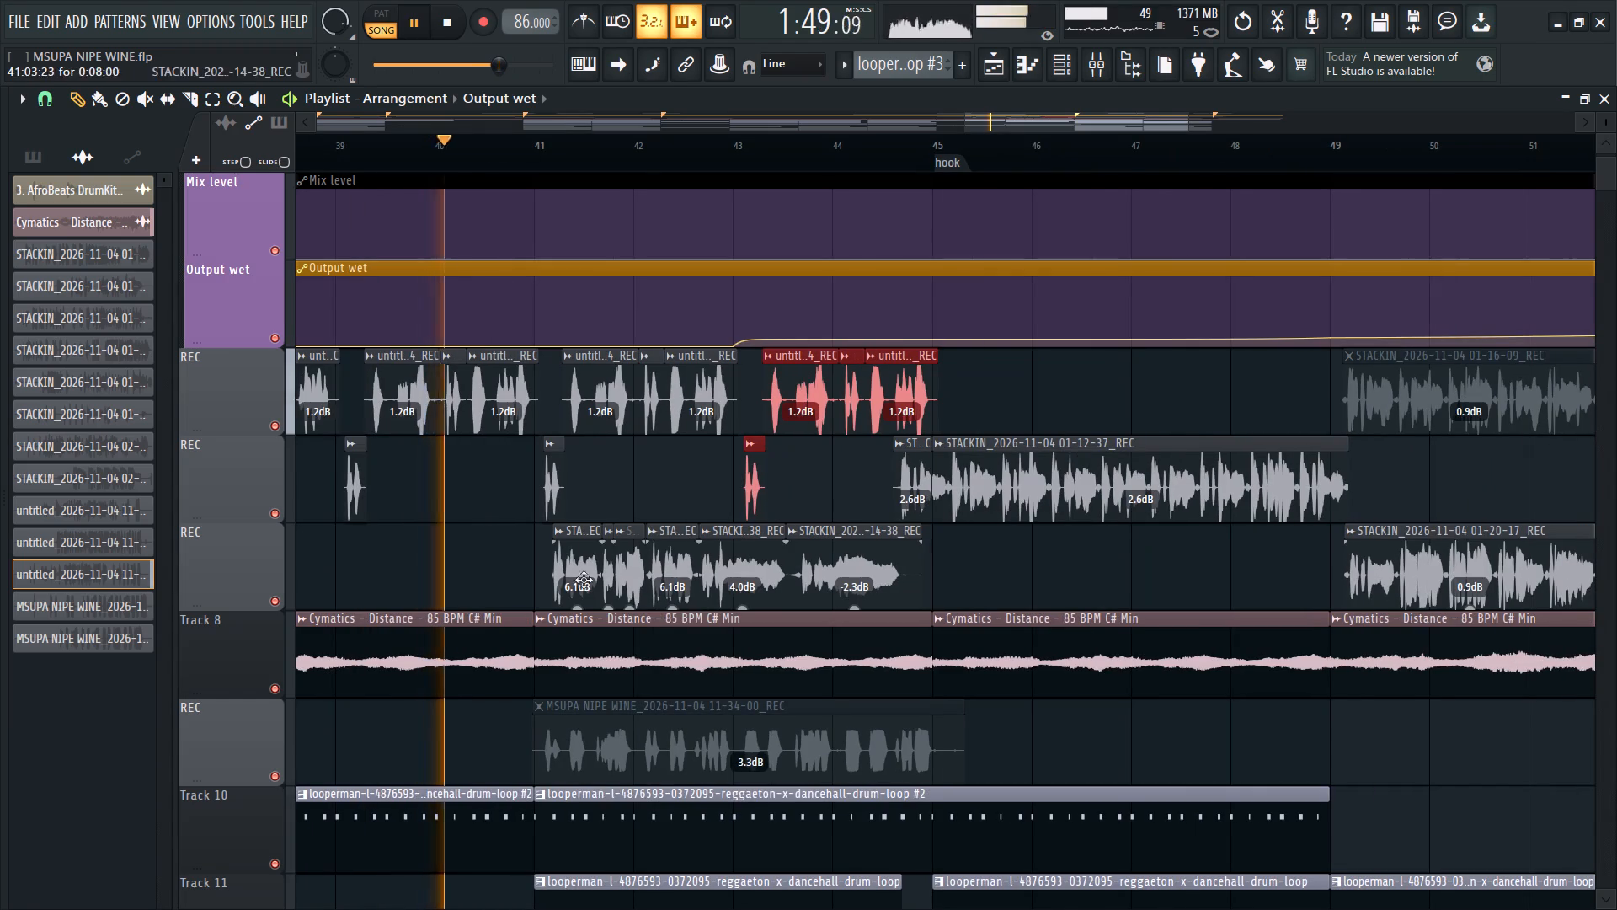
ctrl+drag(468, 578, 854, 577)
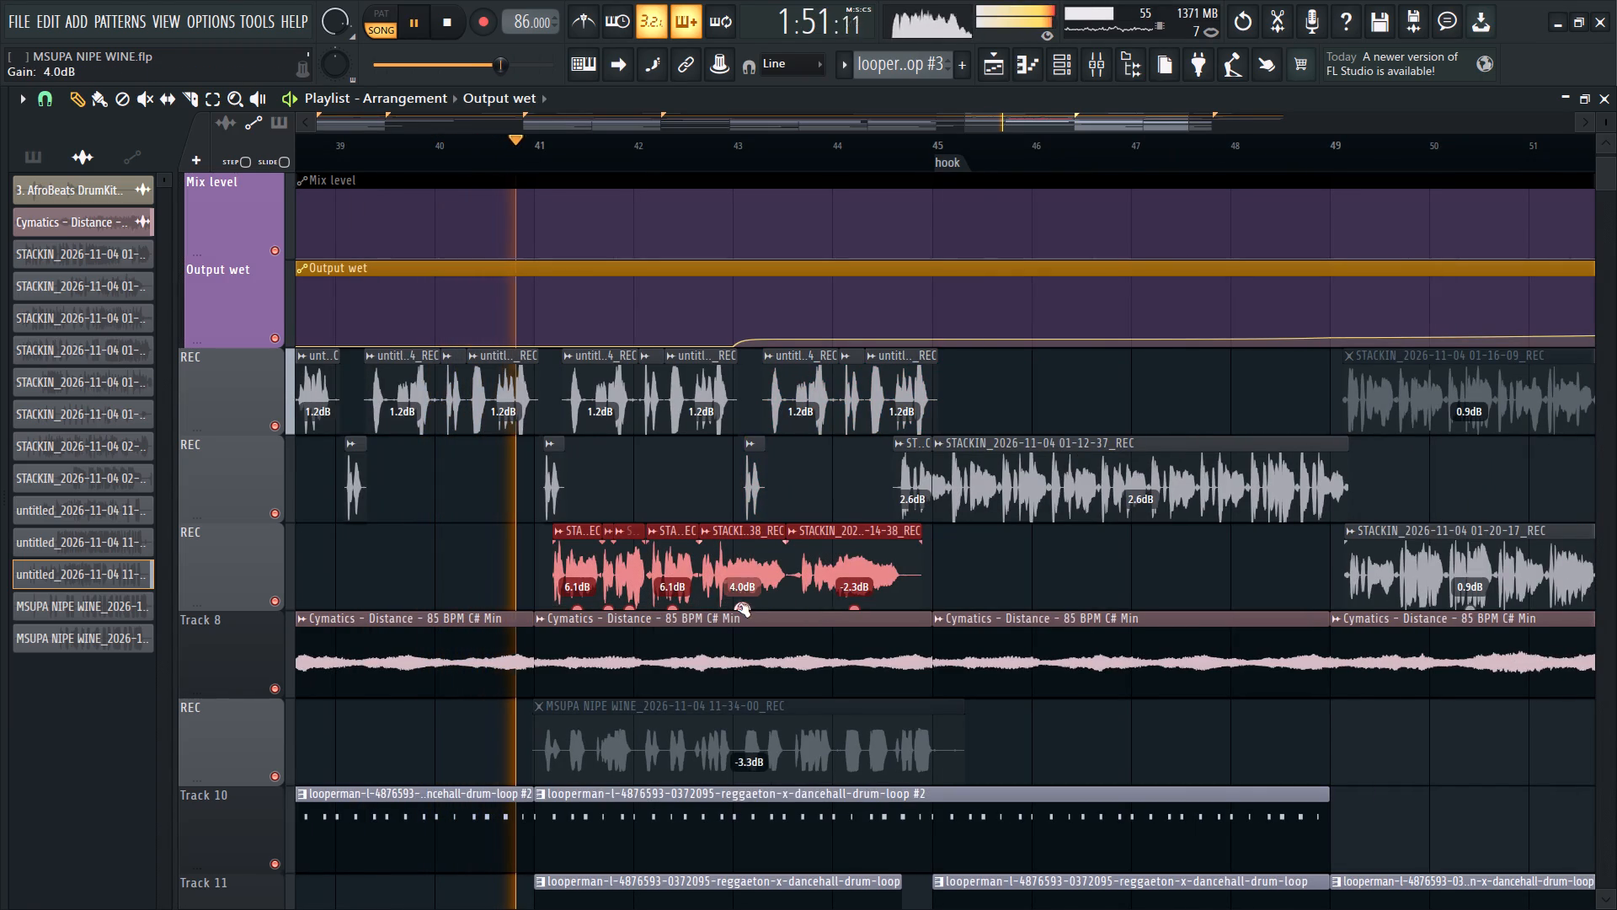
drag(741, 608, 734, 640)
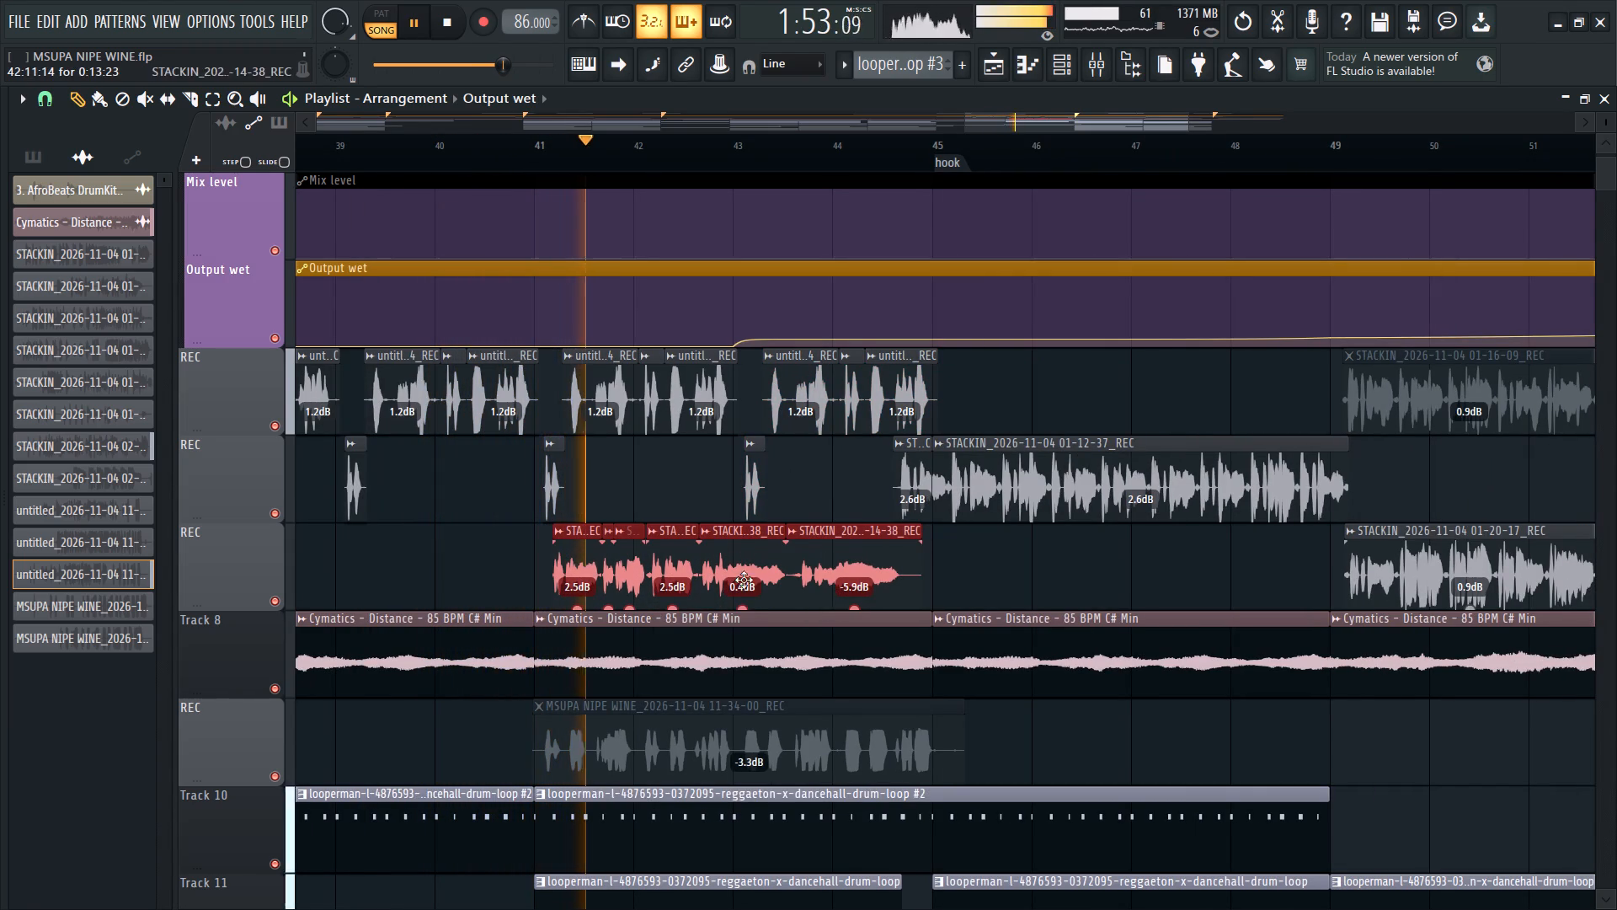
drag(742, 603, 742, 620)
drag(742, 602, 742, 604)
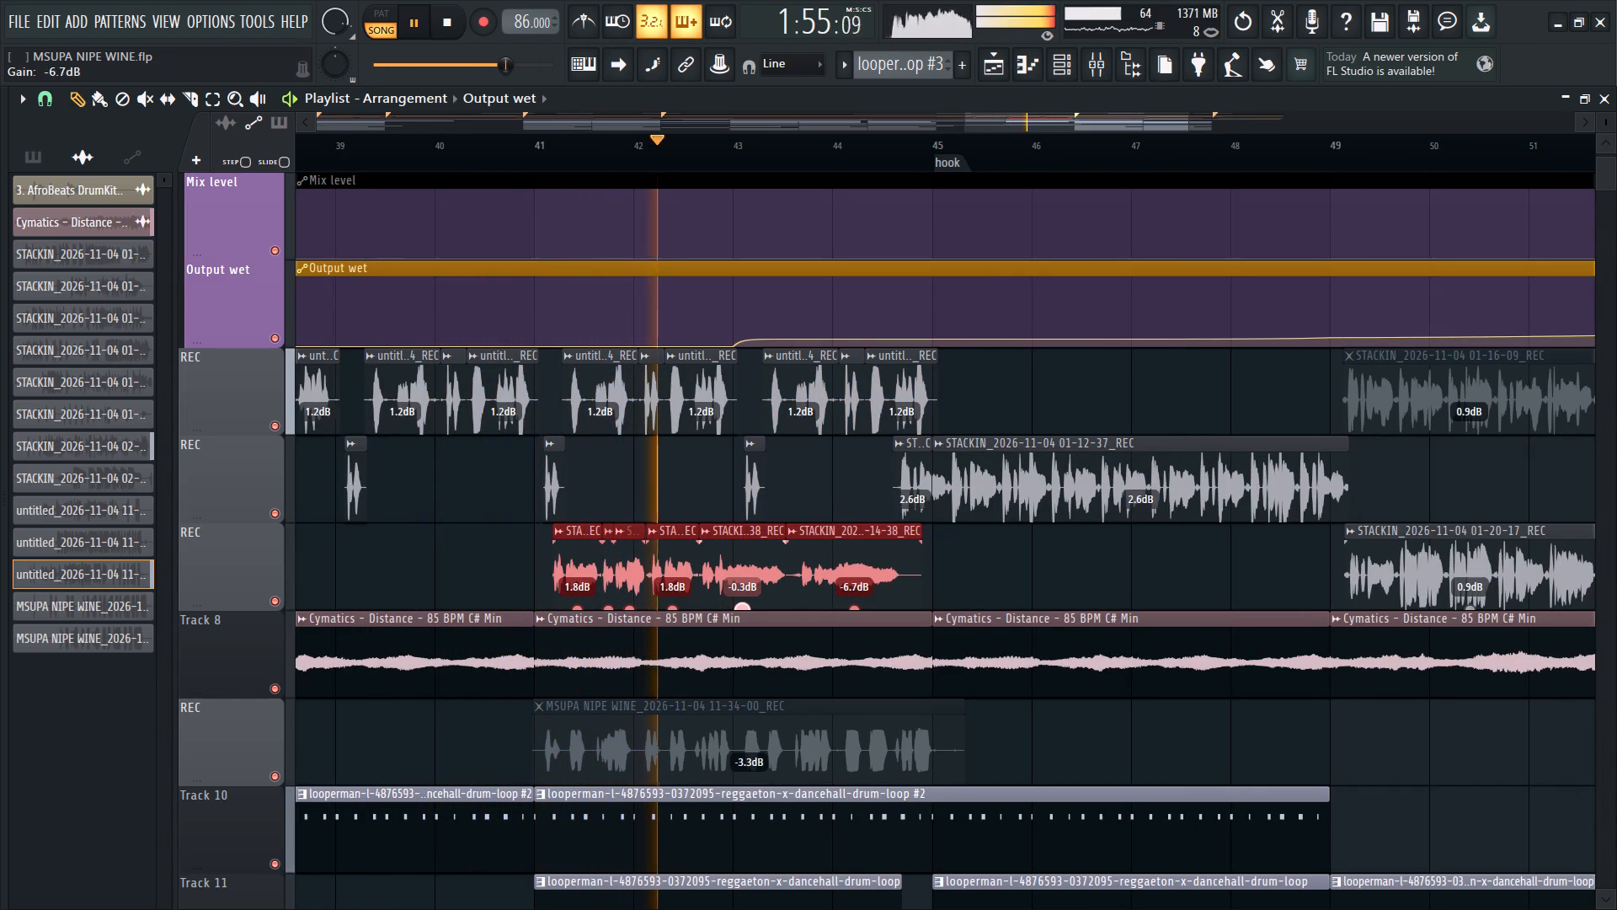
drag(742, 604, 741, 609)
Select the duplicated vocal clips after bar 43 and replay from around bar 38, checking the layered vocals up to the hook.
ctrl+scroll(768, 444, up, 3)
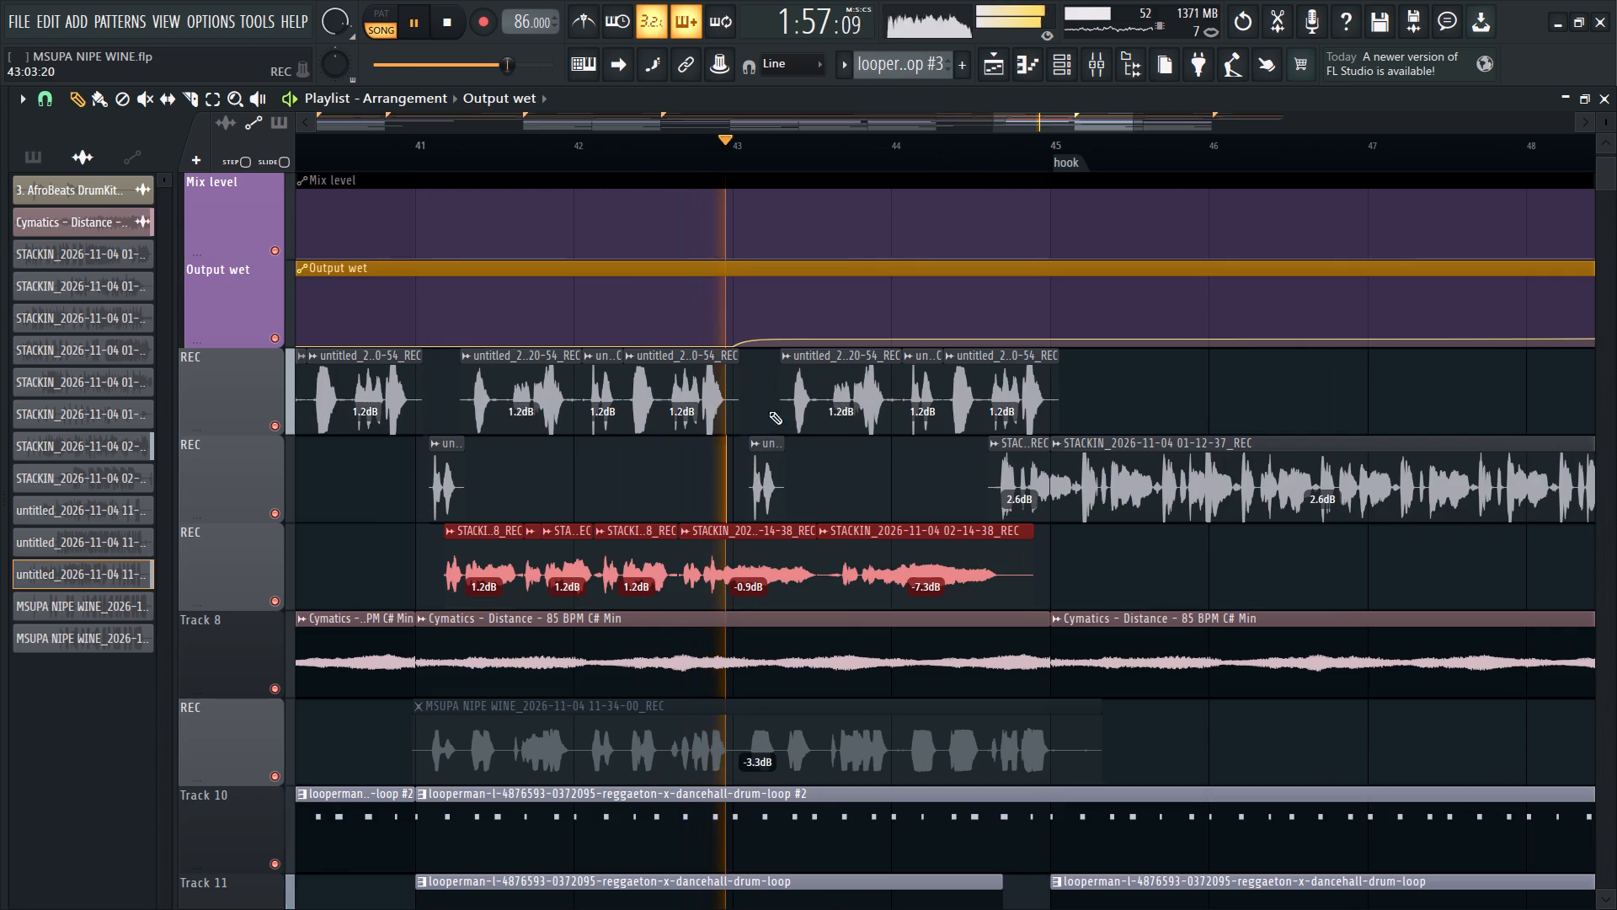
ctrl+drag(764, 387, 984, 427)
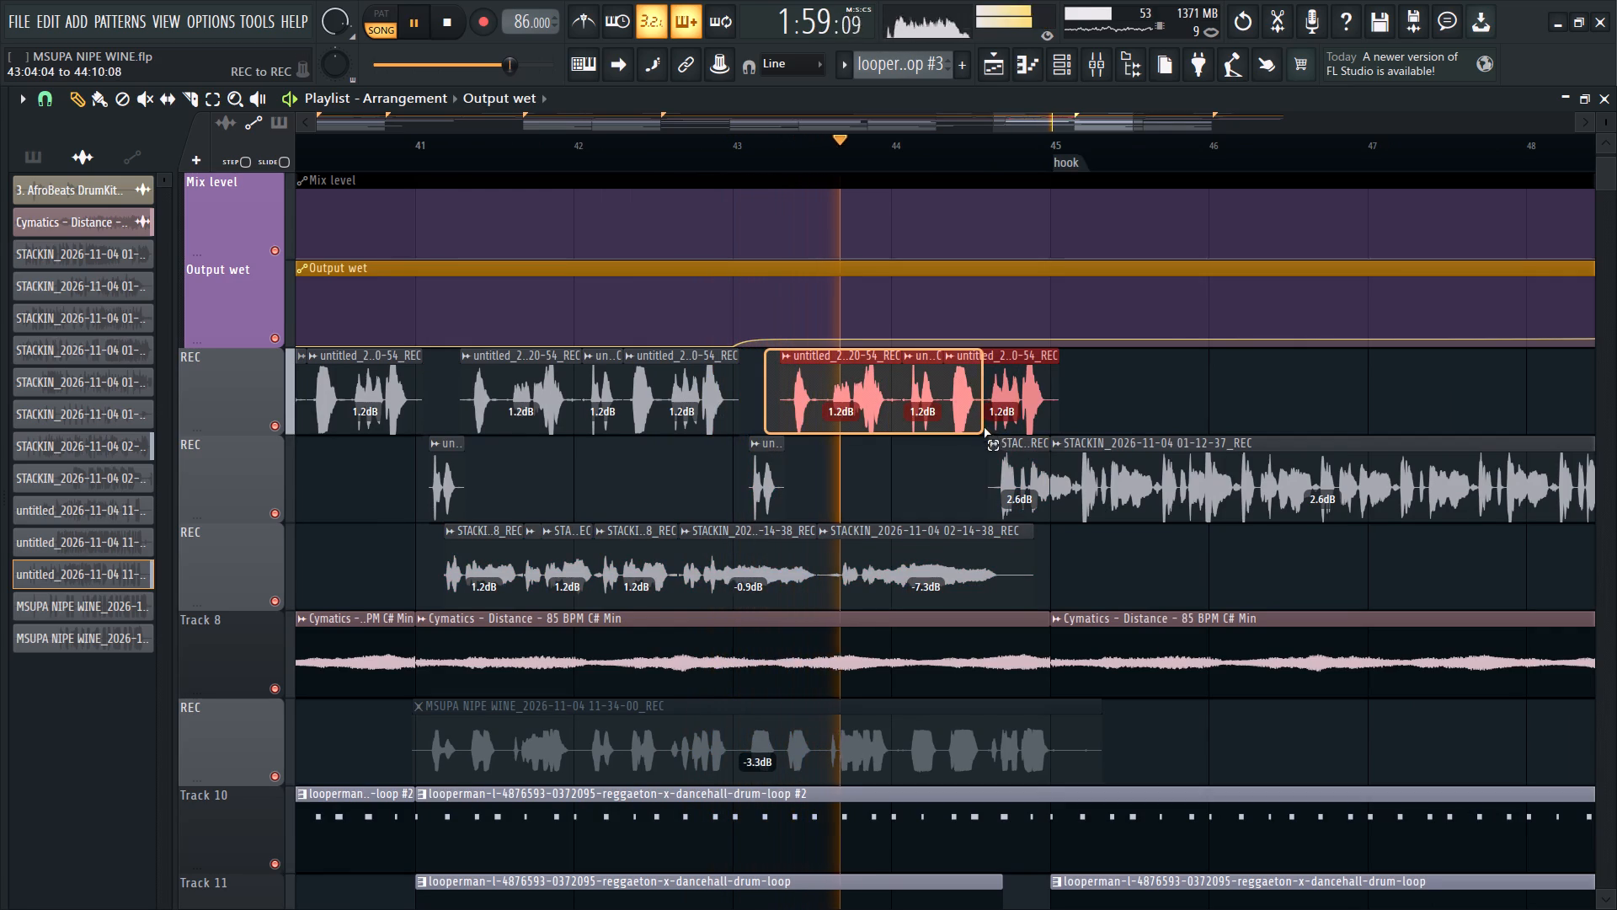
ctrl+drag(984, 427, 982, 418)
ctrl+drag(747, 476, 881, 433)
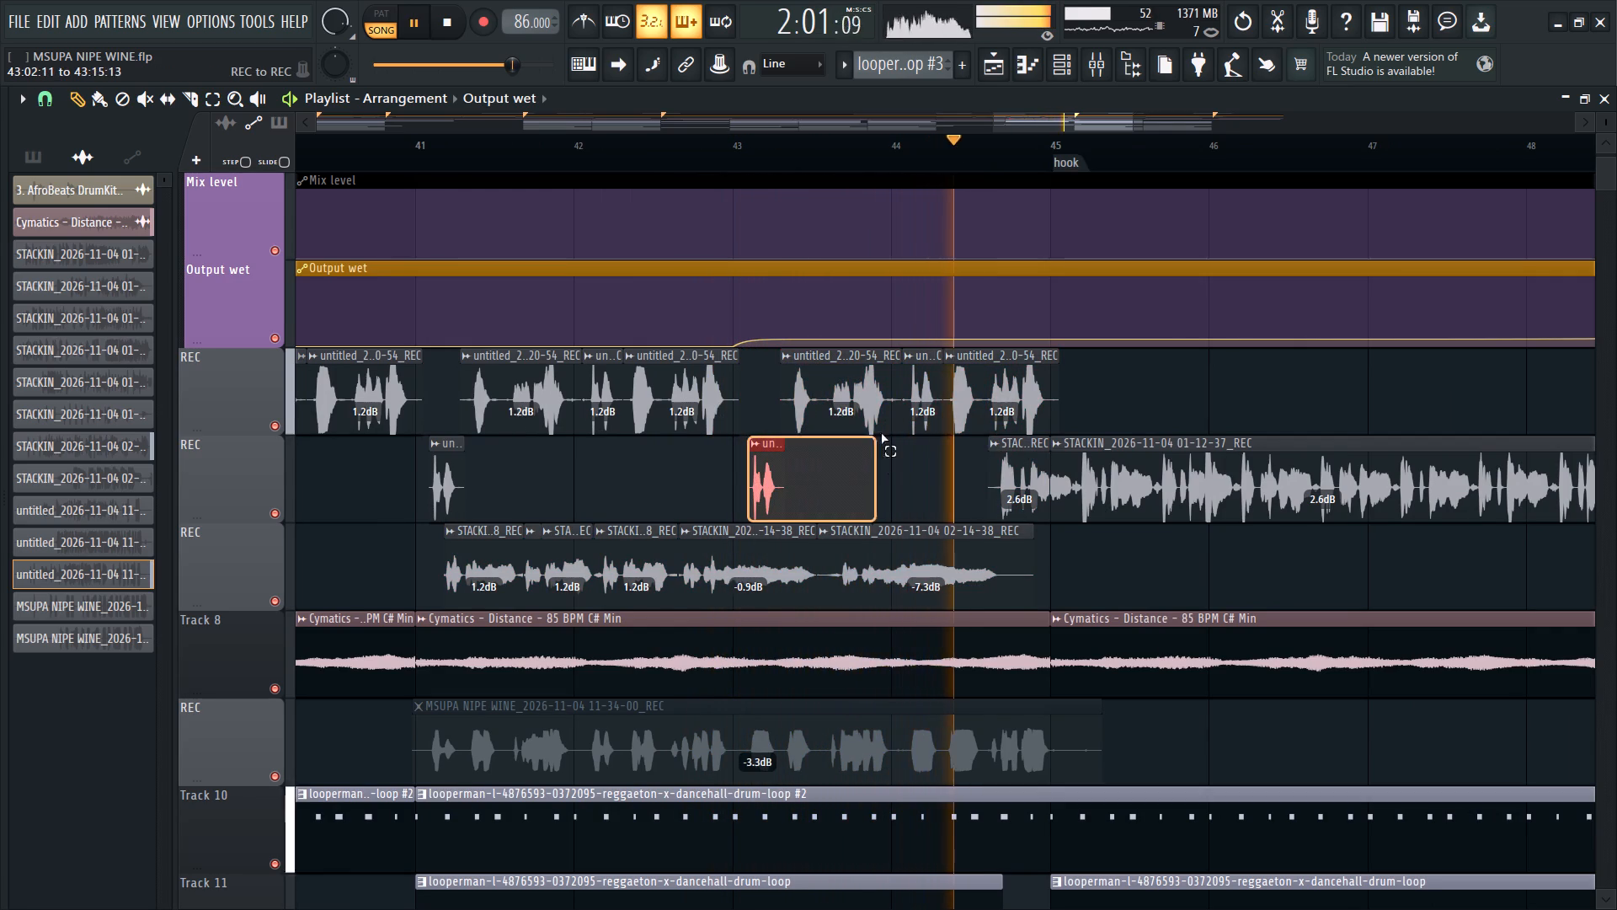
ctrl+drag(881, 433, 951, 410)
ctrl+scroll(798, 473, up, 7)
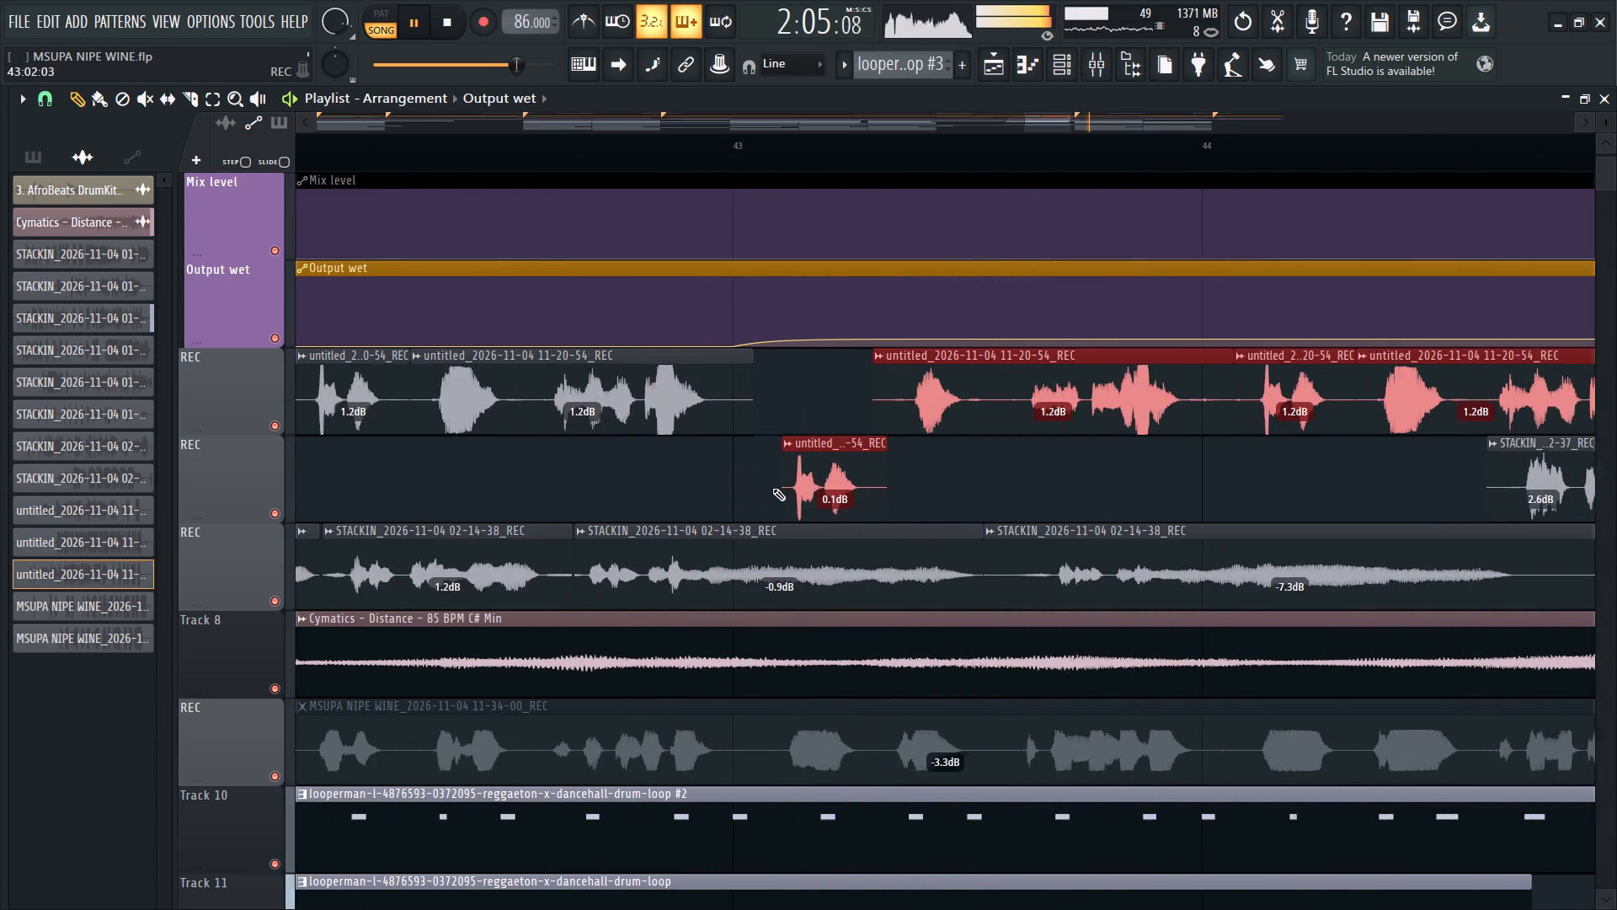
key(space)
key(space)
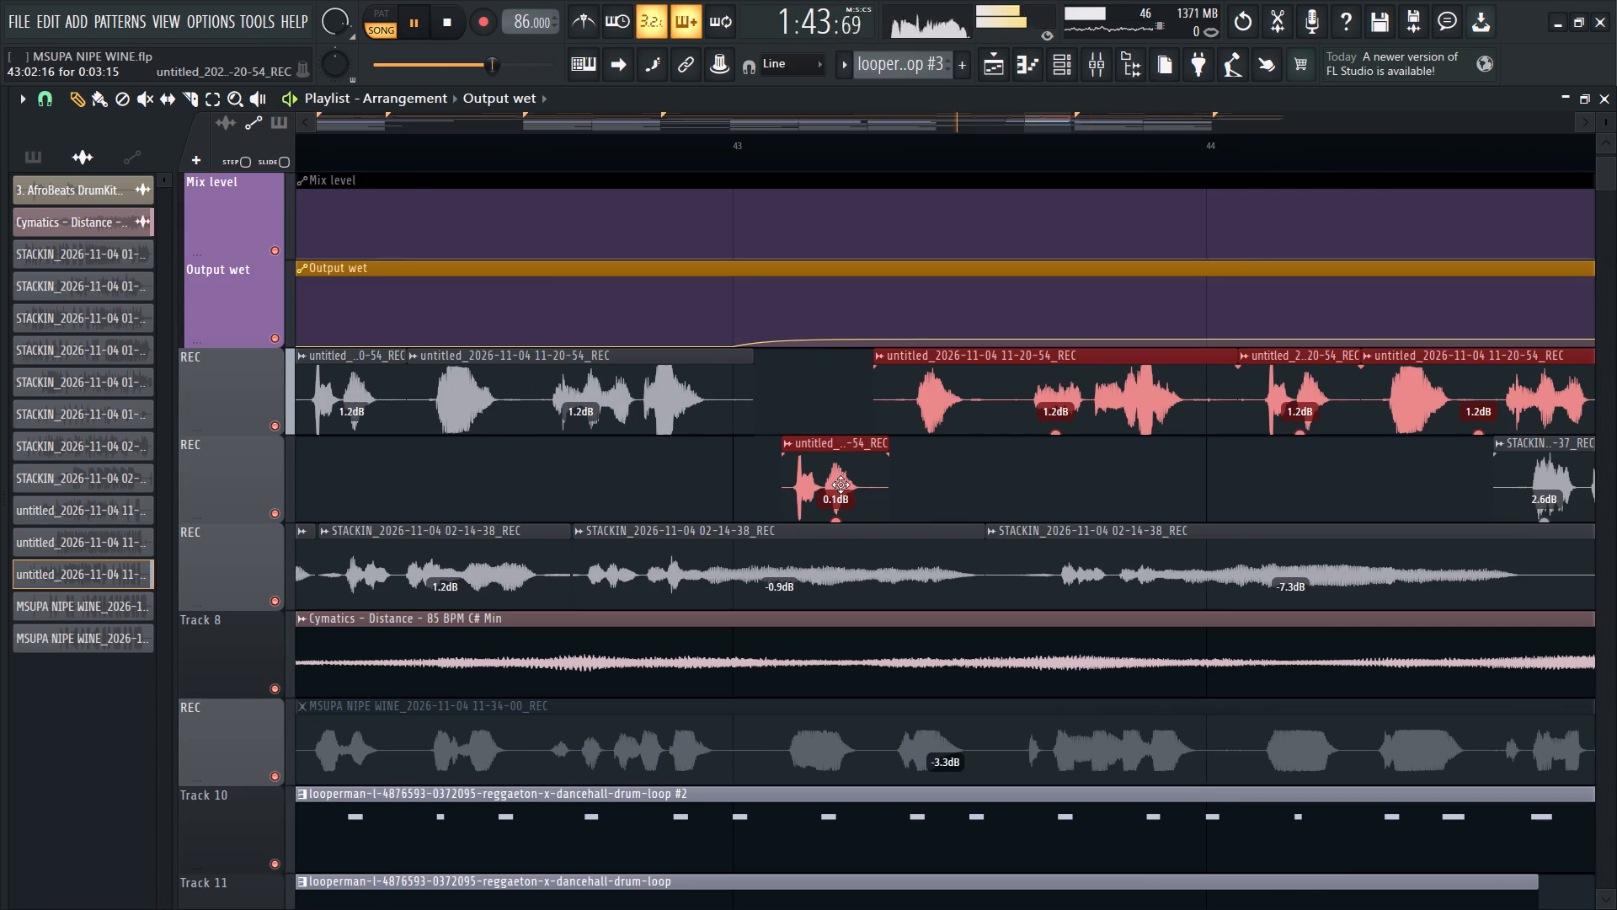
ctrl+scroll(840, 484, down, 3)
ctrl+scroll(664, 491, down, 8)
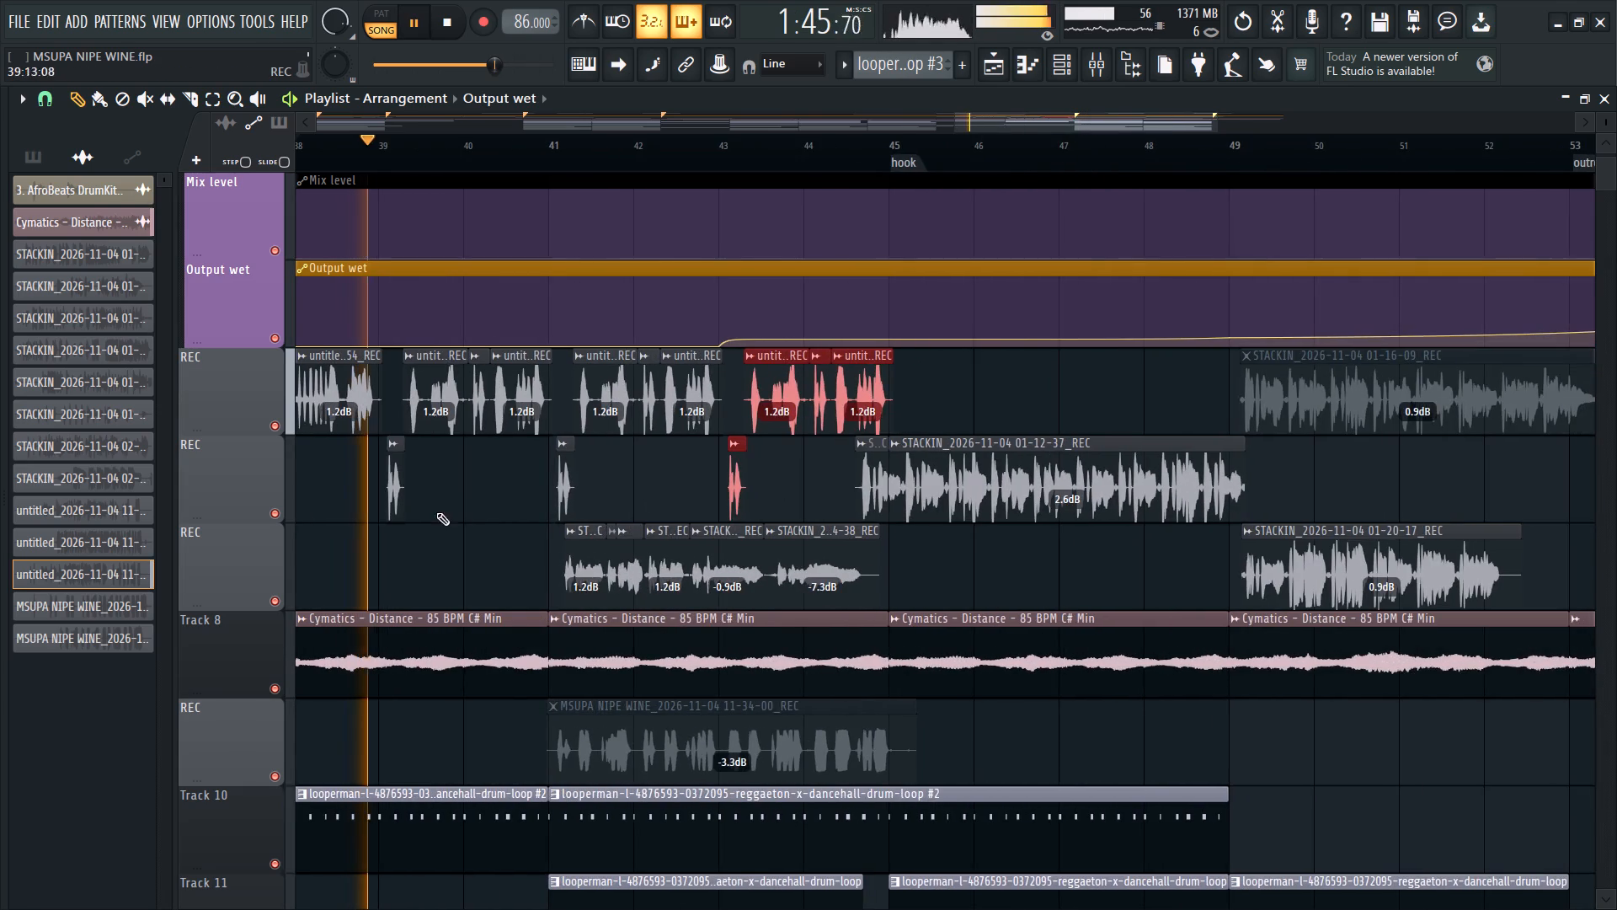
ctrl+scroll(333, 521, up, 4)
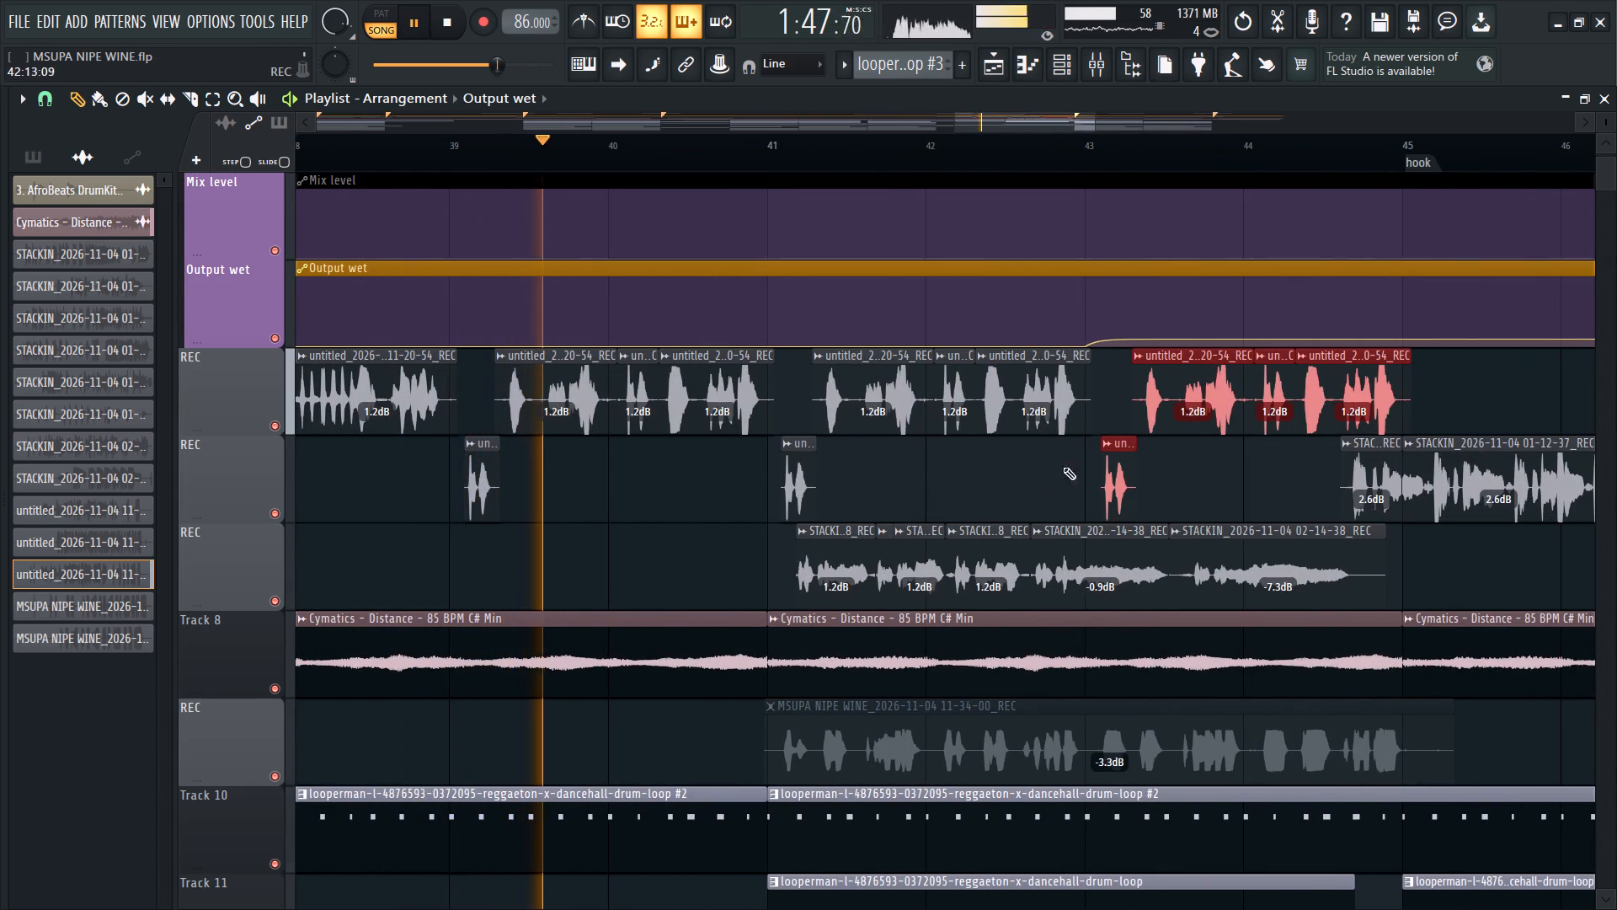
alt+click(1121, 490)
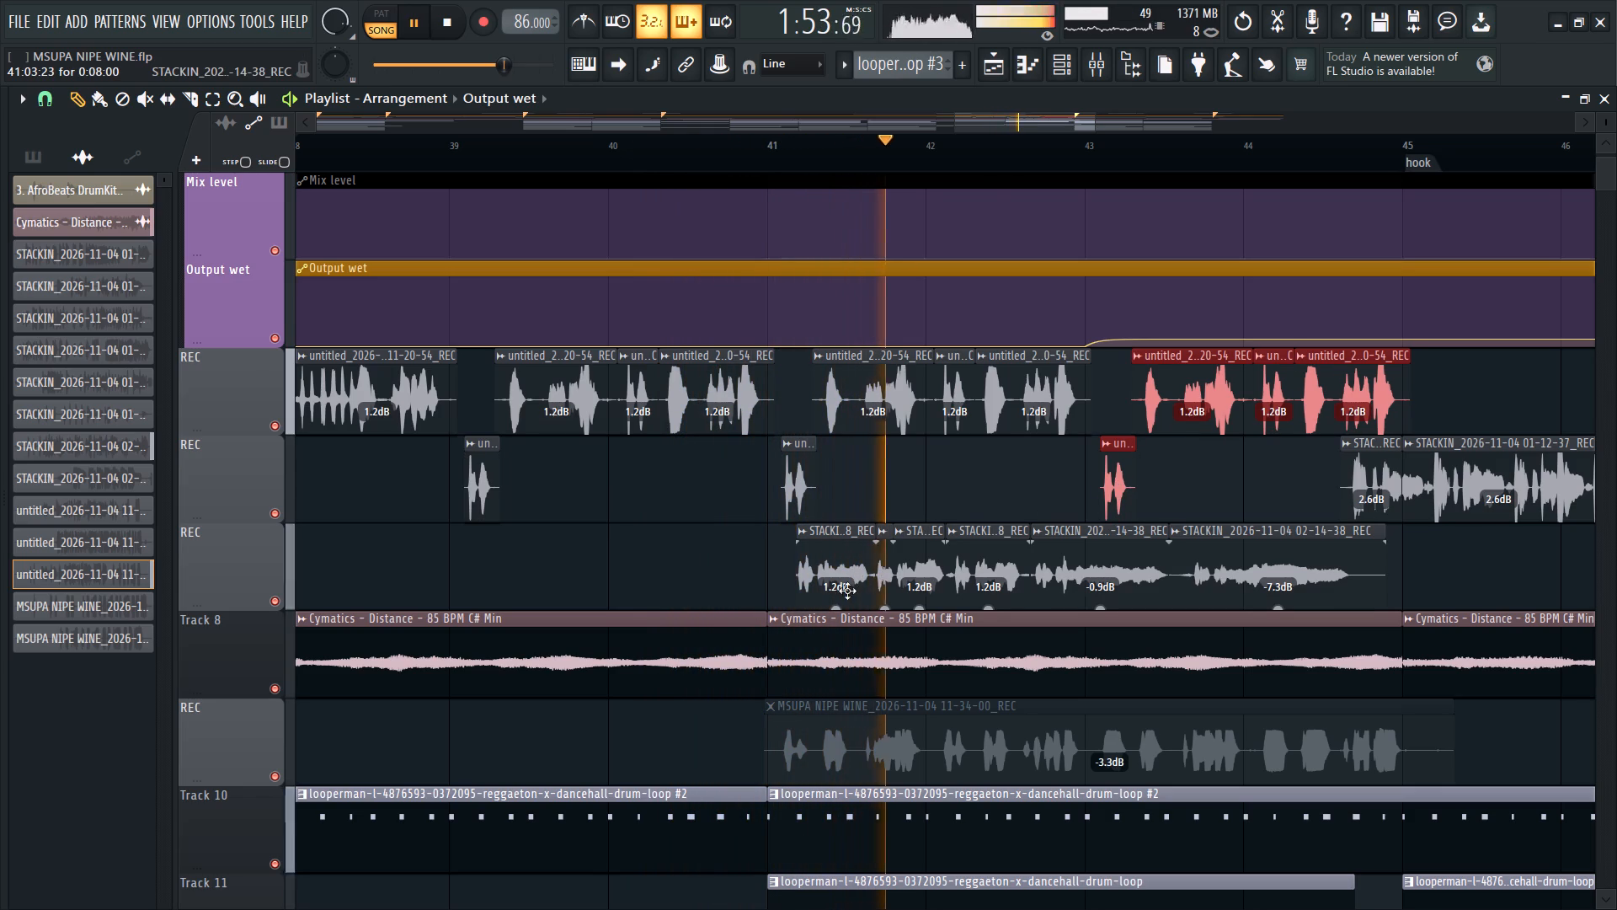
ctrl+scroll(746, 571, down, 3)
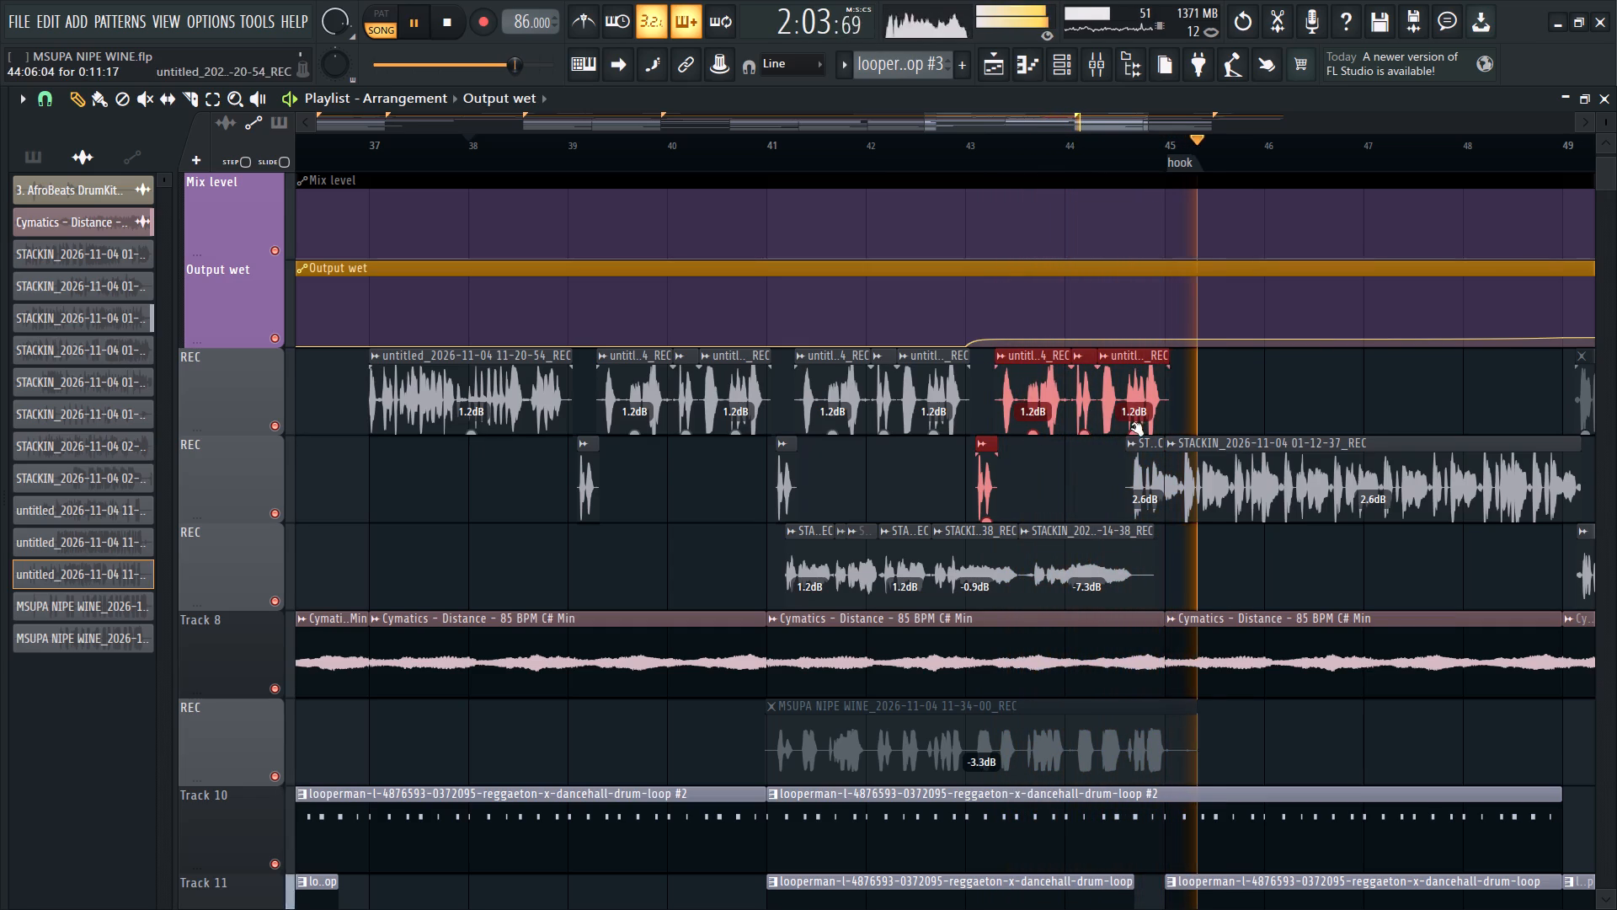
Lower the gains of the duplicated vocal clips between bars 41 and 45 together to -3.4 dB, with the last at -4.6 dB, and replay.
ctrl+click(1193, 387)
click(1168, 372)
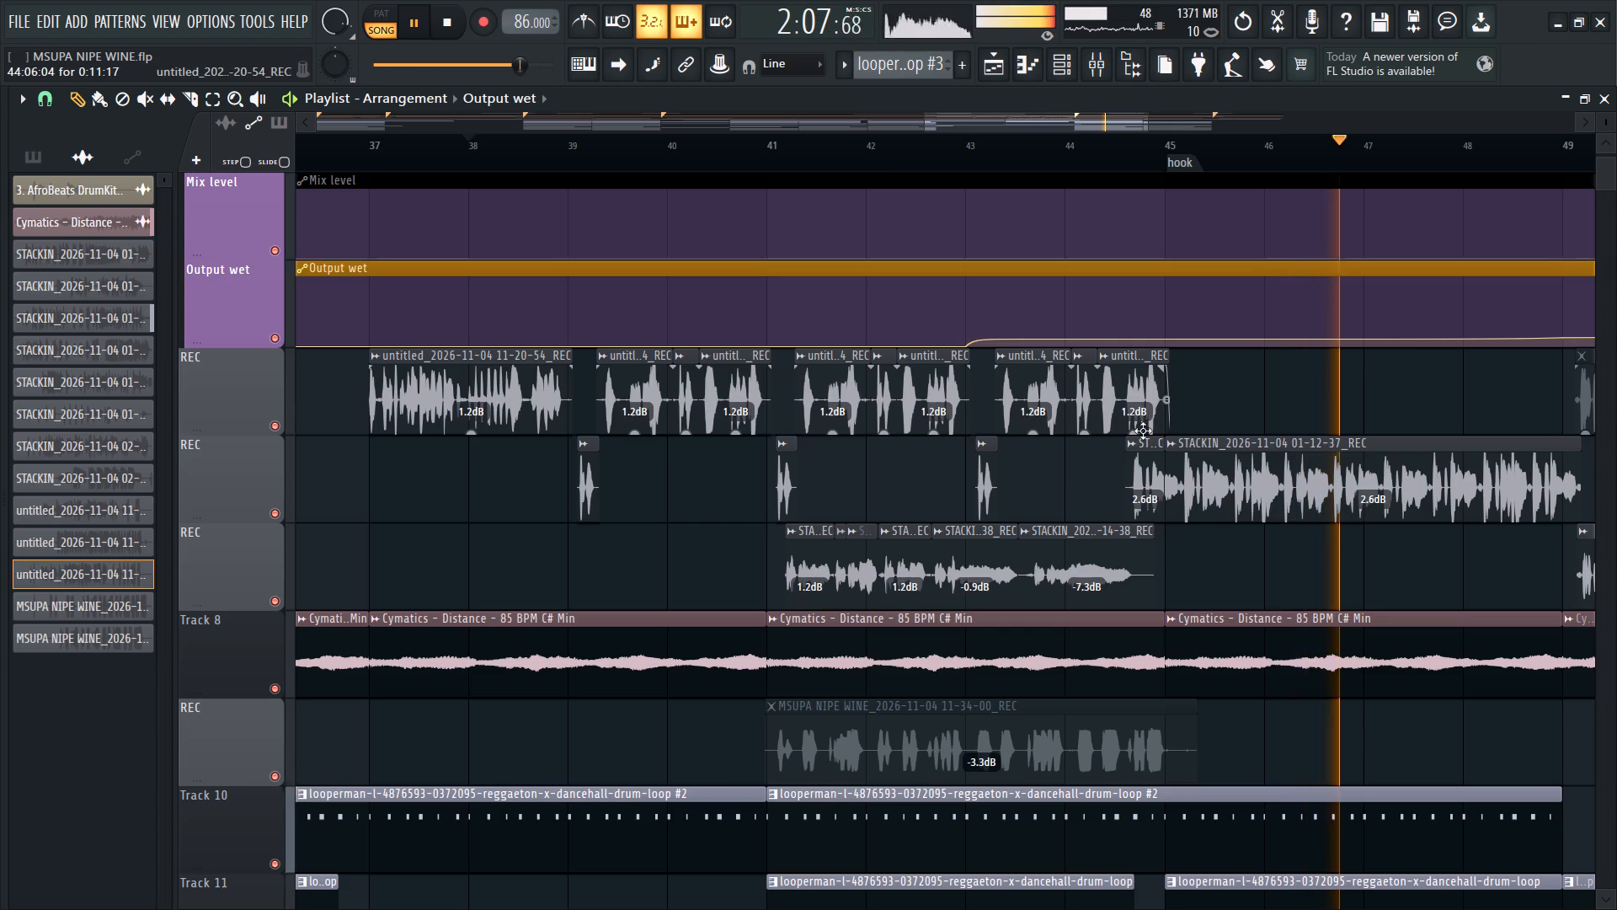
drag(1139, 432, 1139, 444)
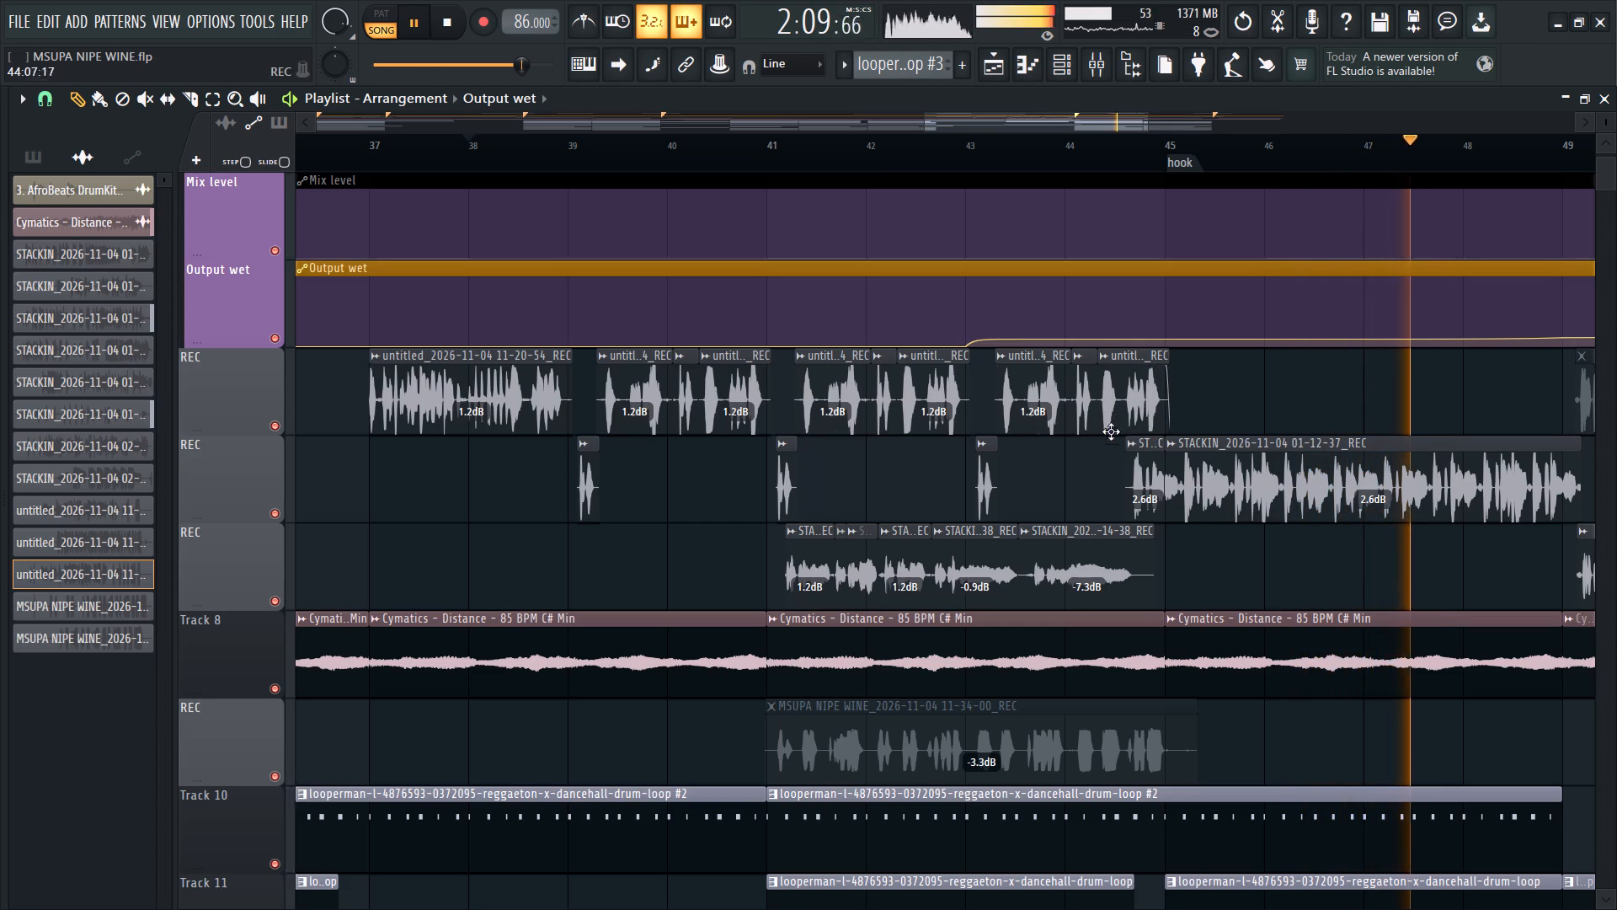
ctrl+drag(1110, 404, 788, 447)
drag(833, 432, 830, 451)
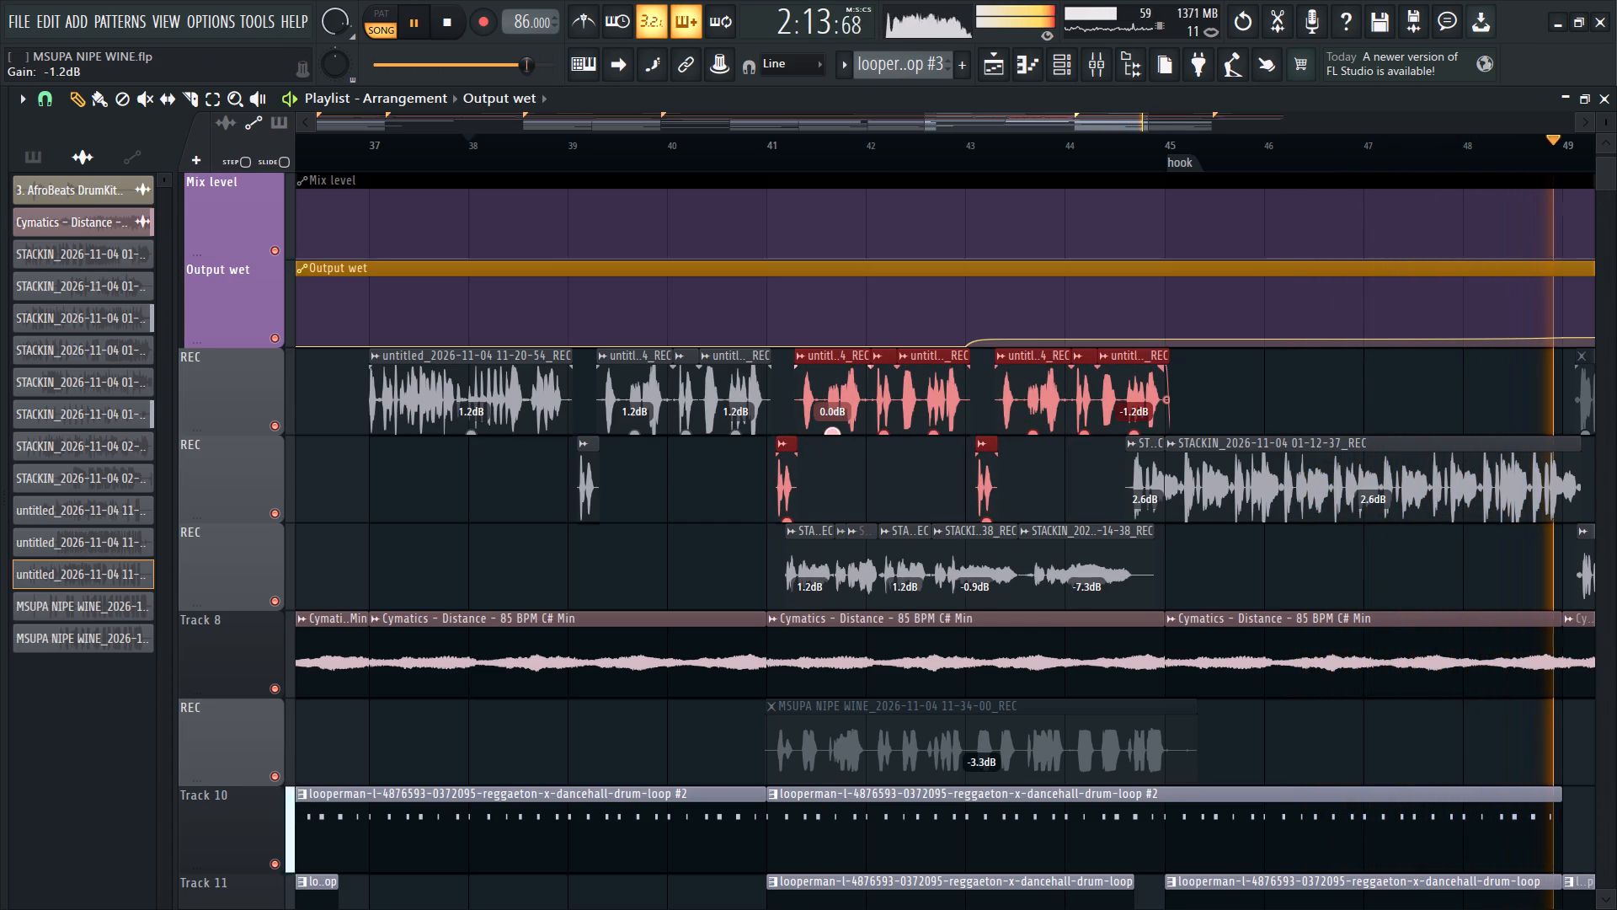
drag(830, 451, 834, 488)
key(space)
key(space)
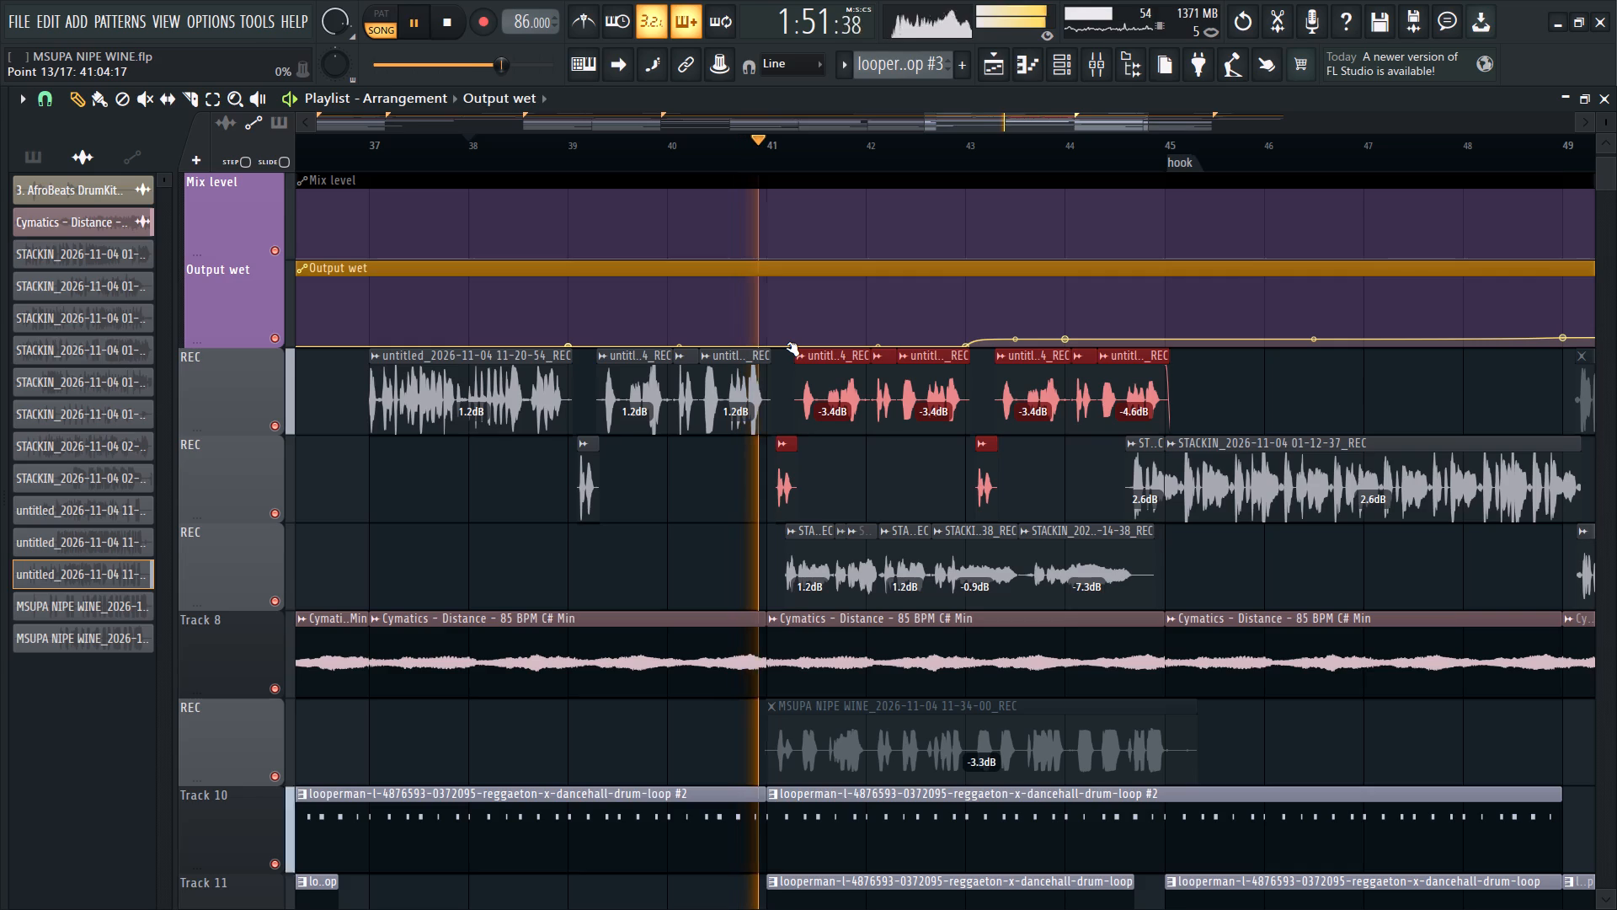
Delete the Output wet automation point at bar 43 and soften the curve's rise after bar 41 into a more gradual ramp.
right_click(965, 343)
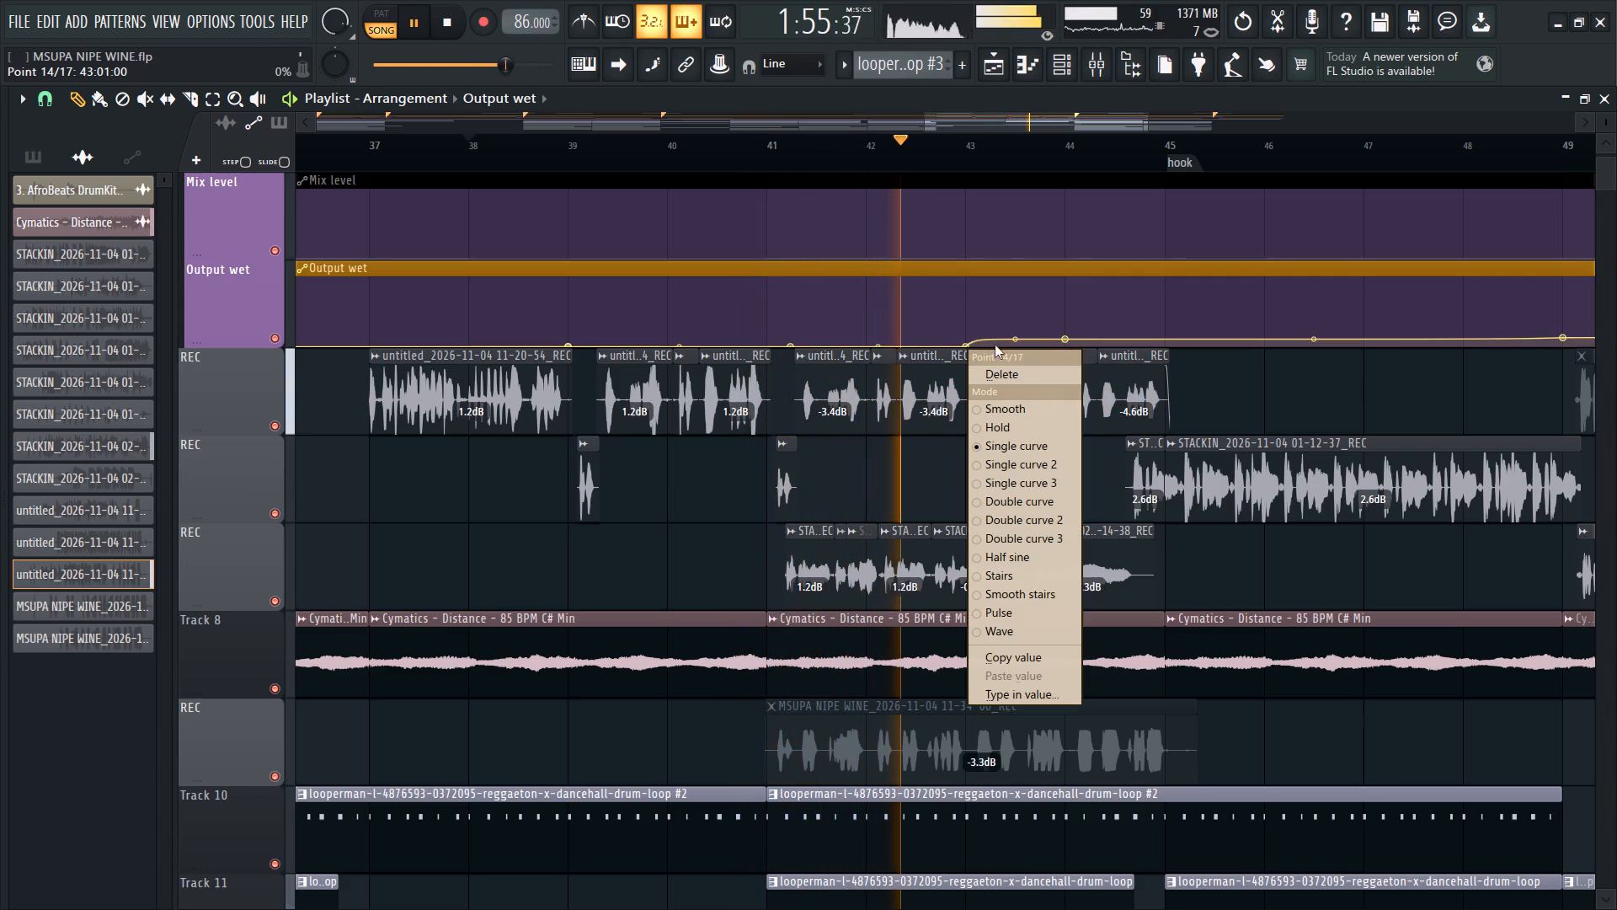
click(1007, 377)
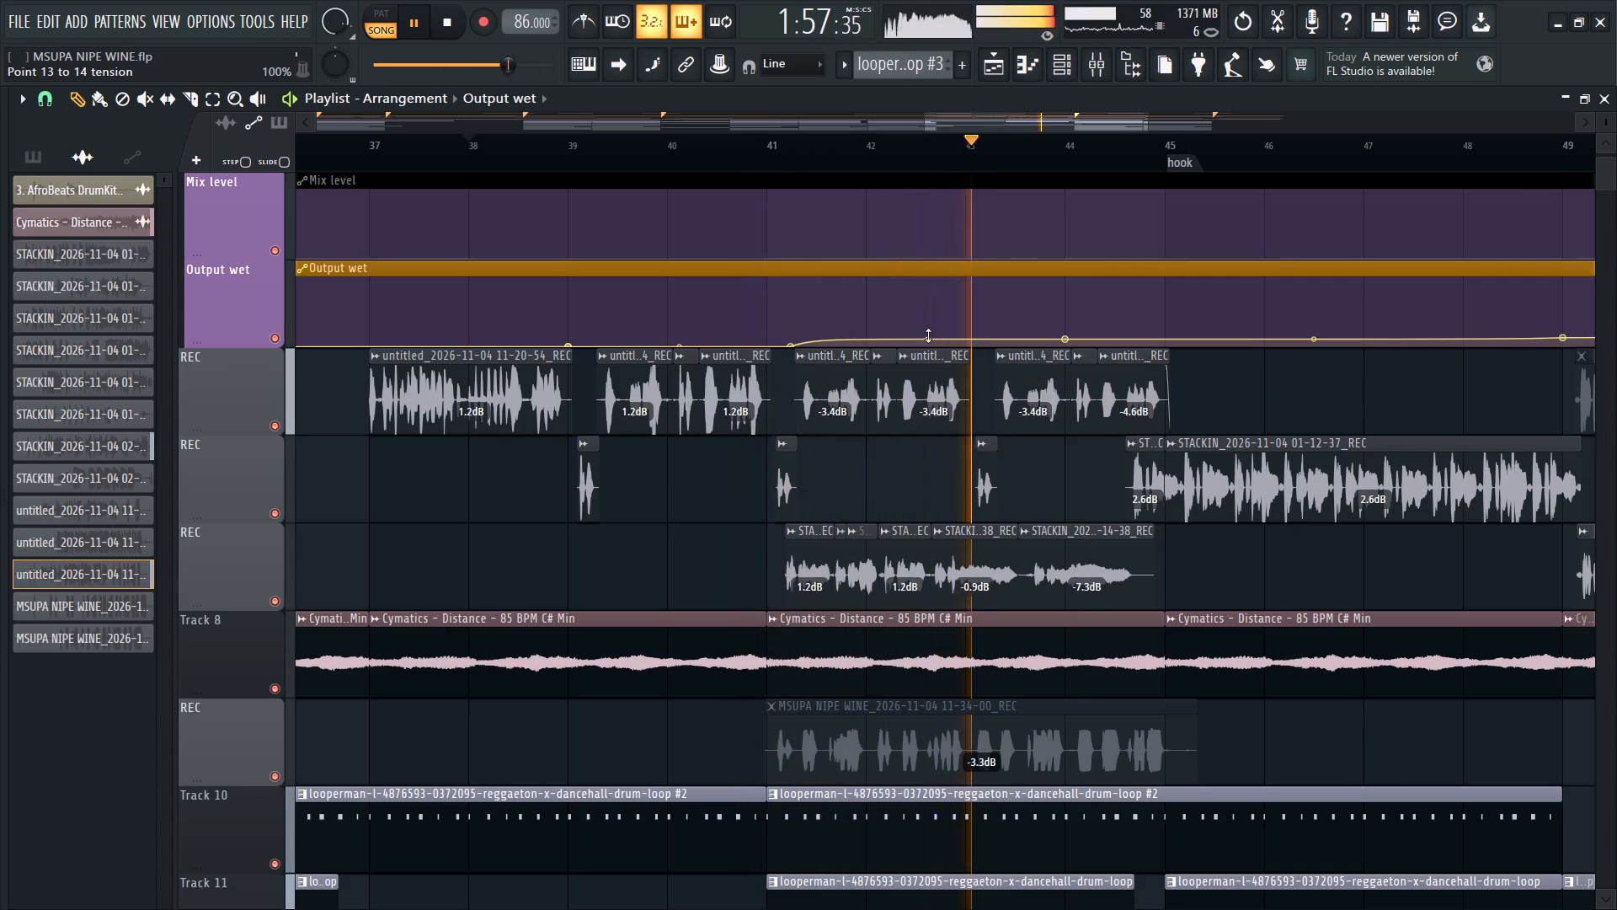
drag(931, 339, 931, 479)
drag(928, 338, 936, 458)
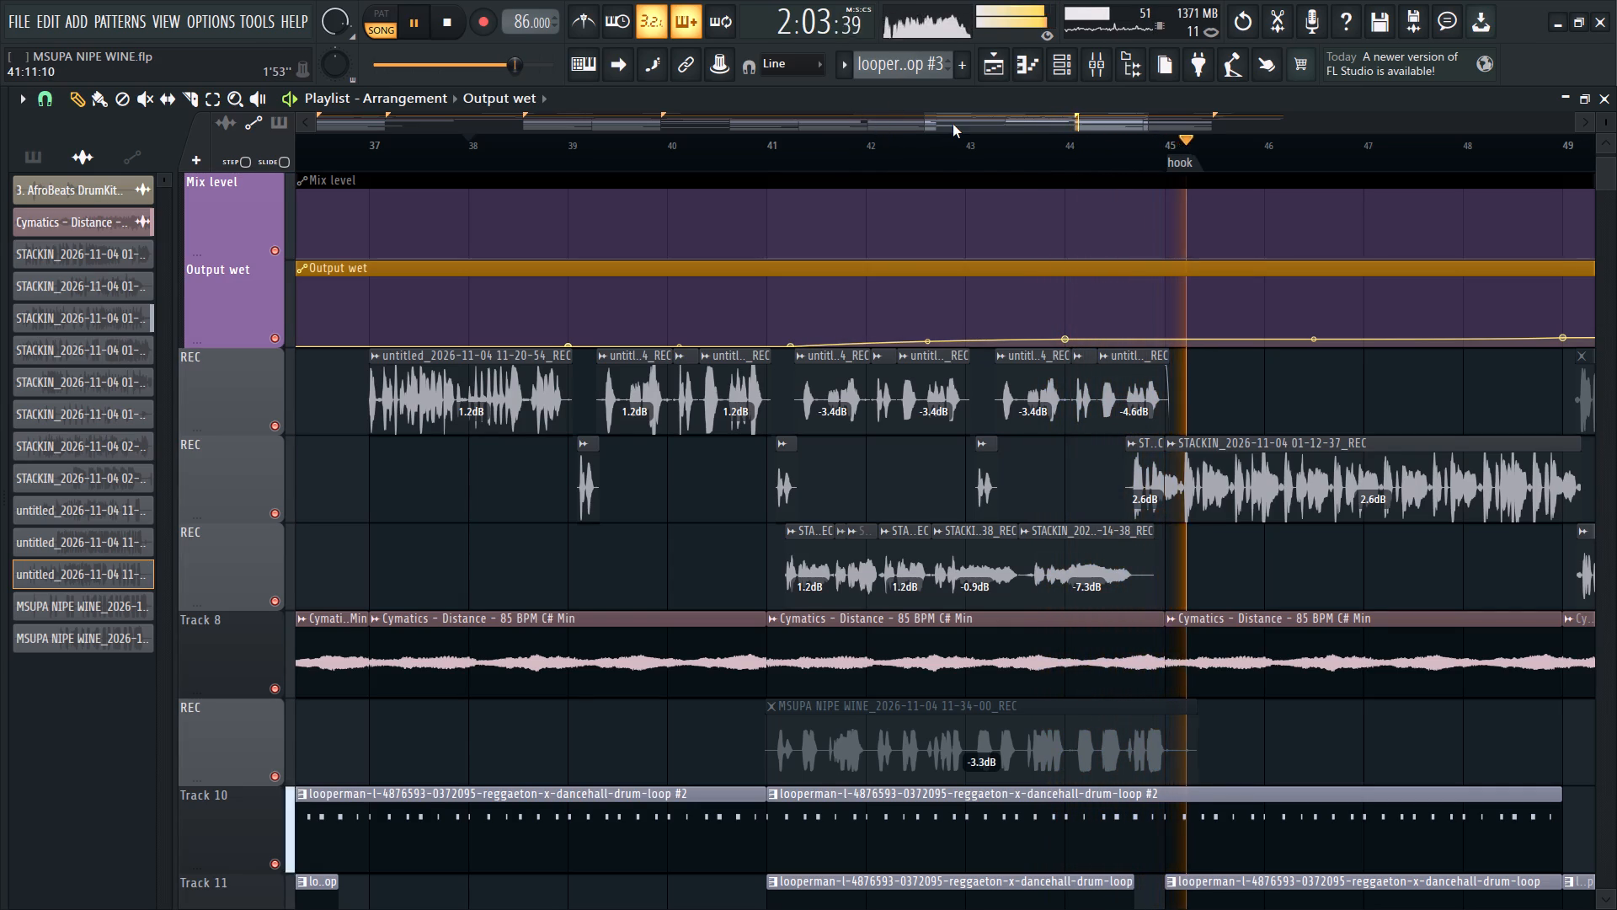
Raise the gains of the two STACKIN vocal clips leading into and through the hook on the second REC track to 3.6 dB.
drag(952, 124, 1022, 117)
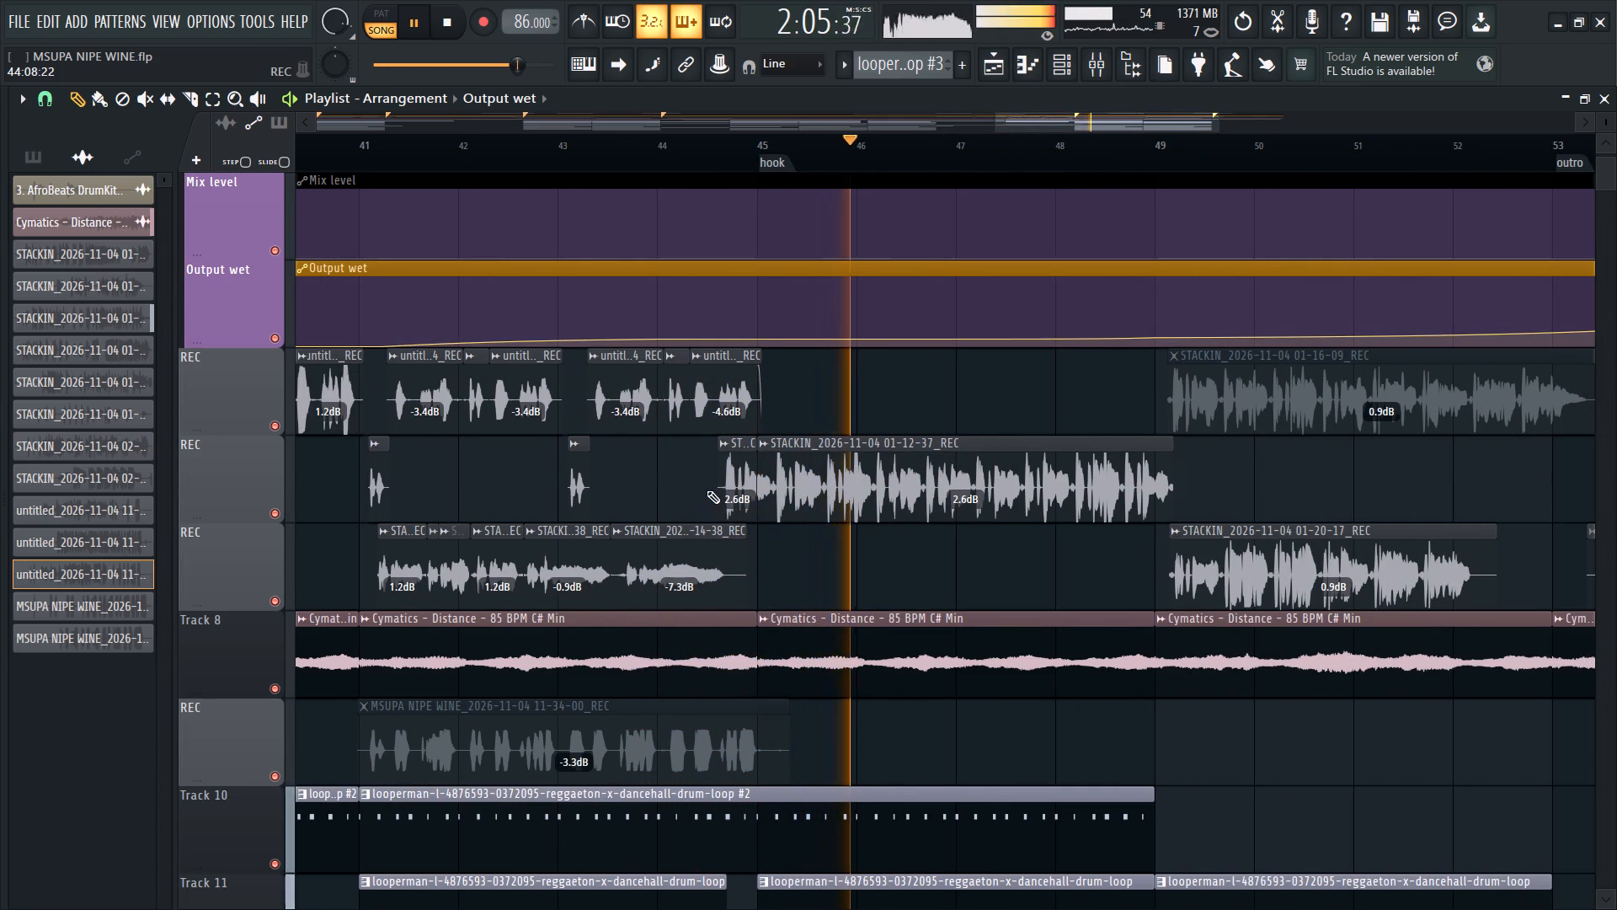
drag(707, 490, 895, 483)
key(ctrl+z)
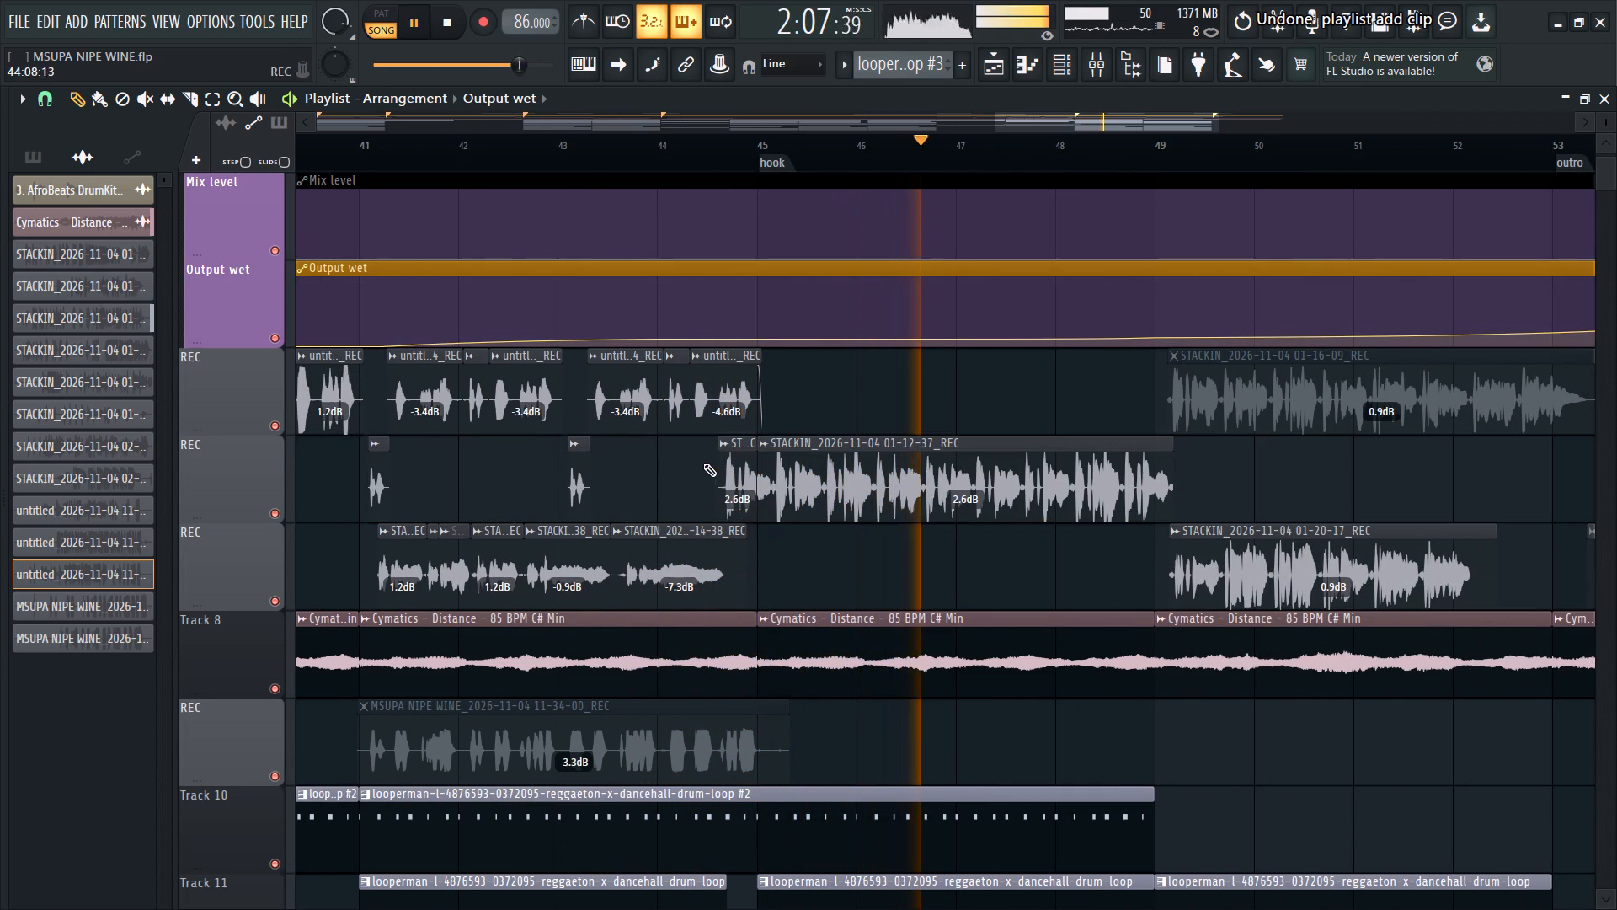
ctrl+drag(696, 468, 1193, 480)
drag(966, 522, 965, 517)
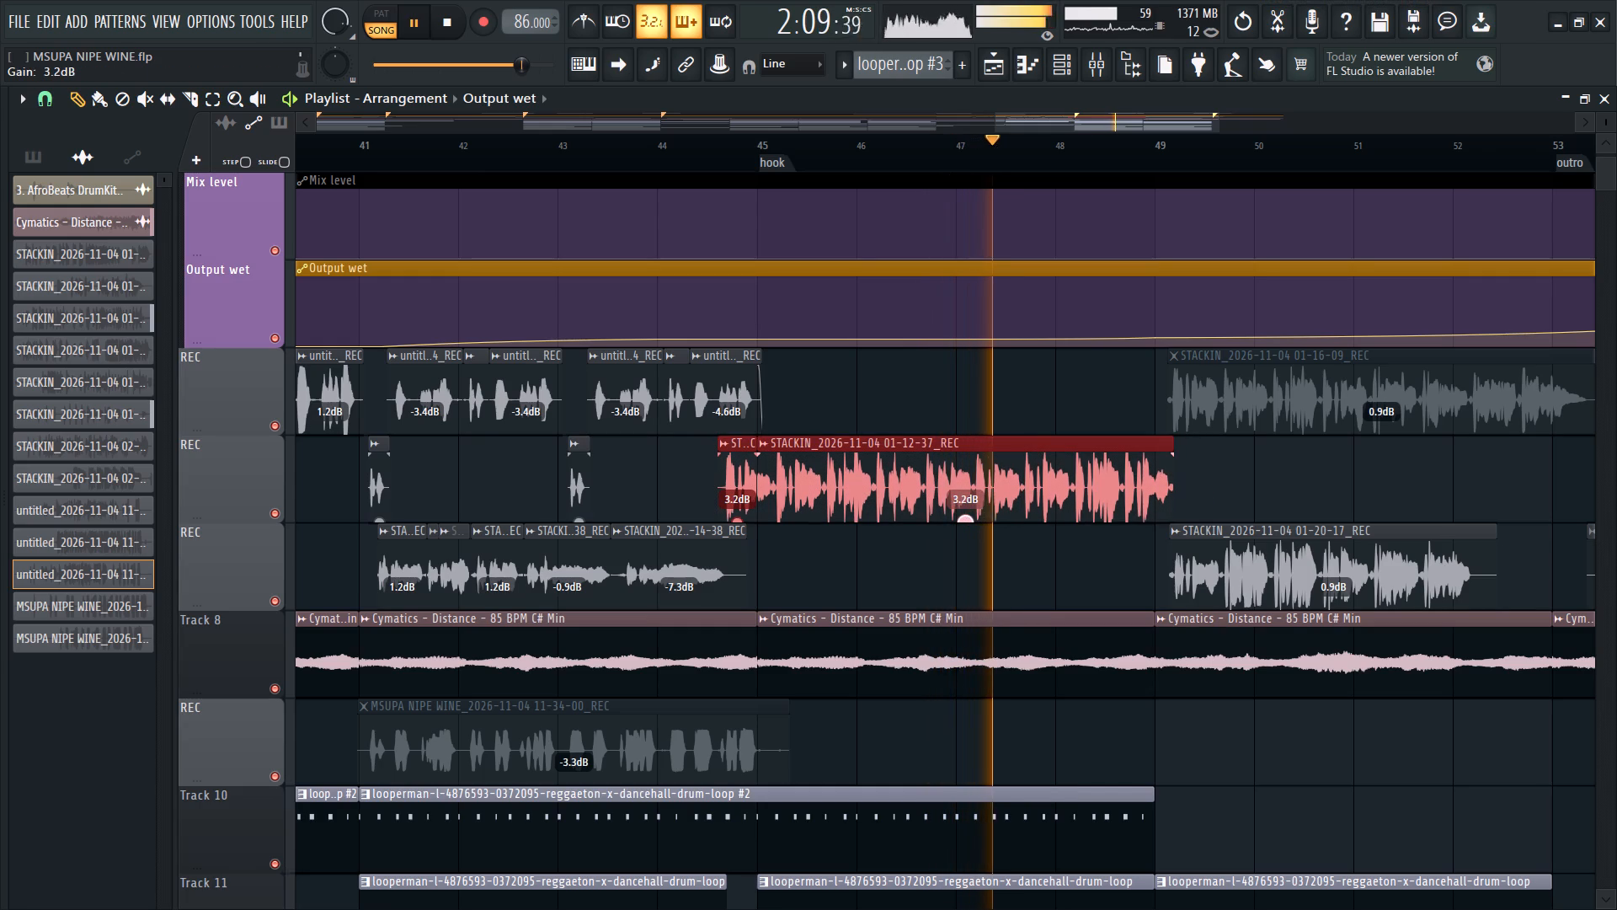
drag(965, 517, 964, 514)
click(966, 522)
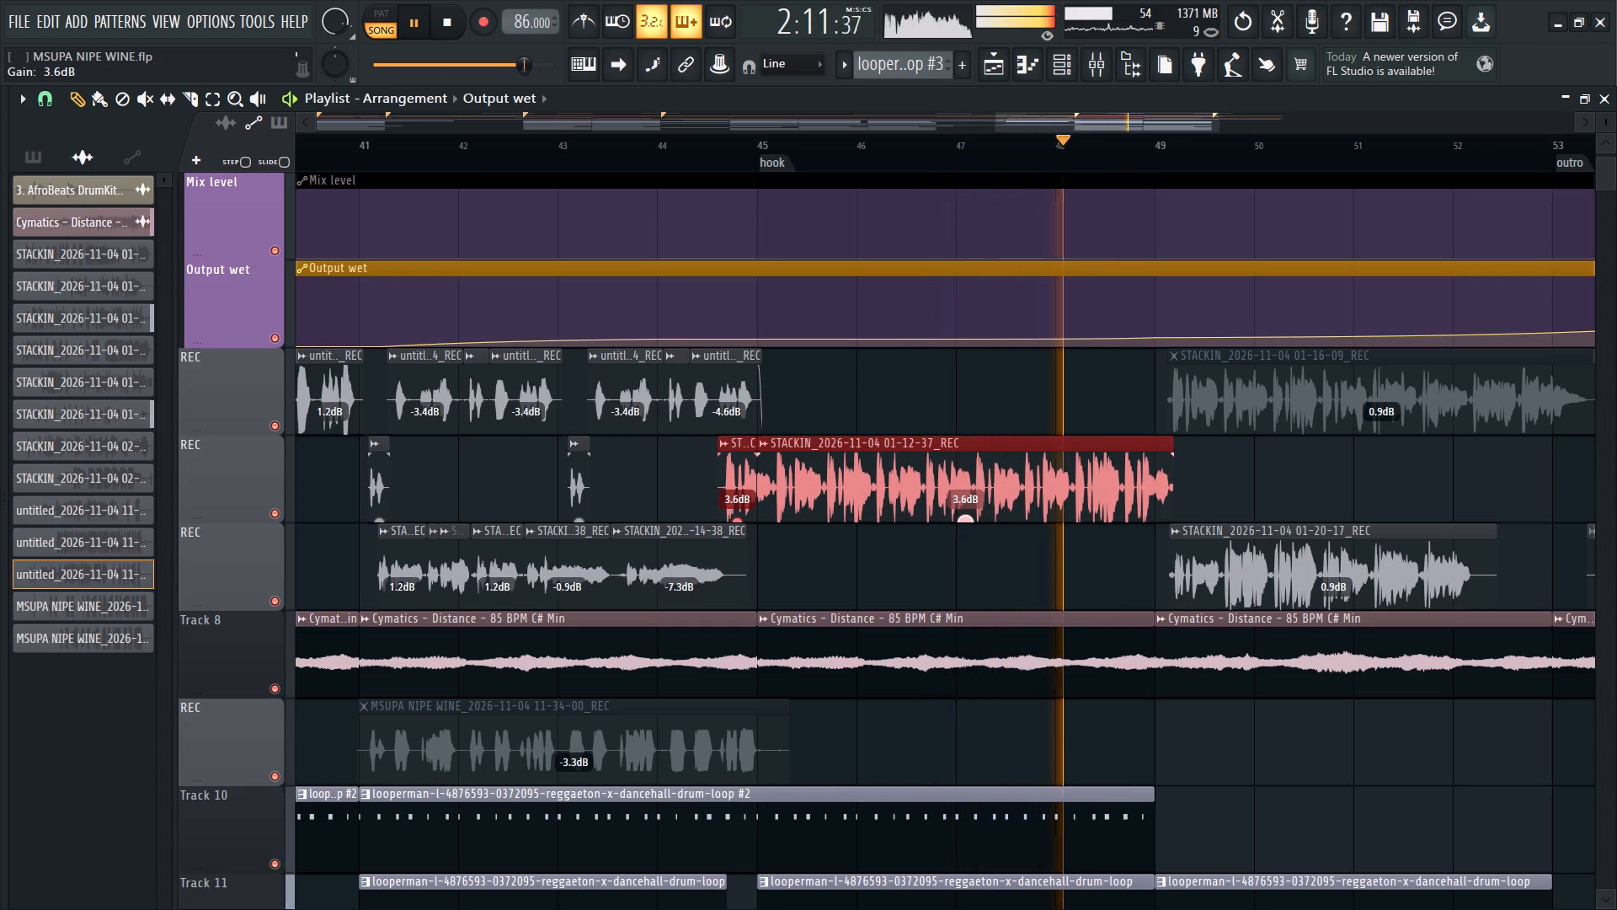
click(966, 522)
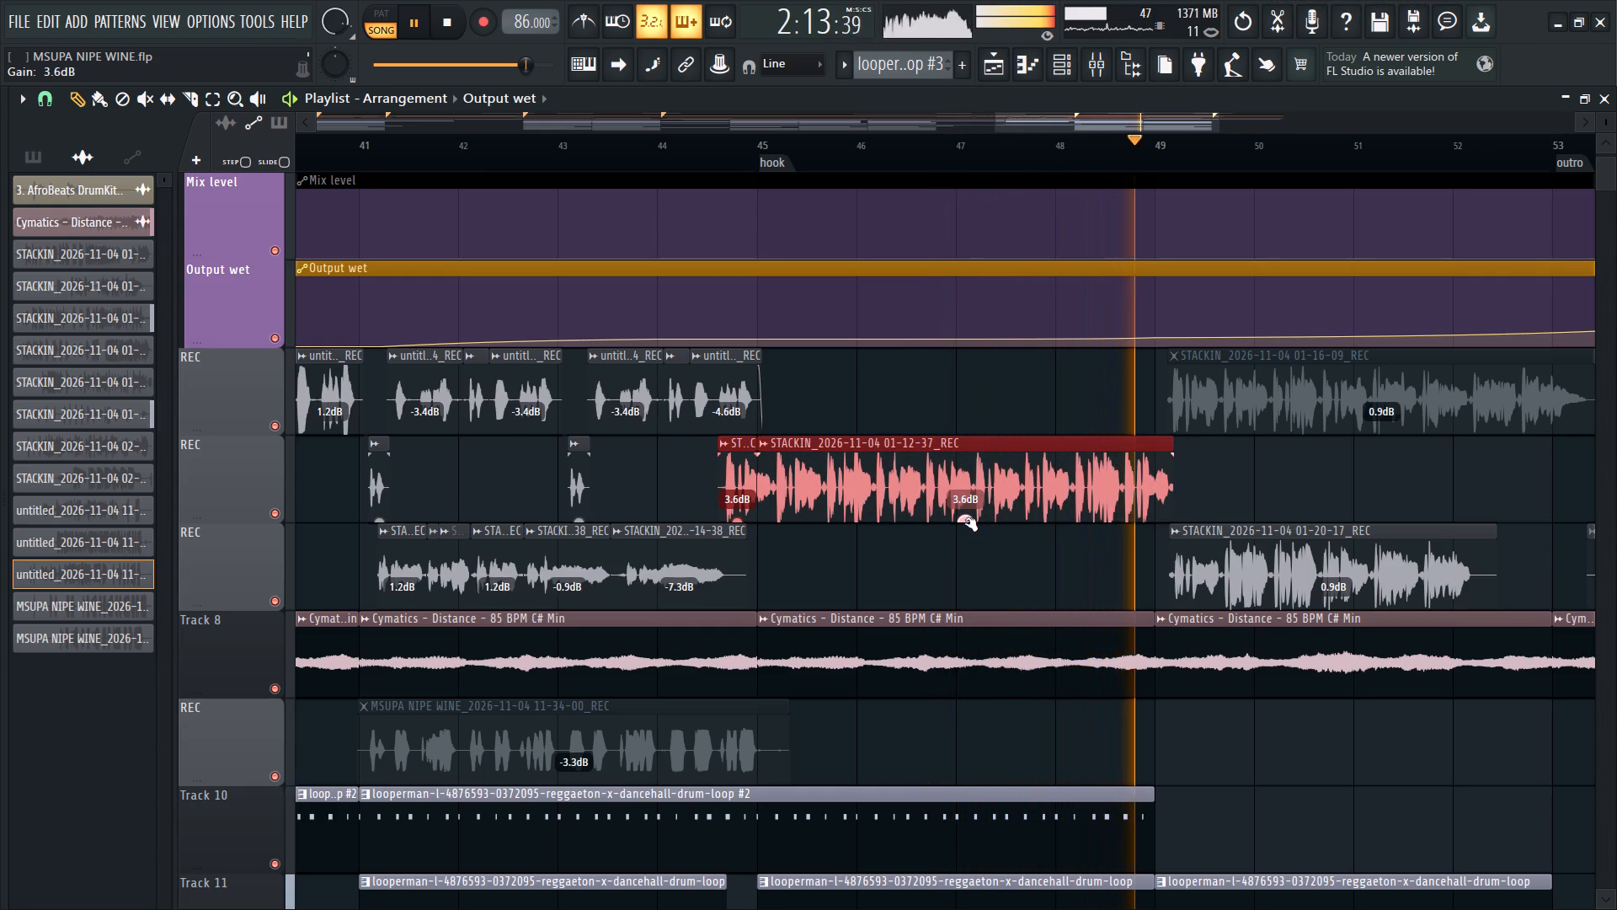
Raise the gain of the third REC track's STACKIN vocal clip starting at bar 49 to 2.1 dB.
ctrl+scroll(937, 533, down, 3)
ctrl+drag(982, 553, 1267, 558)
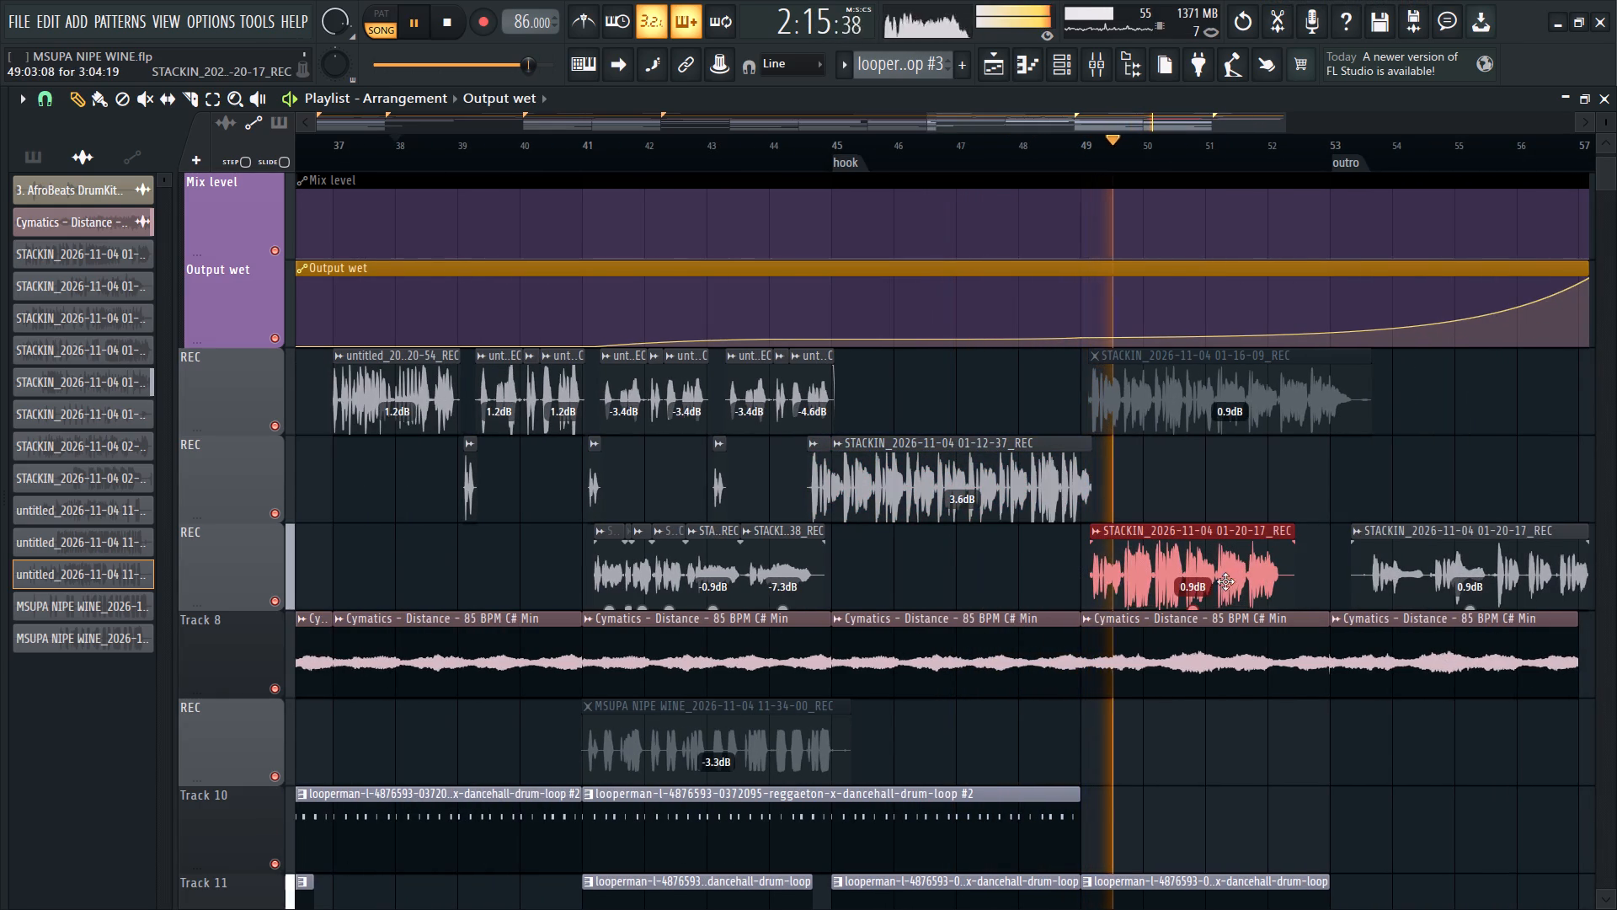
click(1198, 606)
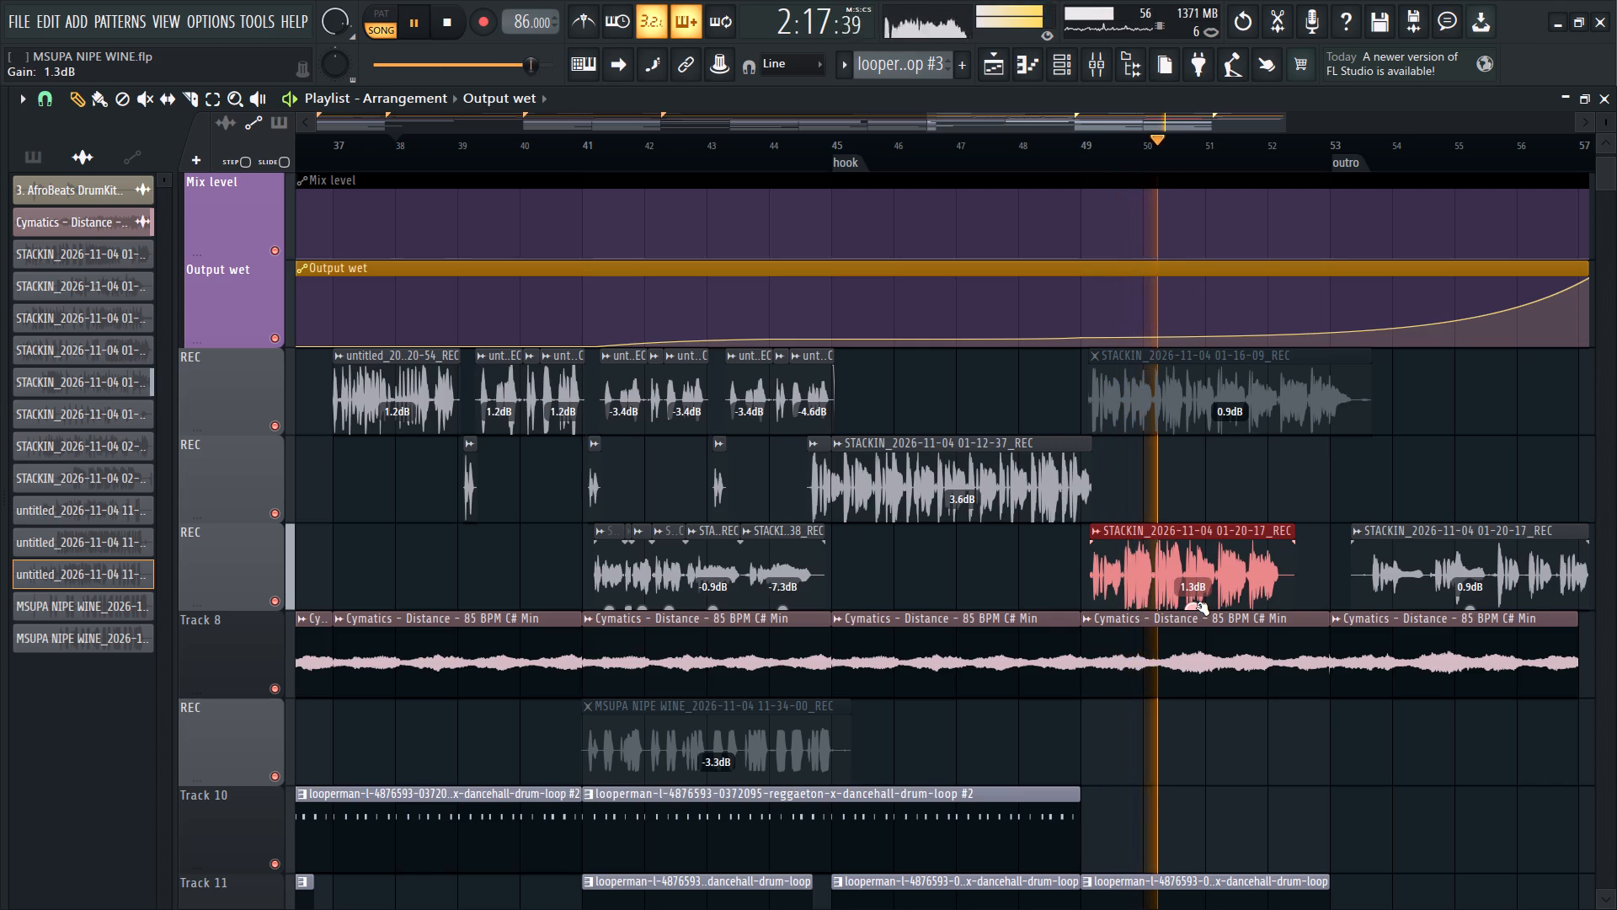
click(1198, 606)
Raise the gains of the two VOCS track clips around the outro marker together to 1.1 dB.
ctrl+scroll(988, 521, down, 4)
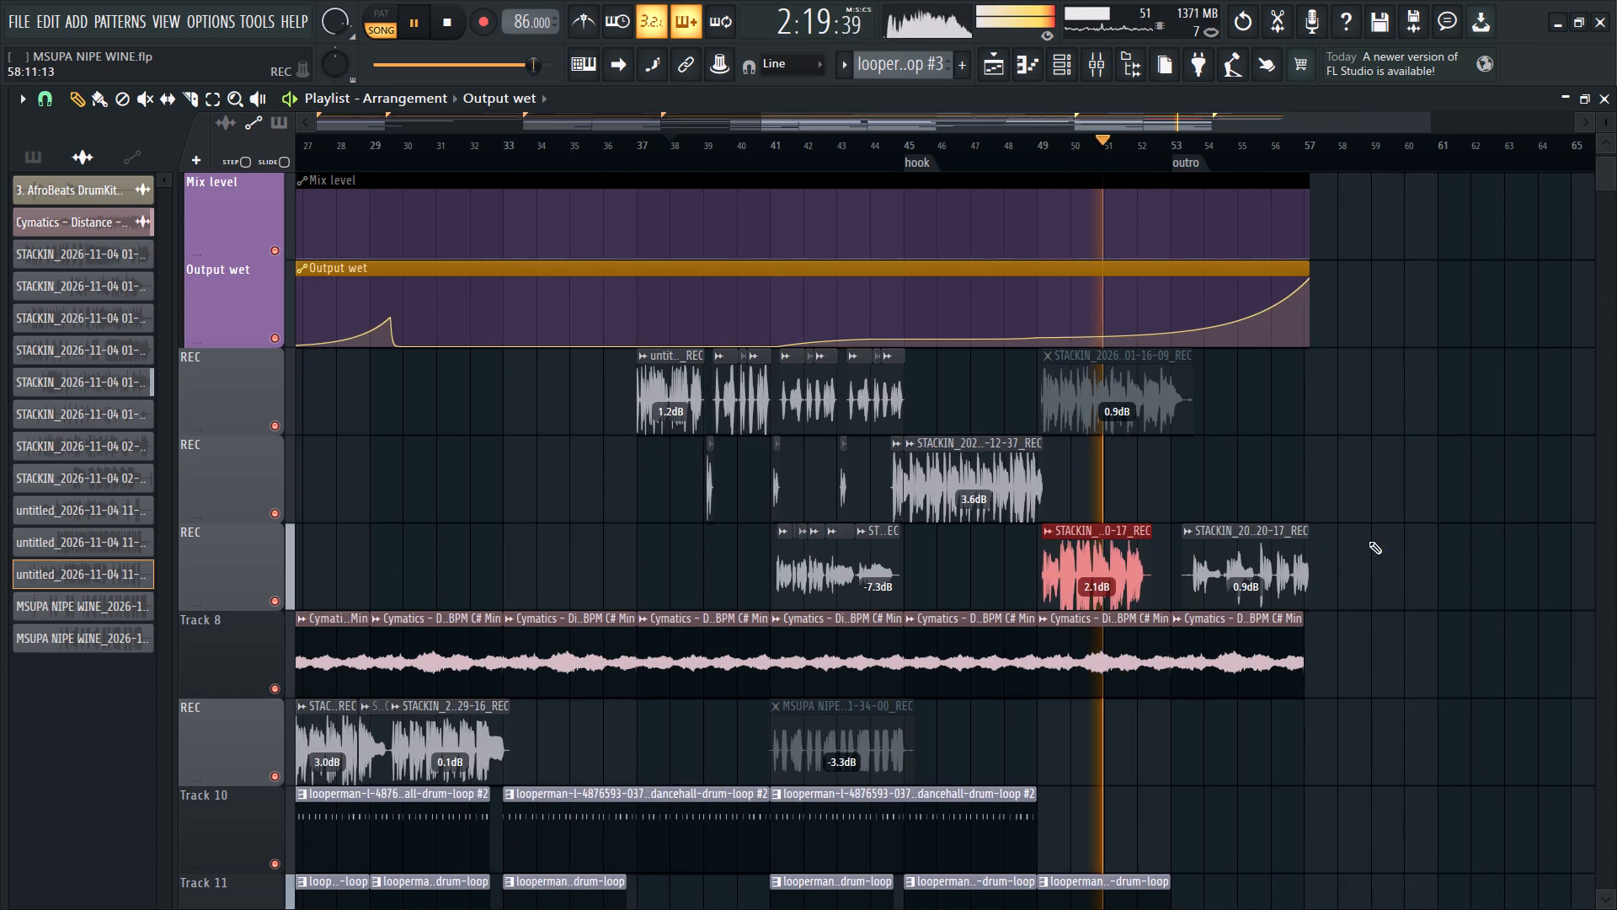
ctrl+scroll(1331, 551, up, 3)
scroll(1166, 544, up, 7)
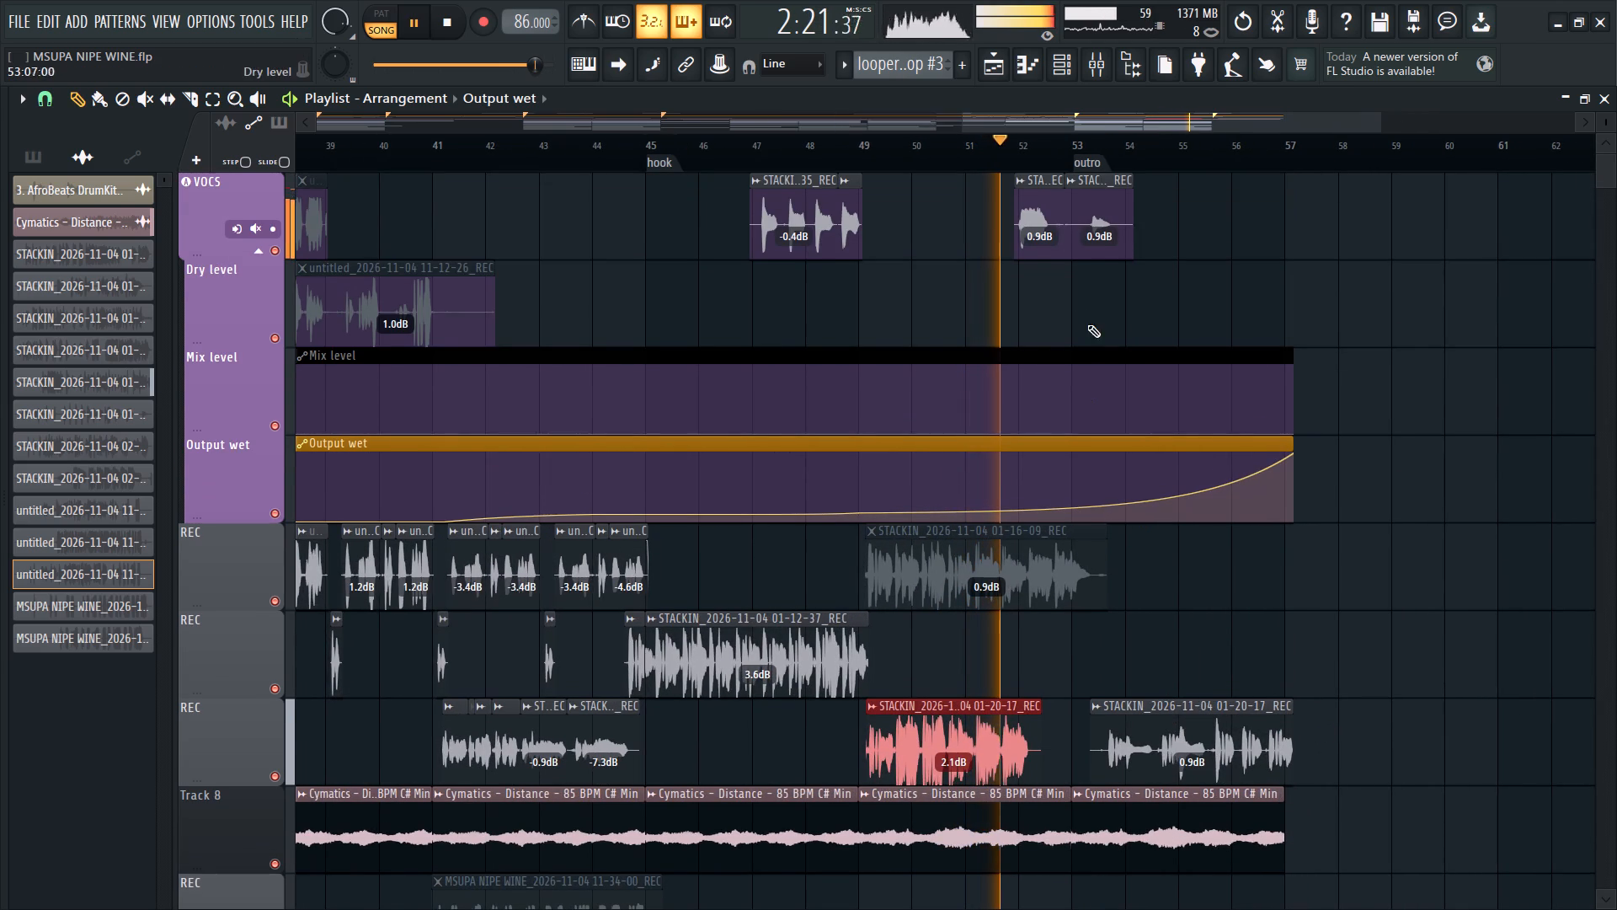
ctrl+drag(1017, 236, 1125, 233)
click(1046, 259)
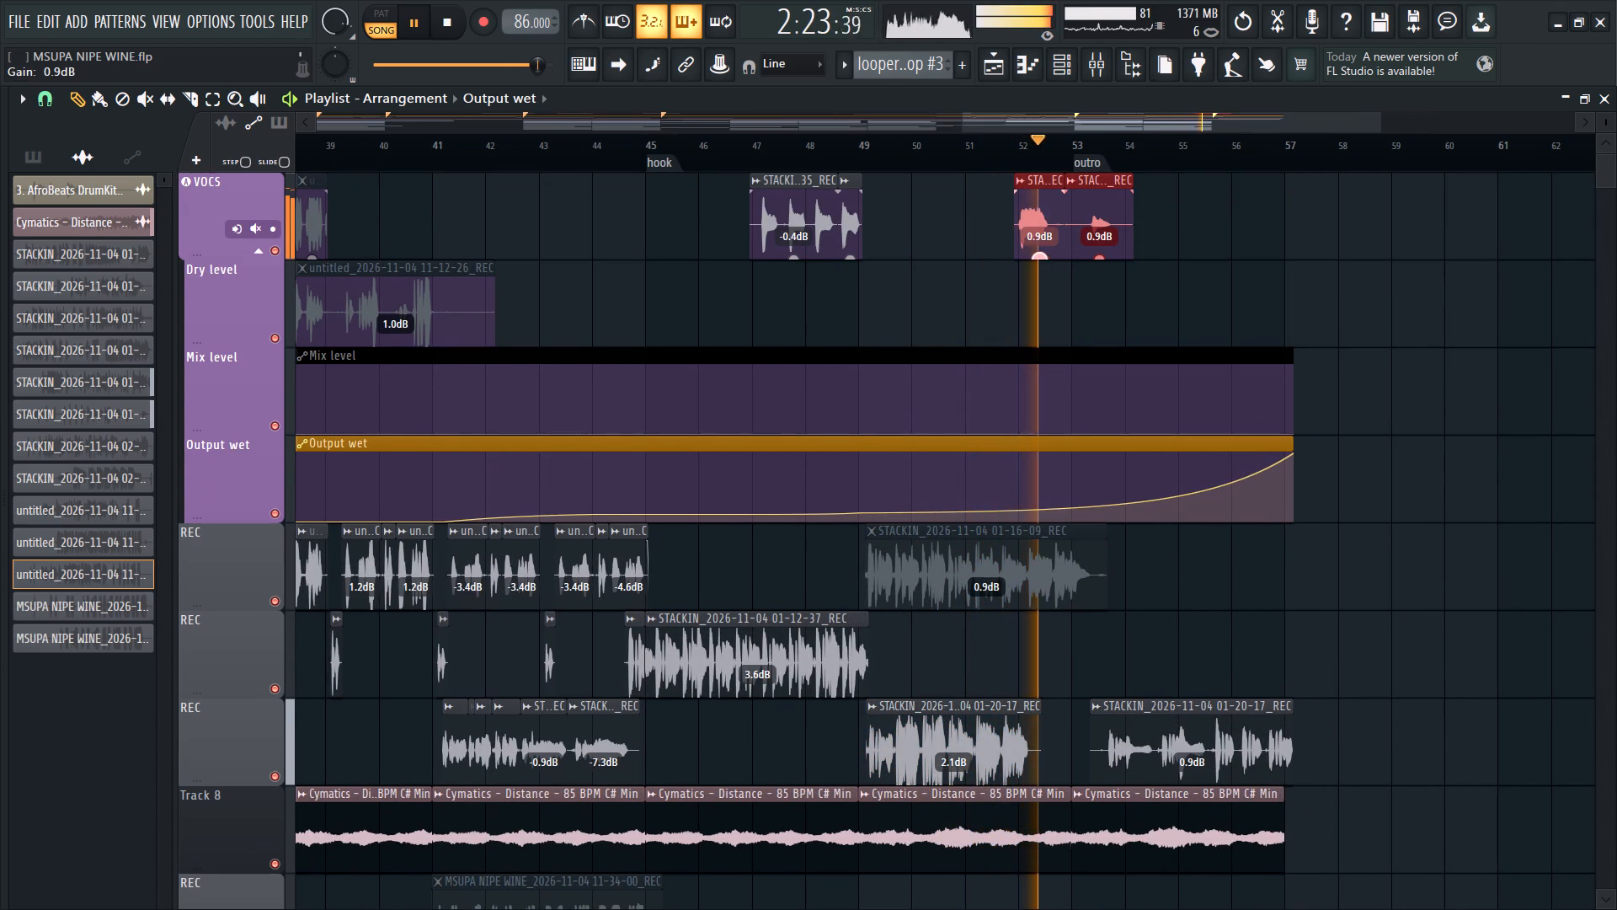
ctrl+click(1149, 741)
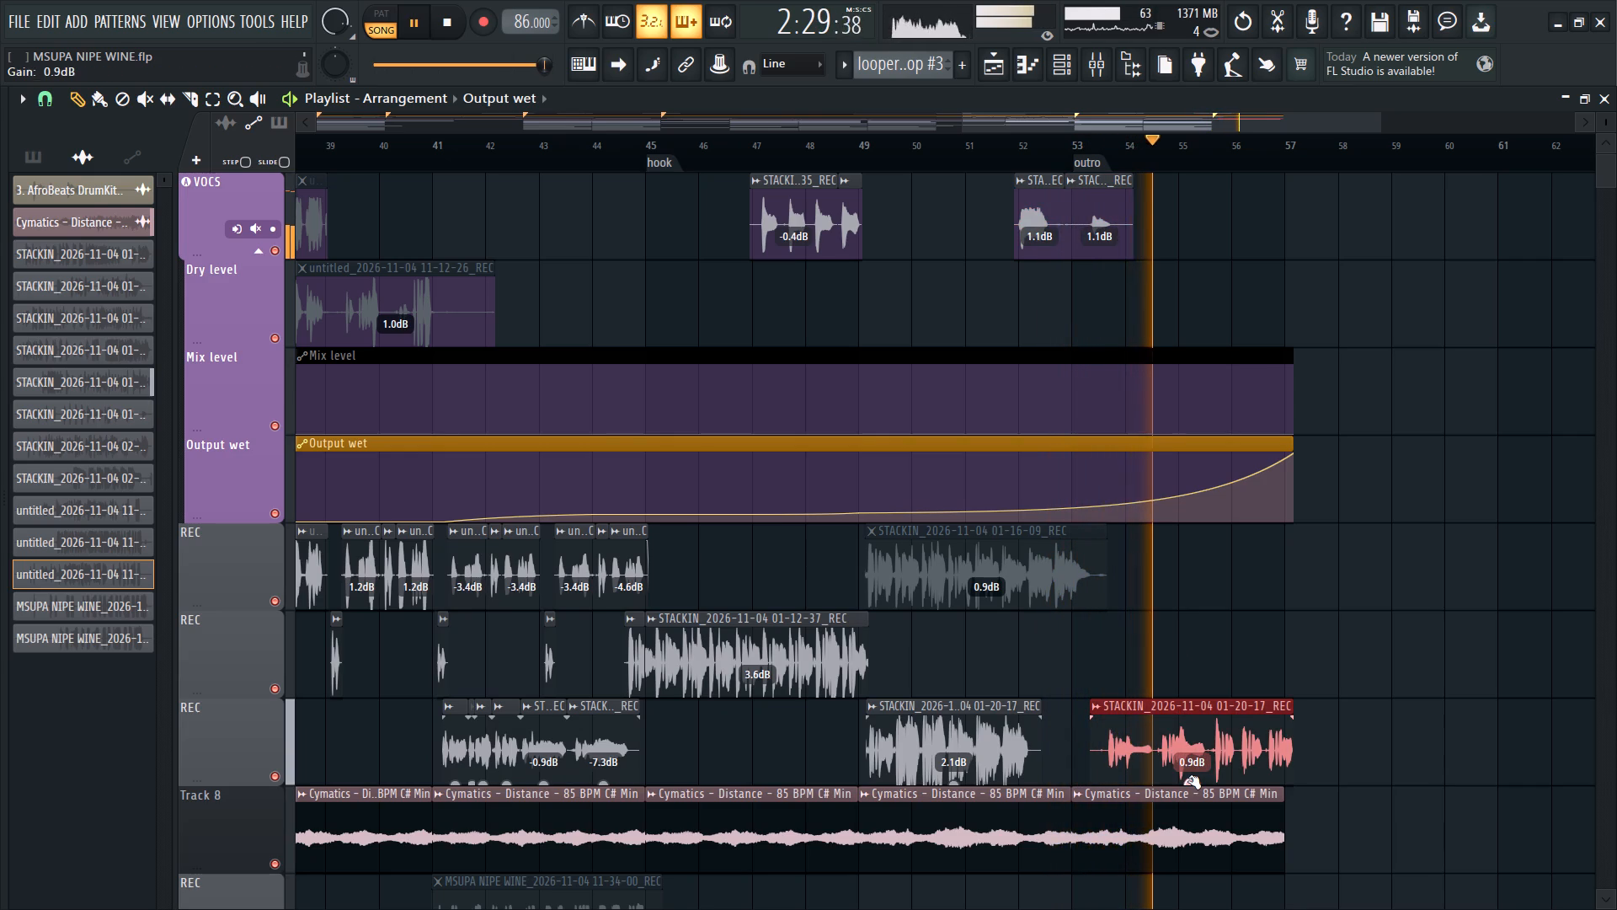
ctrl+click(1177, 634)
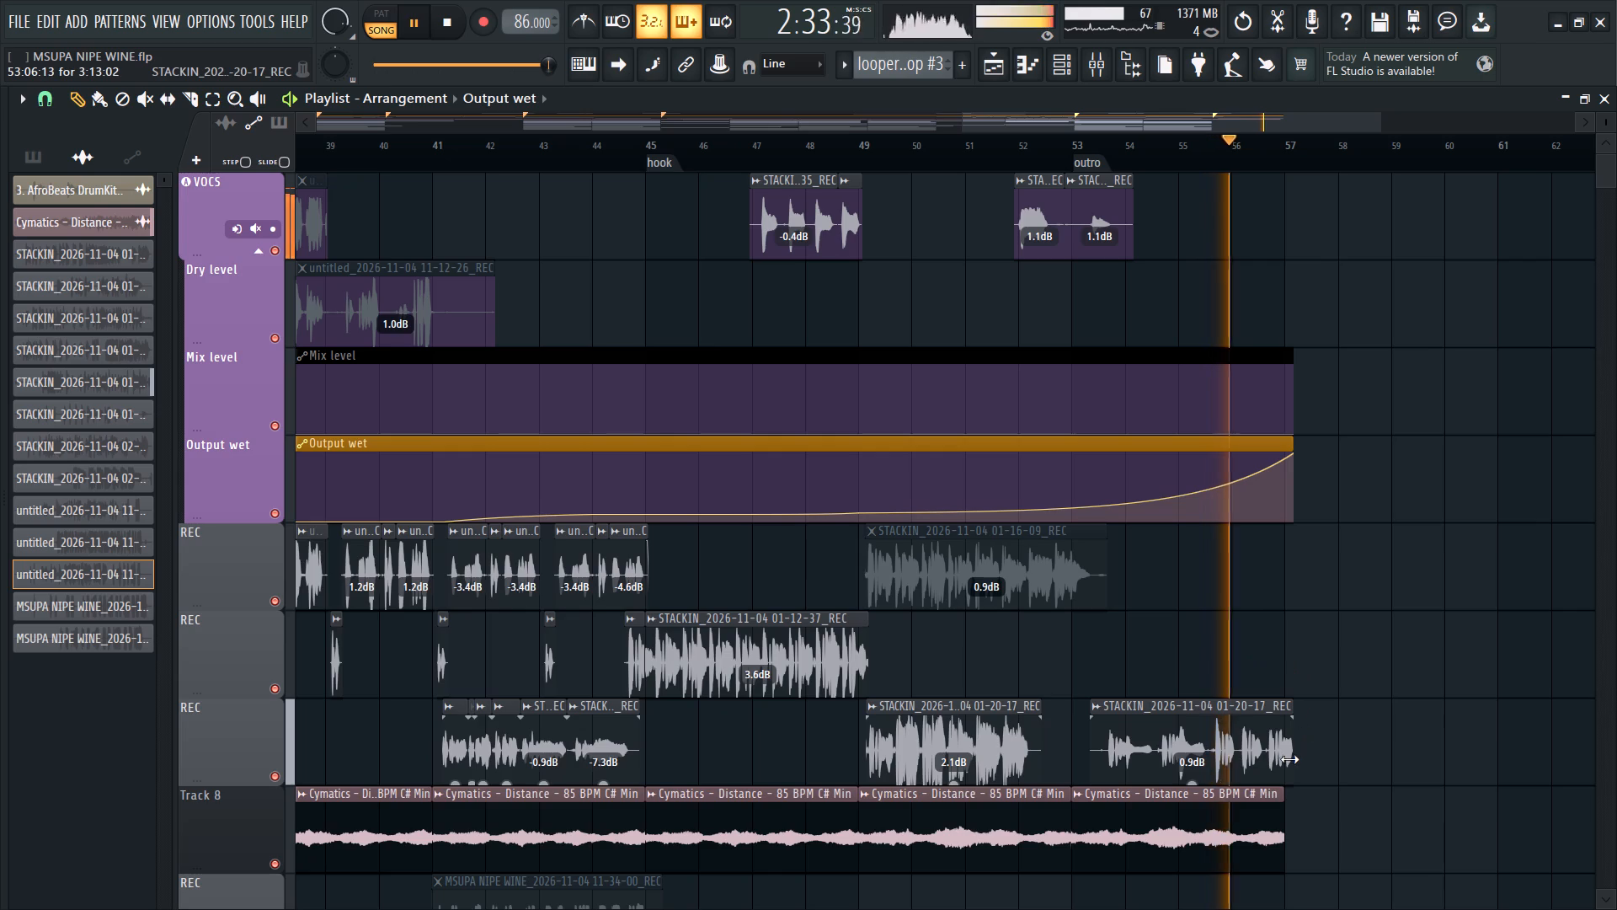
Extend the end of the Mix level automation clip to just past bar 58.
ctrl+scroll(1290, 759, up, 2)
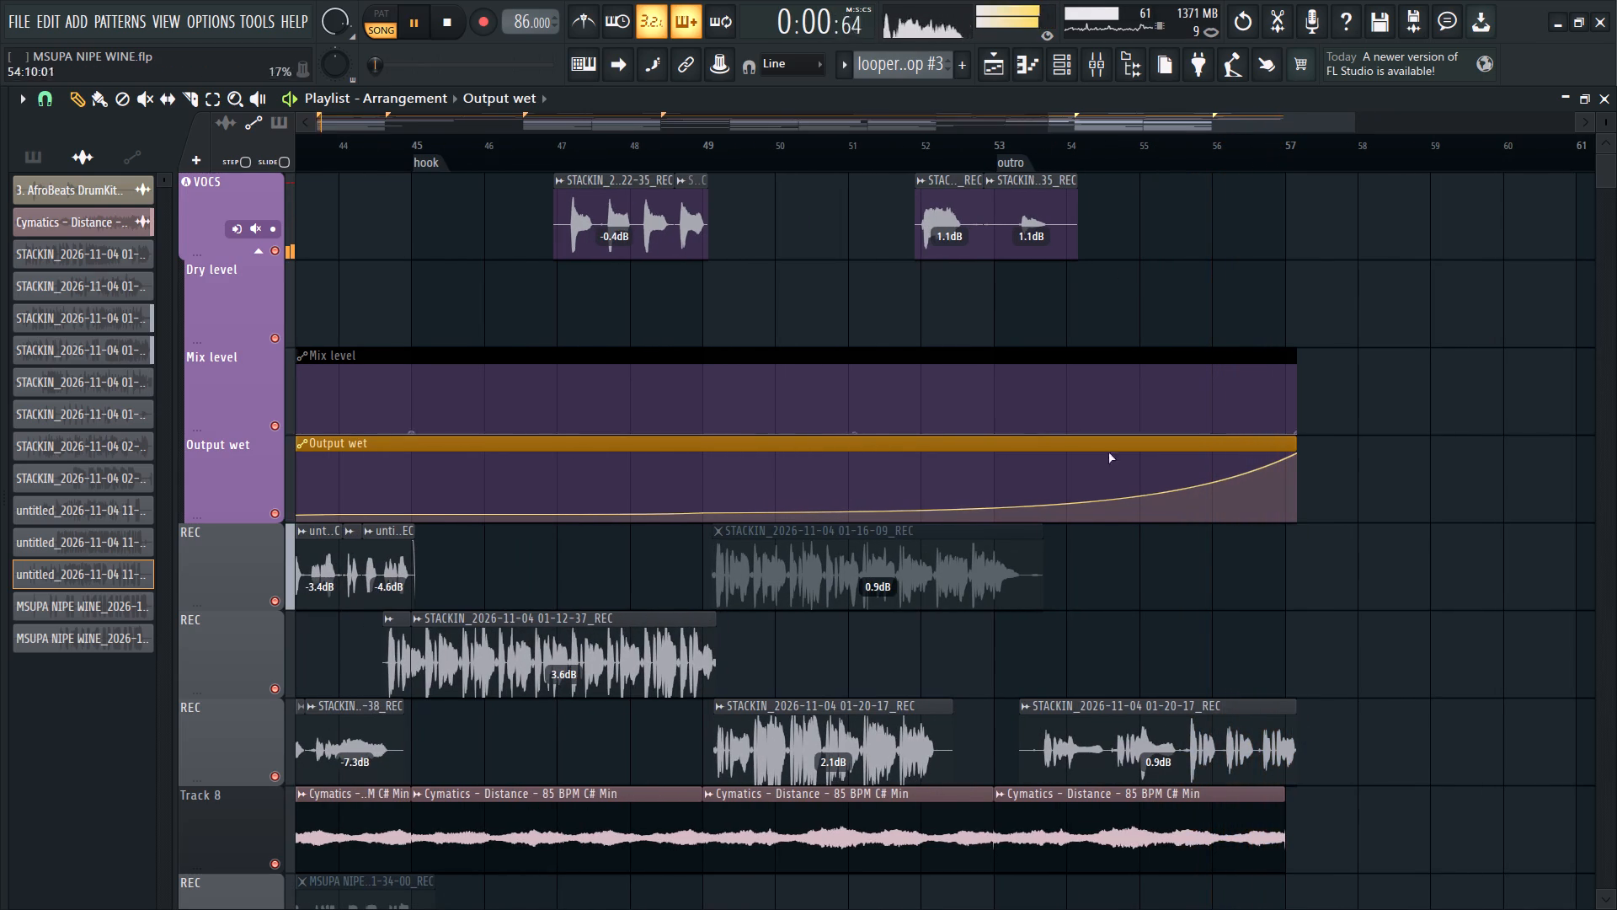
ctrl+scroll(1061, 592, down, 3)
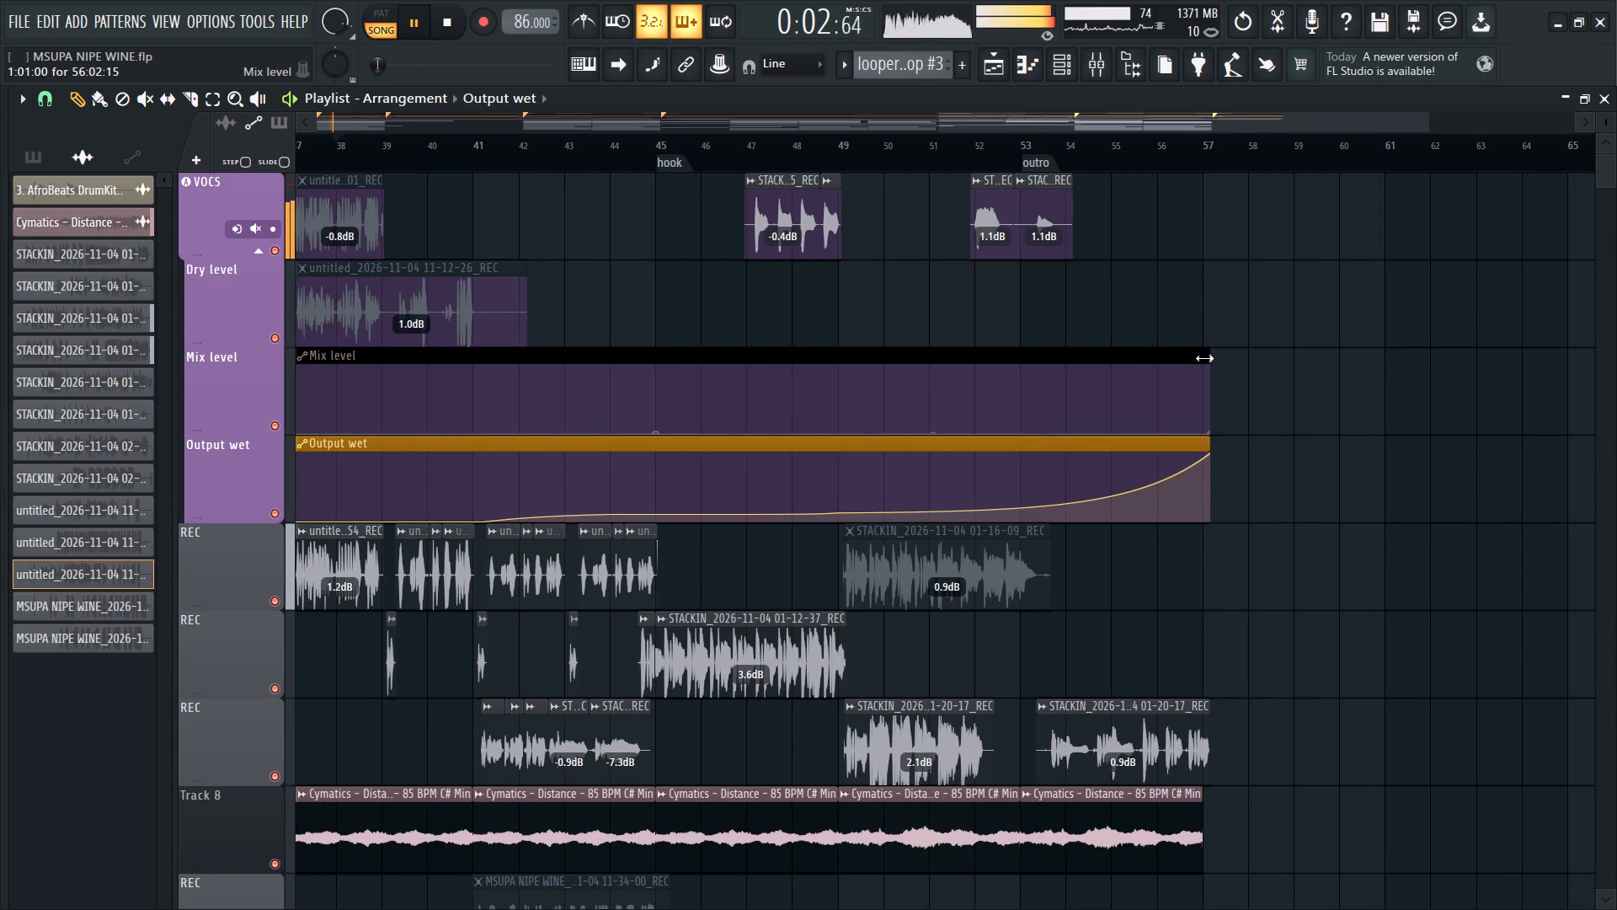
drag(1207, 354, 1221, 352)
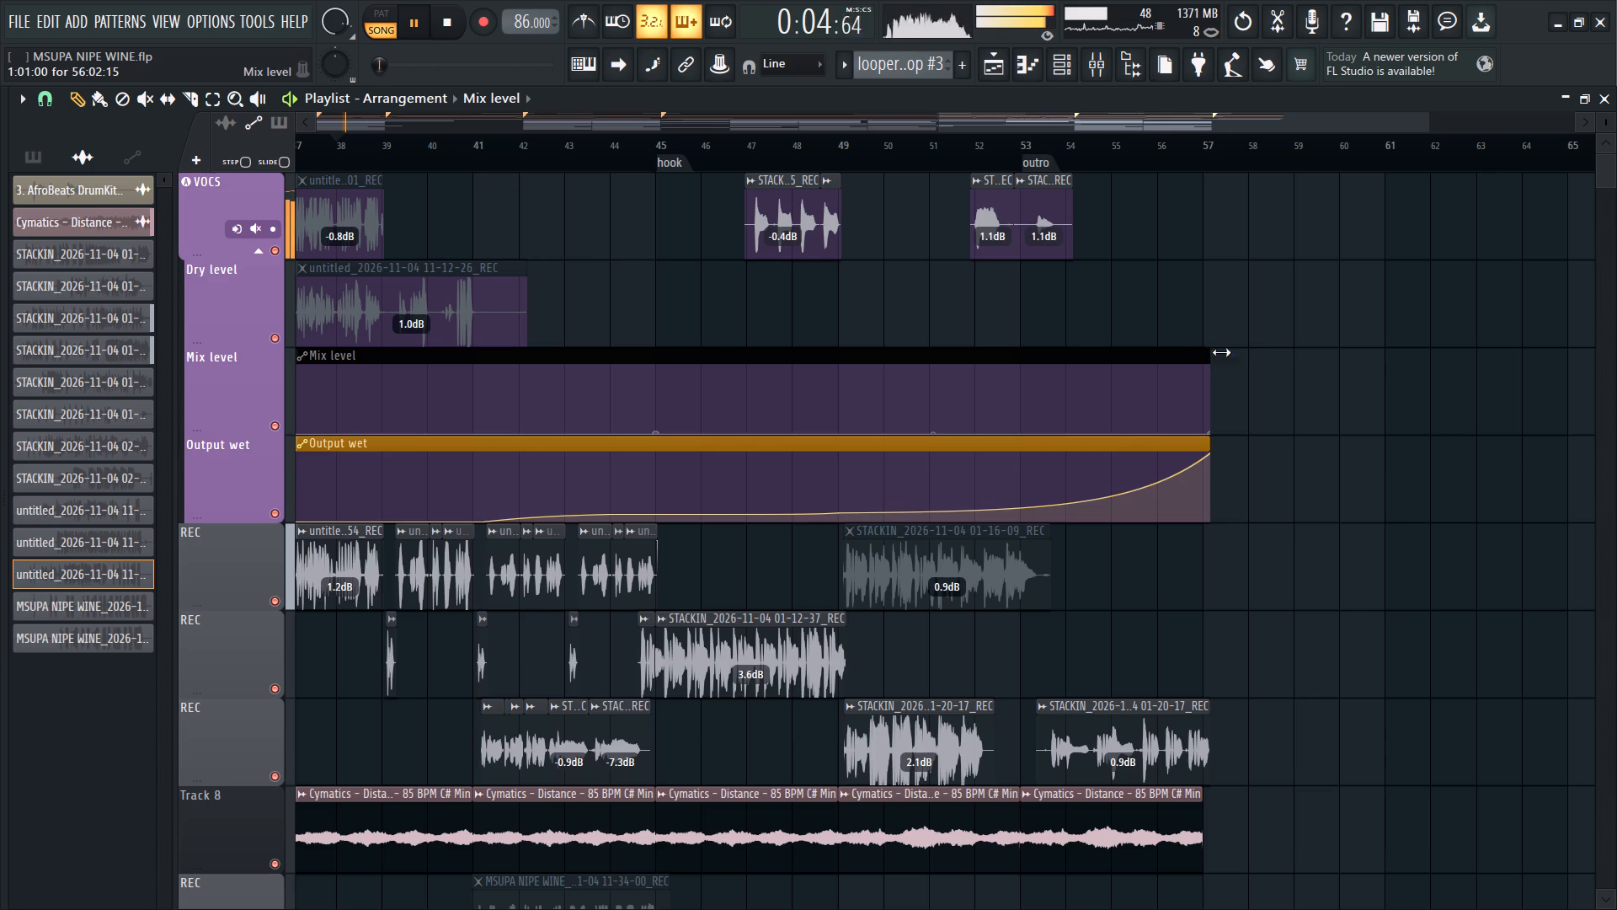
drag(1221, 352, 1267, 344)
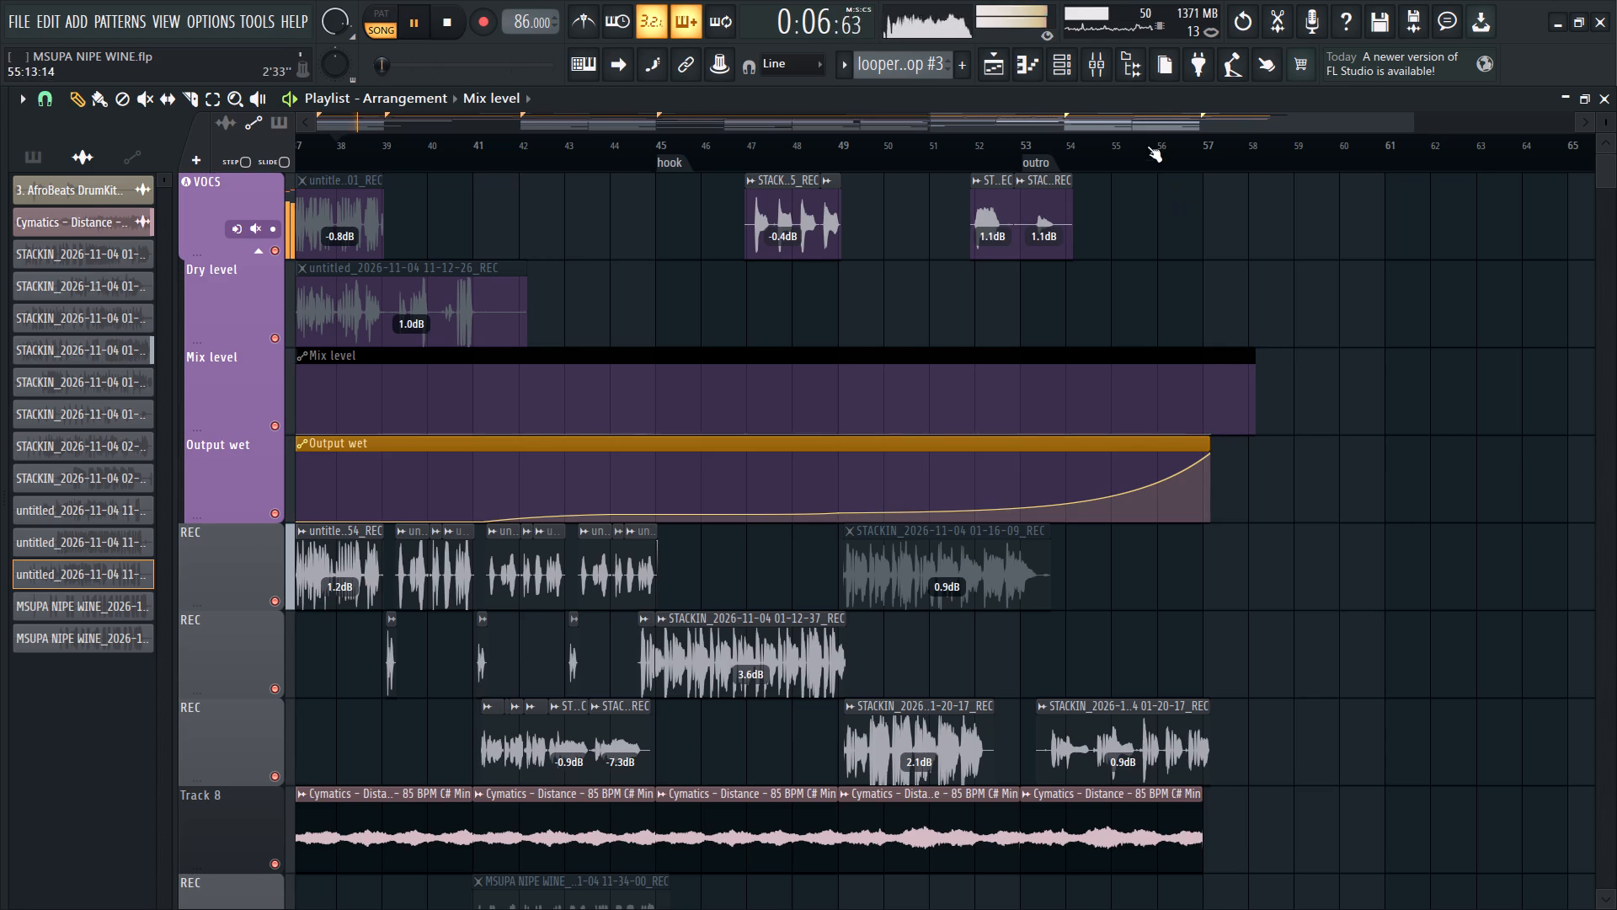
Play the arrangement from the outro marker to check the vocals and the ending of the automation clips.
click(1147, 146)
ctrl+scroll(1266, 476, up, 3)
key(space)
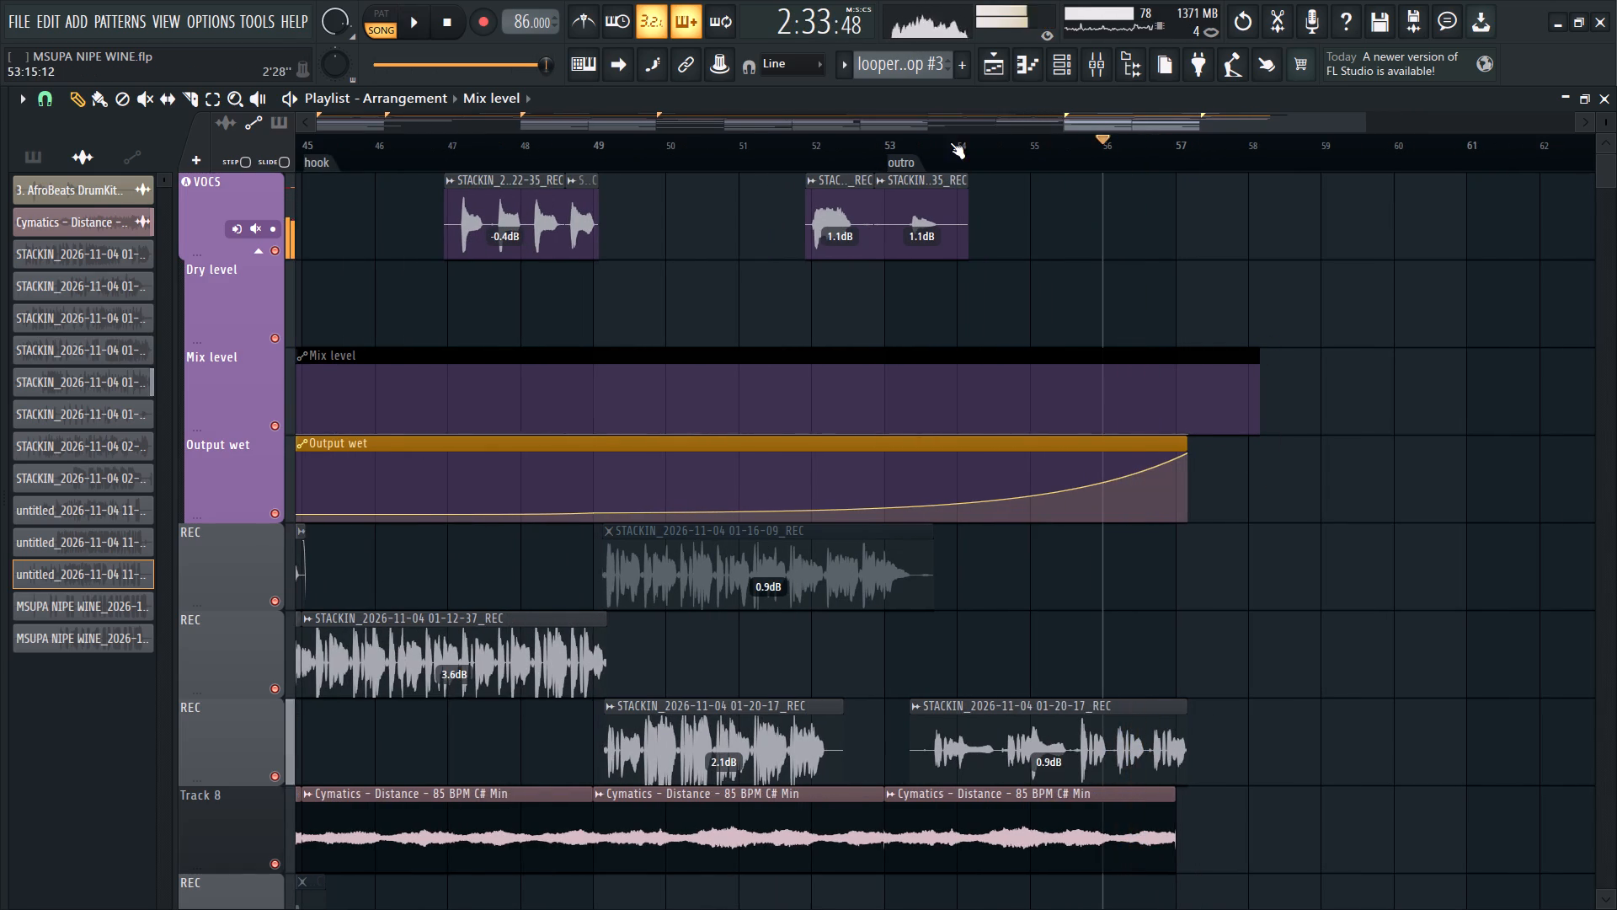
click(856, 145)
key(space)
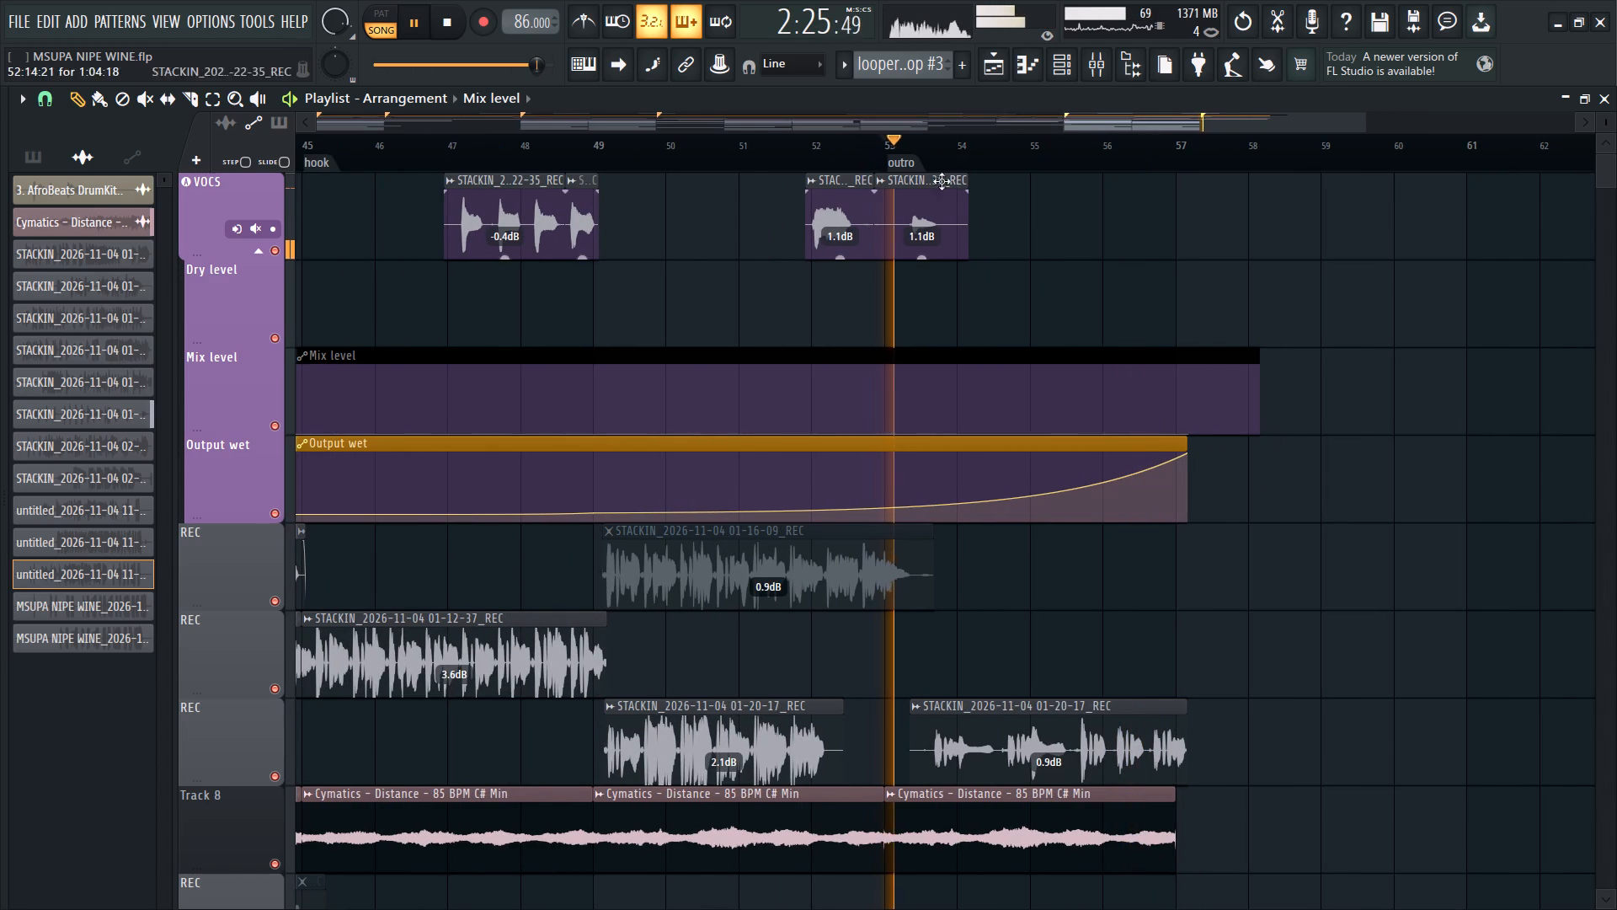
ctrl+scroll(1038, 515, up, 3)
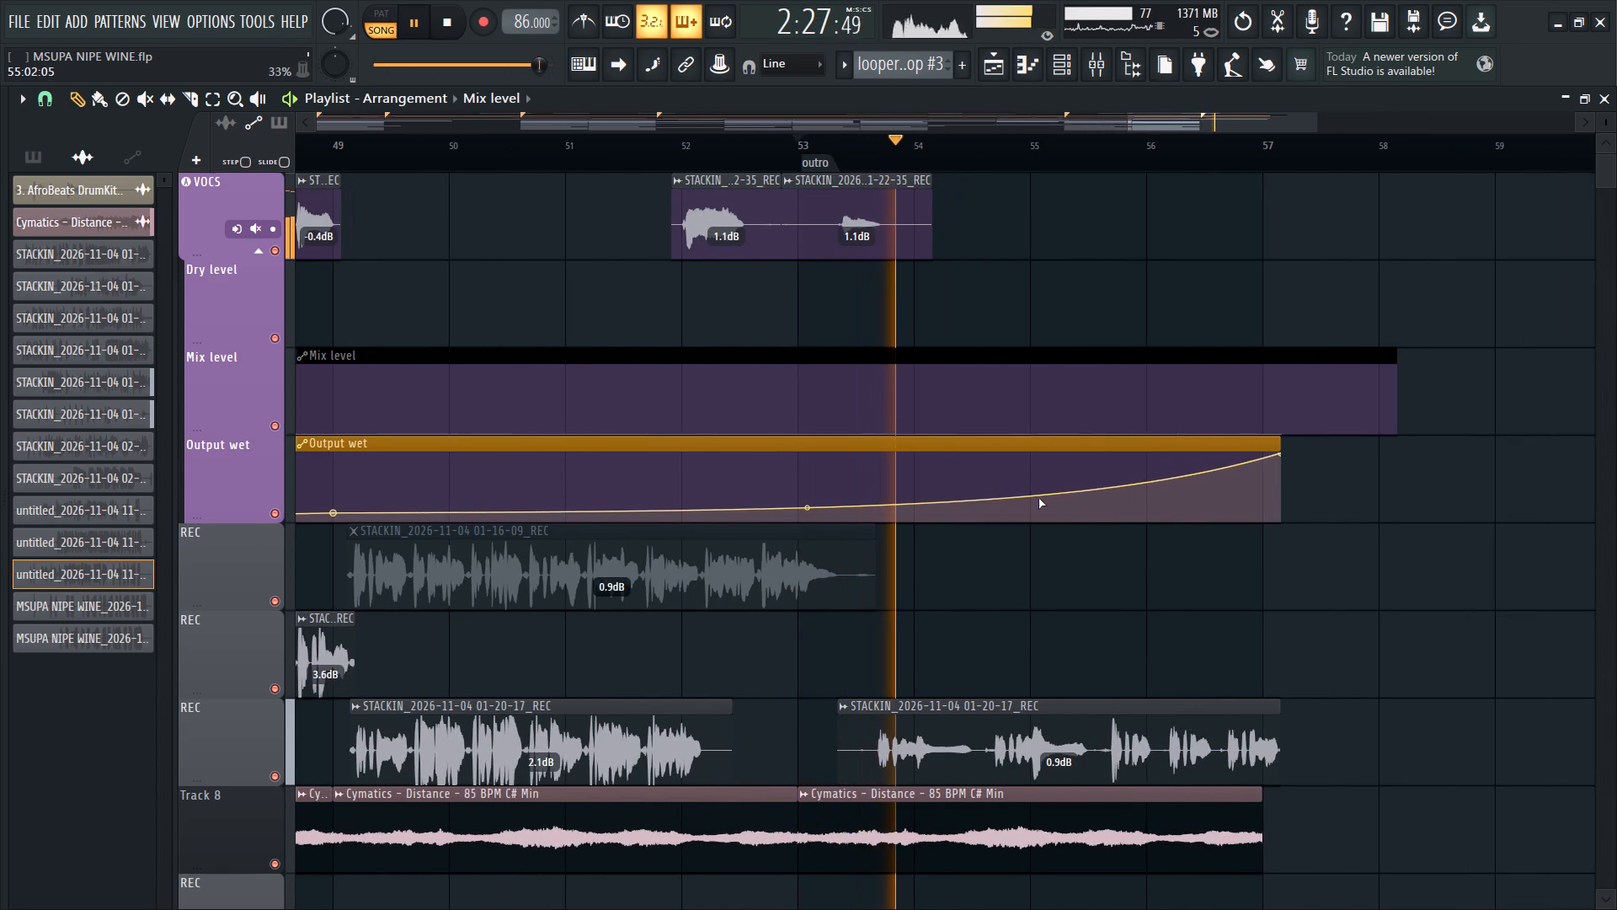
ctrl+scroll(1049, 484, down, 3)
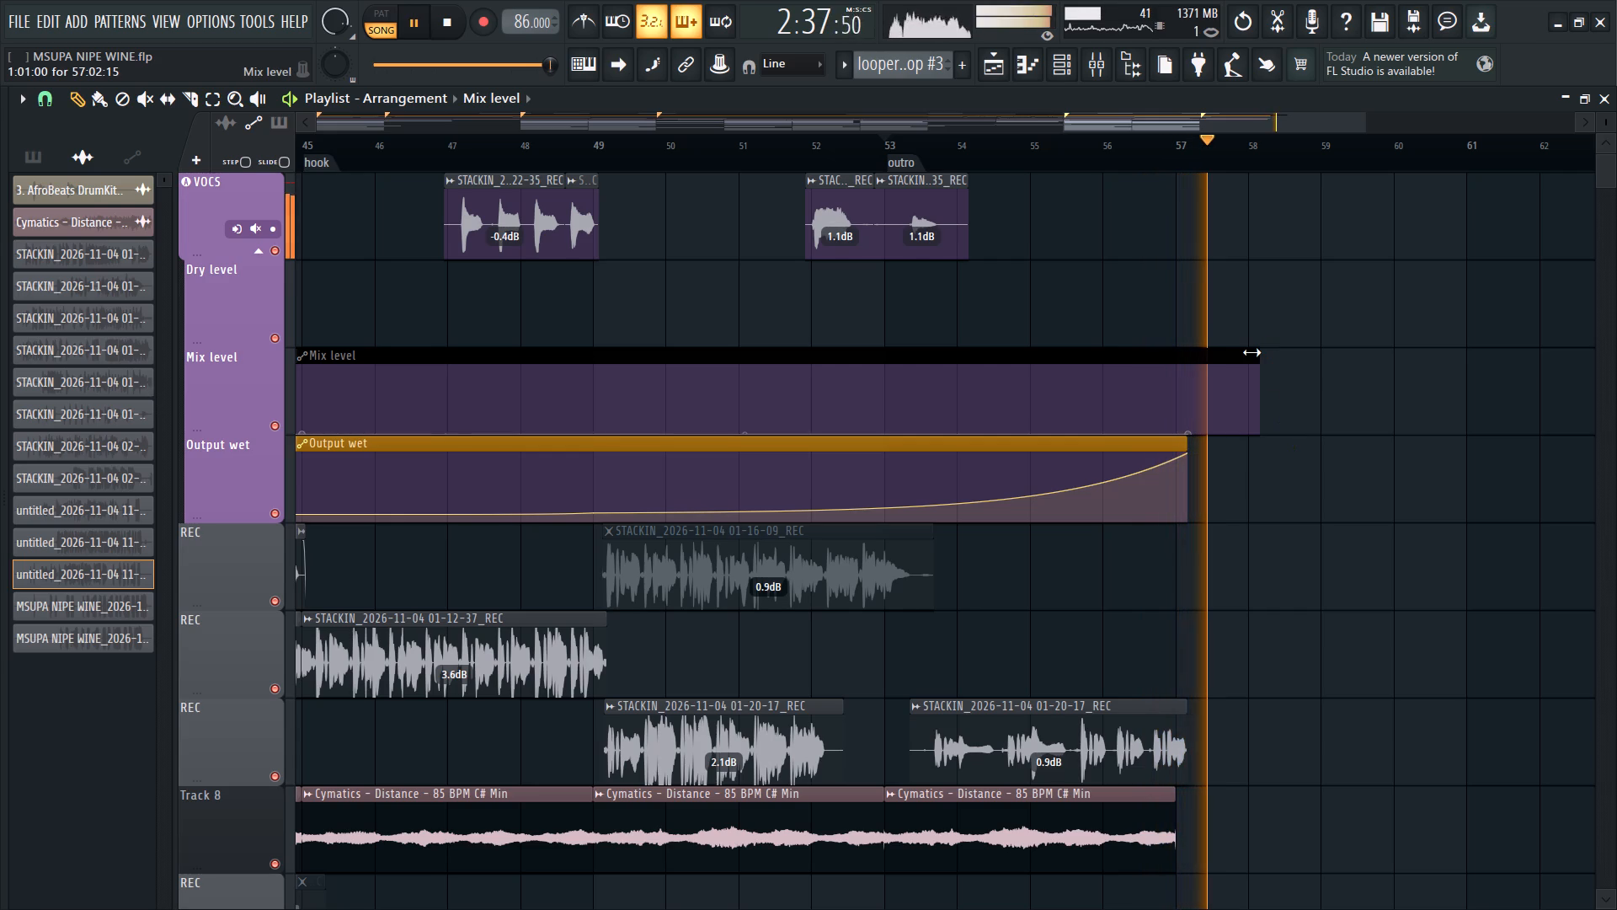
Trim the end of the Mix level automation clip back to bar 57, matching the end of the Output wet clip.
drag(1251, 352, 1235, 364)
key(space)
key(space)
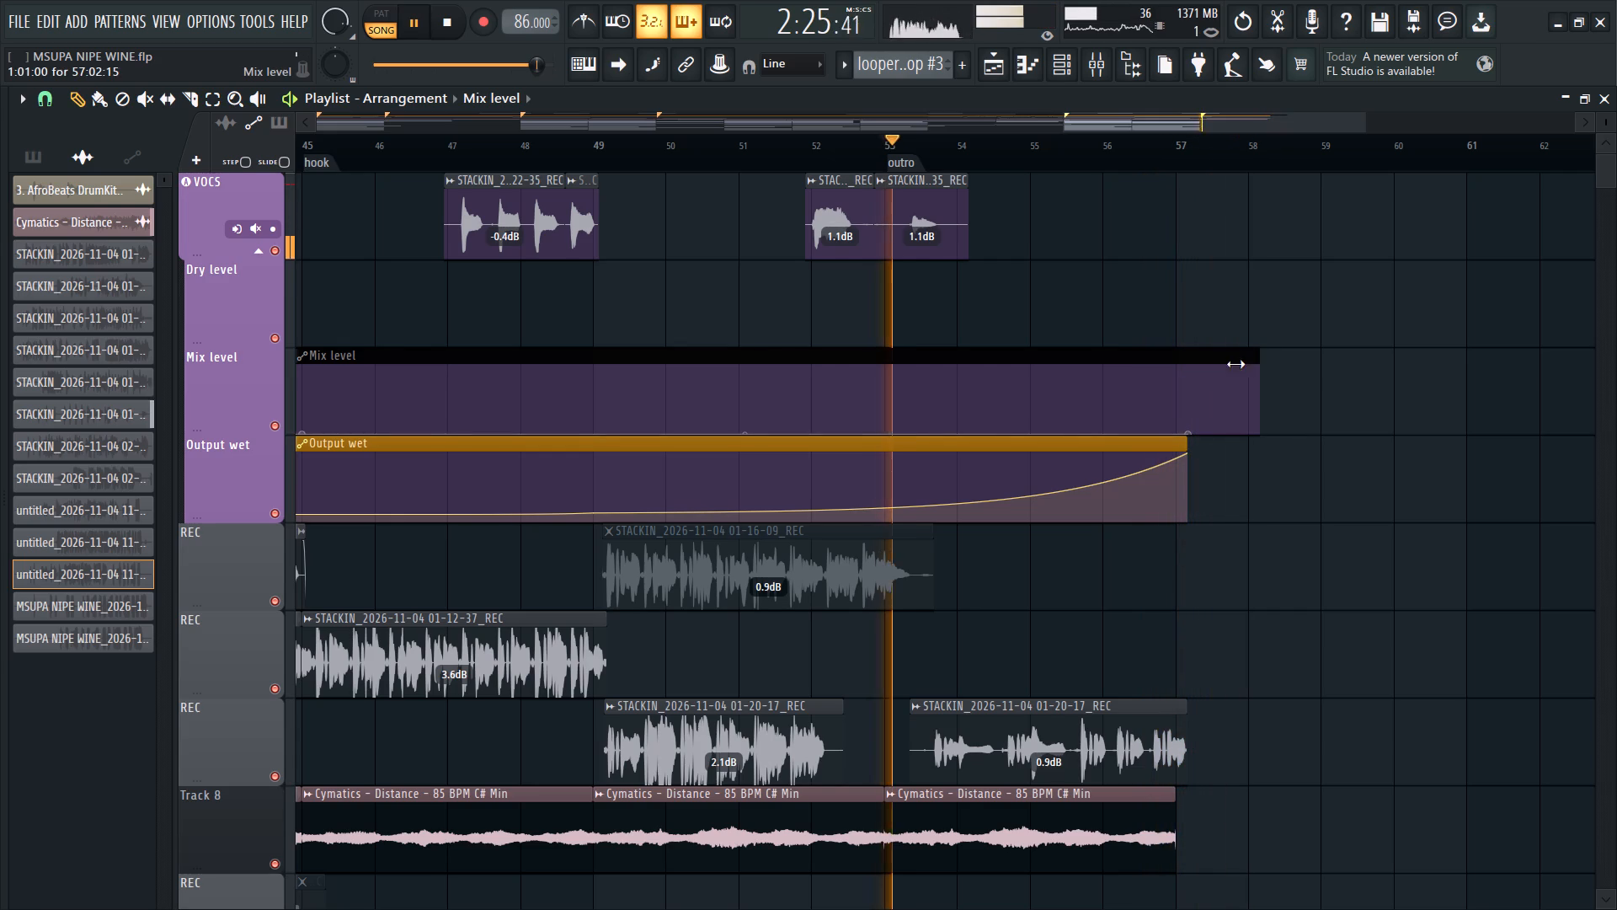
drag(1235, 364, 1195, 403)
ctrl+scroll(830, 452, down, 8)
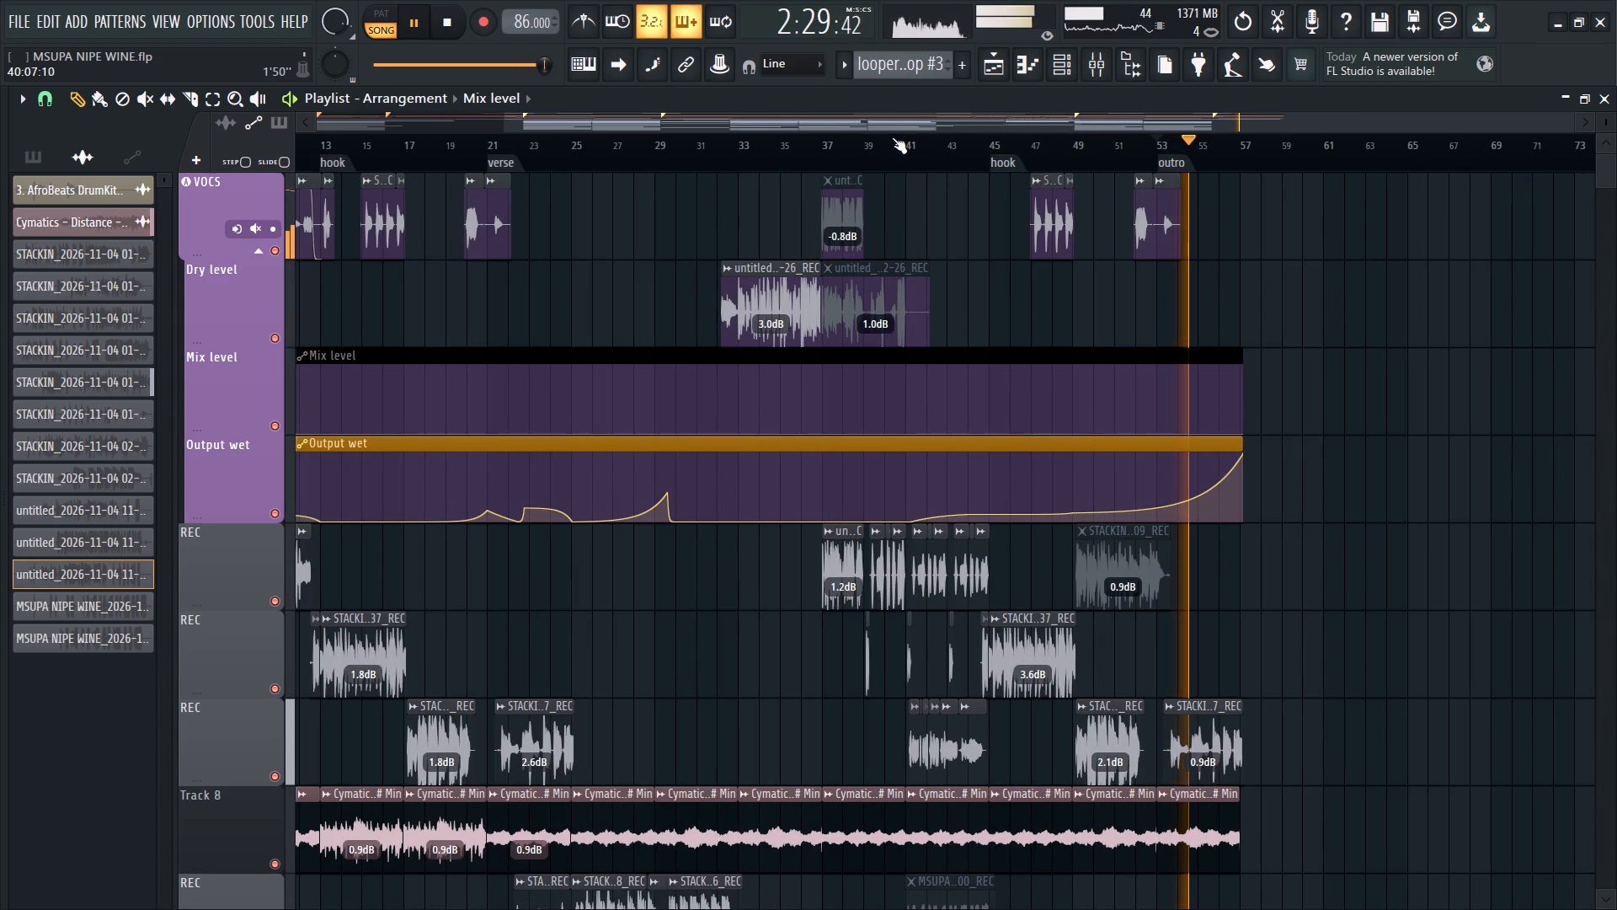
double_click(449, 26)
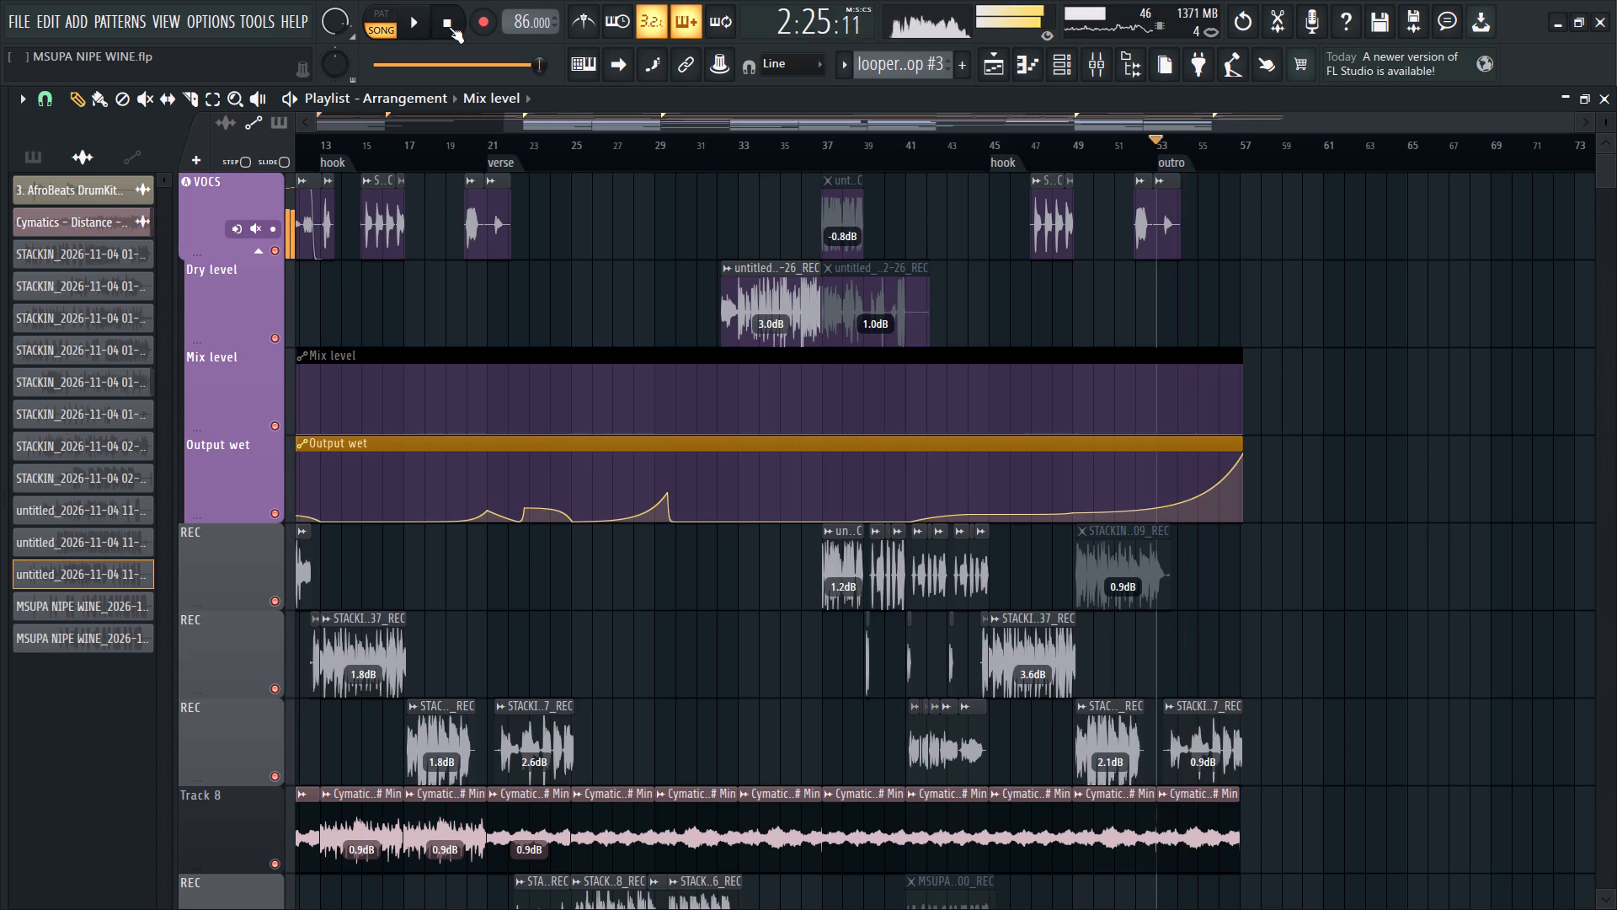
Render the full song as a 192 kbps MP3 named MSUPA NIPE WINE_DEMO in the WINE folder.
key(ctrl+shift+r)
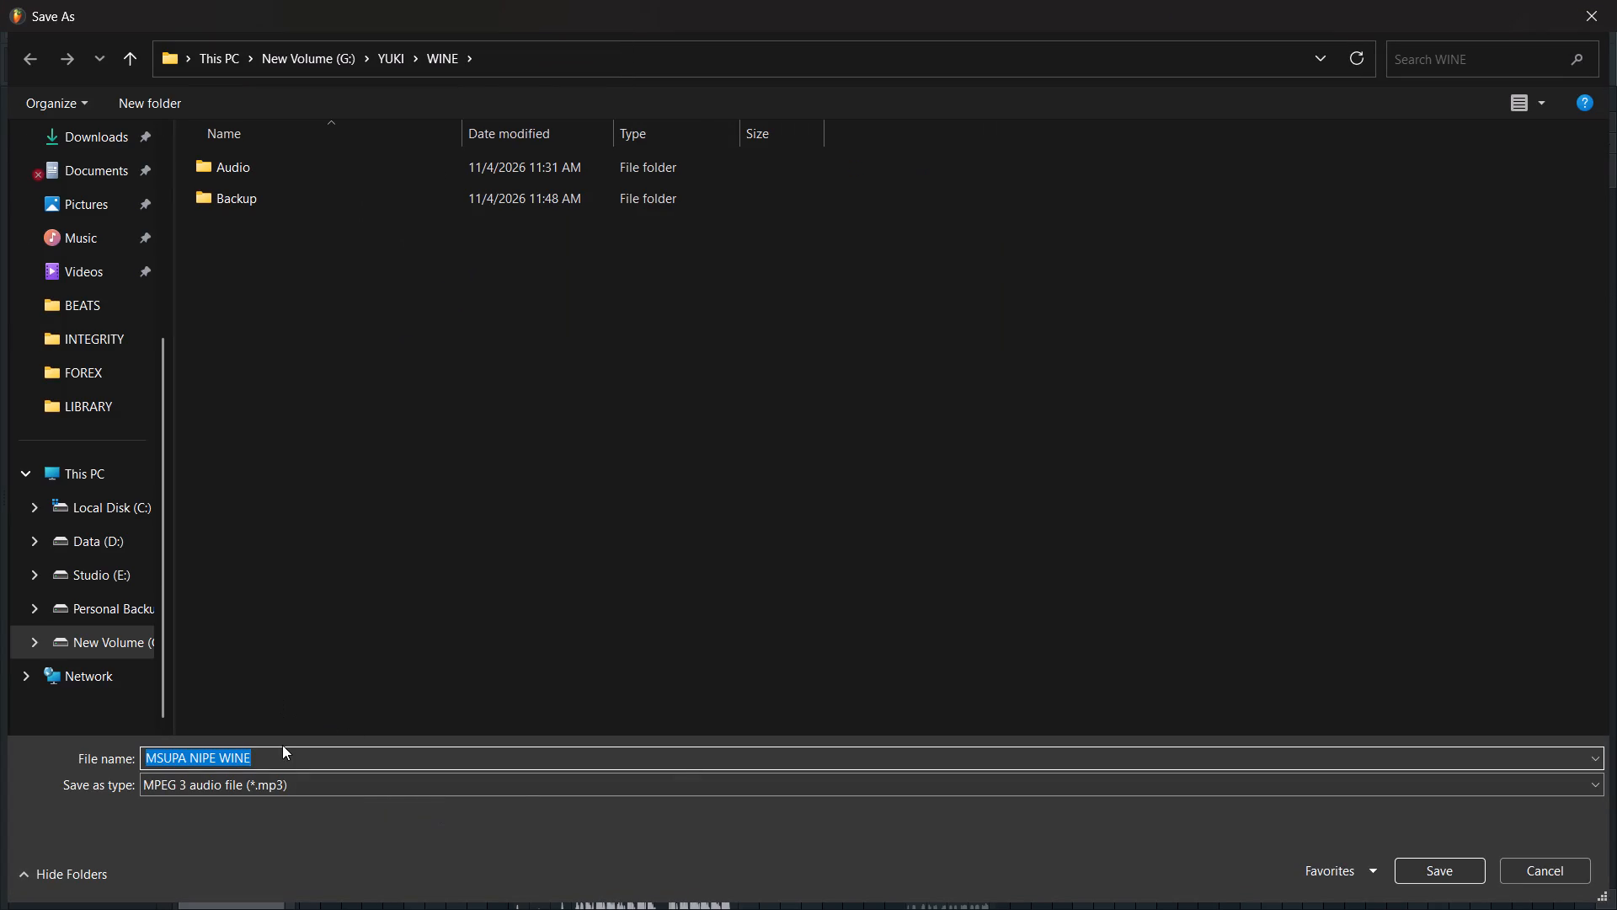
click(281, 748)
click(281, 756)
text(_DEMO)
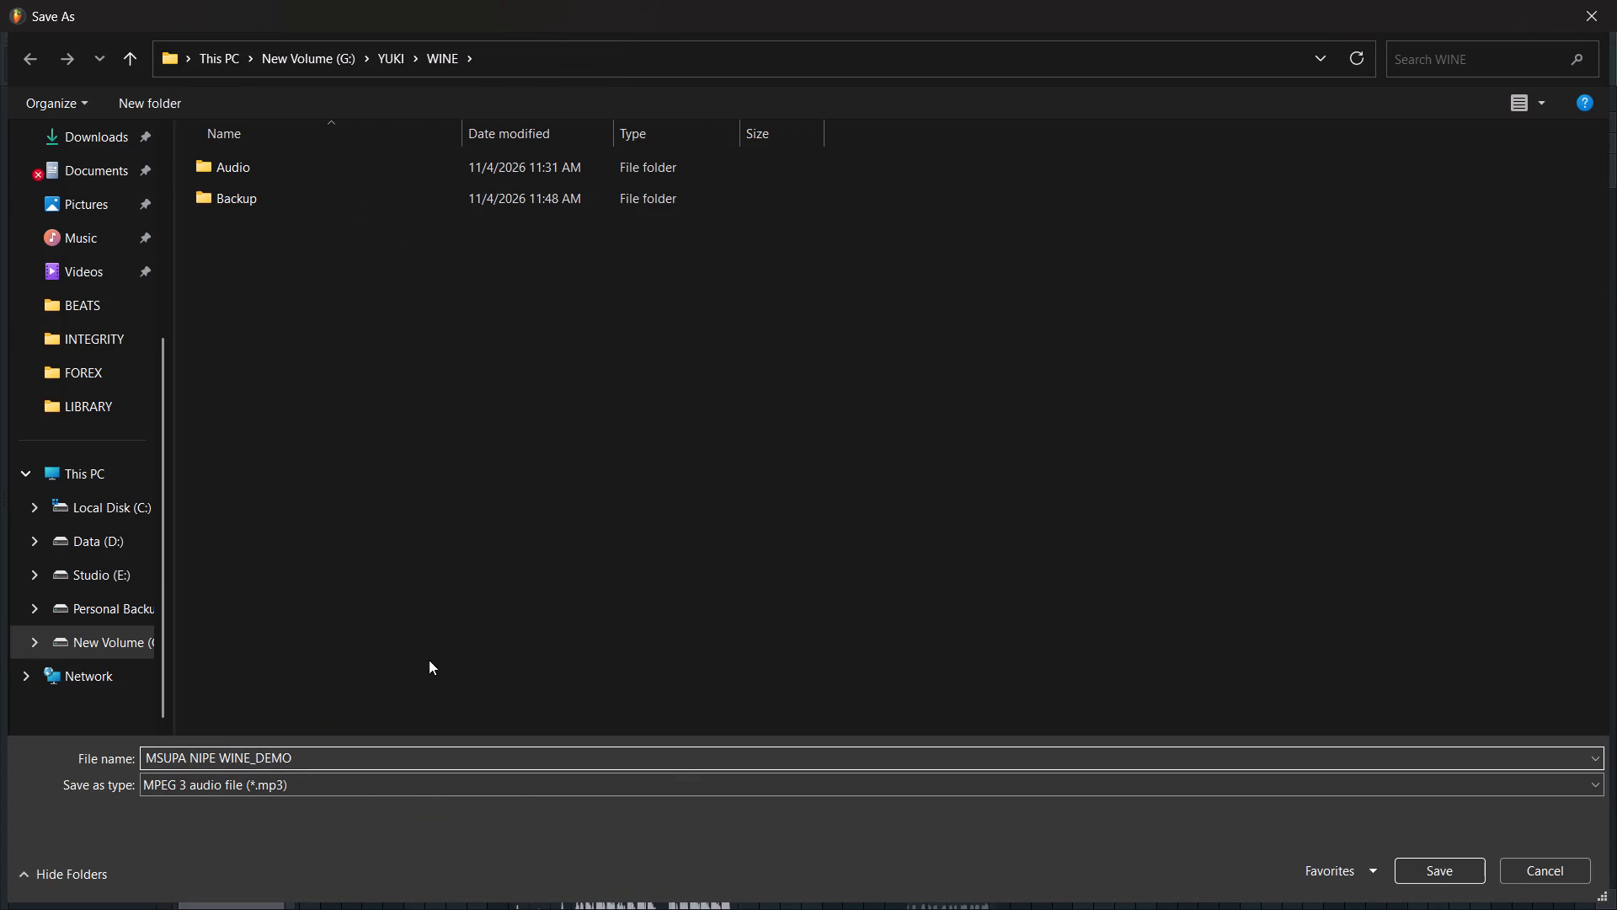
click(1416, 876)
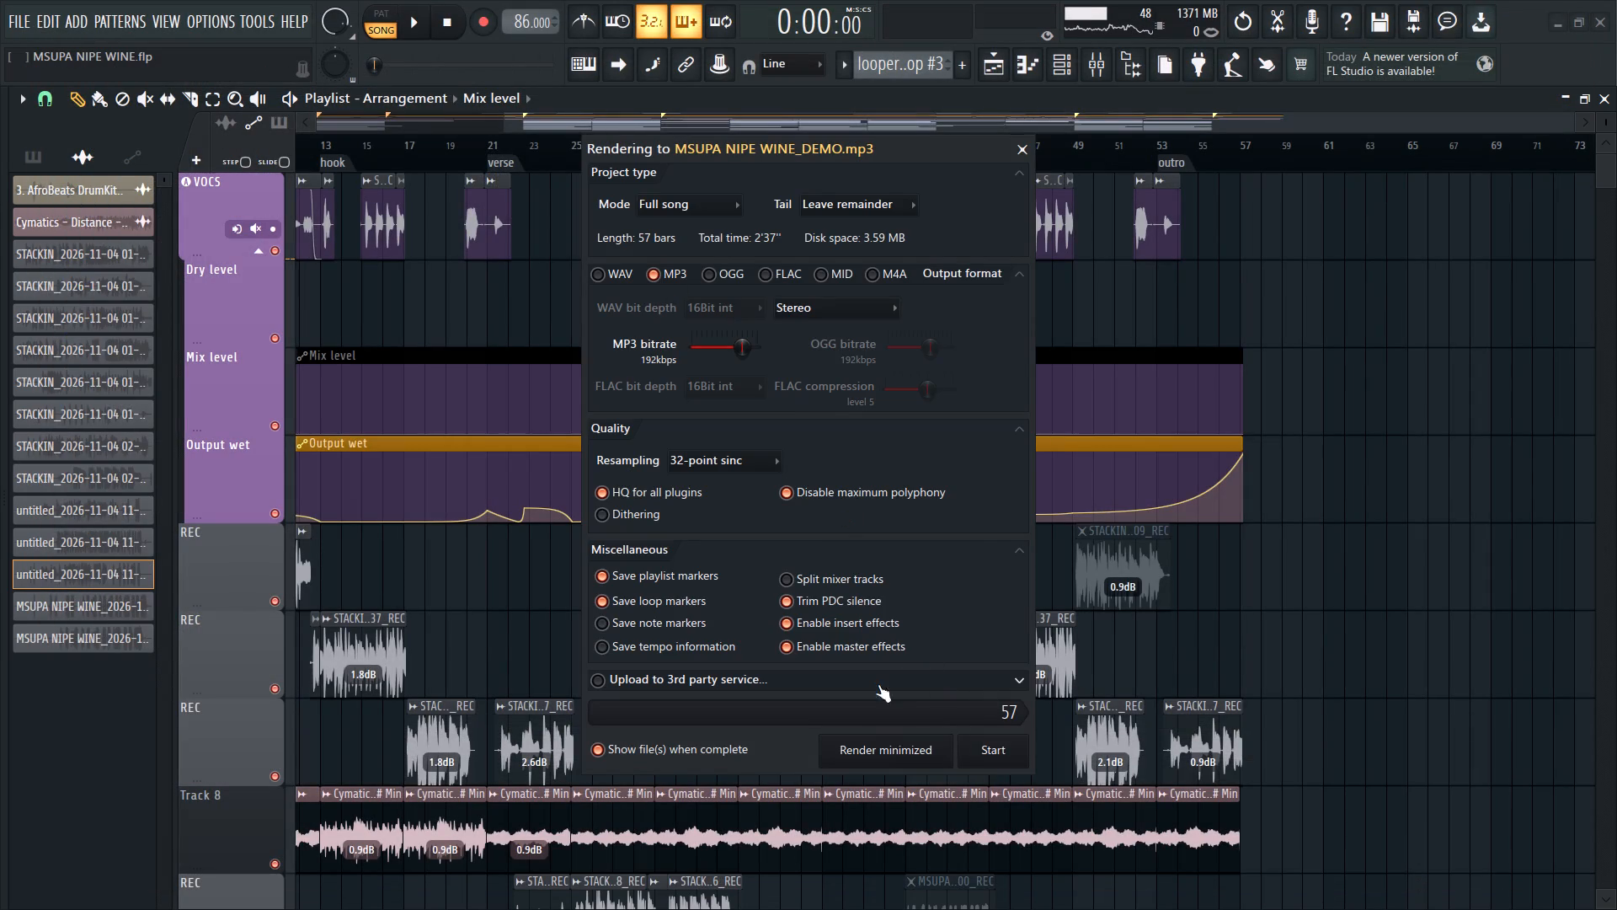
click(986, 752)
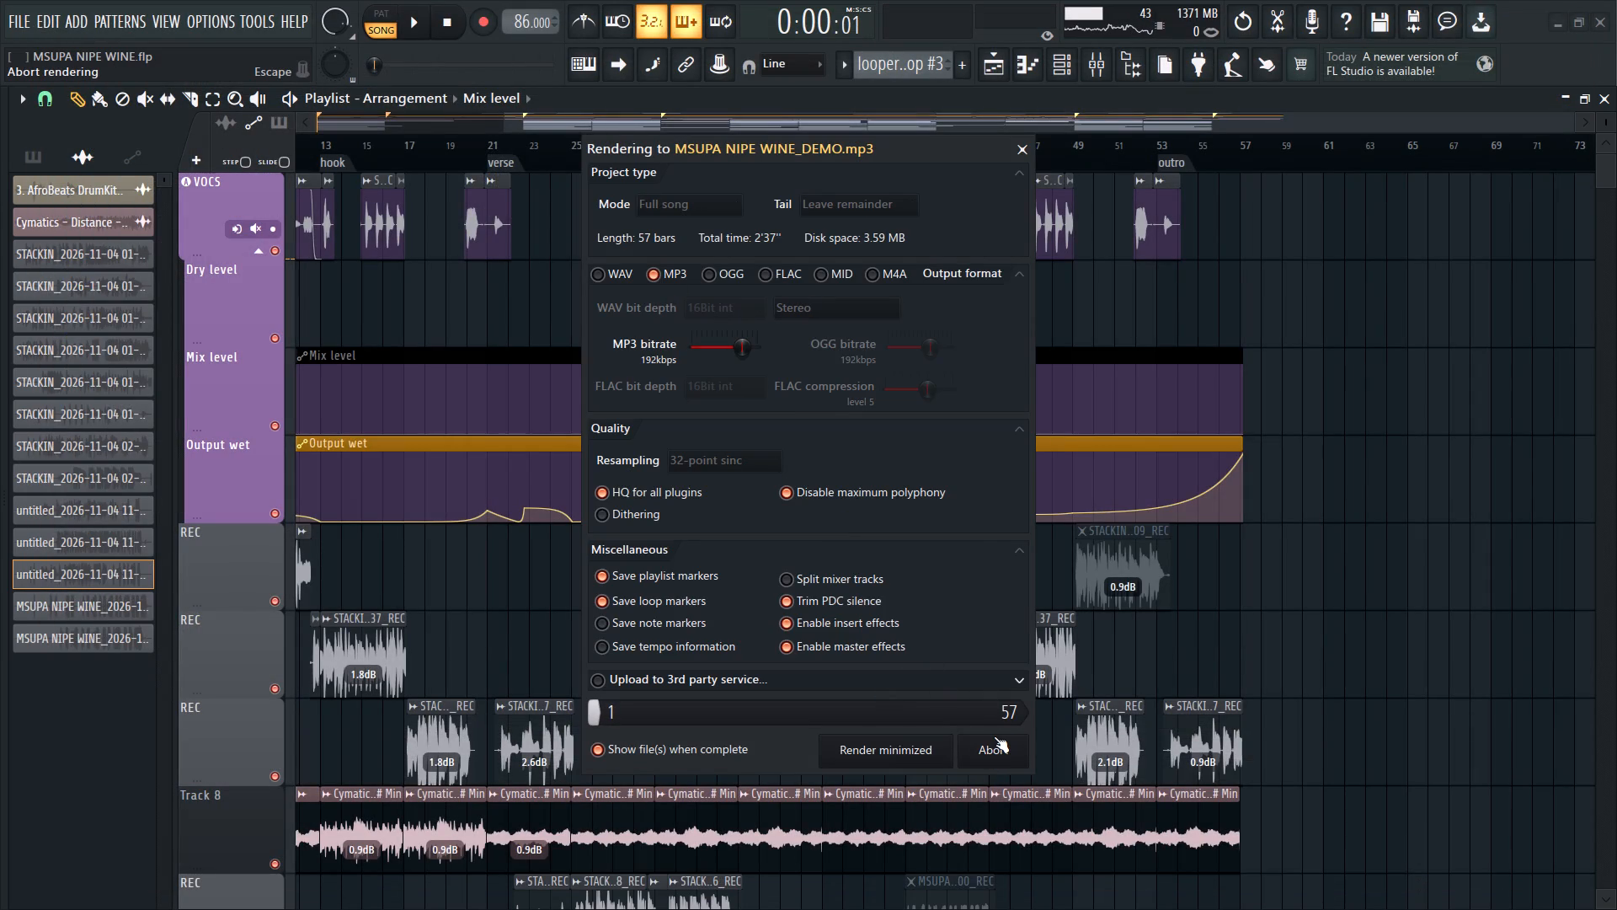